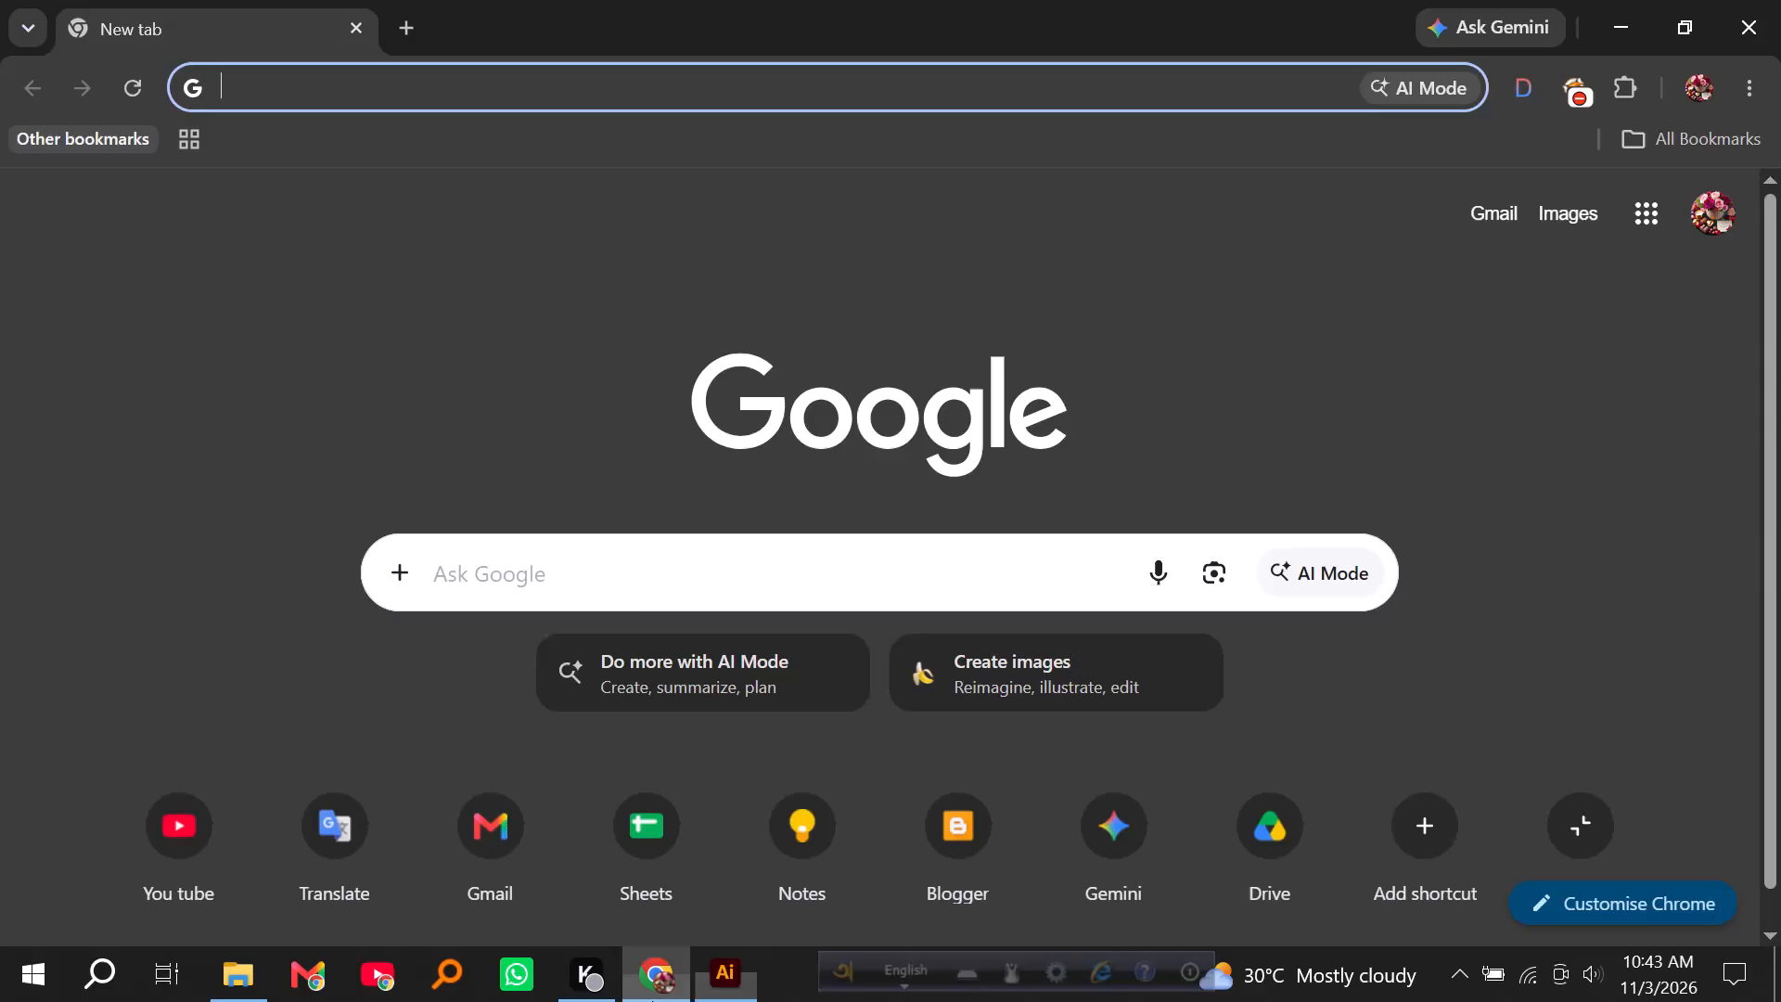
Open YouTube and look through the recommended videos and Shorts in the home feed.
click(193, 821)
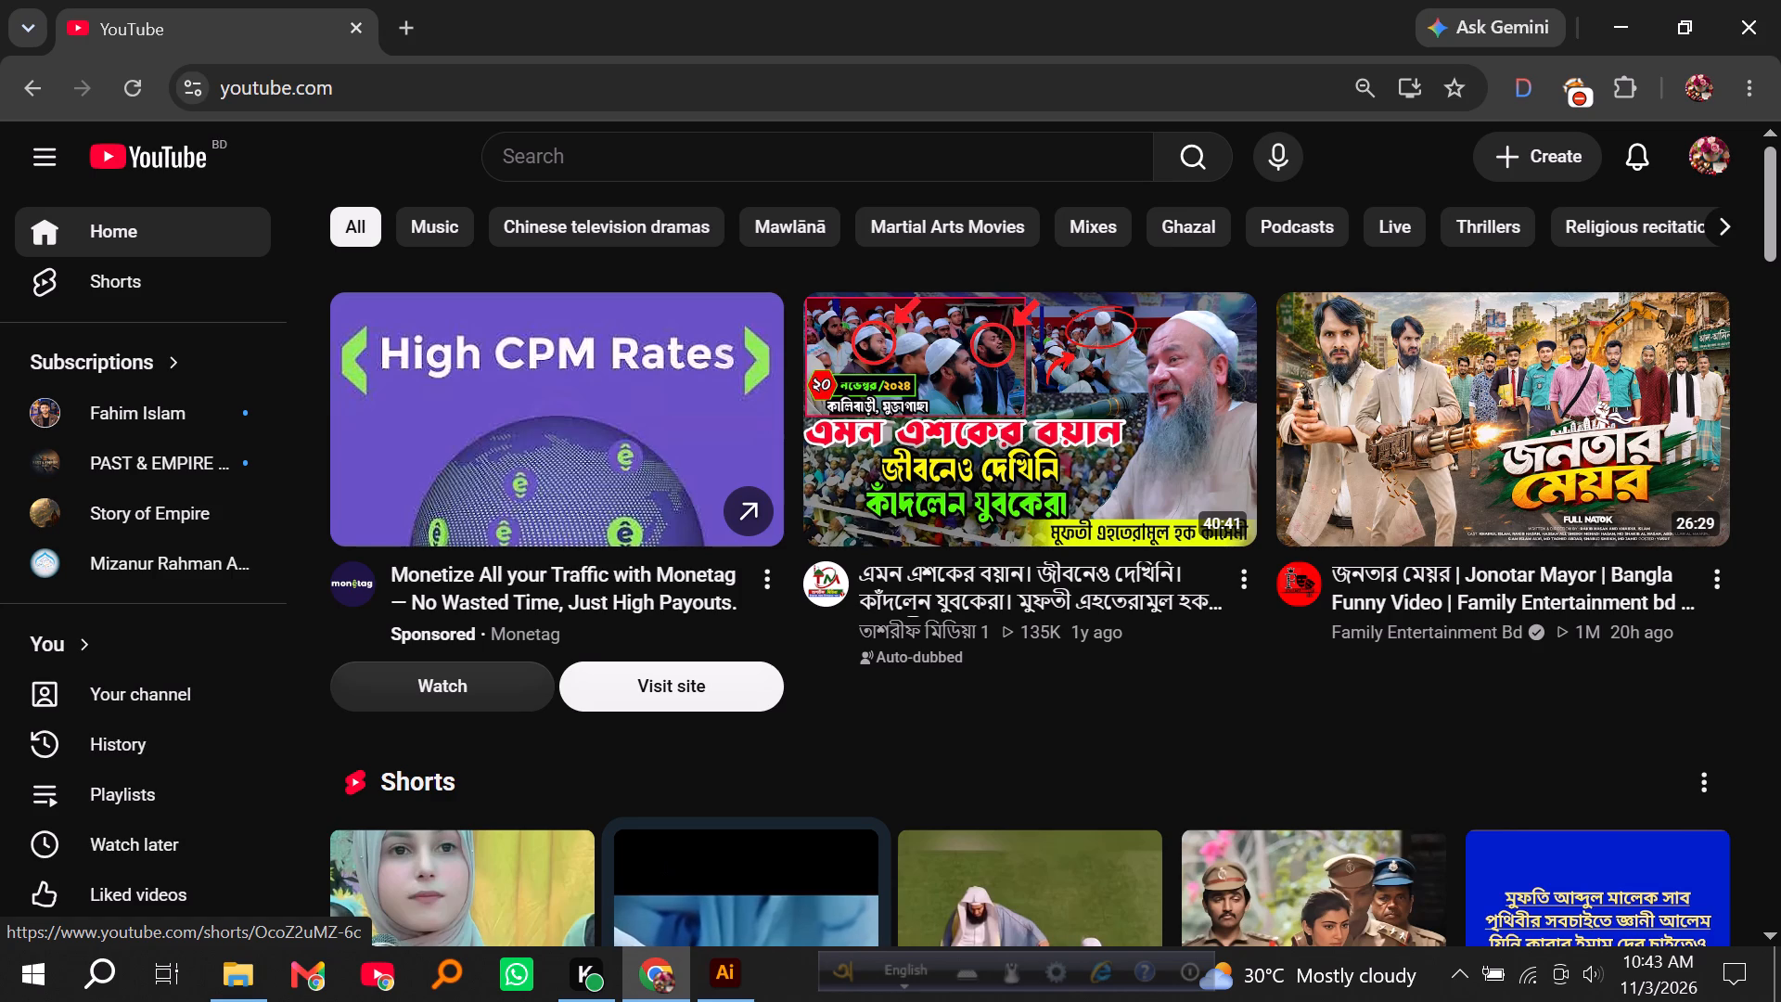
scroll(838, 615, down, 3)
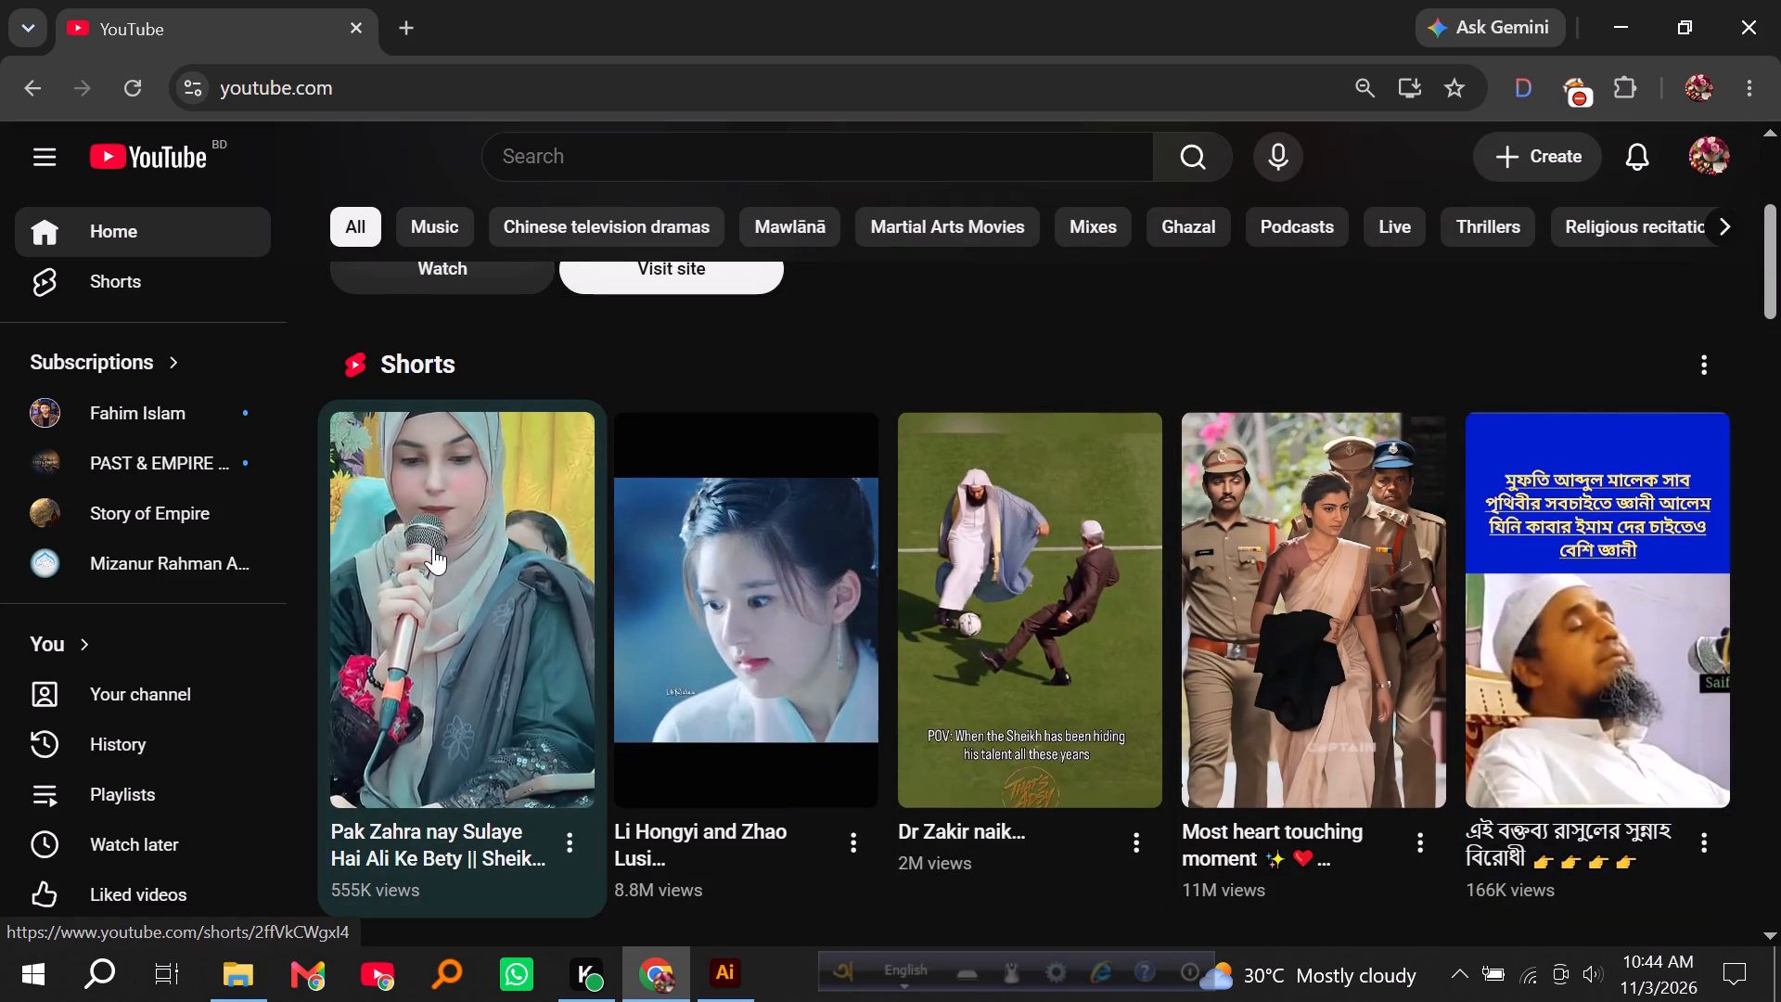
scroll(432, 542, down, 6)
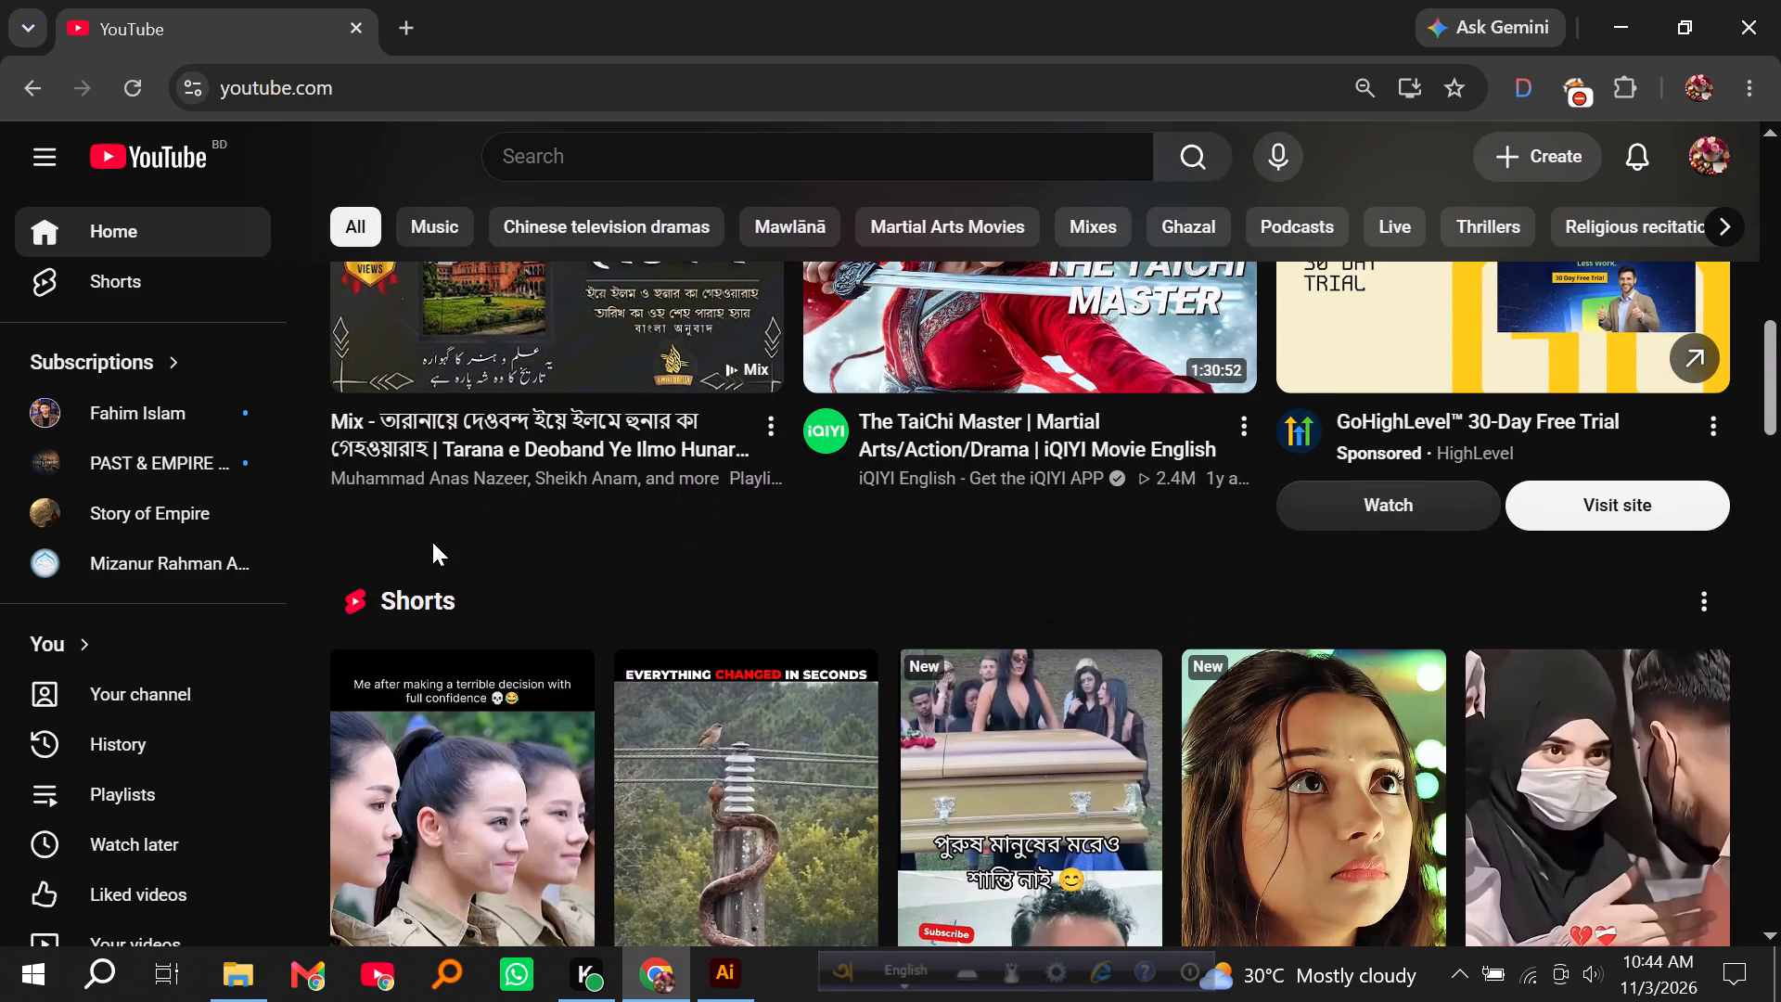
scroll(432, 537, down, 4)
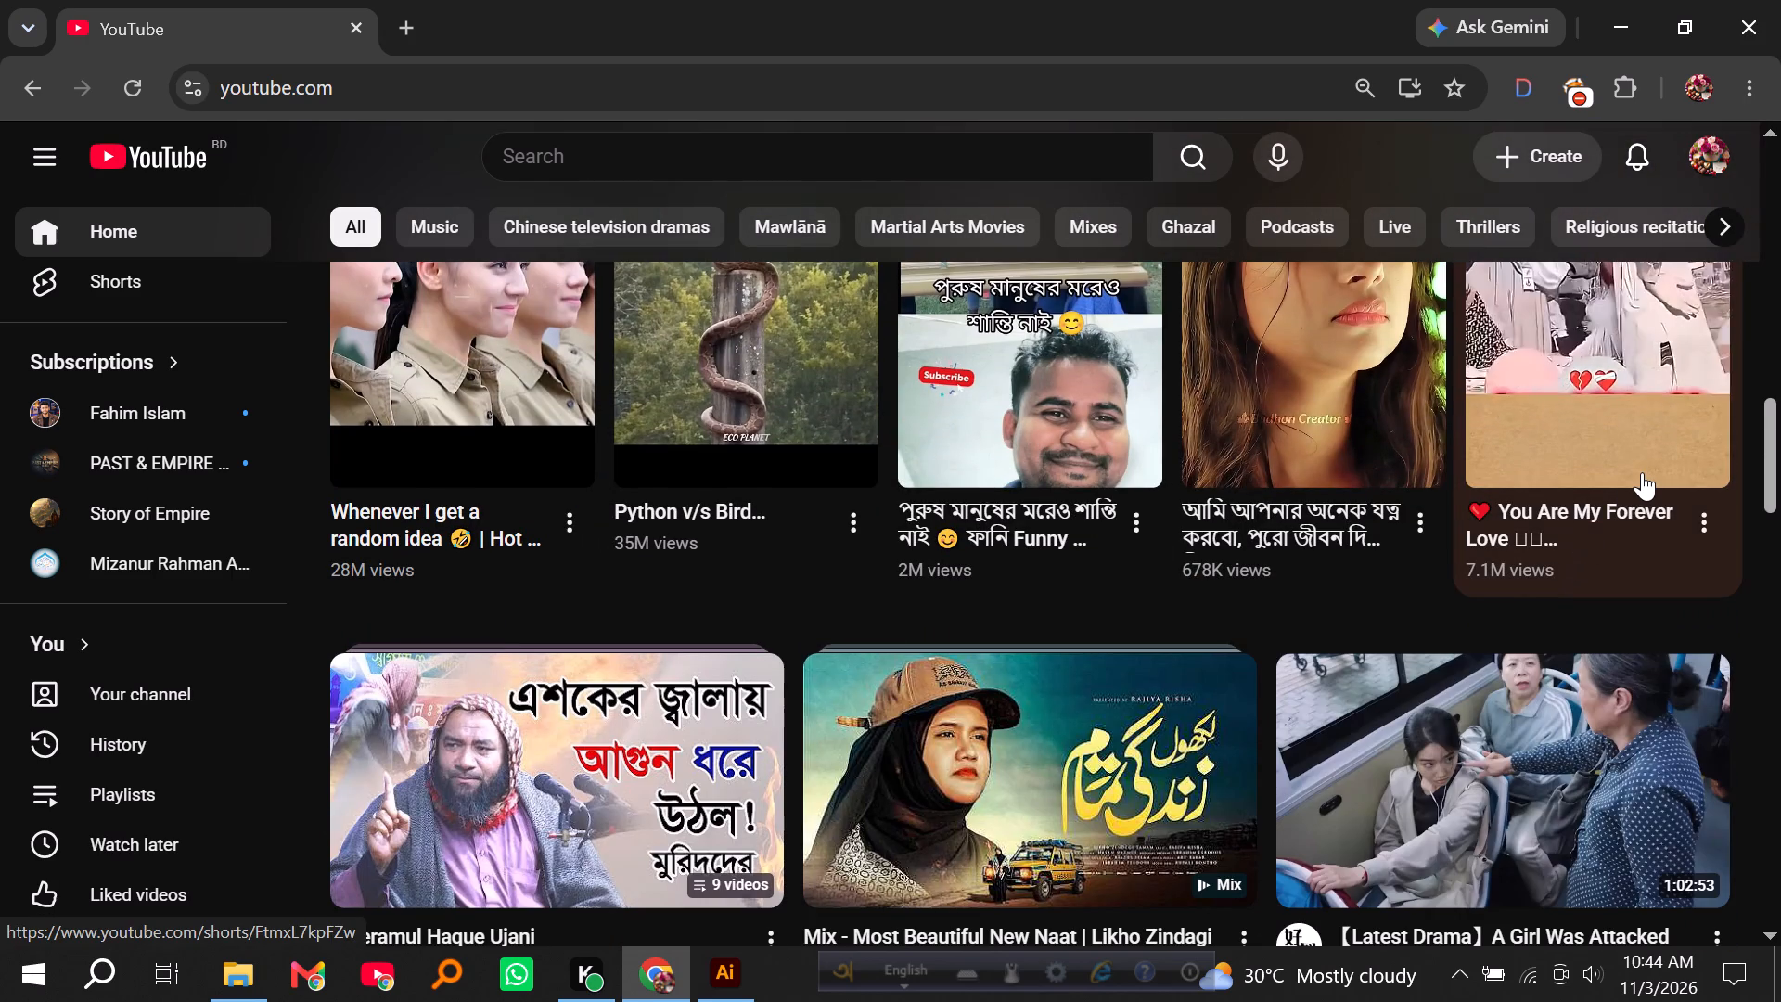
scroll(1643, 481, down, 4)
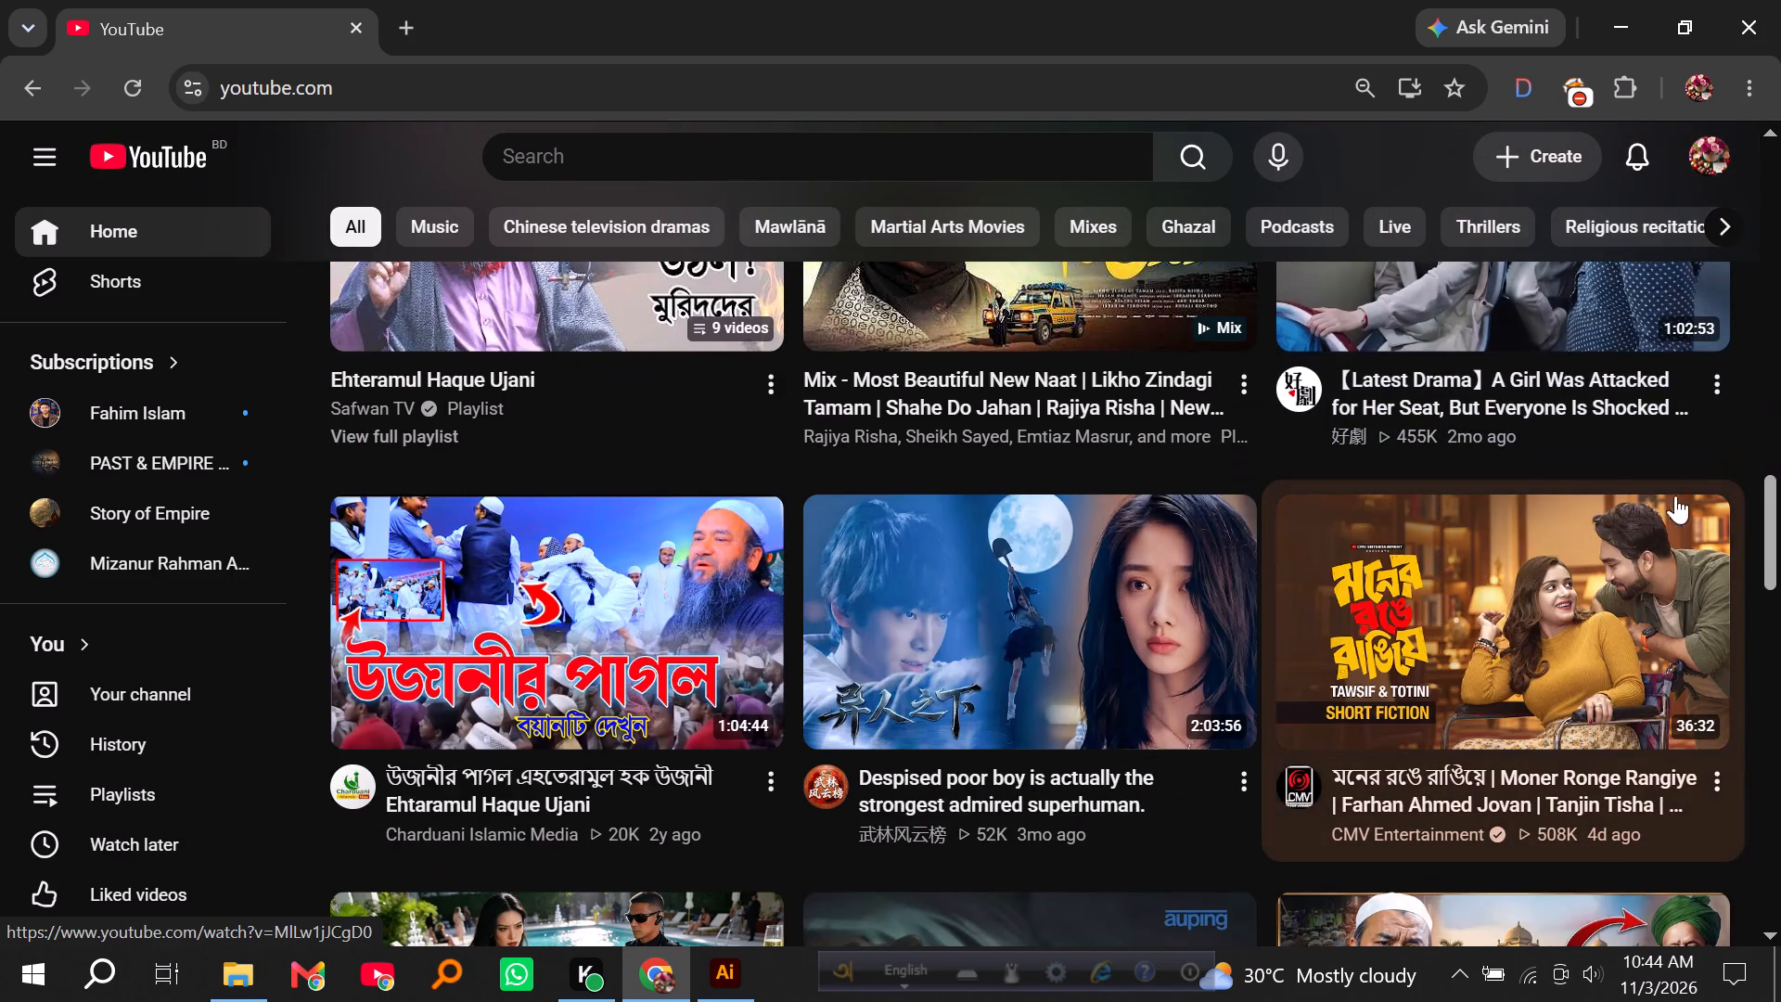
scroll(1780, 486, down, 4)
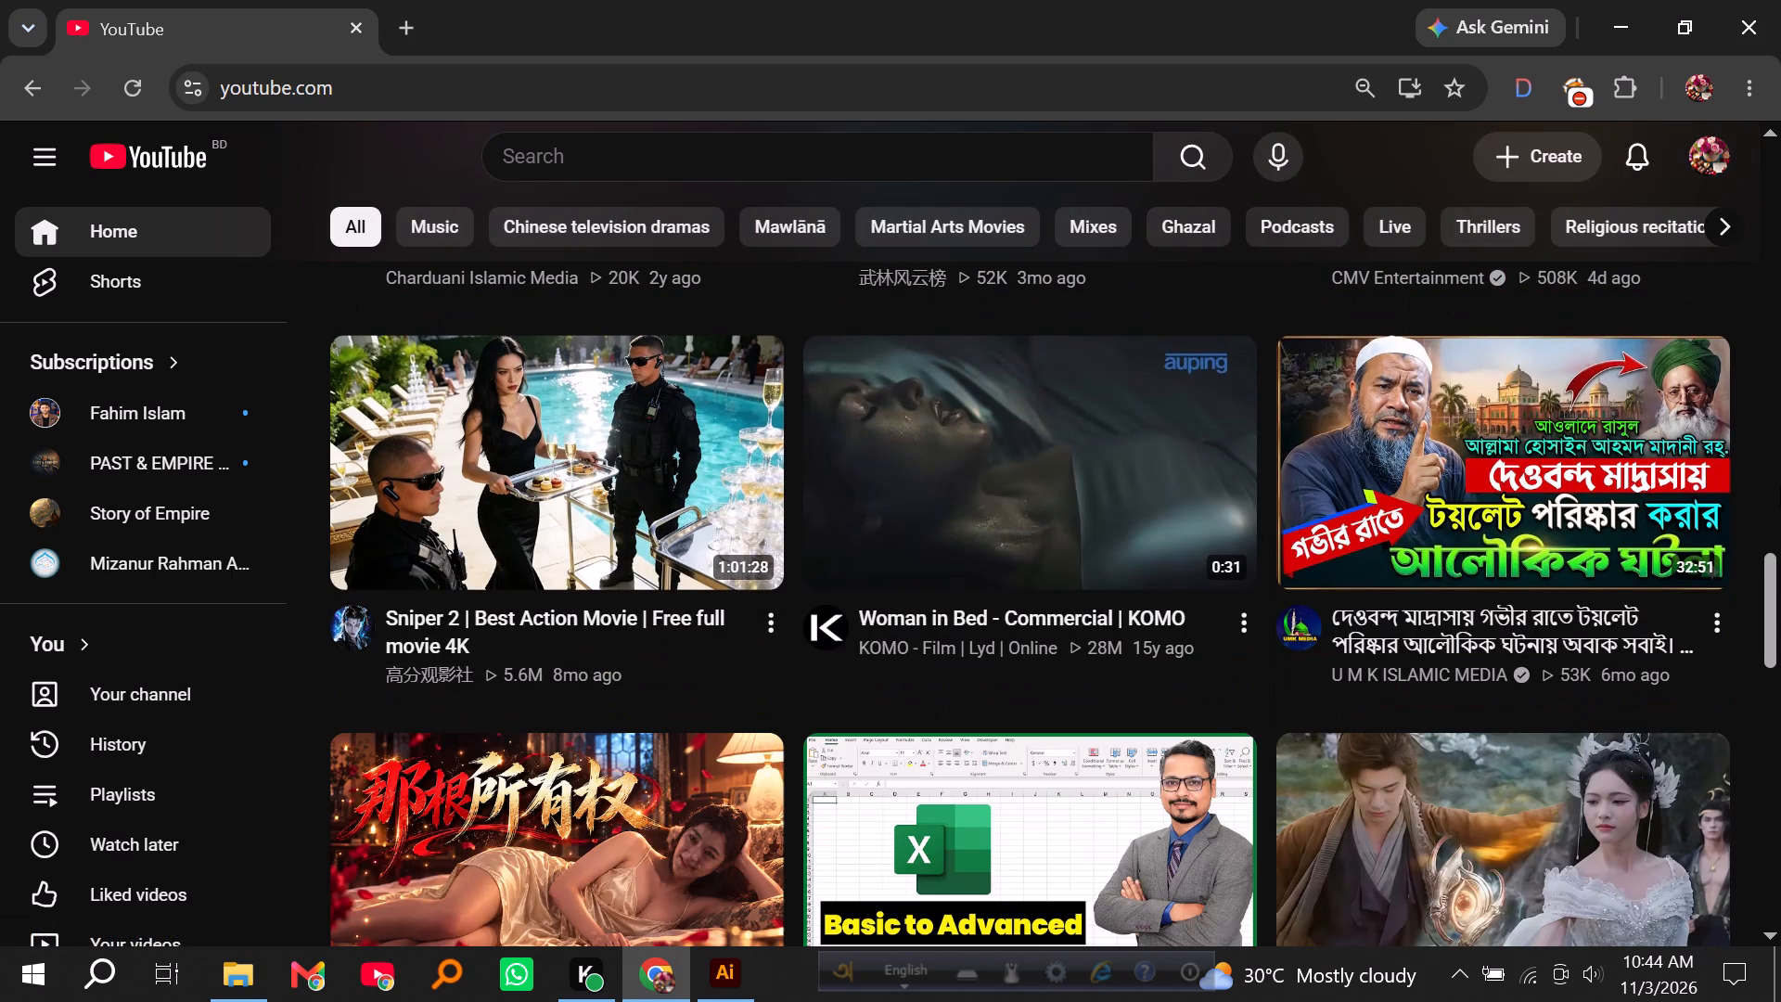
scroll(1780, 486, down, 5)
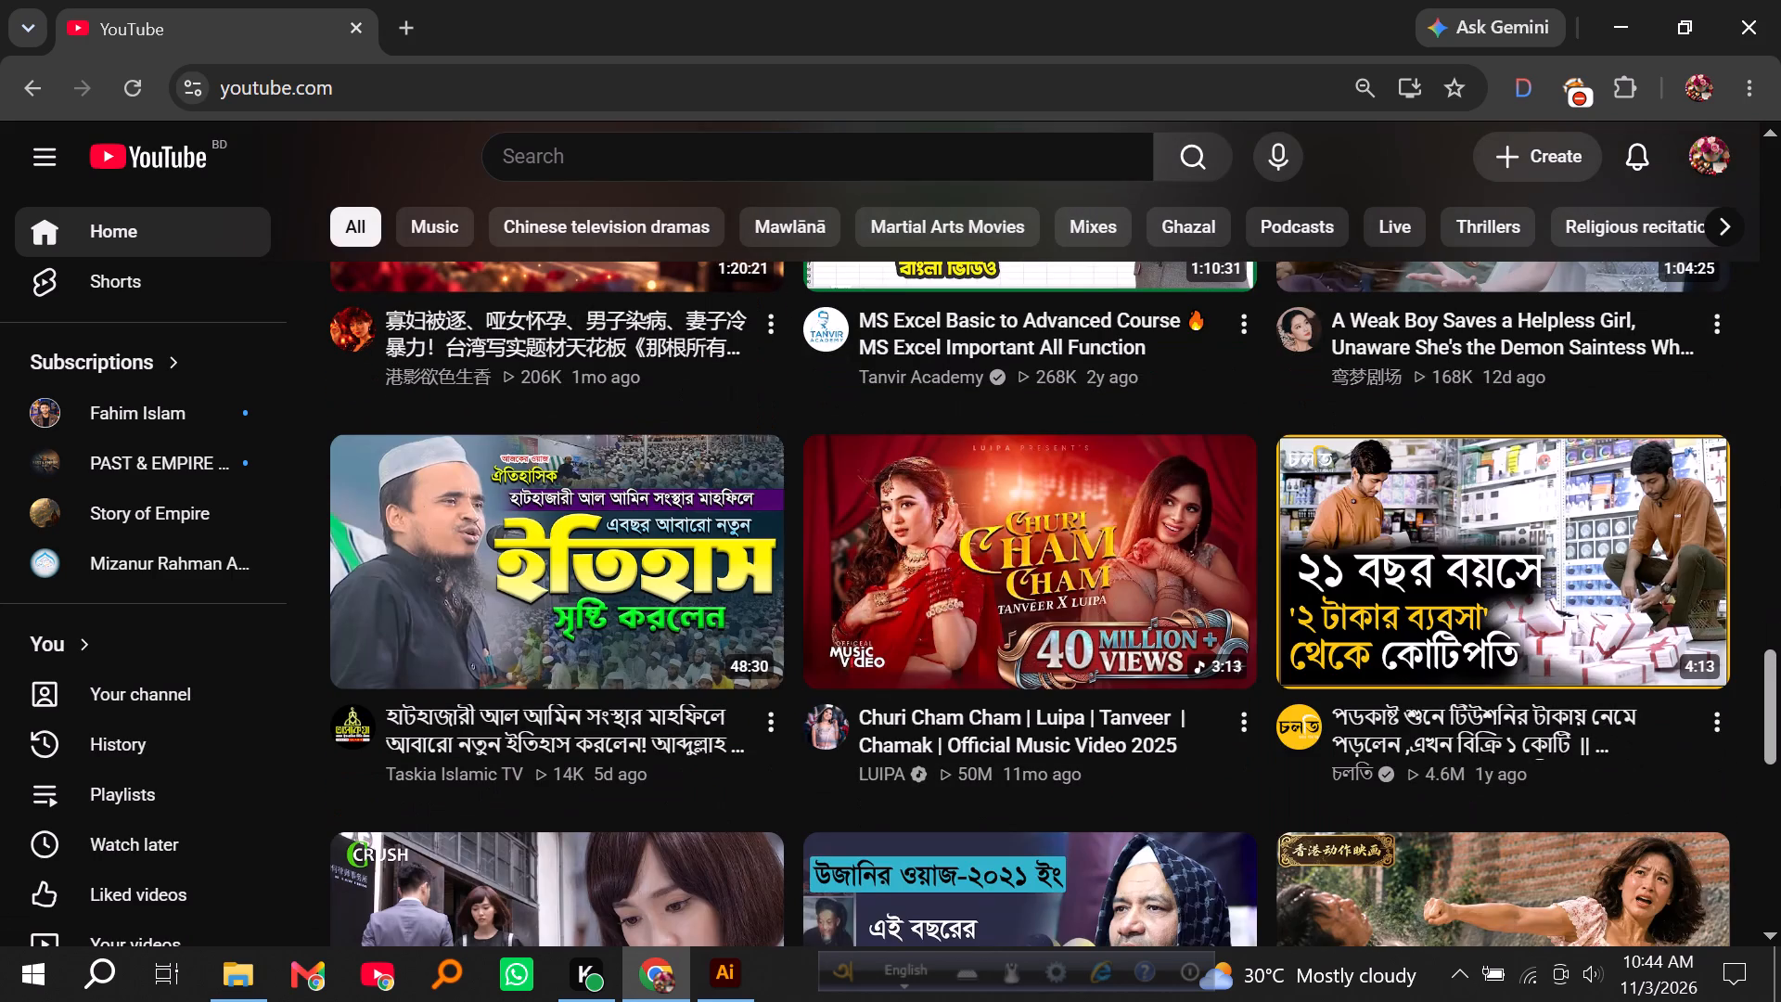
scroll(1780, 486, up, 3)
scroll(1780, 486, down, 5)
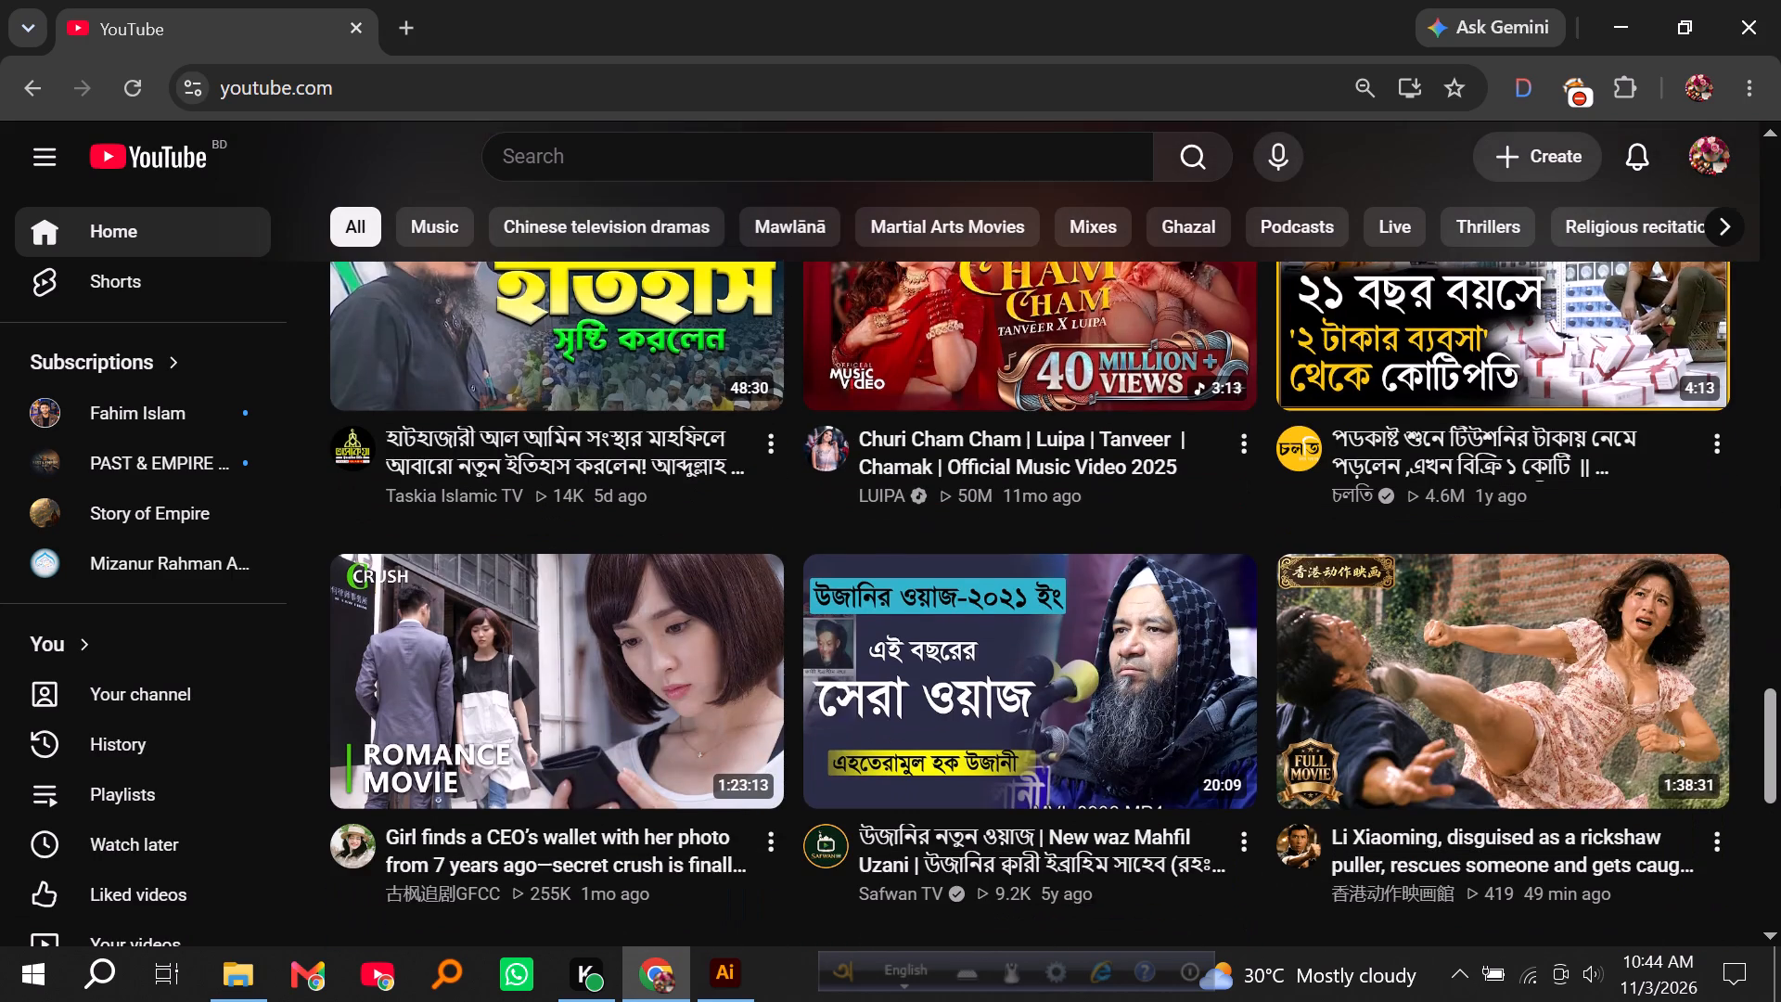
scroll(1780, 486, down, 5)
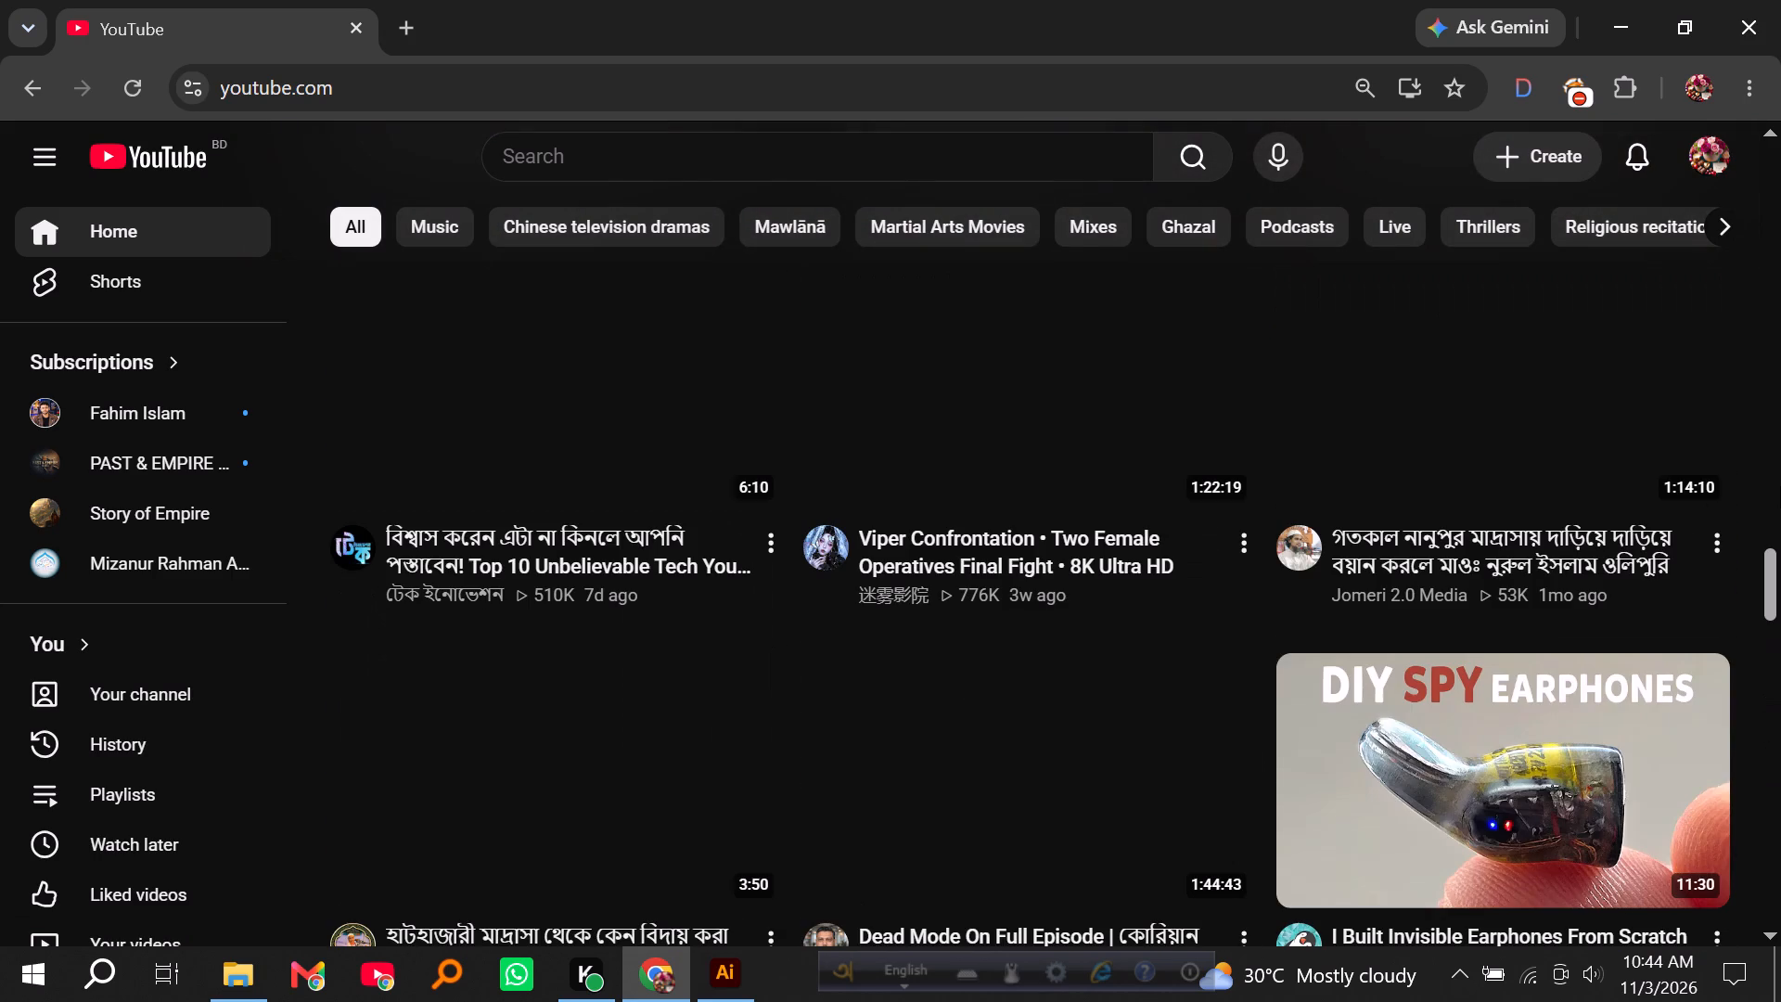
scroll(1780, 486, down, 5)
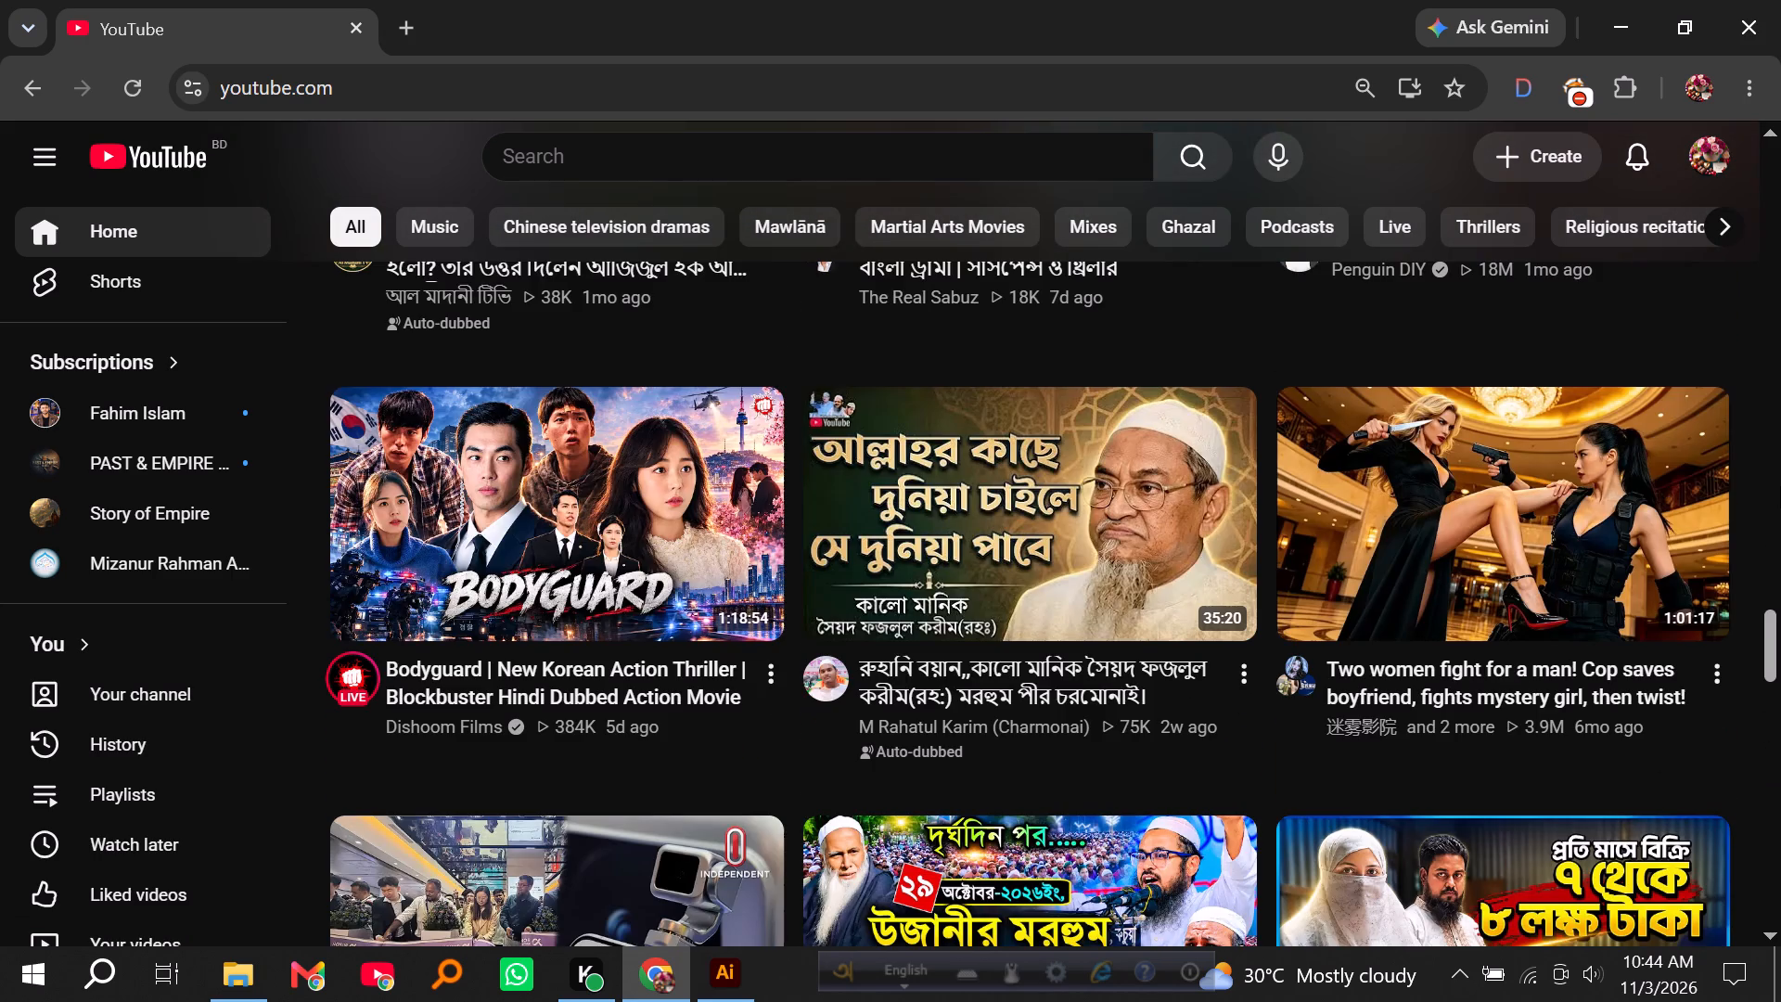
scroll(1780, 486, up, 6)
scroll(1780, 480, down, 5)
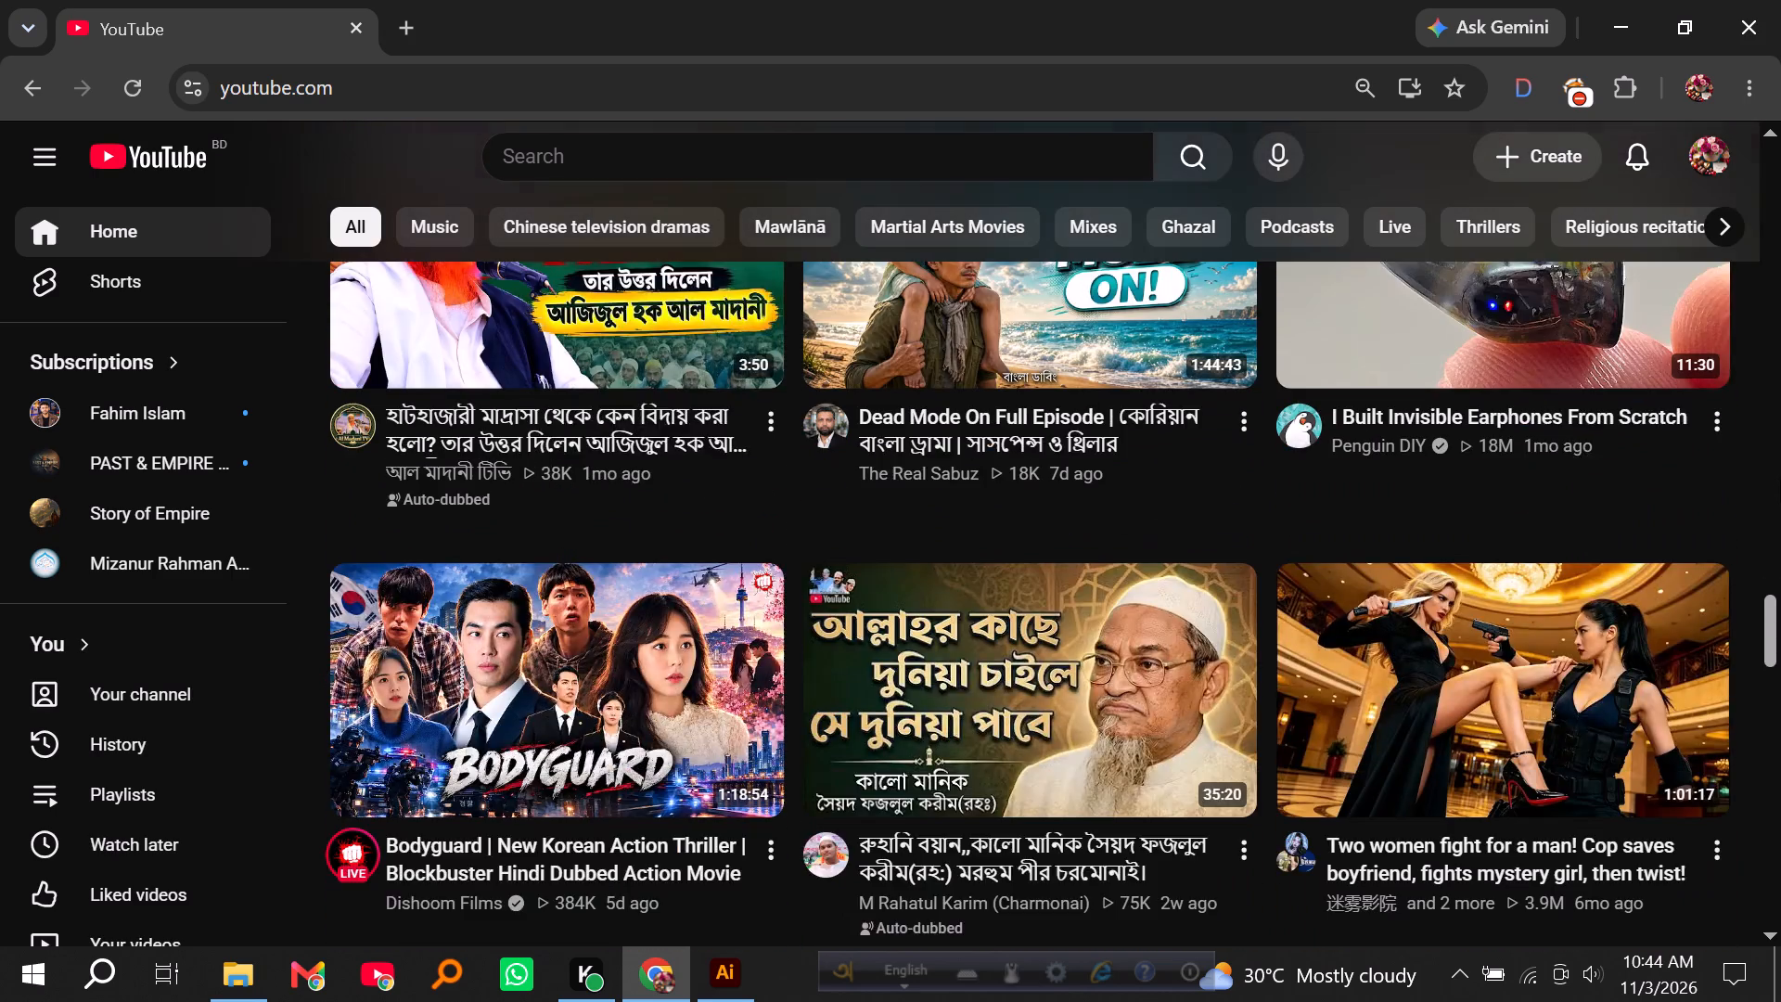
scroll(1780, 481, down, 9)
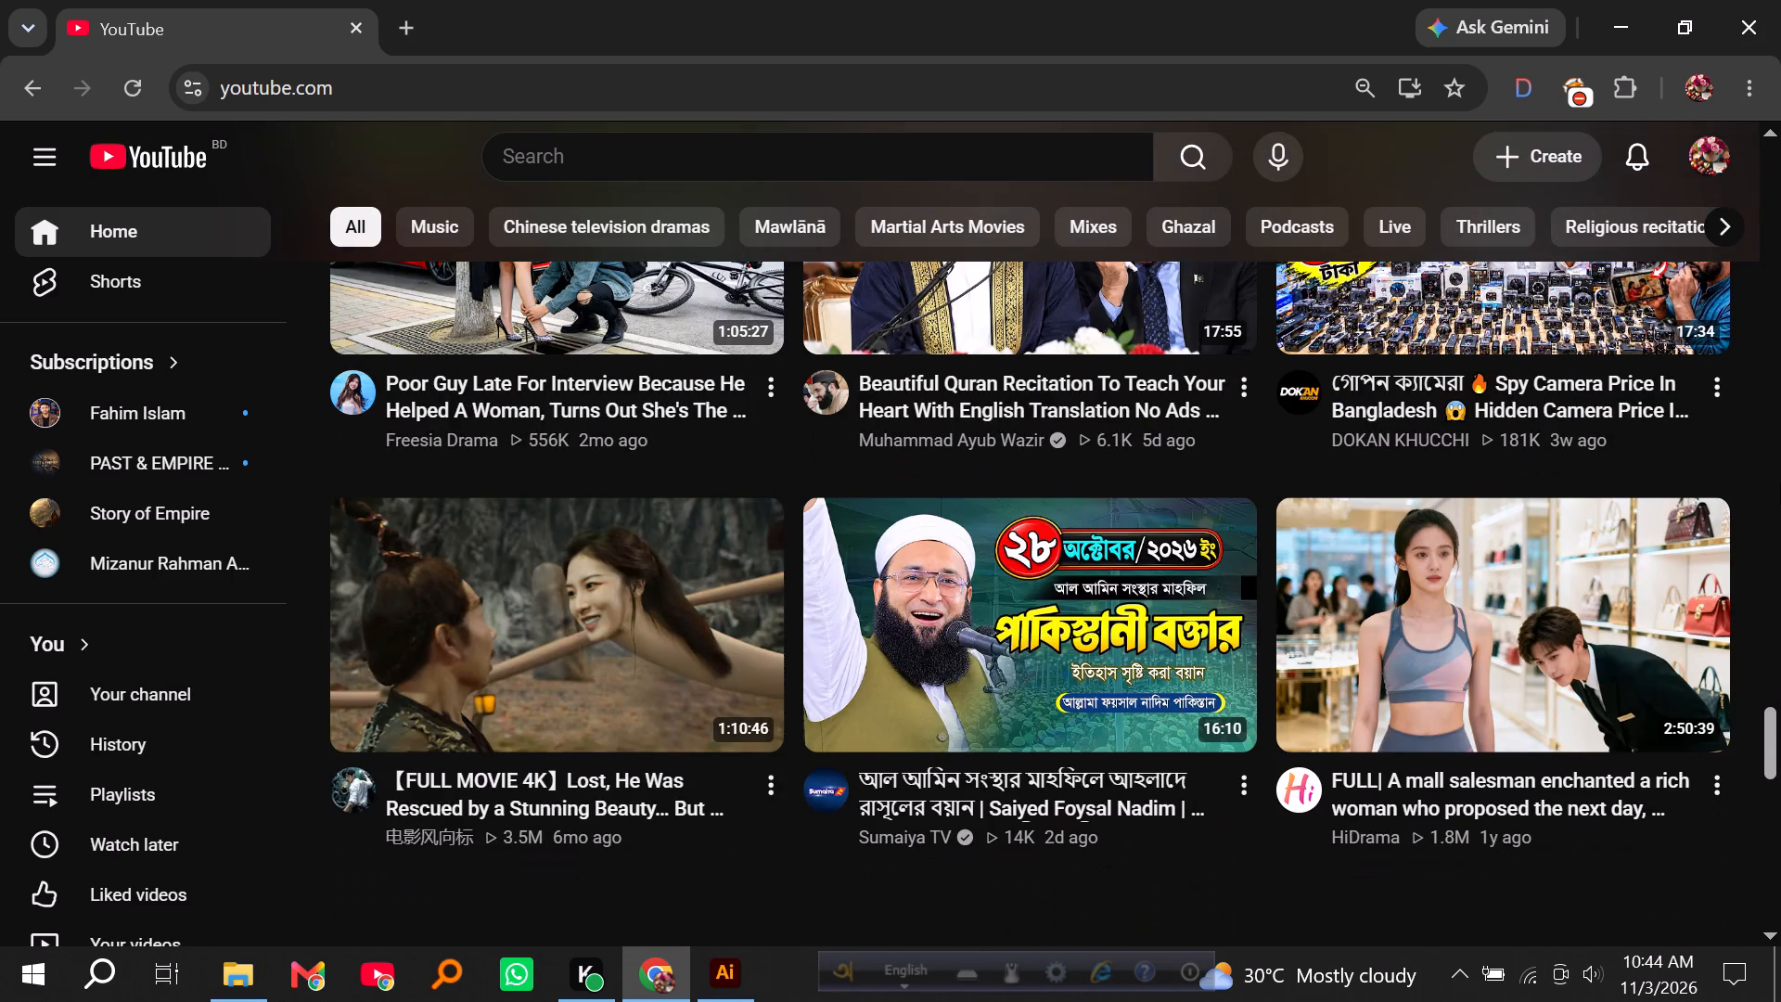
scroll(1780, 483, down, 5)
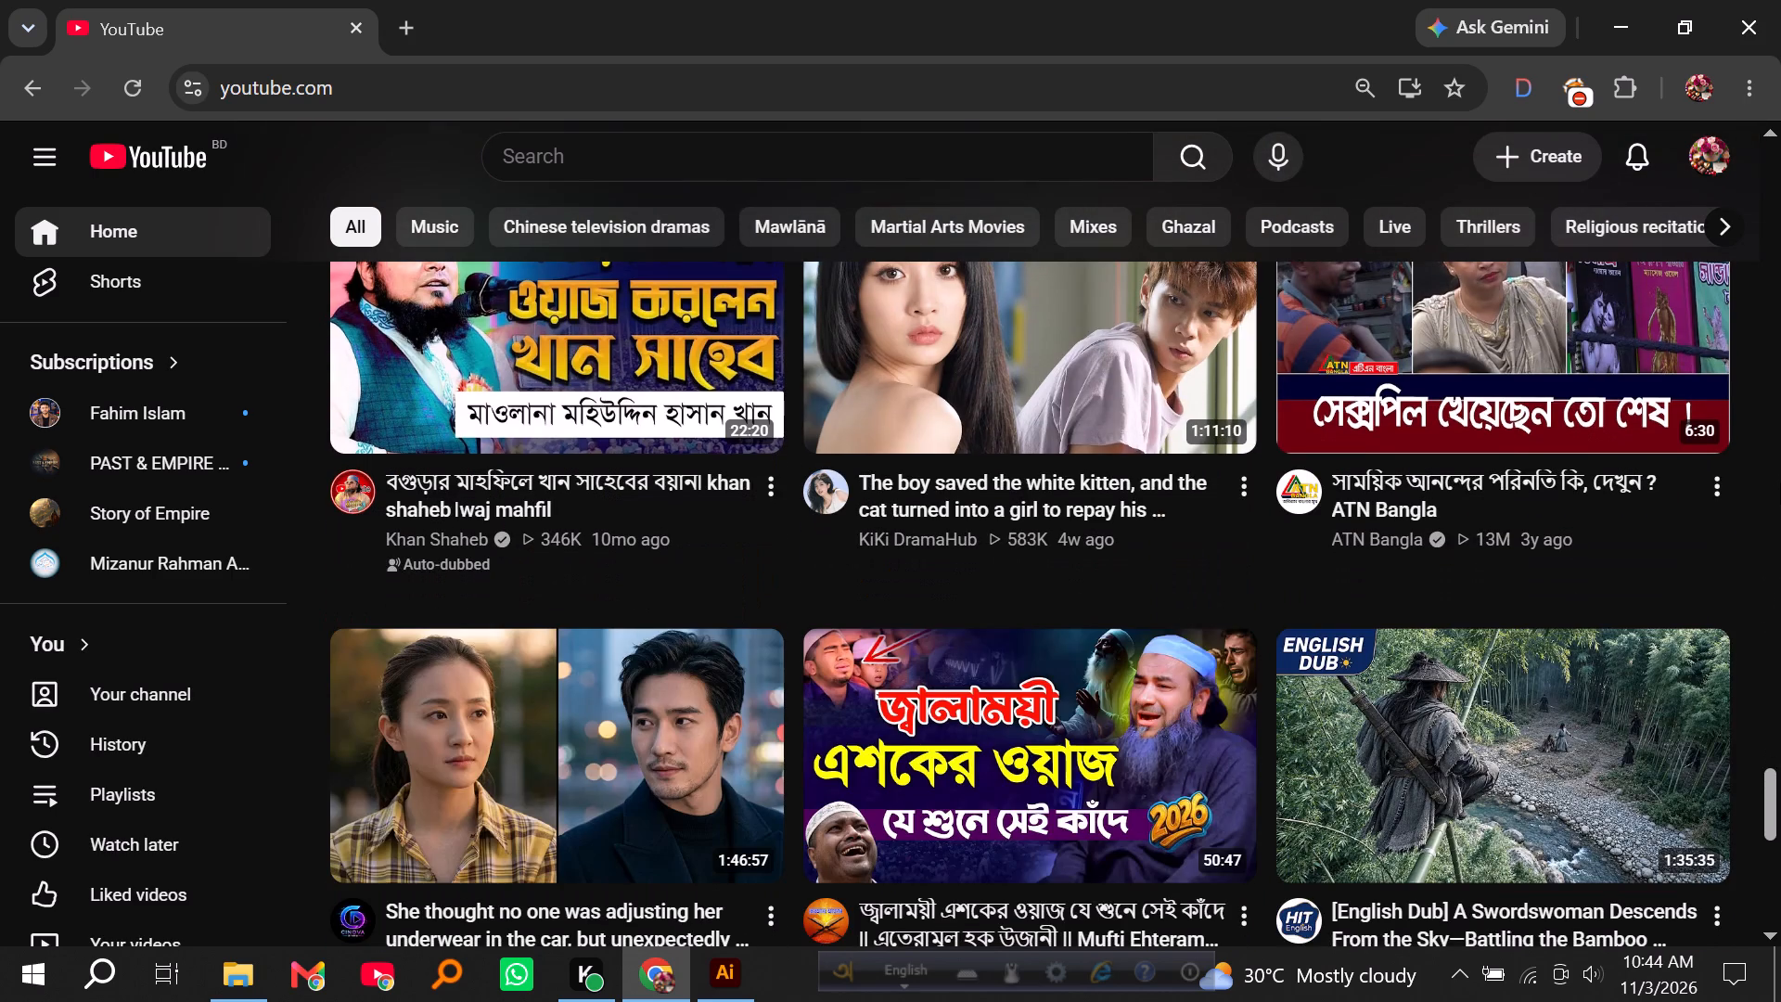
scroll(1780, 483, up, 2)
scroll(1780, 483, down, 8)
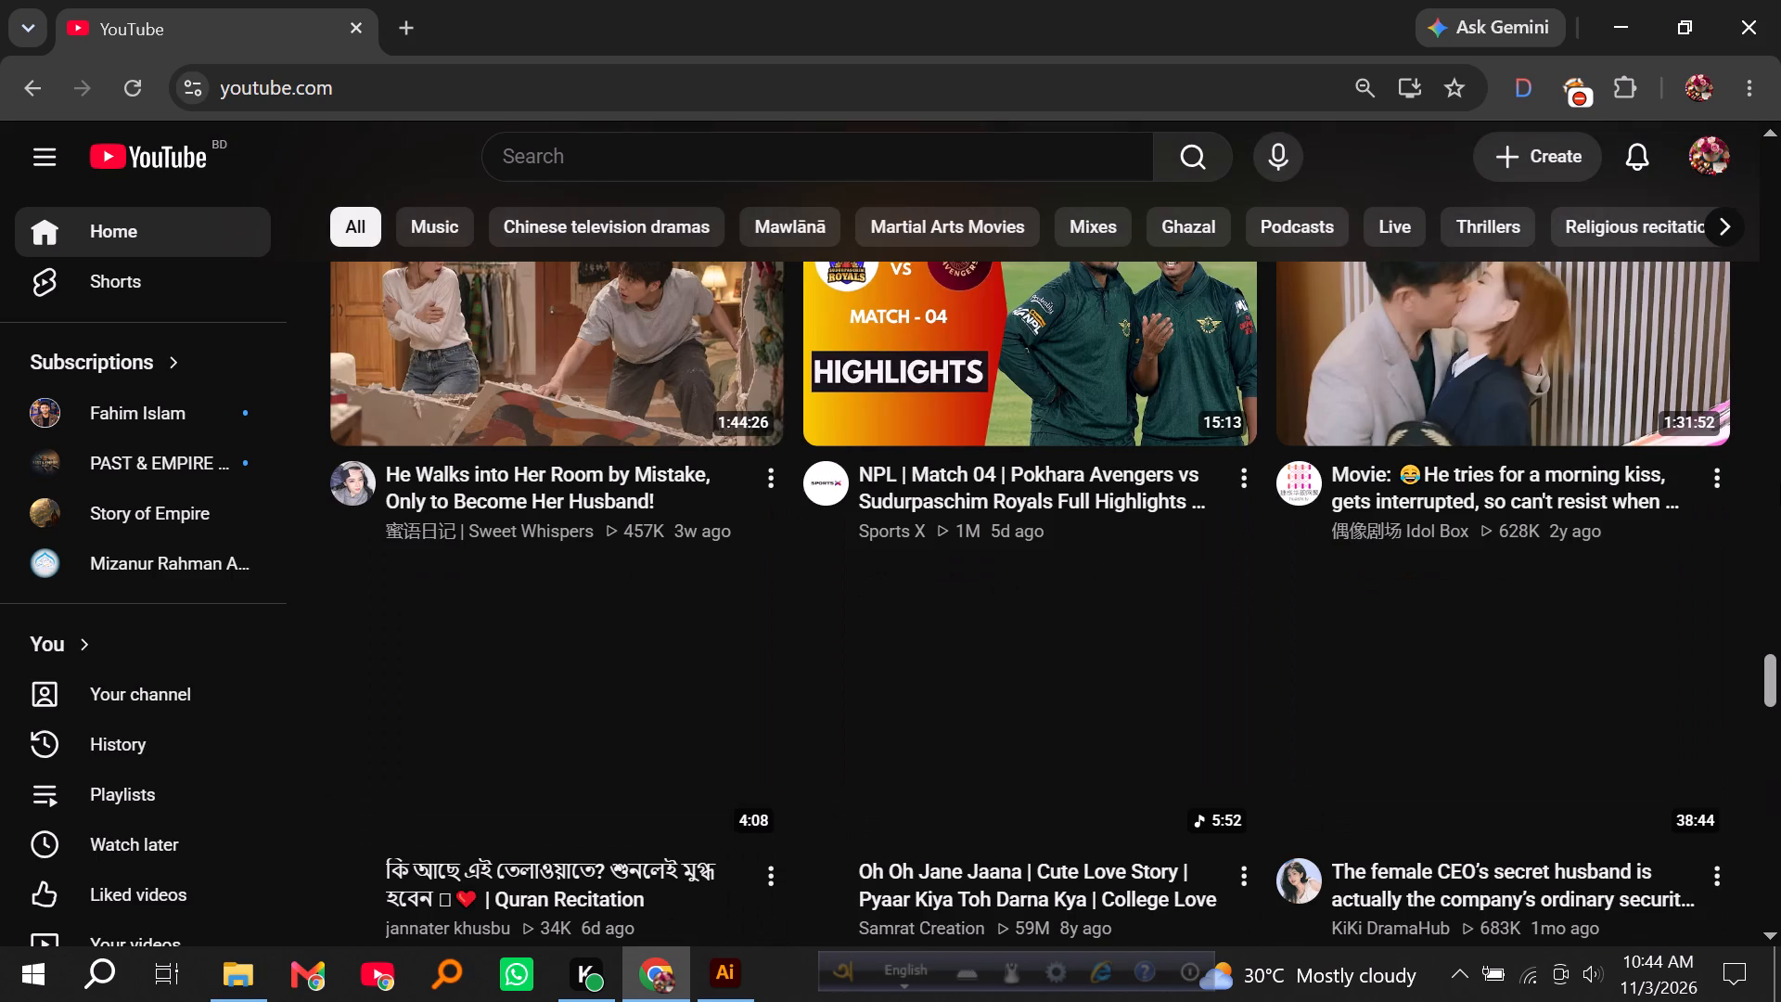
scroll(1780, 483, down, 9)
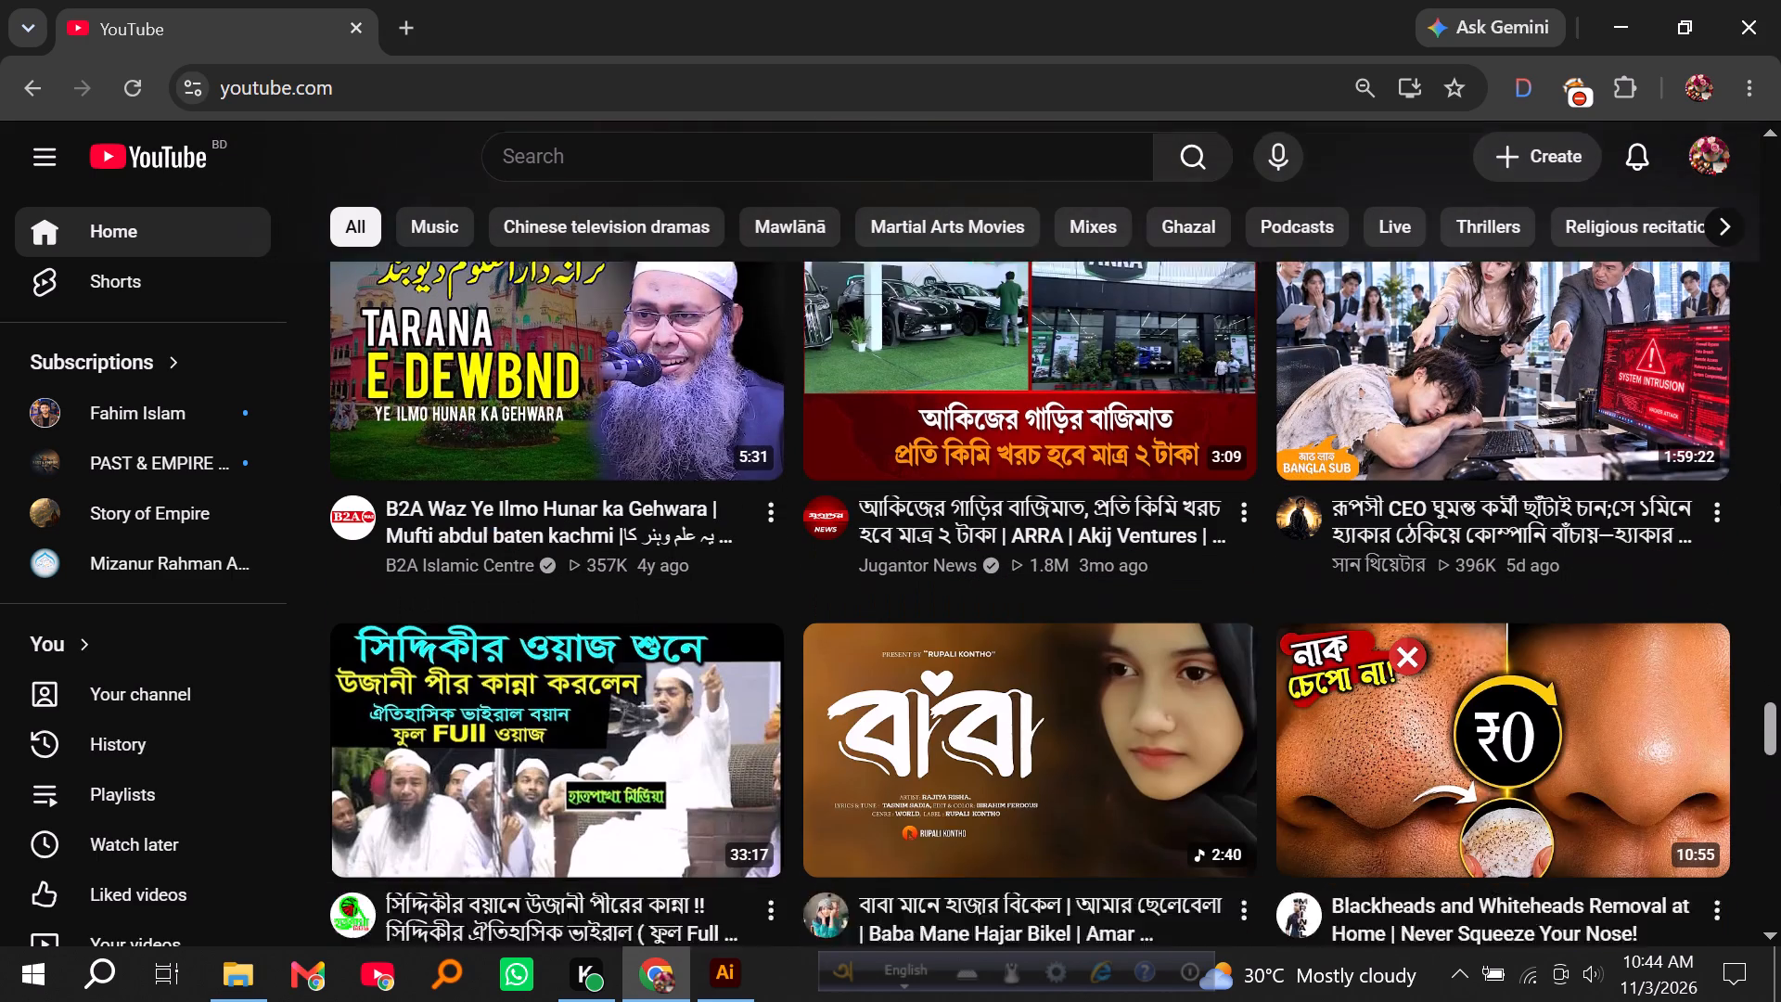
scroll(1780, 483, up, 2)
scroll(1780, 483, down, 5)
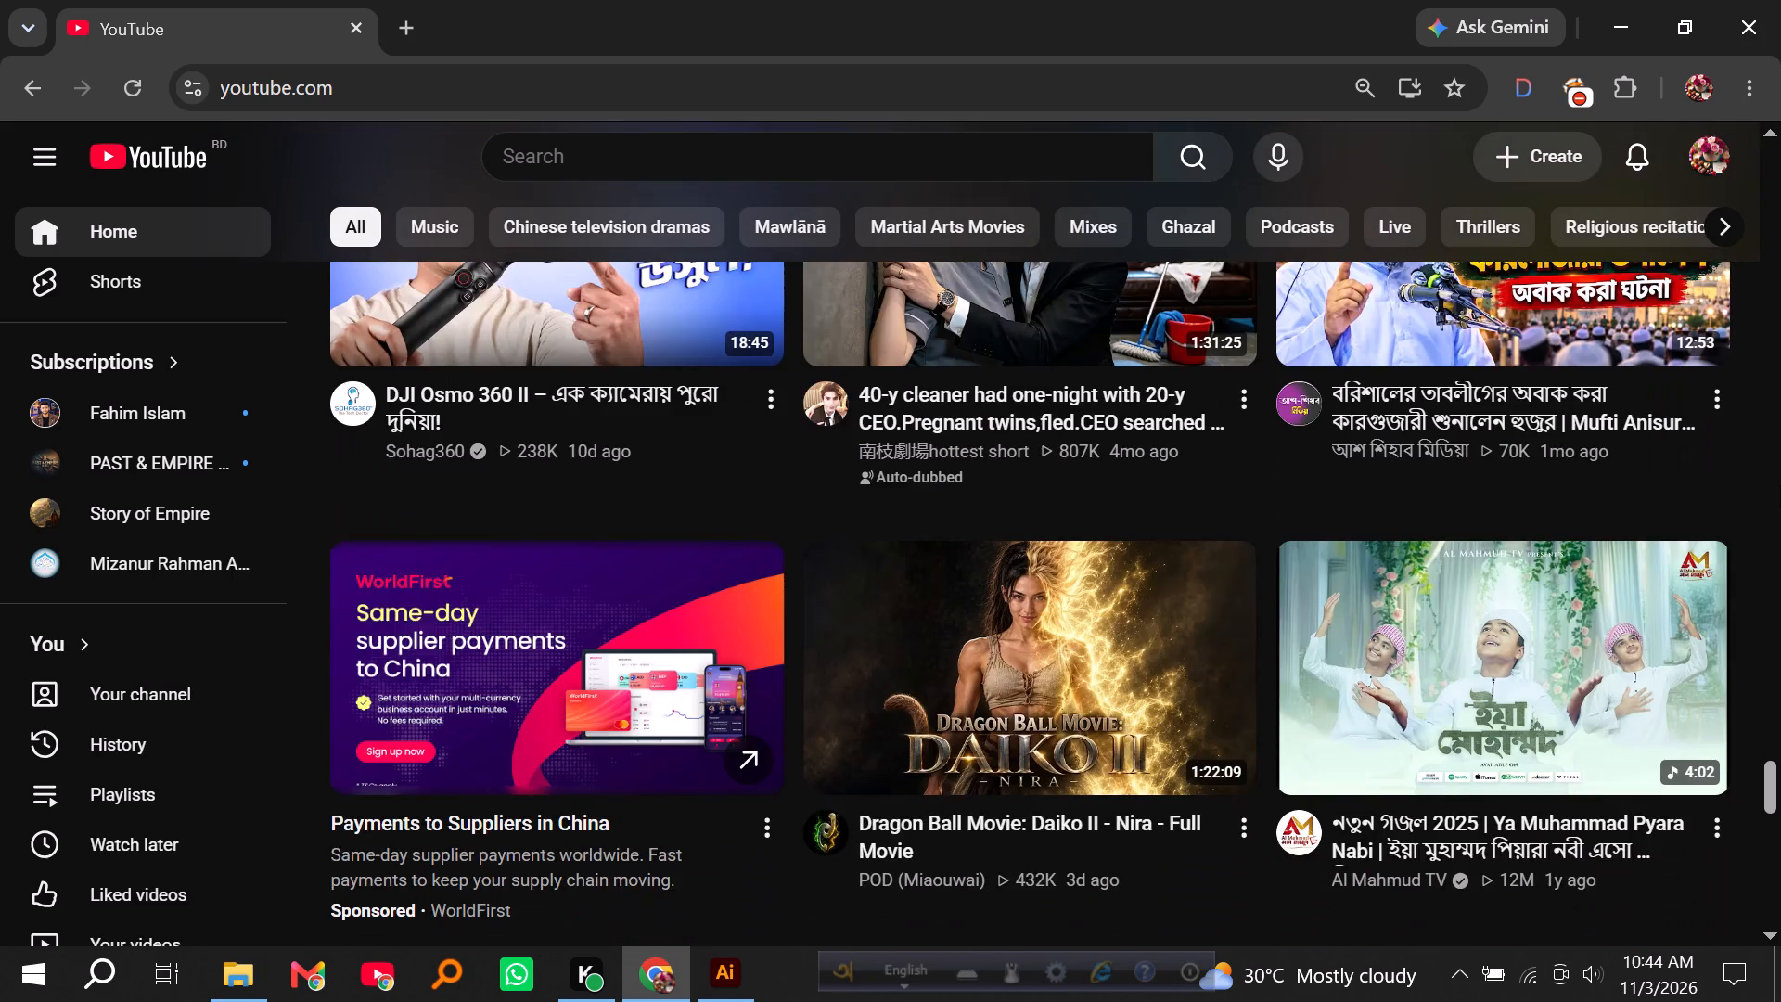
scroll(1780, 485, down, 9)
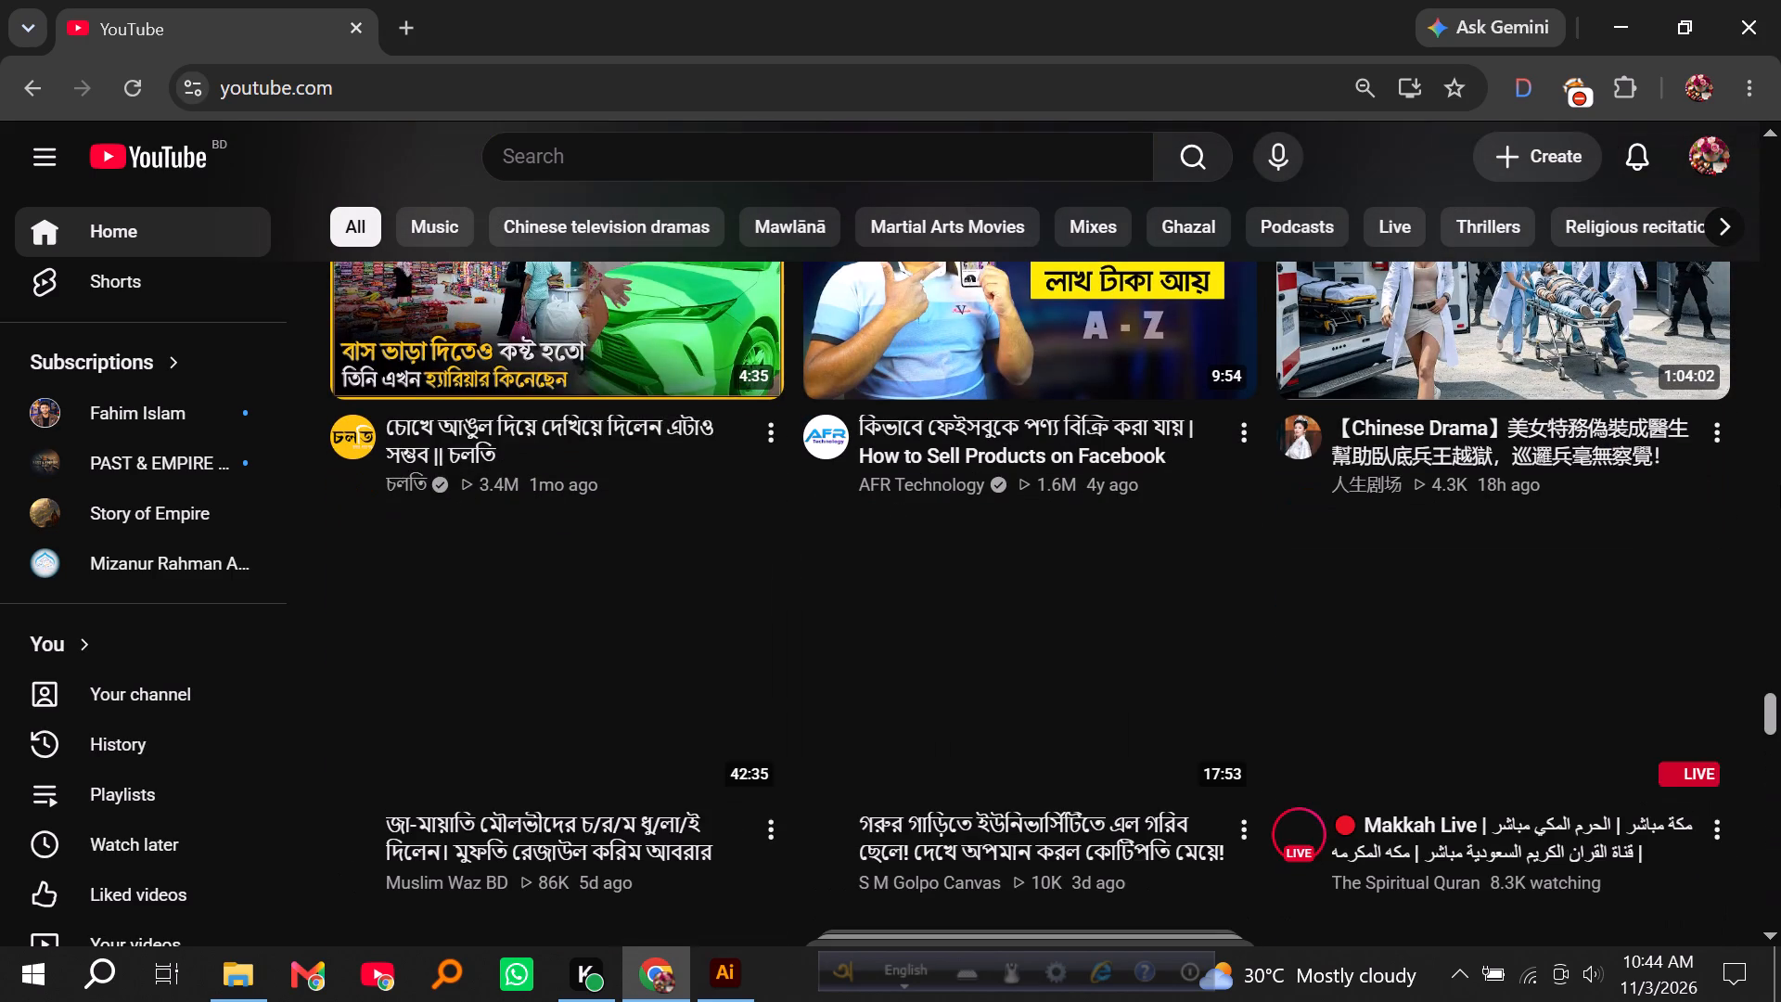
scroll(1780, 485, up, 1)
scroll(1780, 485, down, 4)
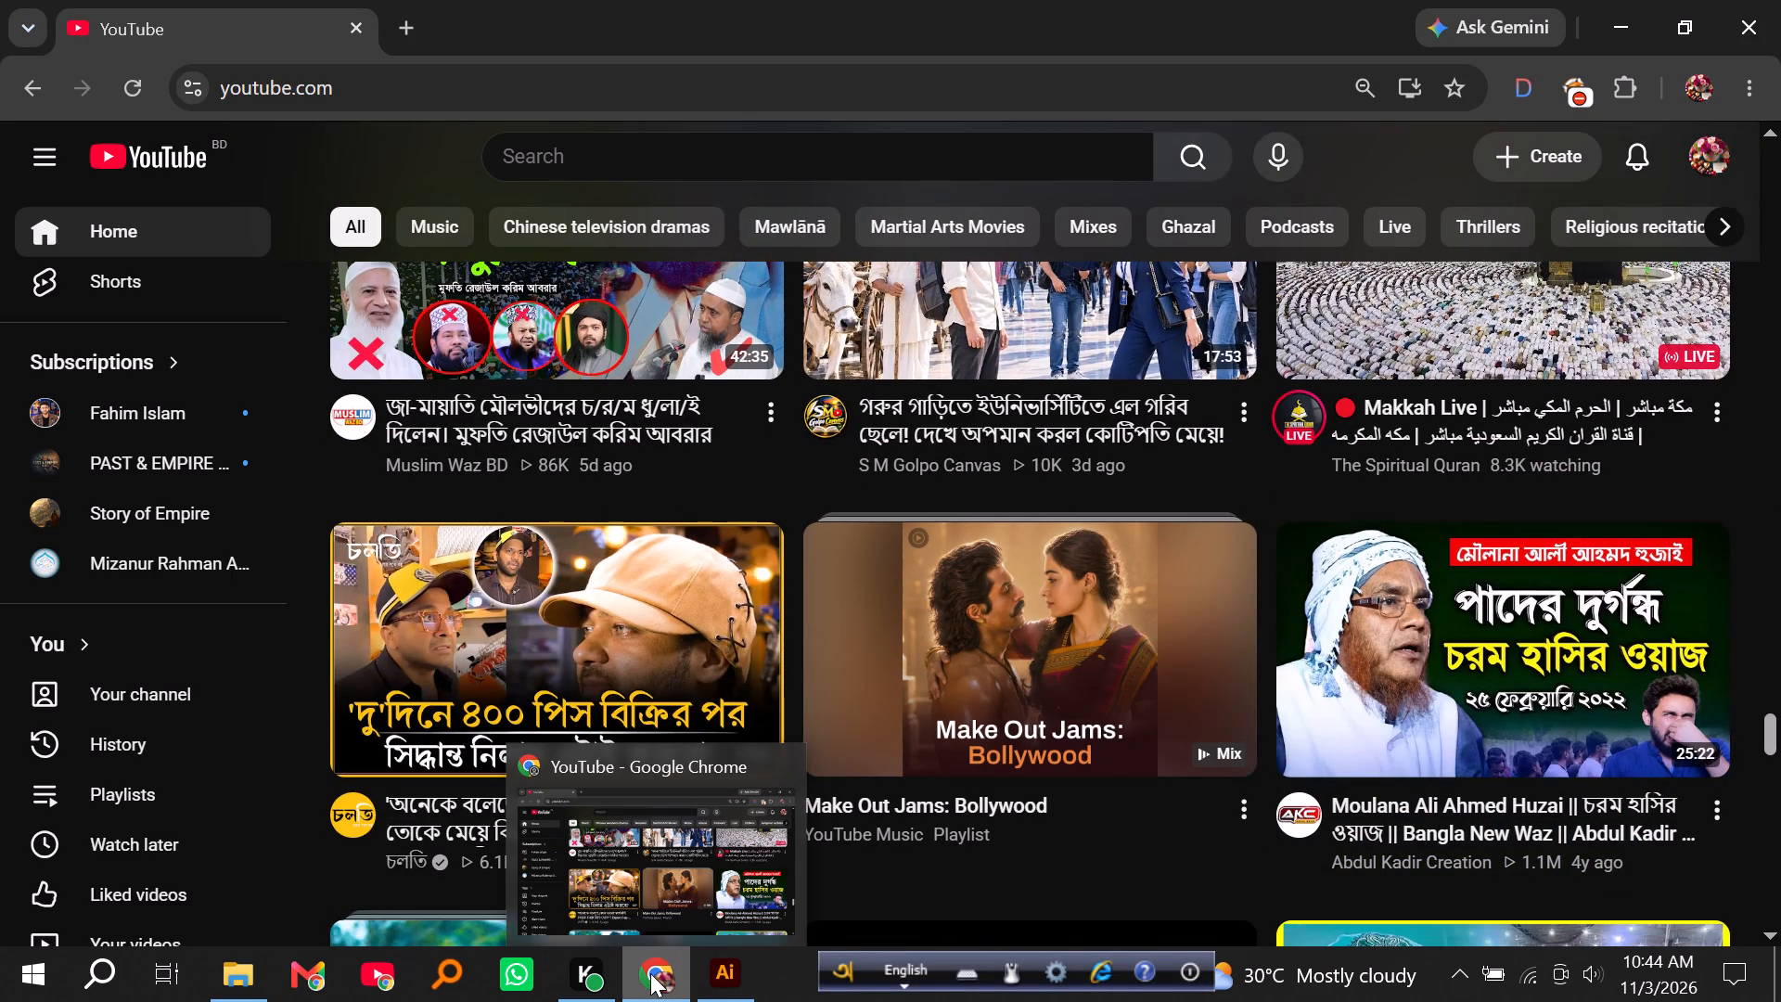
scroll(877, 681, down, 6)
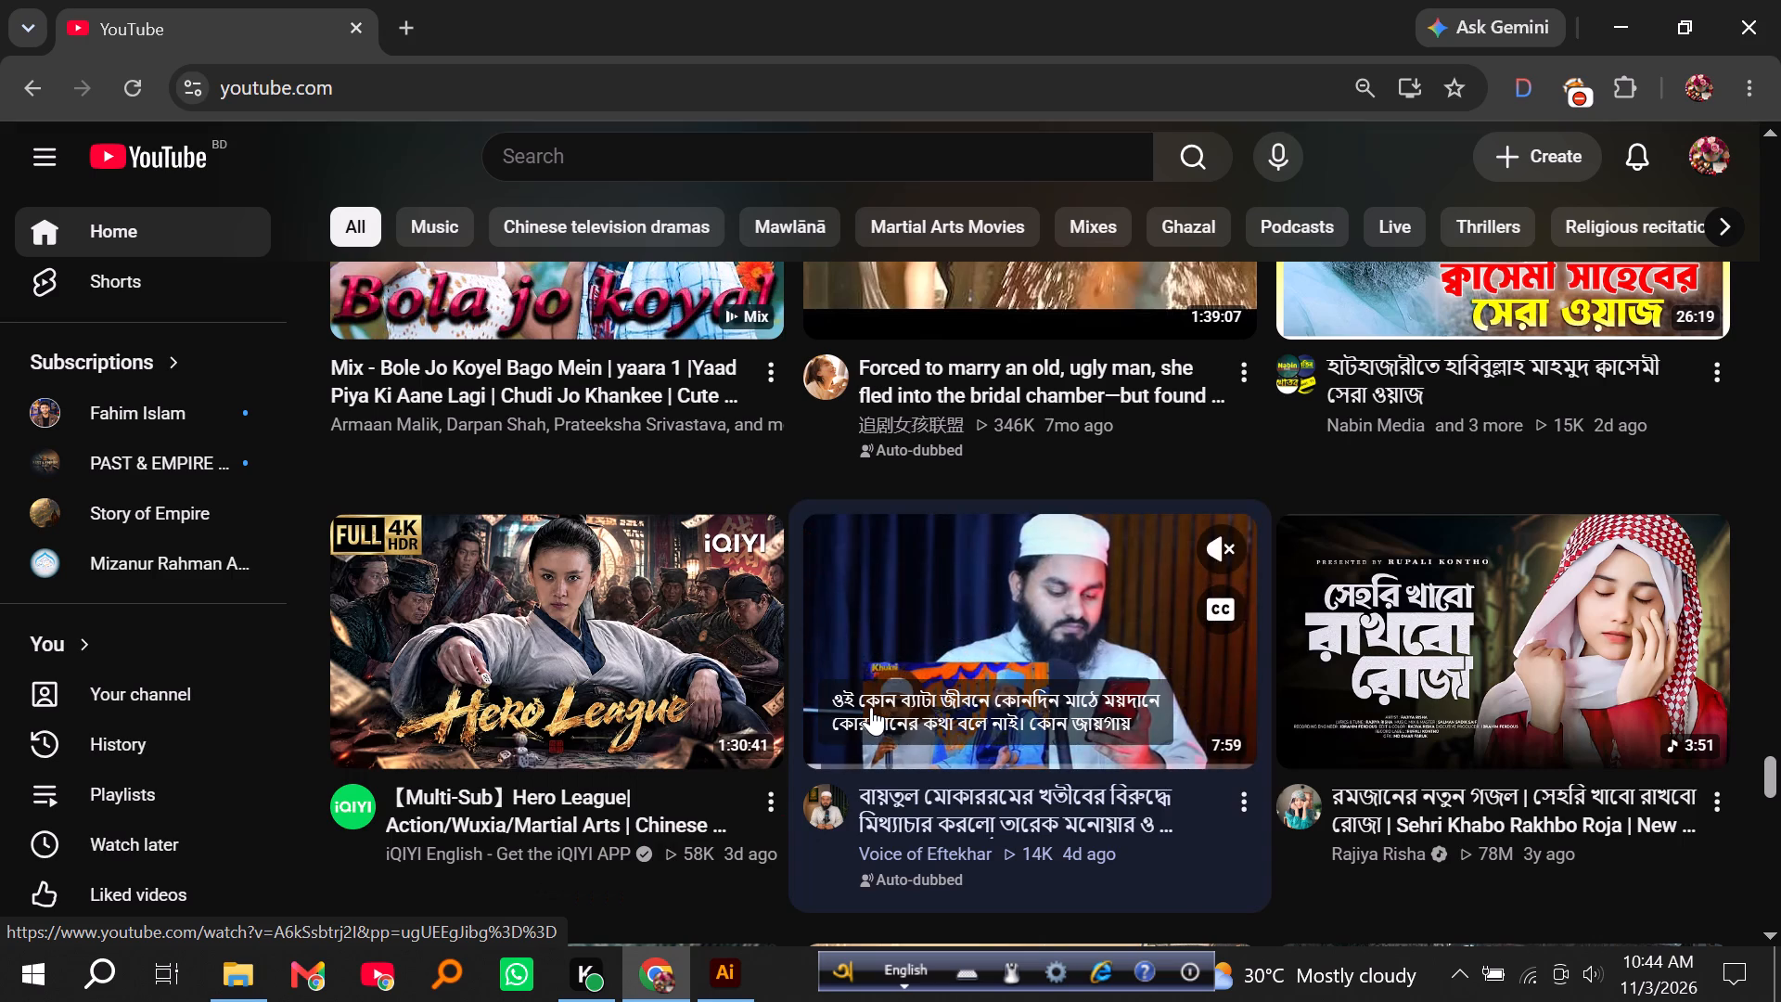
scroll(871, 707, up, 2)
scroll(871, 705, down, 1)
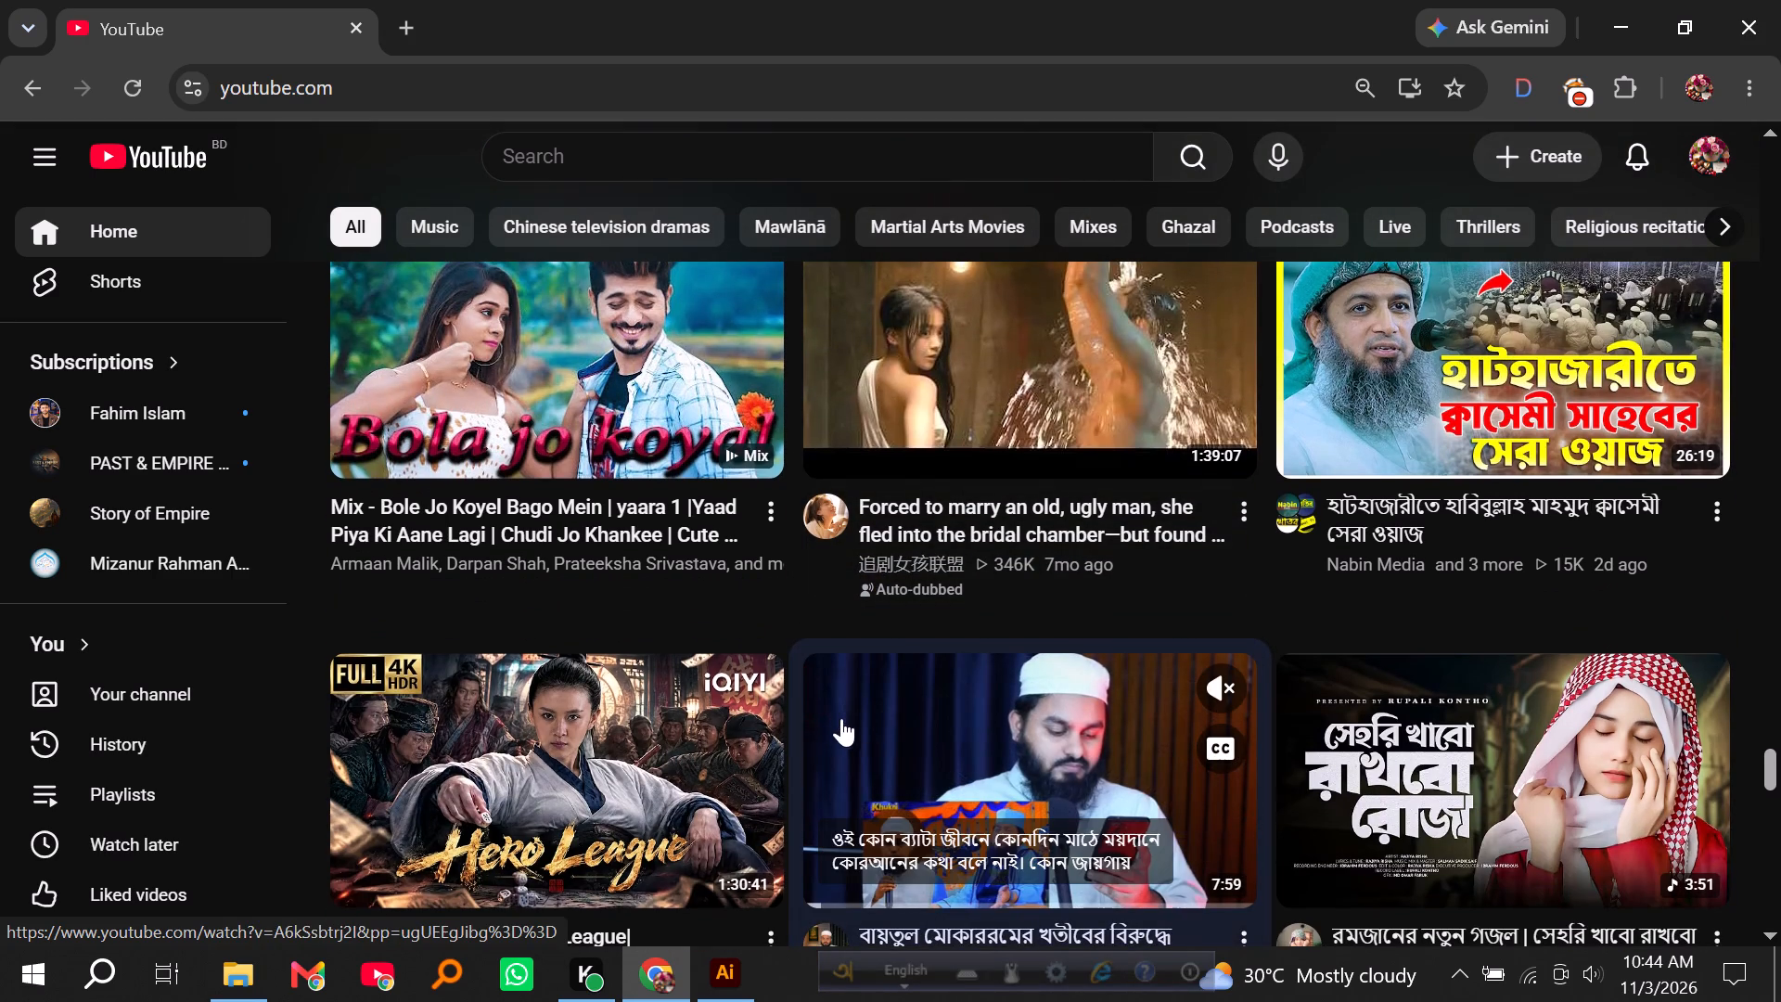
scroll(837, 723, down, 8)
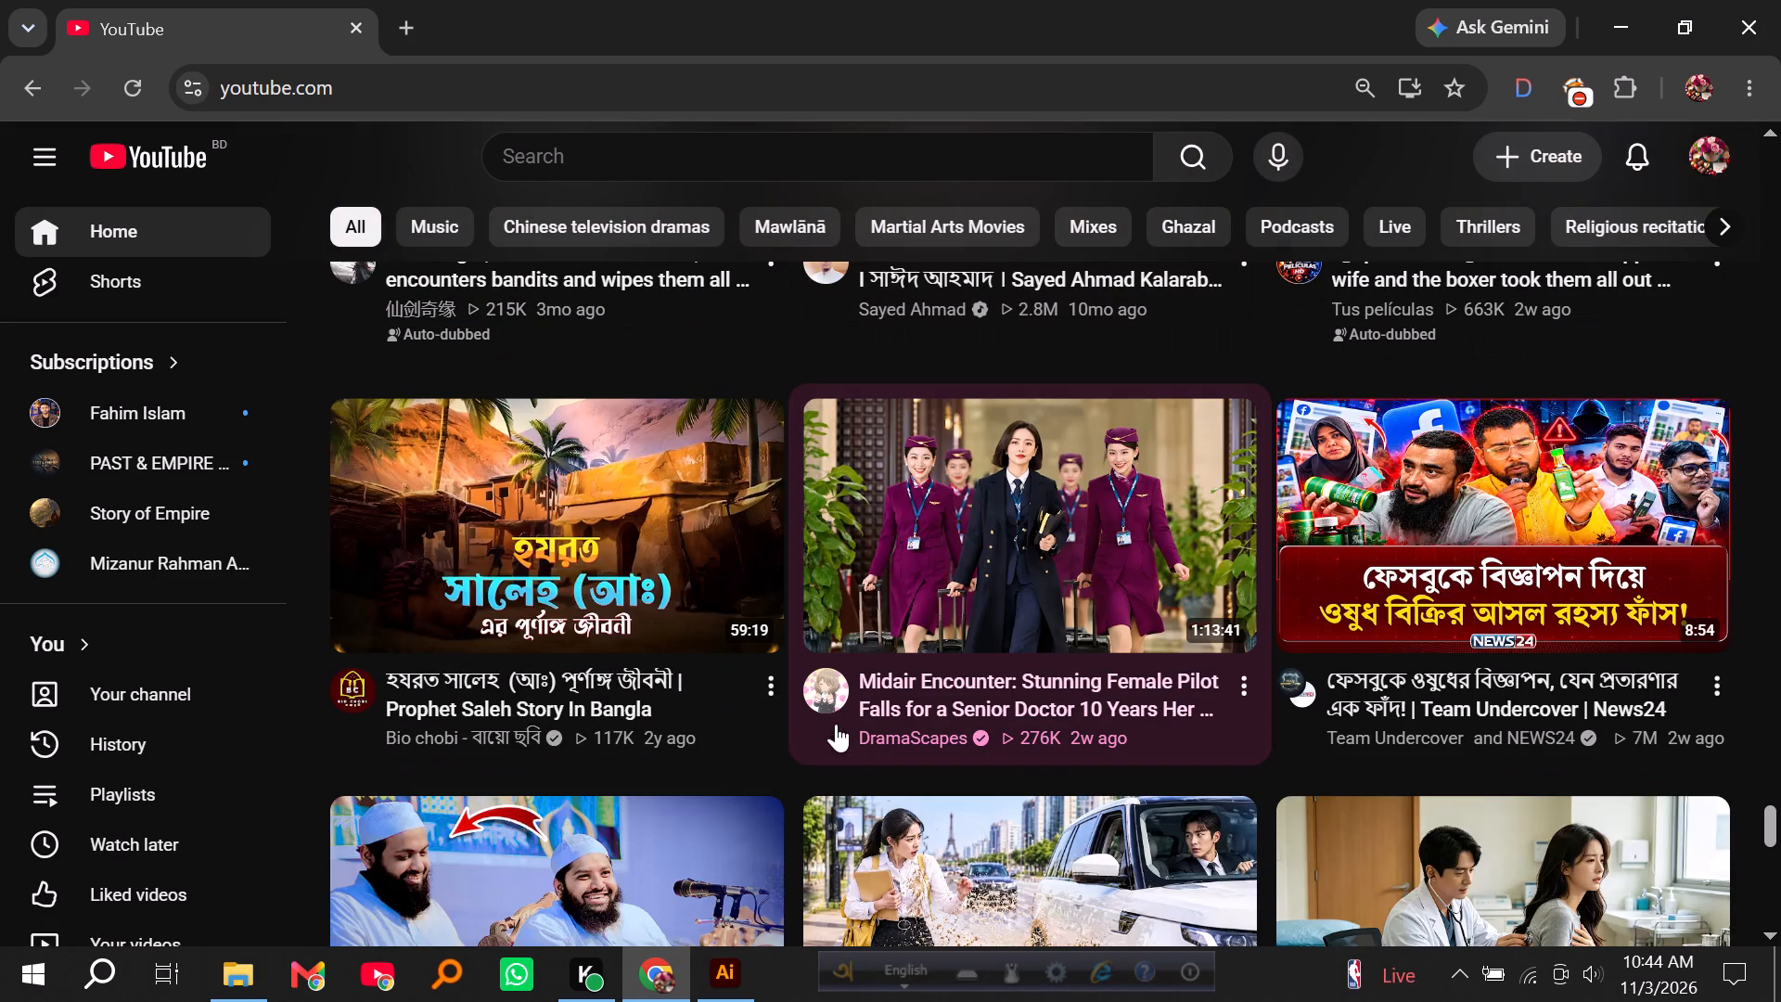
scroll(836, 724, down, 5)
scroll(836, 726, up, 4)
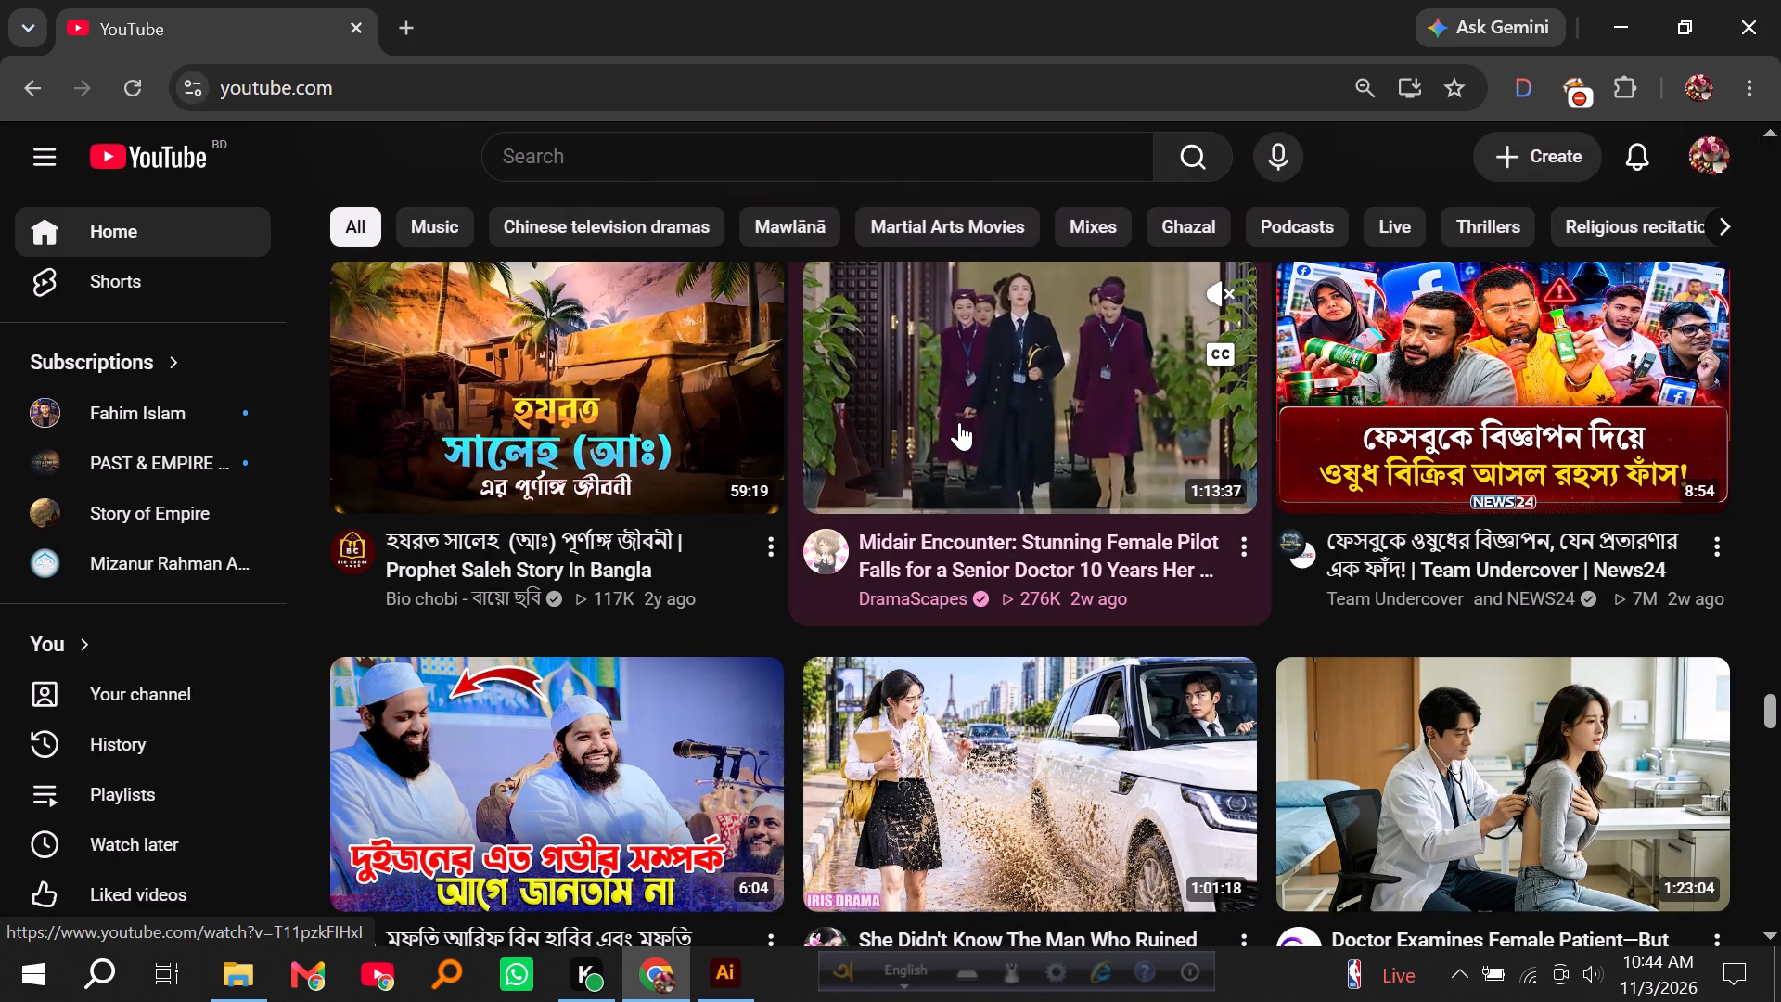
scroll(954, 431, down, 3)
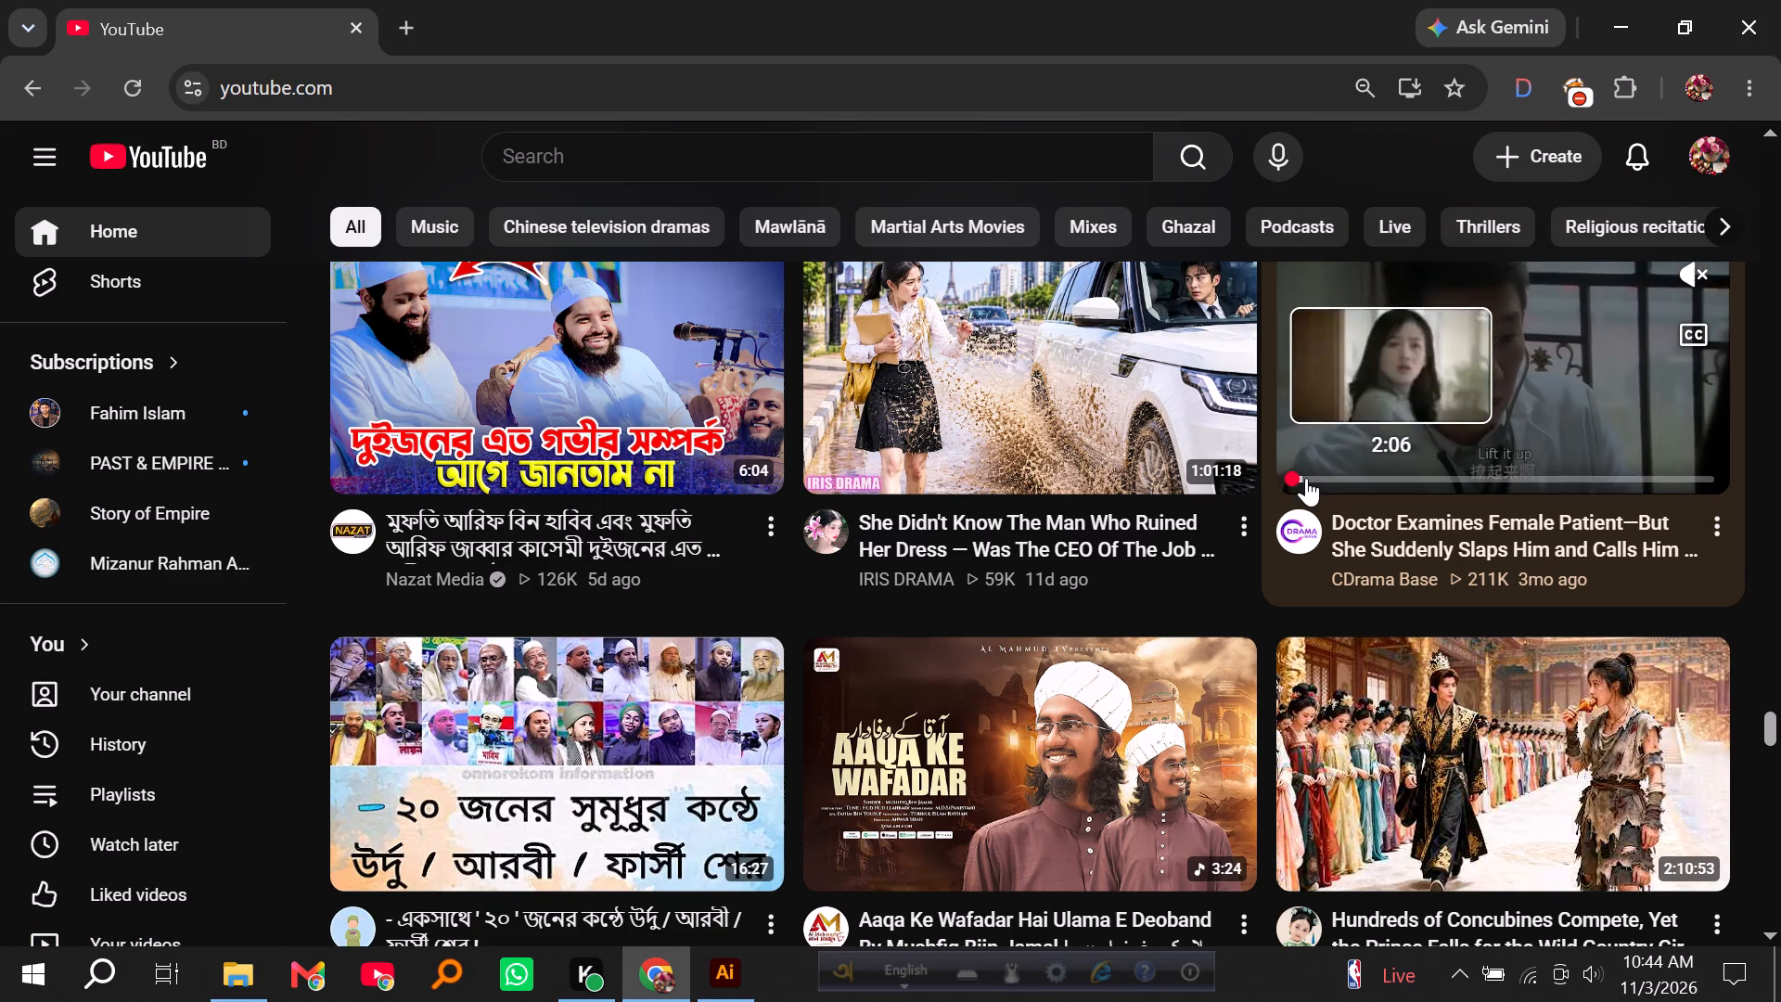
scroll(942, 774, down, 4)
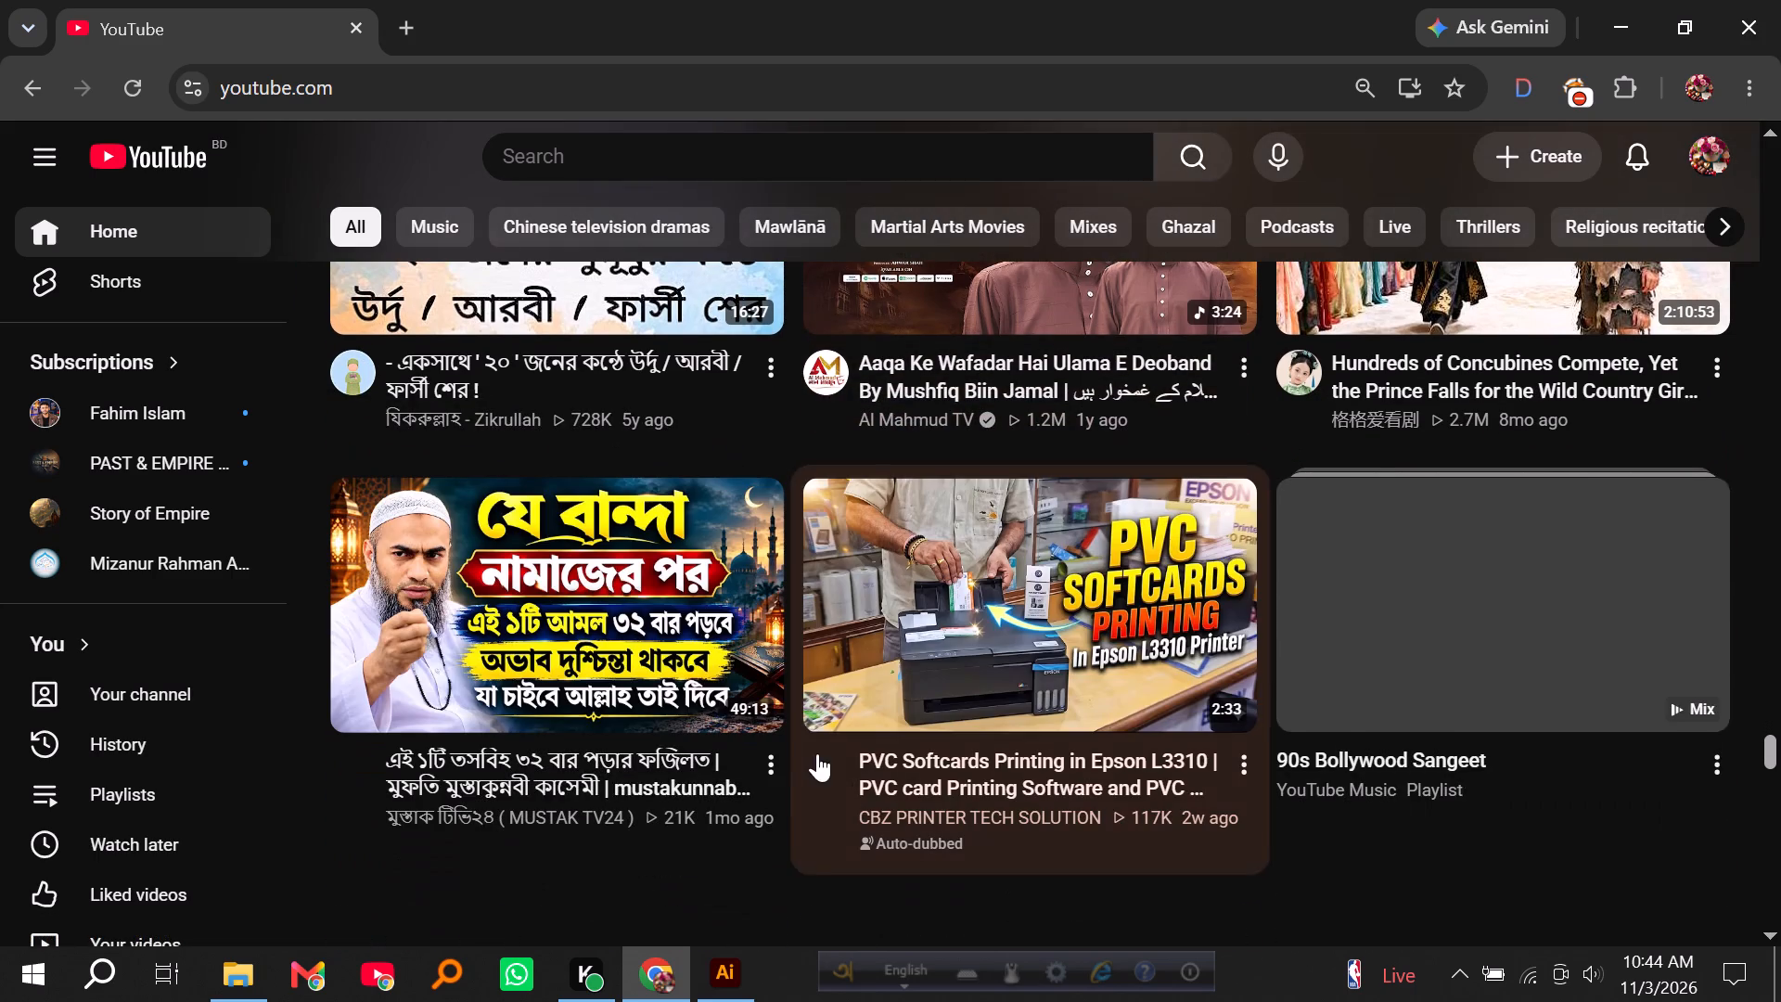
scroll(788, 881, down, 4)
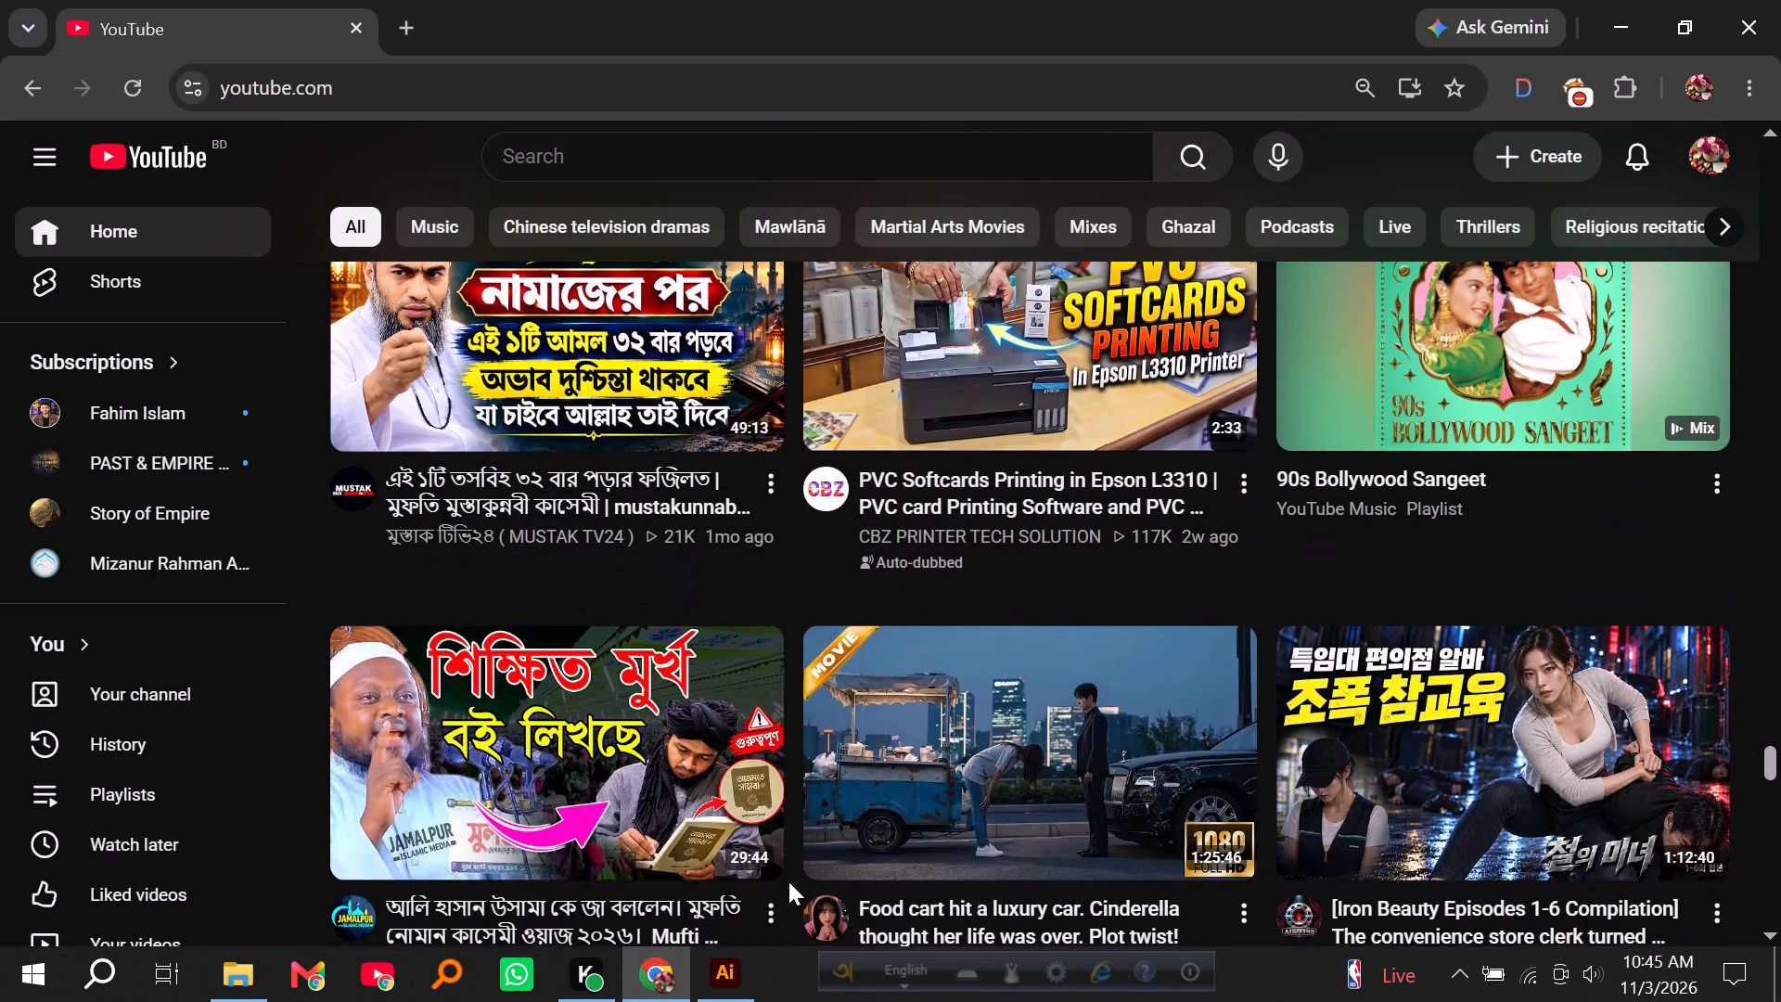
scroll(788, 881, down, 3)
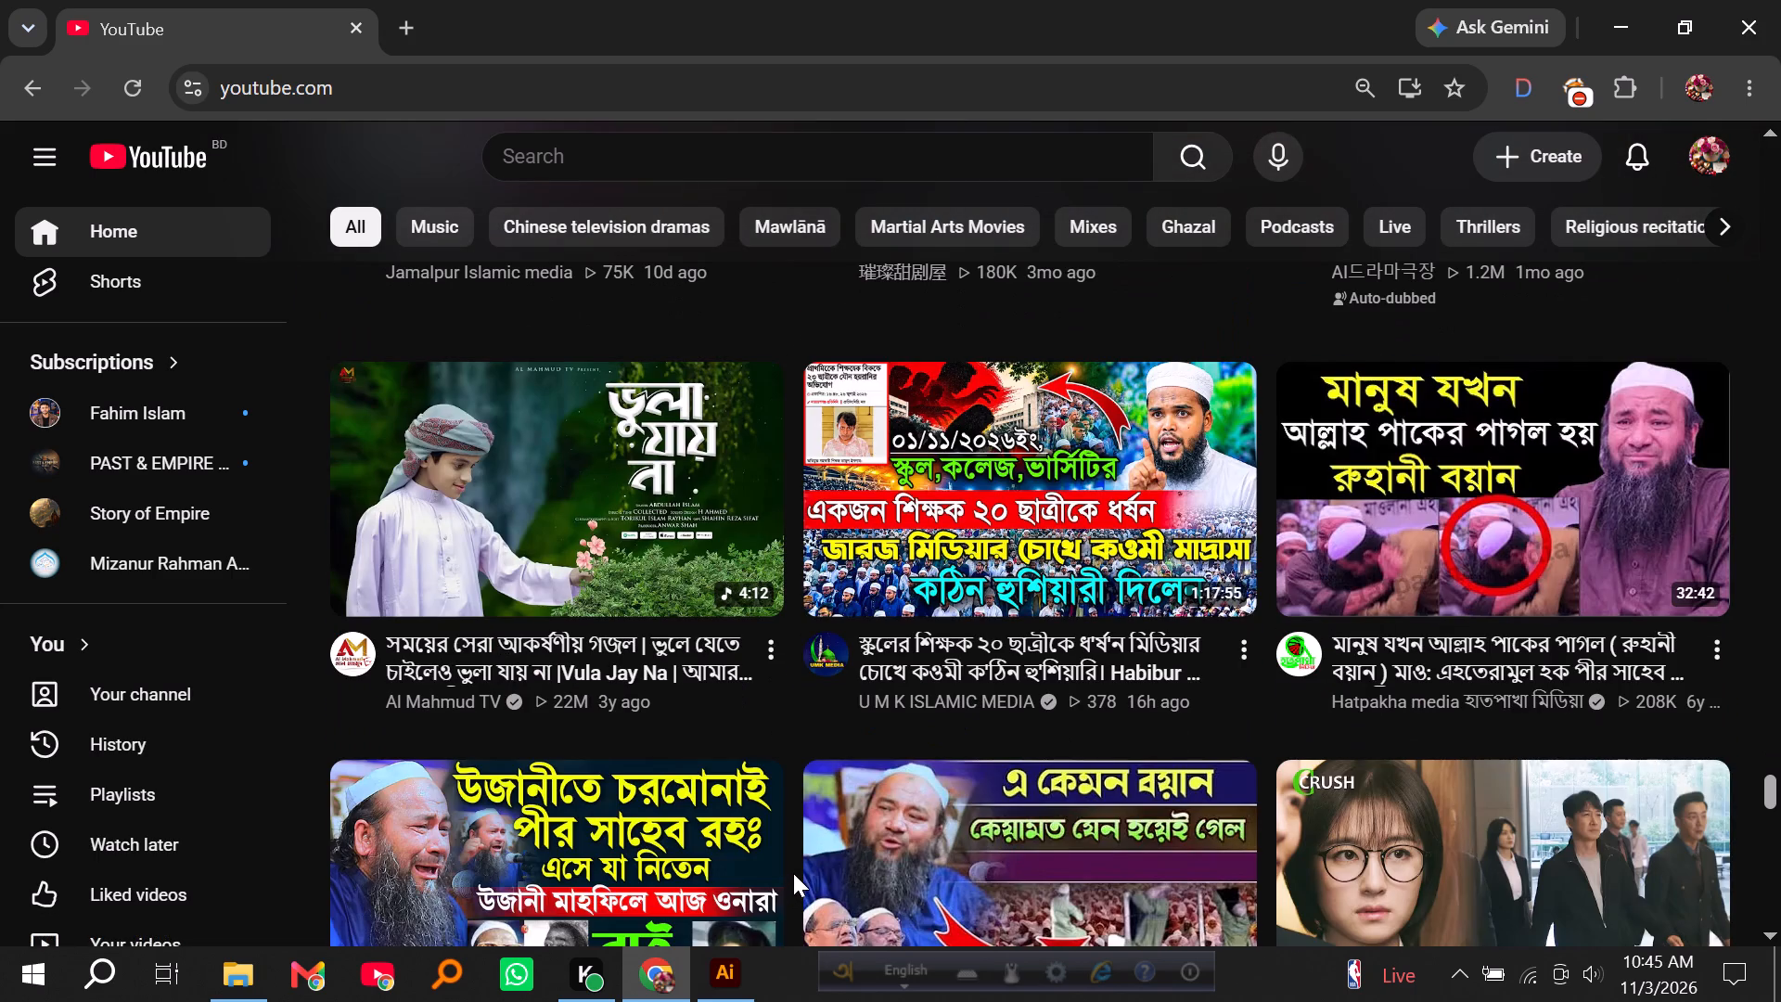
scroll(793, 873, up, 2)
Switch to Illustrator, shift the book silhouette slightly on the artboard, trace it with the Sketched Art preset and expand the tracing.
click(732, 969)
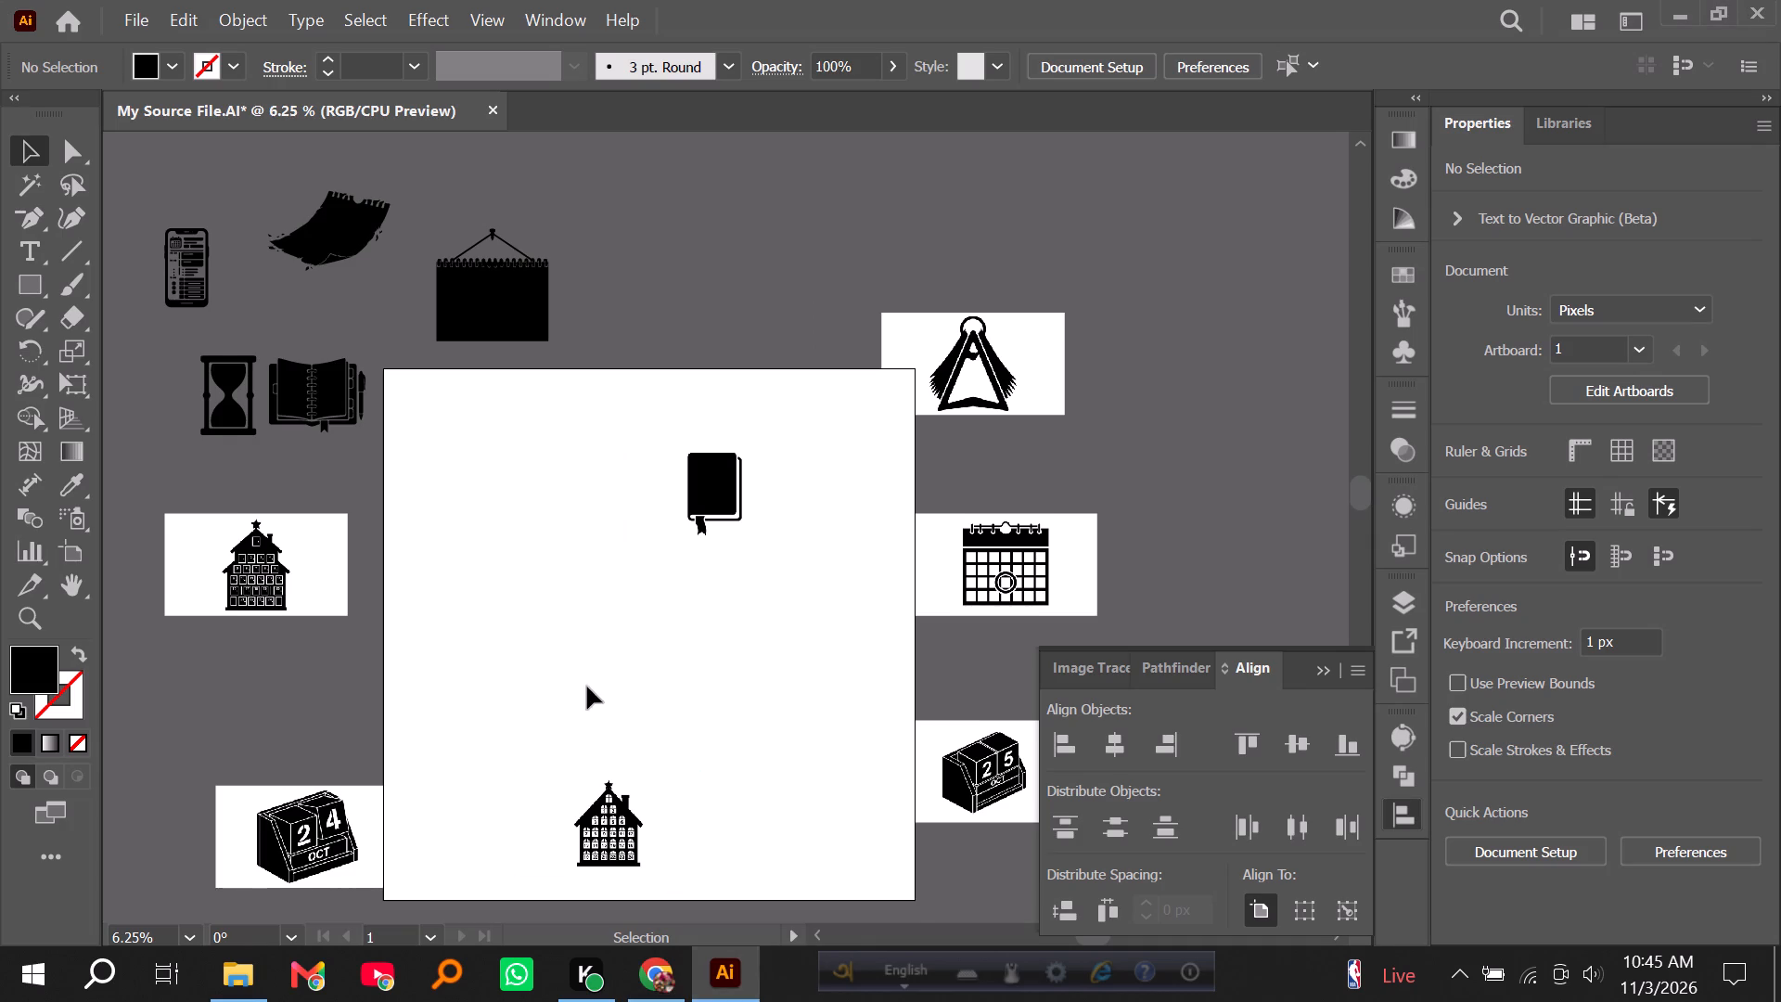
scroll(587, 687, up, 3)
scroll(596, 852, down, 4)
drag(707, 462, 655, 514)
alt+scroll(662, 518, up, 5)
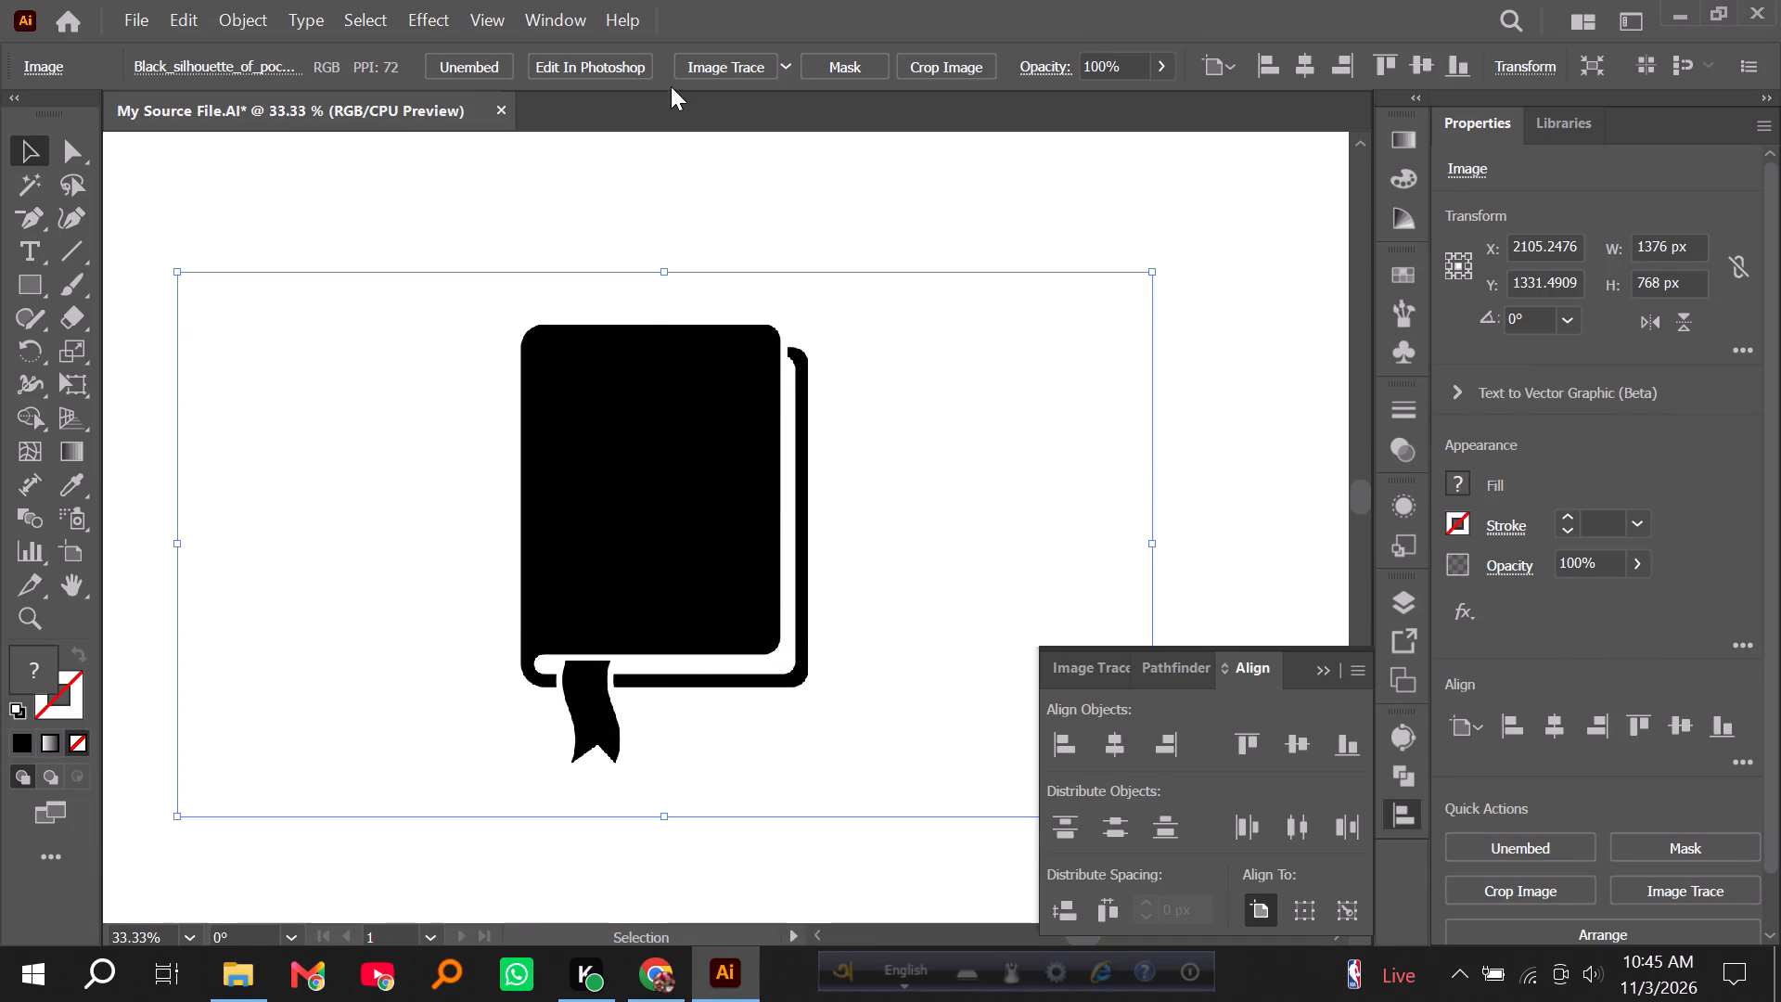
click(790, 66)
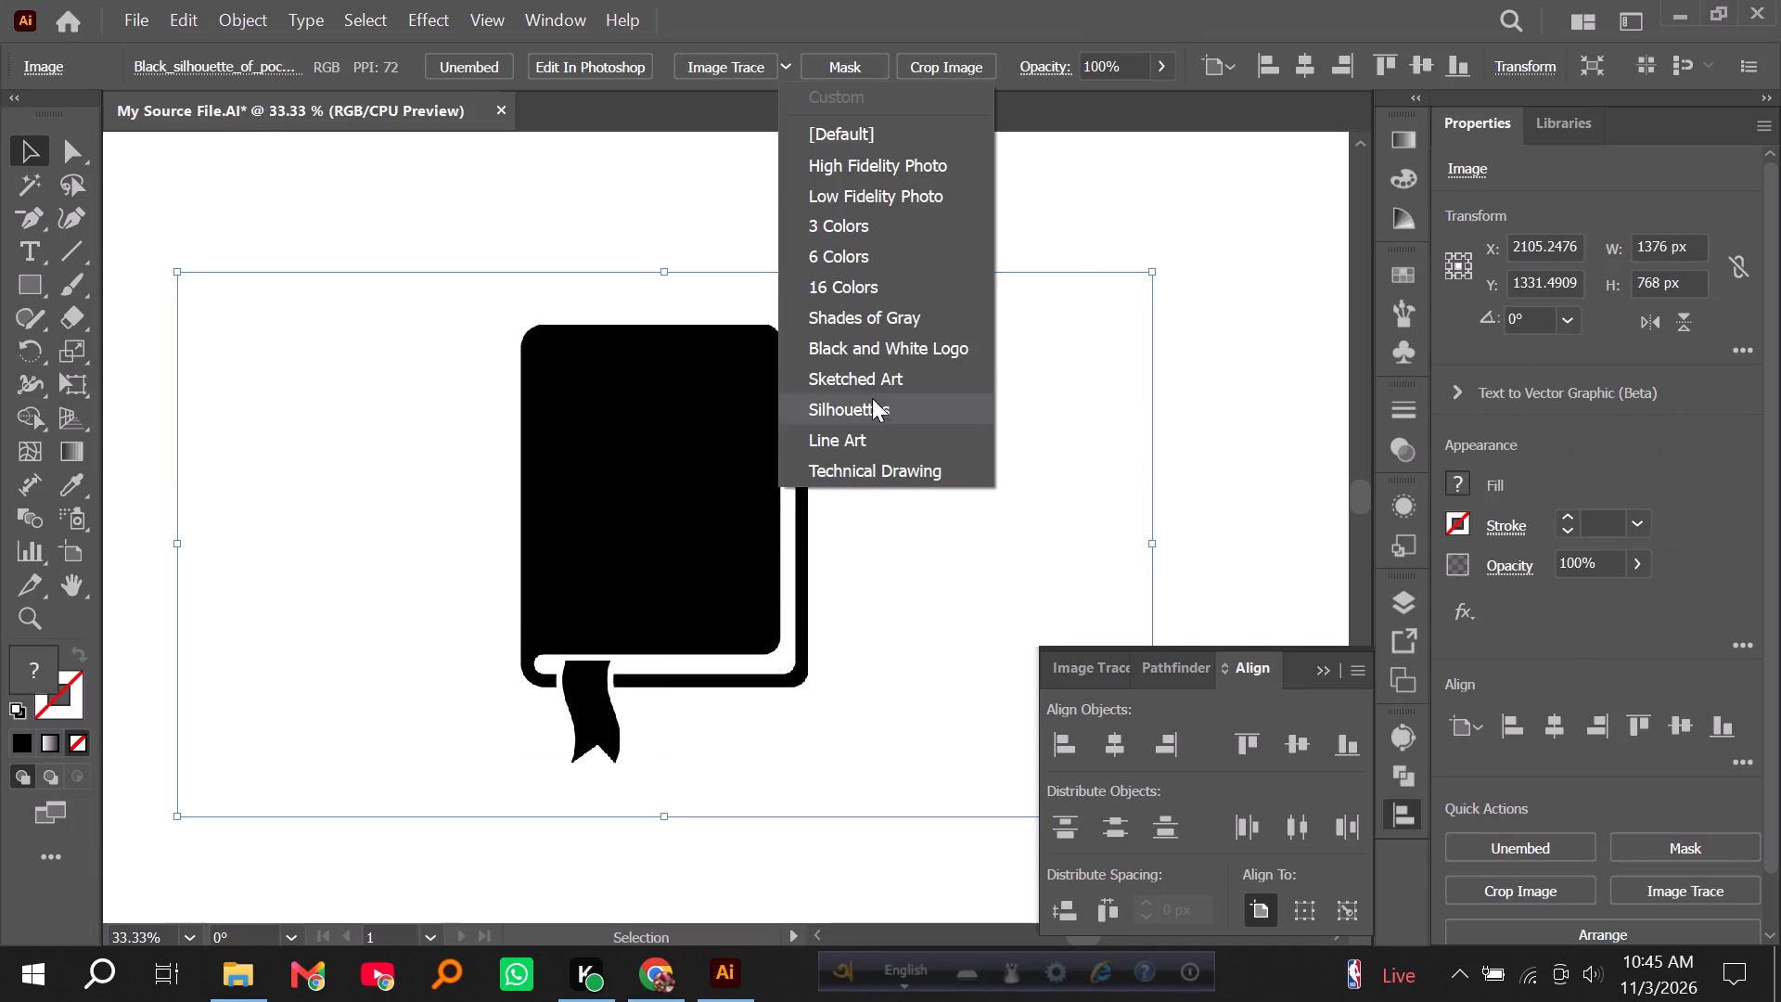
click(863, 372)
alt+scroll(826, 379, down, 5)
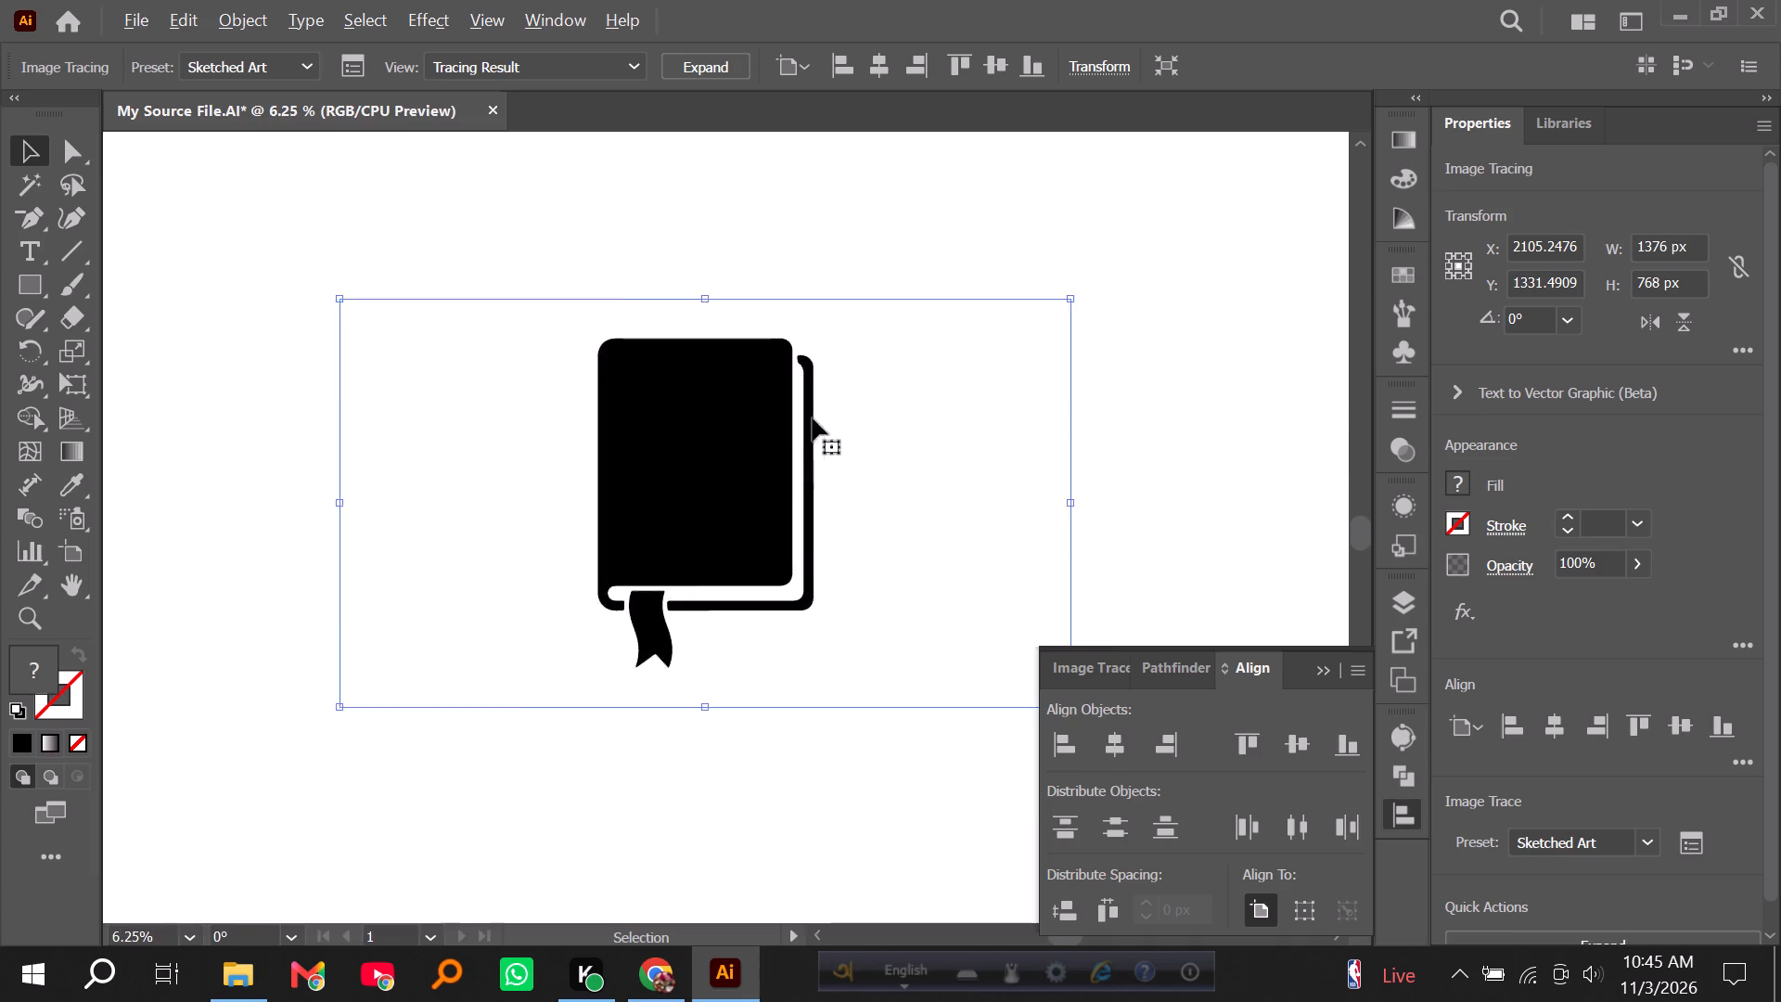
double_click(719, 61)
Move the expanded book silhouette off the artboard to the space above it, beside the hanging calendar silhouette.
drag(786, 411, 794, 260)
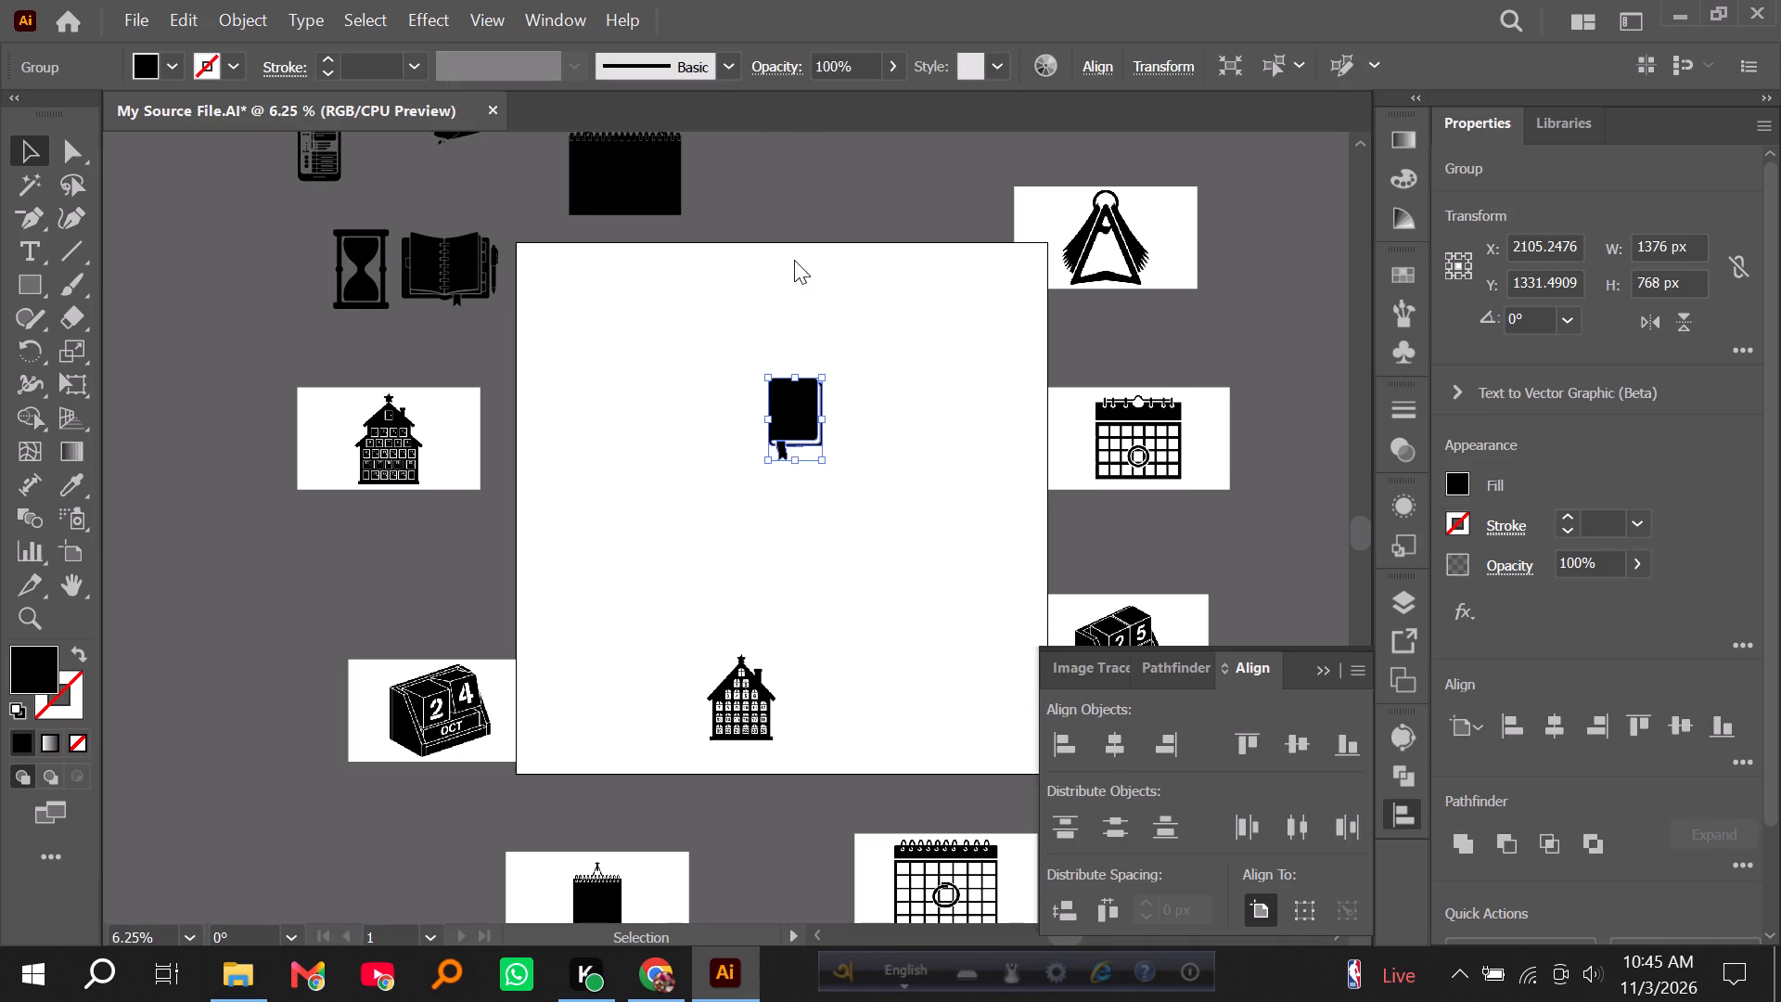
drag(794, 260, 798, 176)
drag(783, 366, 787, 336)
key(ctrl+z)
click(790, 424)
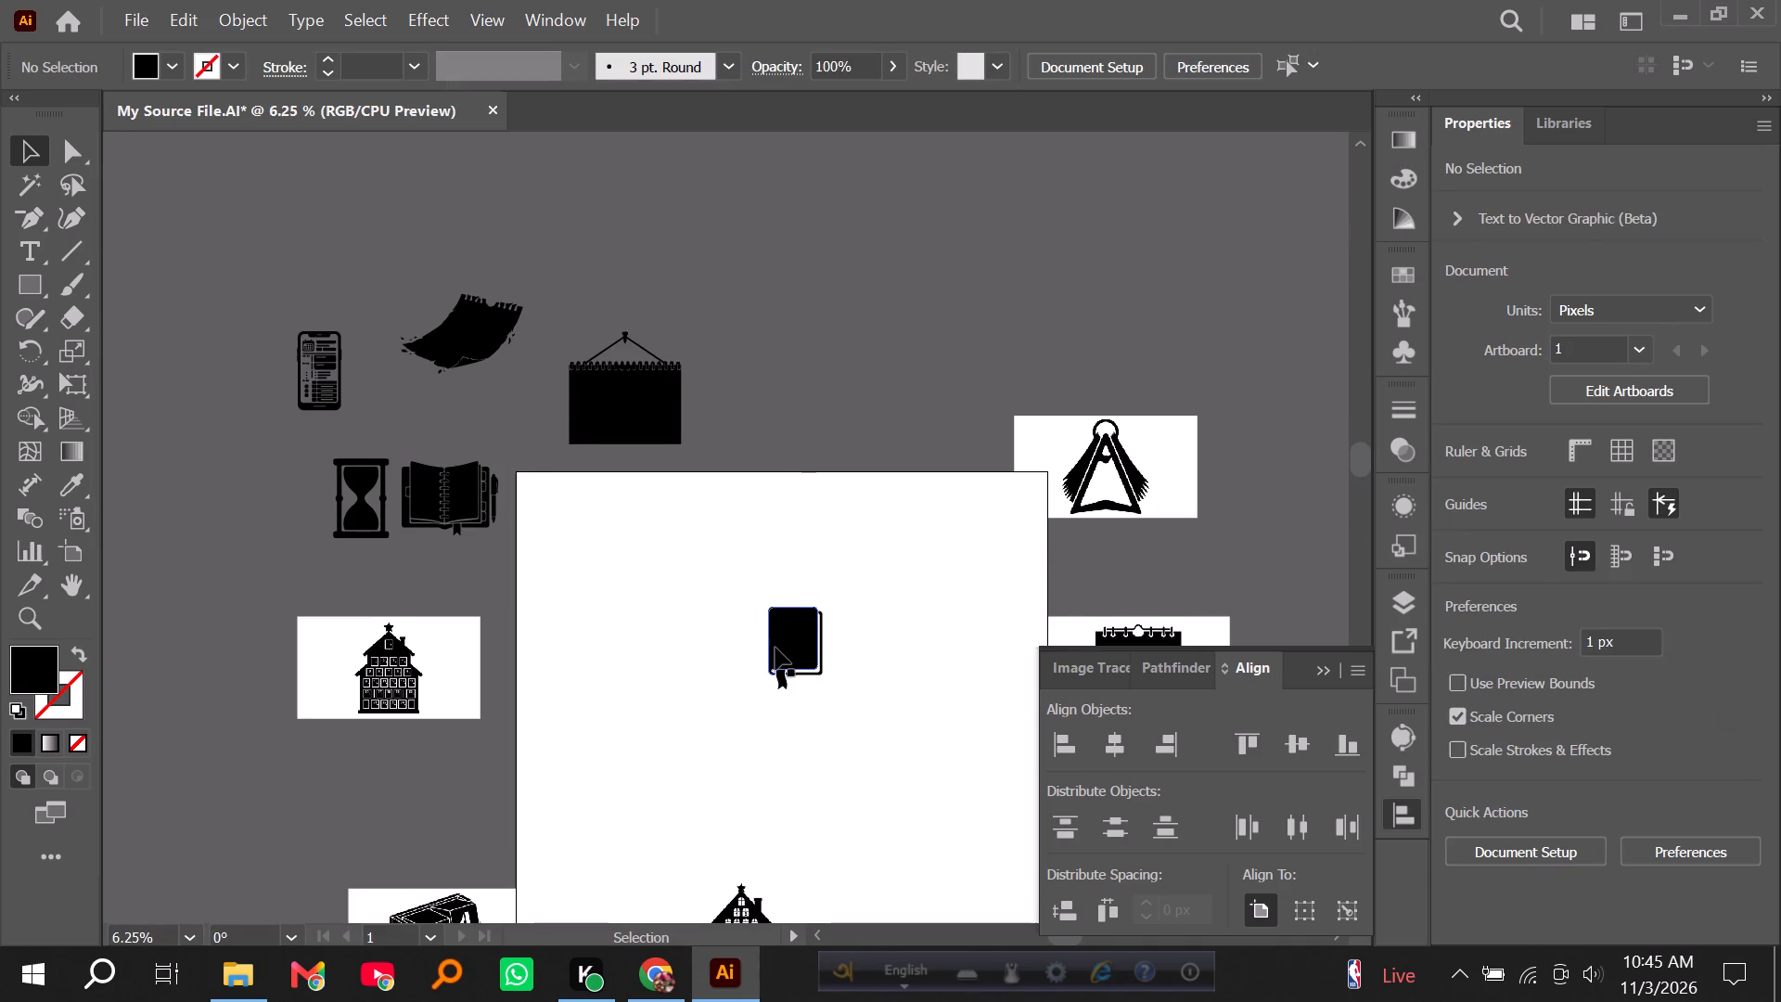
drag(779, 647, 768, 321)
click(801, 410)
Bring the flip desk calendar image onto the artboard, trace it with the Sketched Art preset and expand the tracing.
scroll(751, 421, down, 6)
scroll(1062, 373, down, 2)
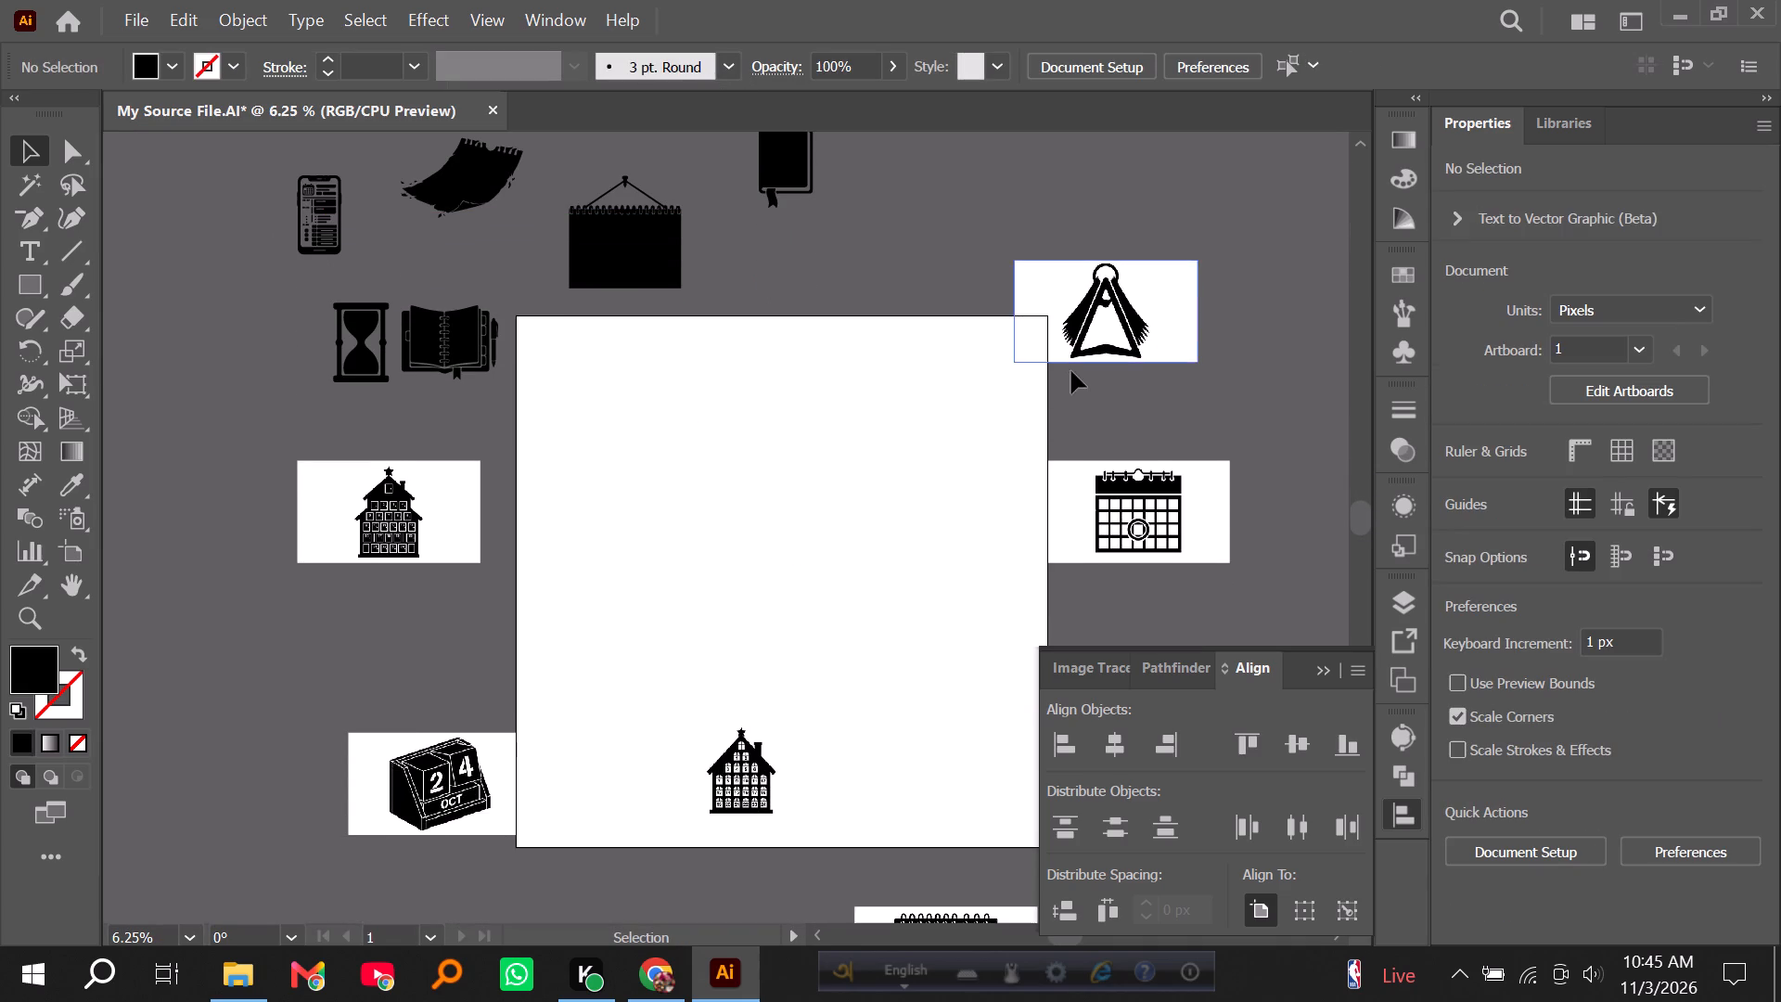
drag(1113, 309, 707, 479)
alt+scroll(707, 478, up, 3)
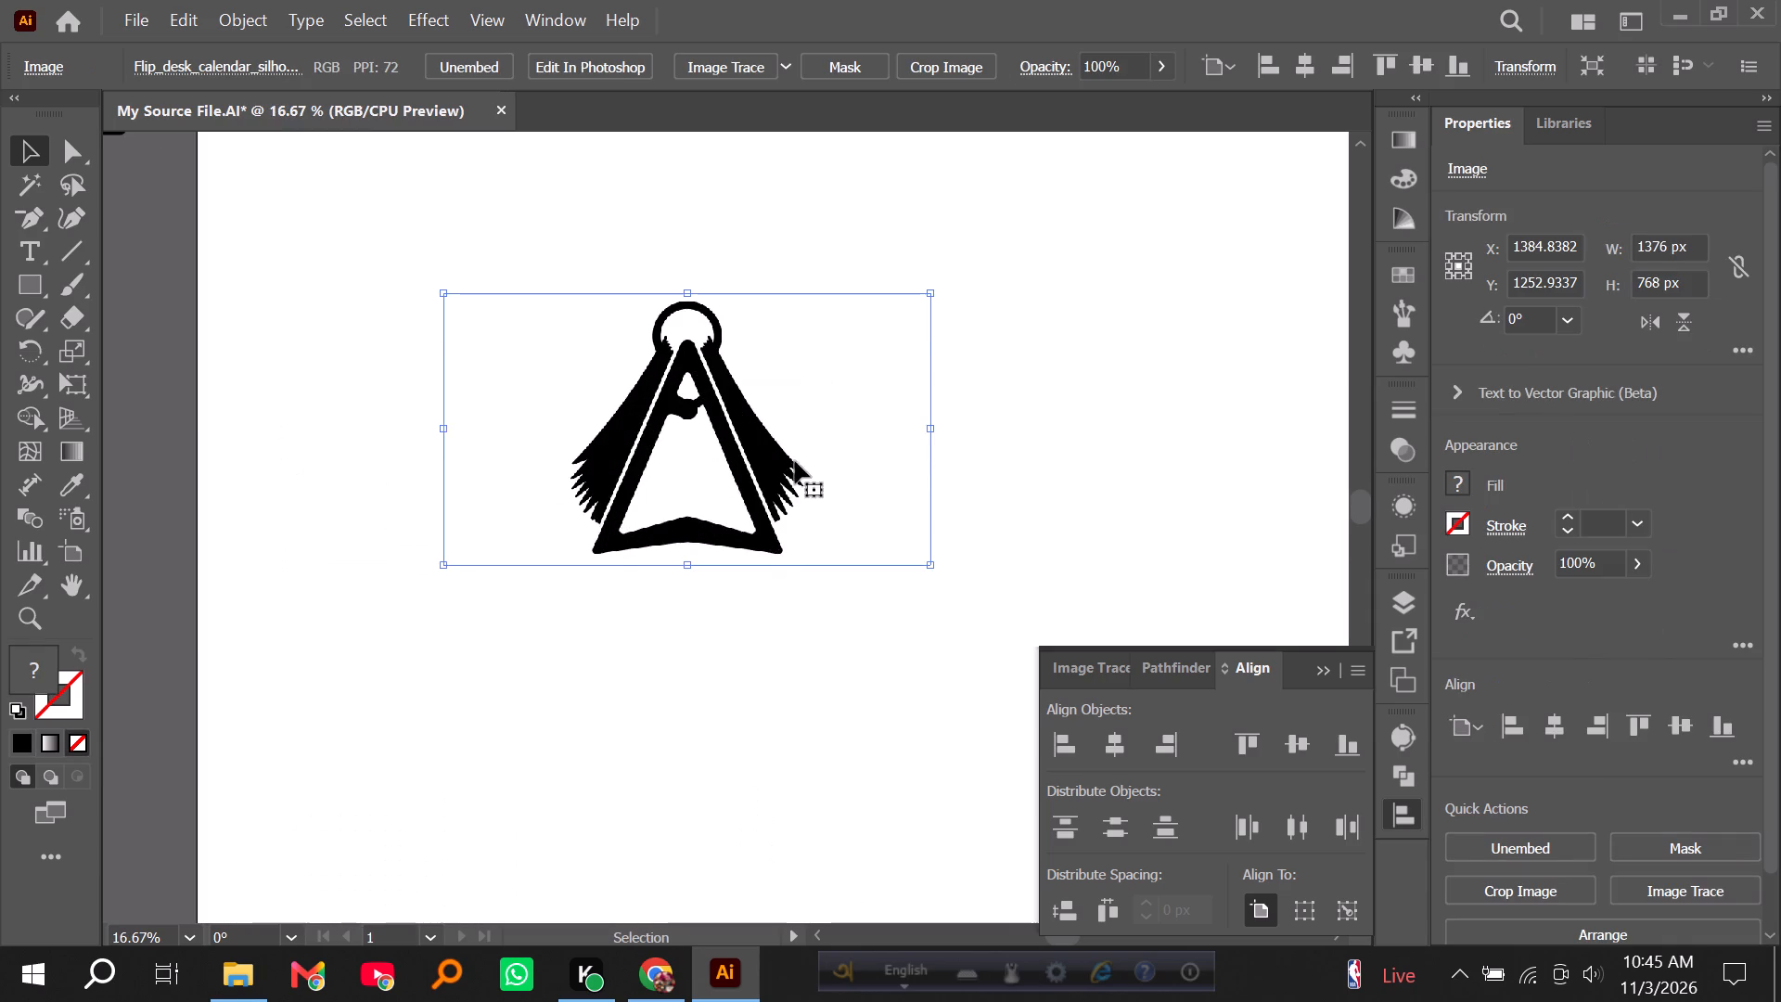
scroll(795, 461, up, 3)
click(784, 59)
click(857, 378)
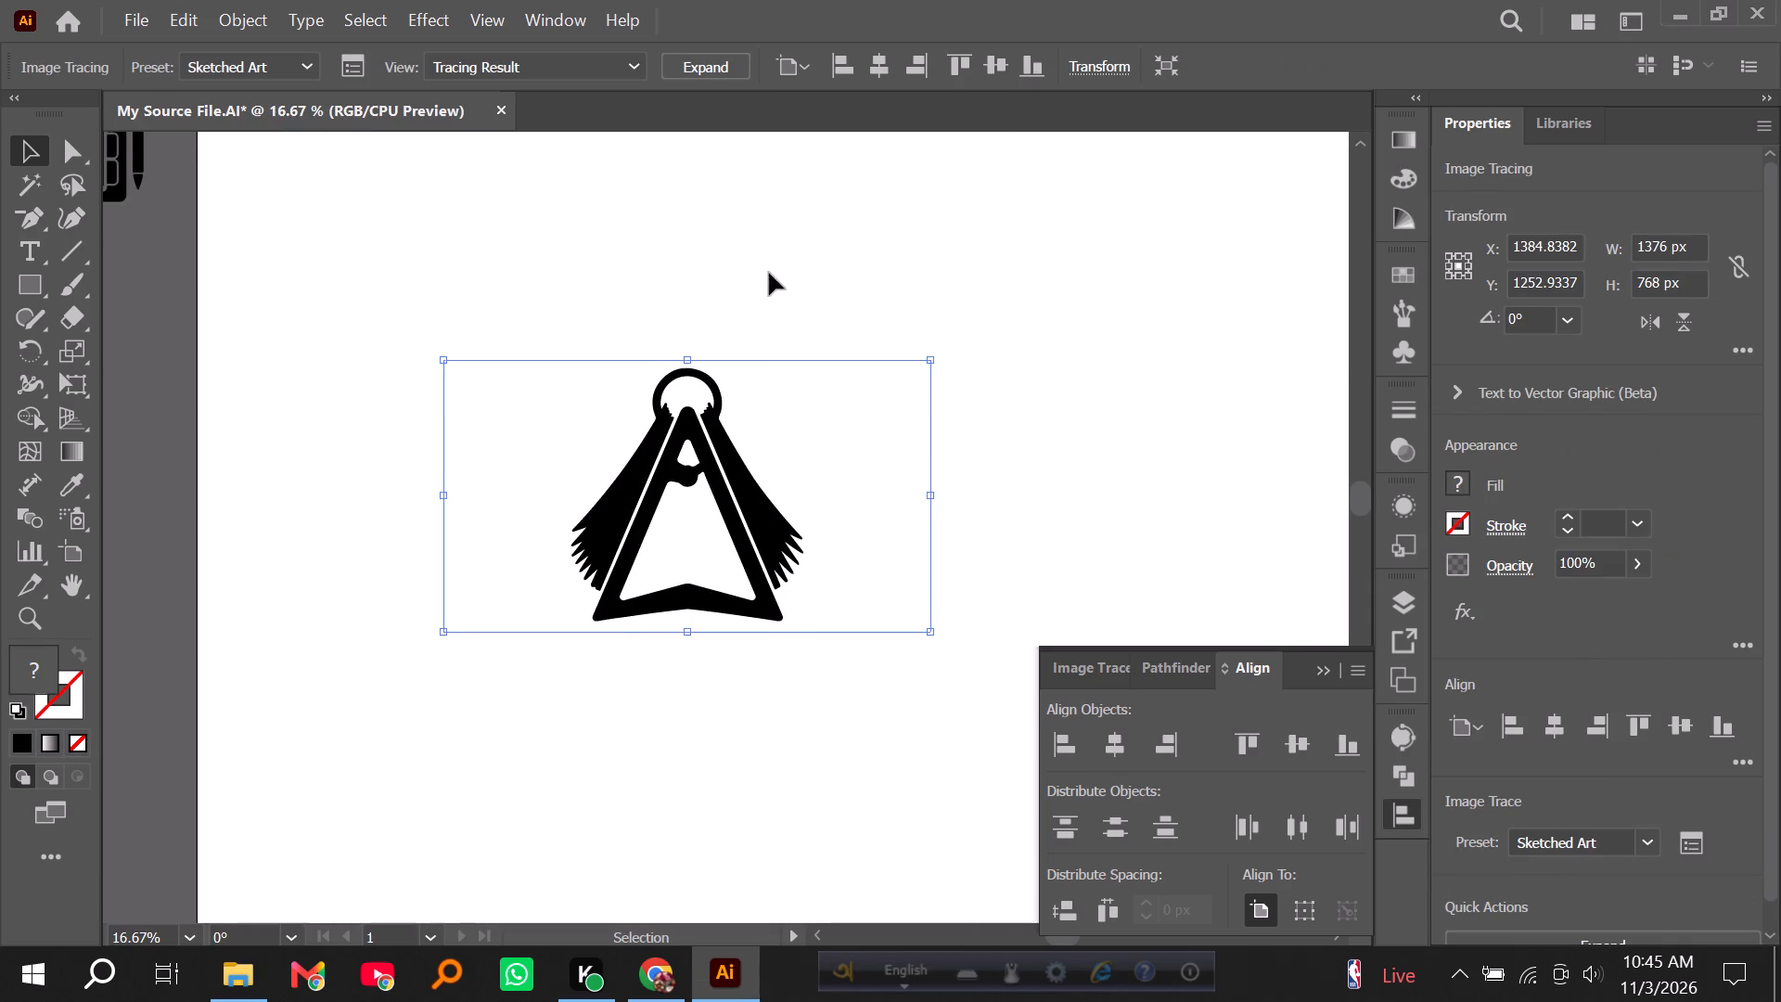
click(700, 70)
Move the expanded flip desk calendar silhouette off the artboard to the space above it, near the book silhouette.
alt+scroll(707, 377, down, 3)
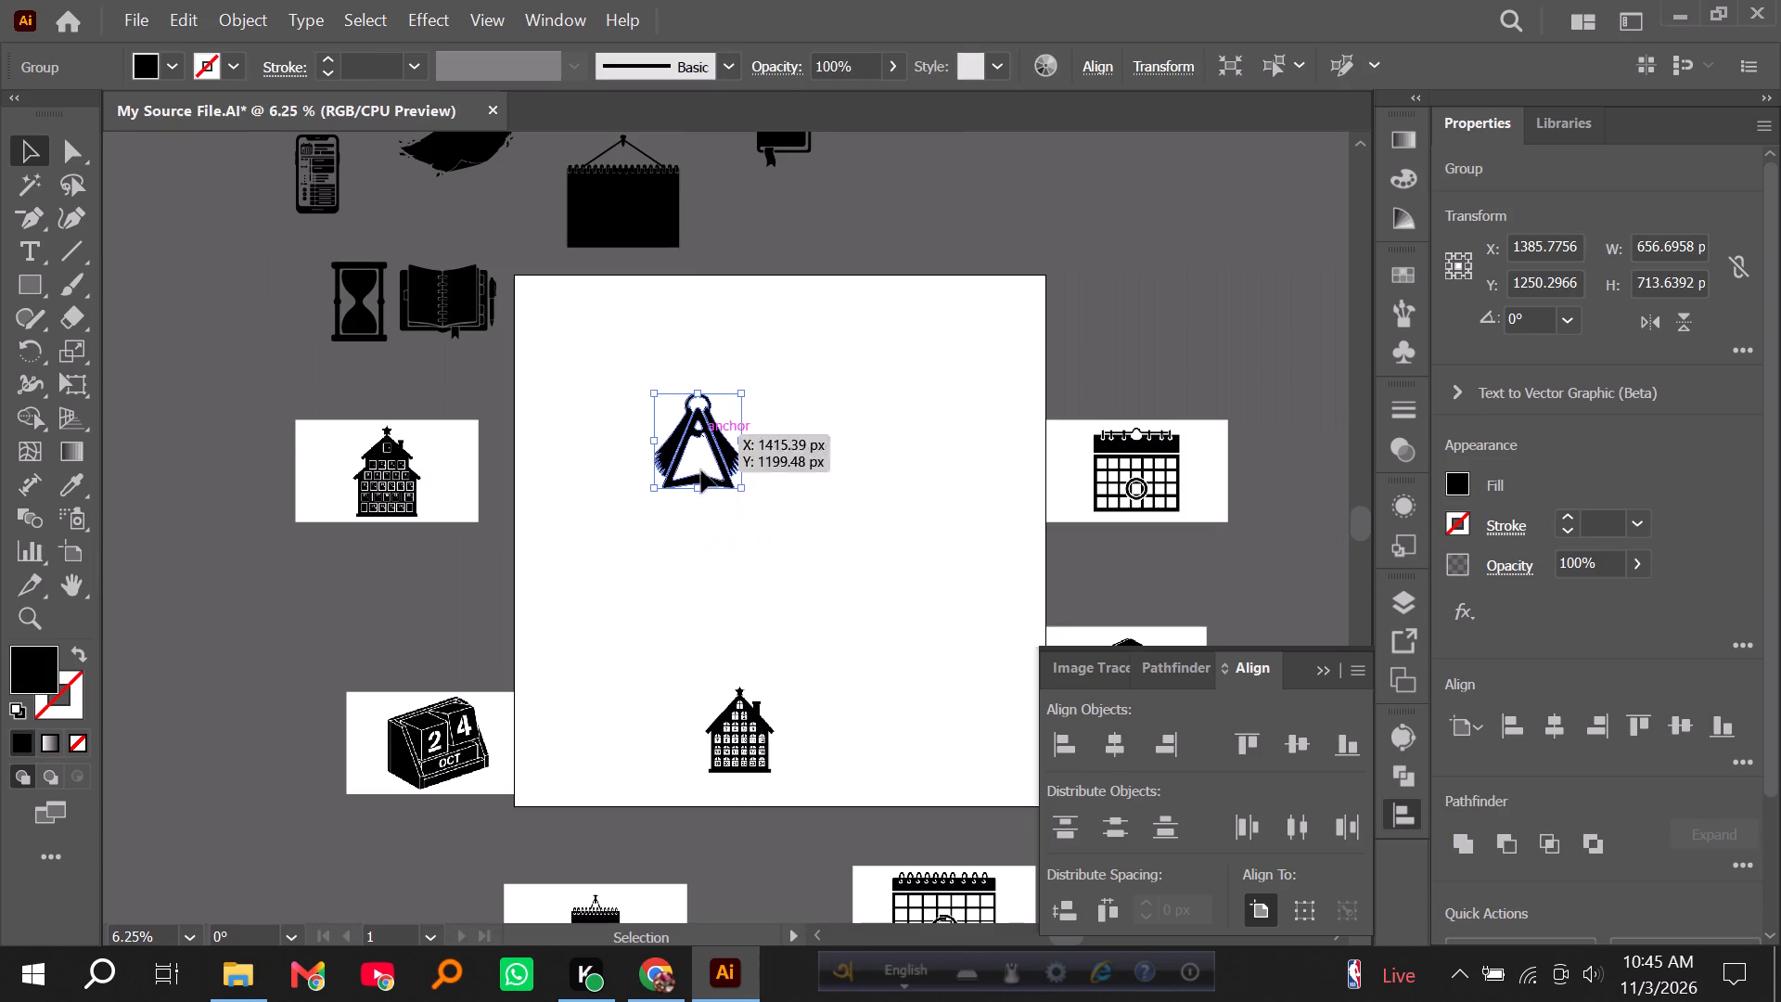
drag(709, 456, 842, 263)
click(799, 345)
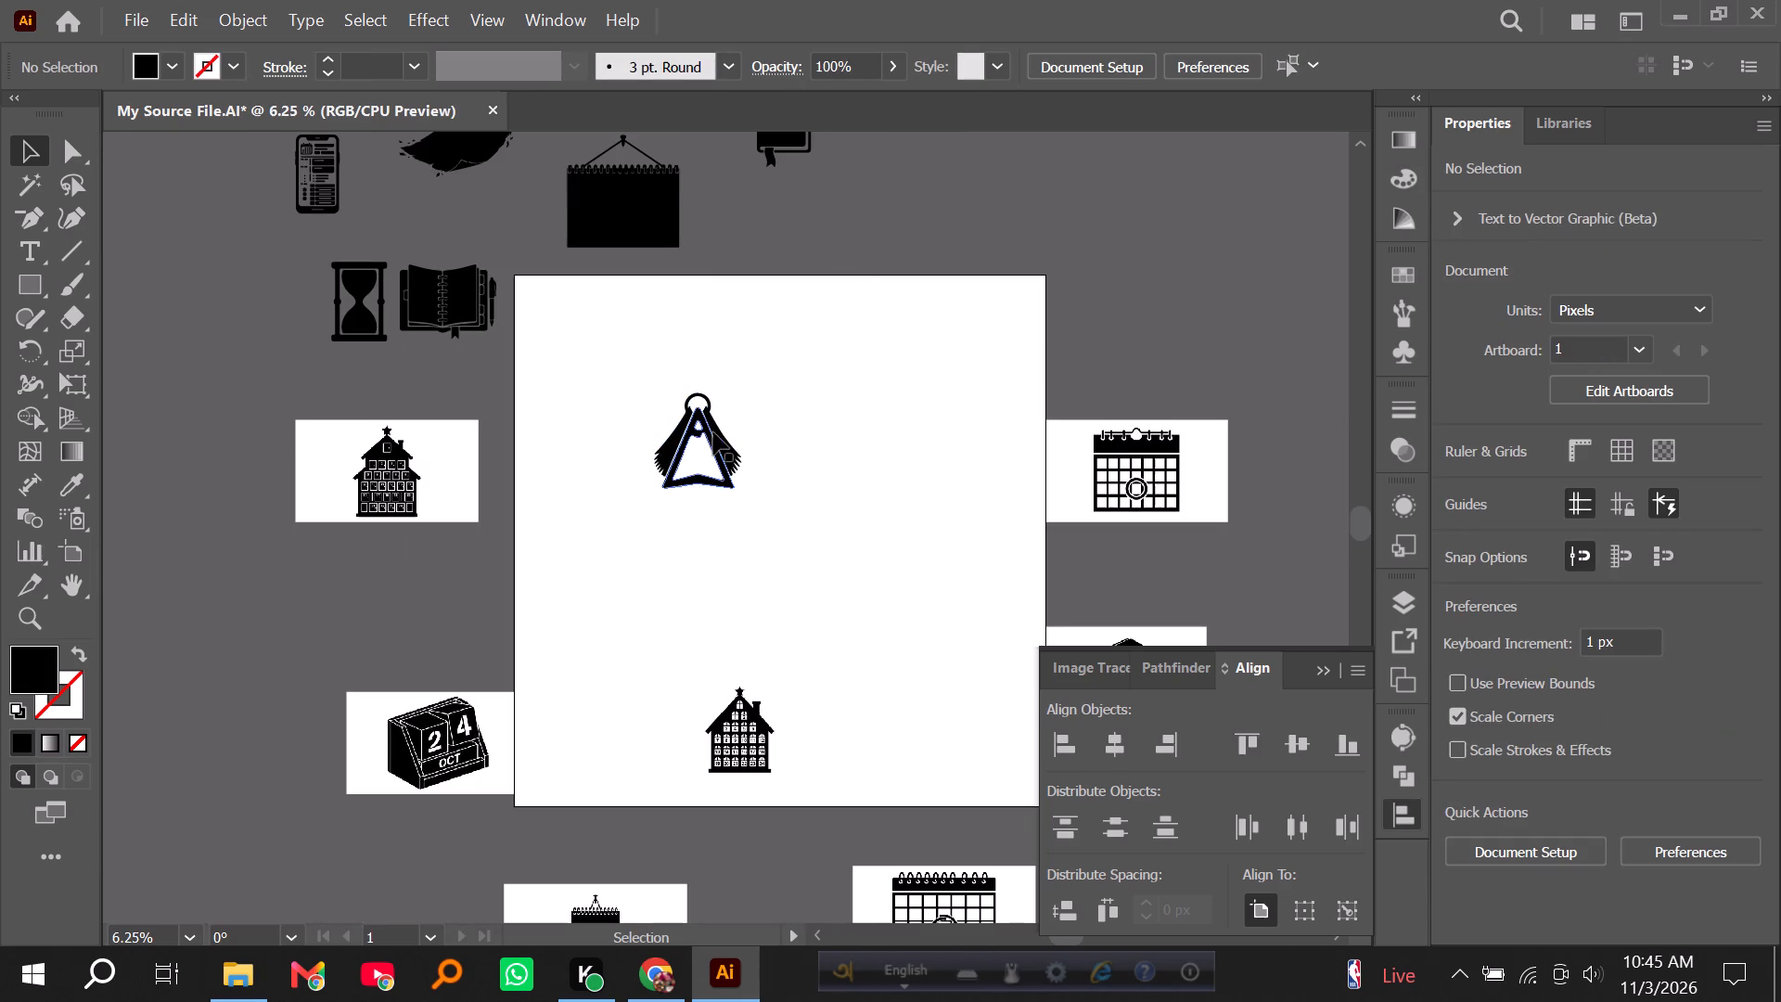
drag(711, 432, 877, 186)
click(1012, 215)
Bring the black grid calendar image onto the artboard, trace it with the Sketched Art preset and expand the tracing.
drag(1146, 464, 876, 461)
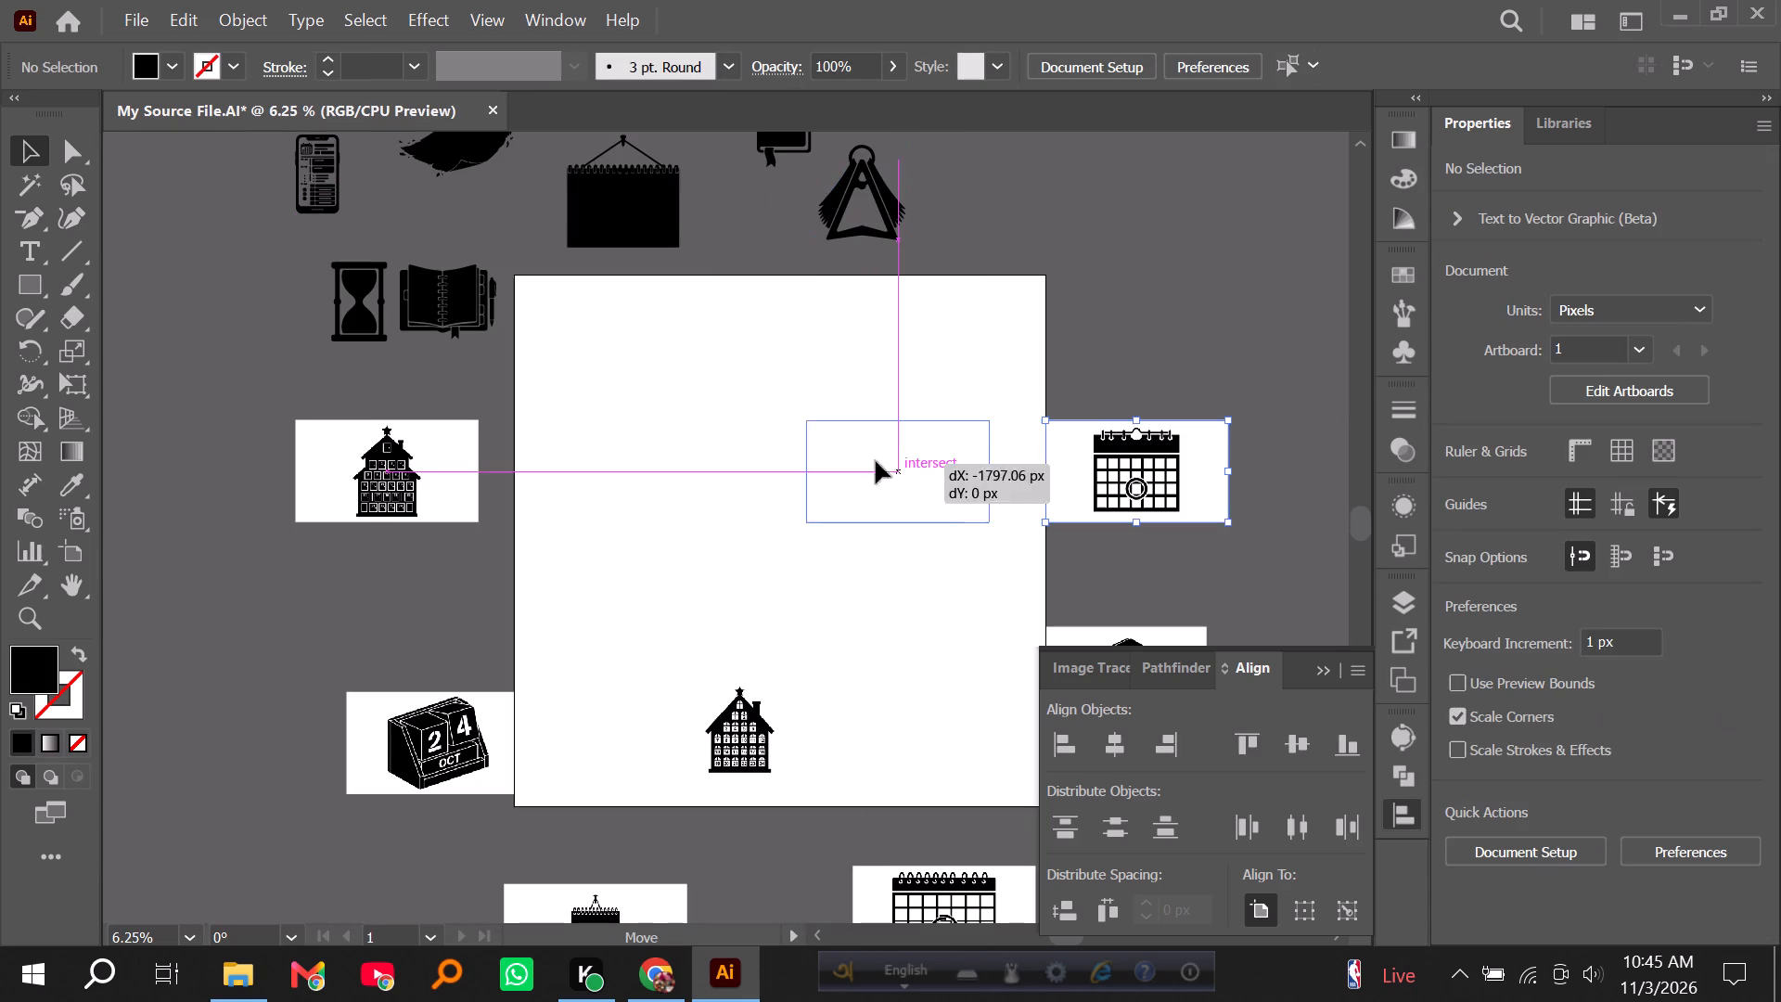
drag(876, 461, 771, 460)
alt+scroll(777, 470, up, 4)
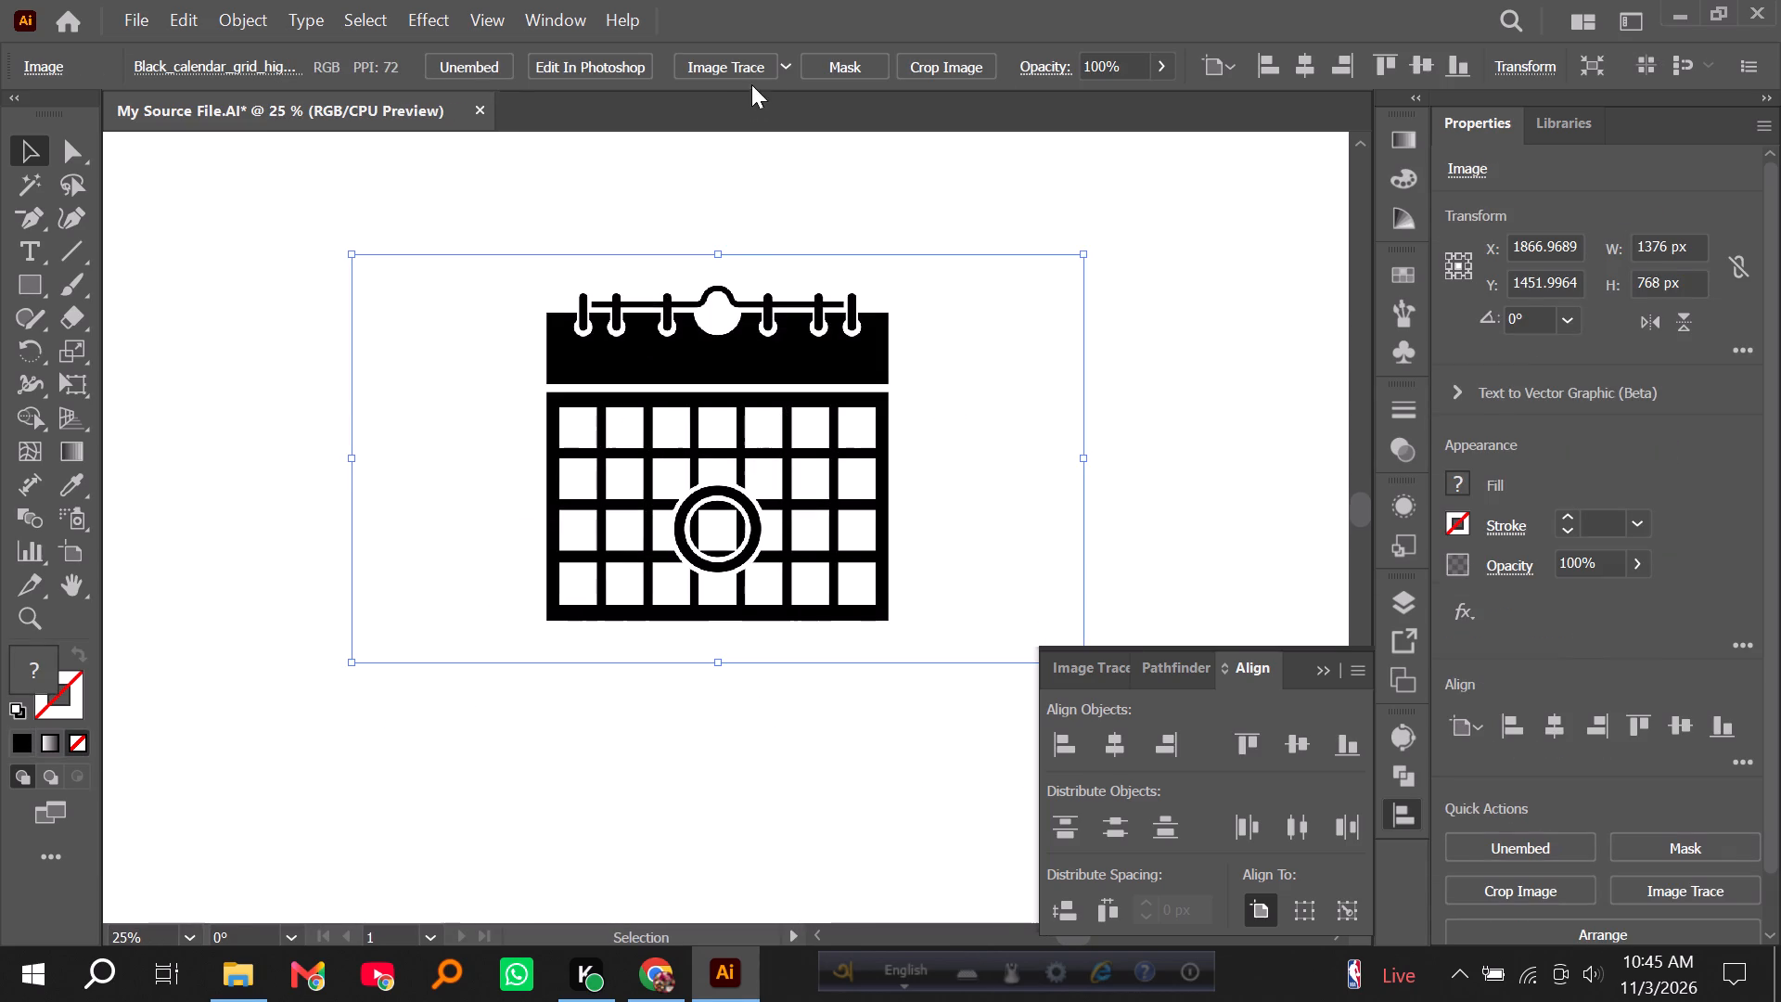
click(787, 65)
click(826, 382)
alt+scroll(739, 577, up, 2)
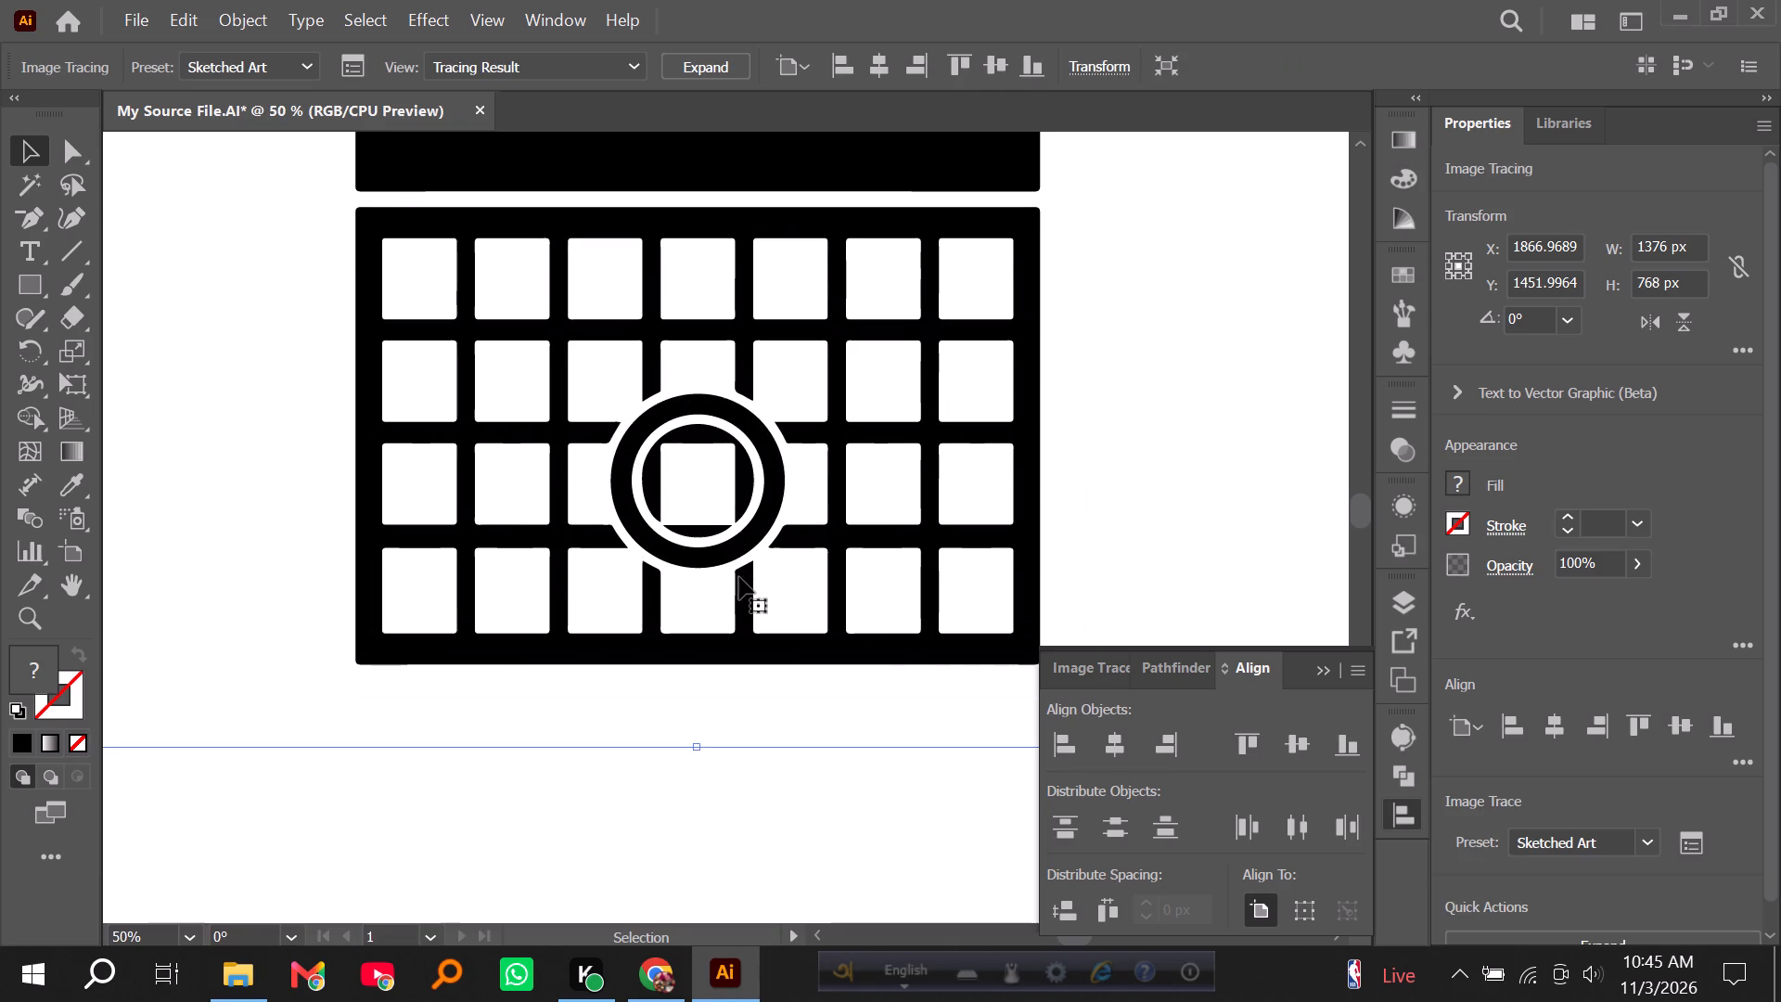
click(706, 71)
Draw a black rectangle of about 71 by 77 px over the first day cell in the calendar grid's top row.
alt+scroll(591, 504, down, 2)
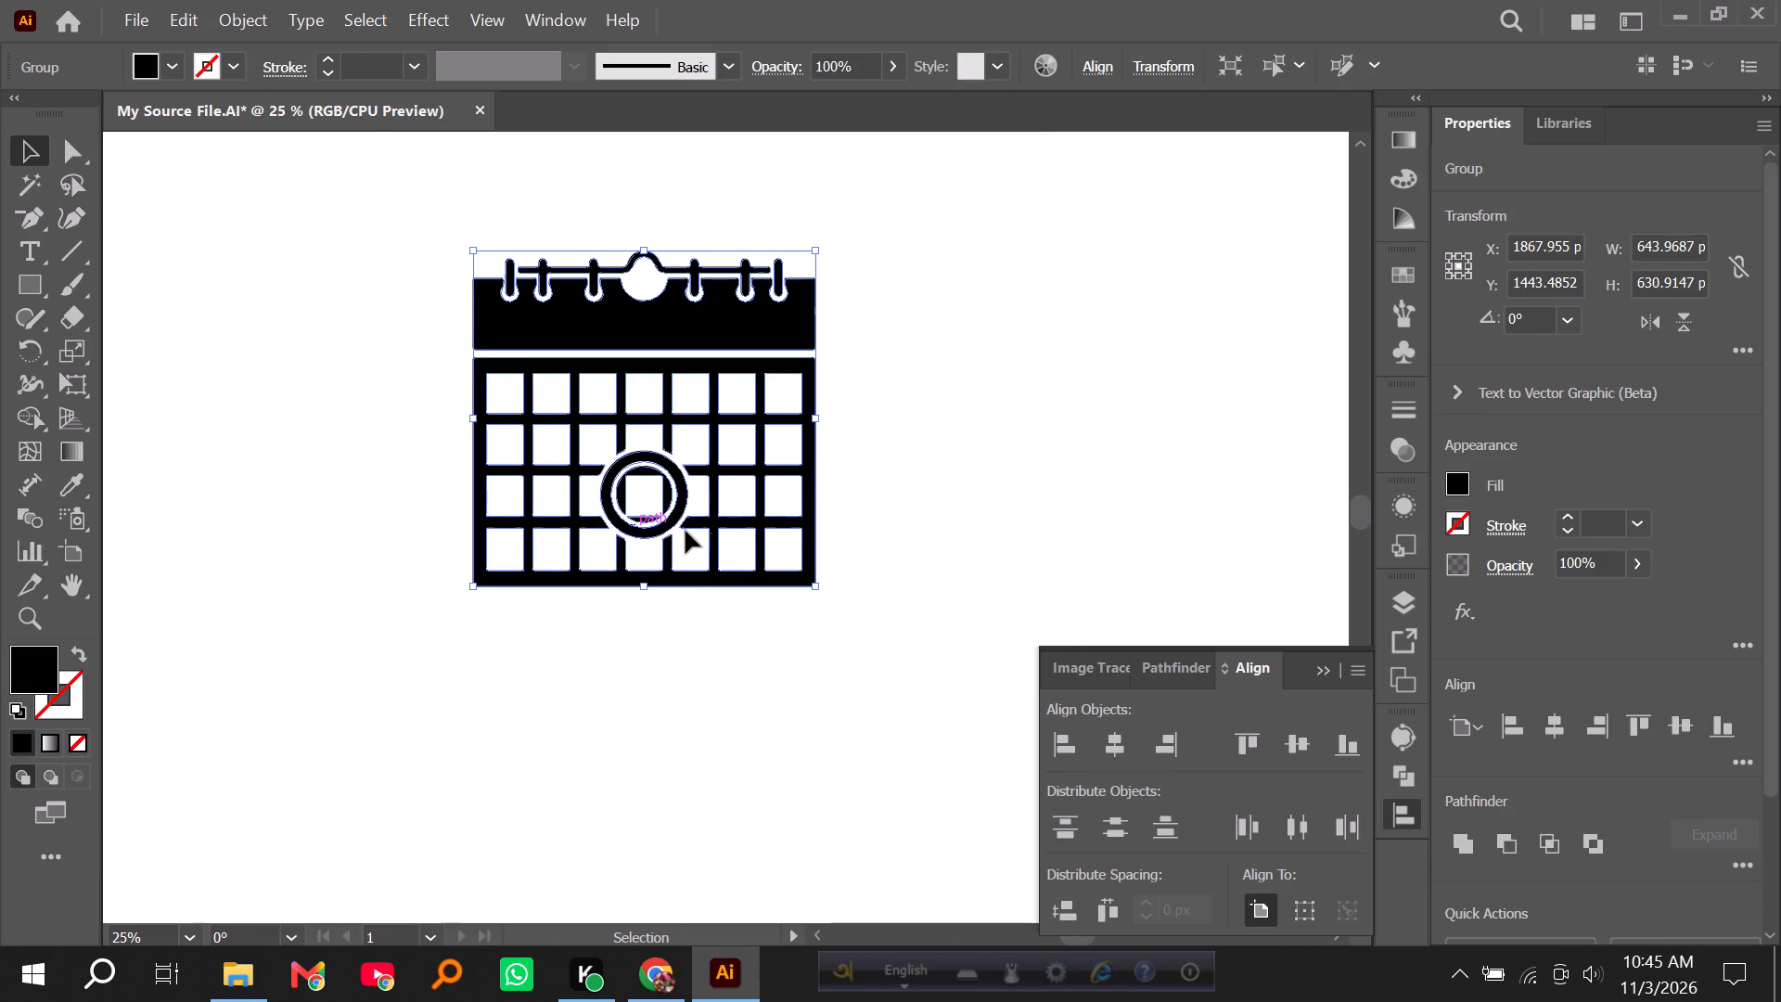
alt+scroll(751, 495, up, 1)
scroll(751, 495, up, 4)
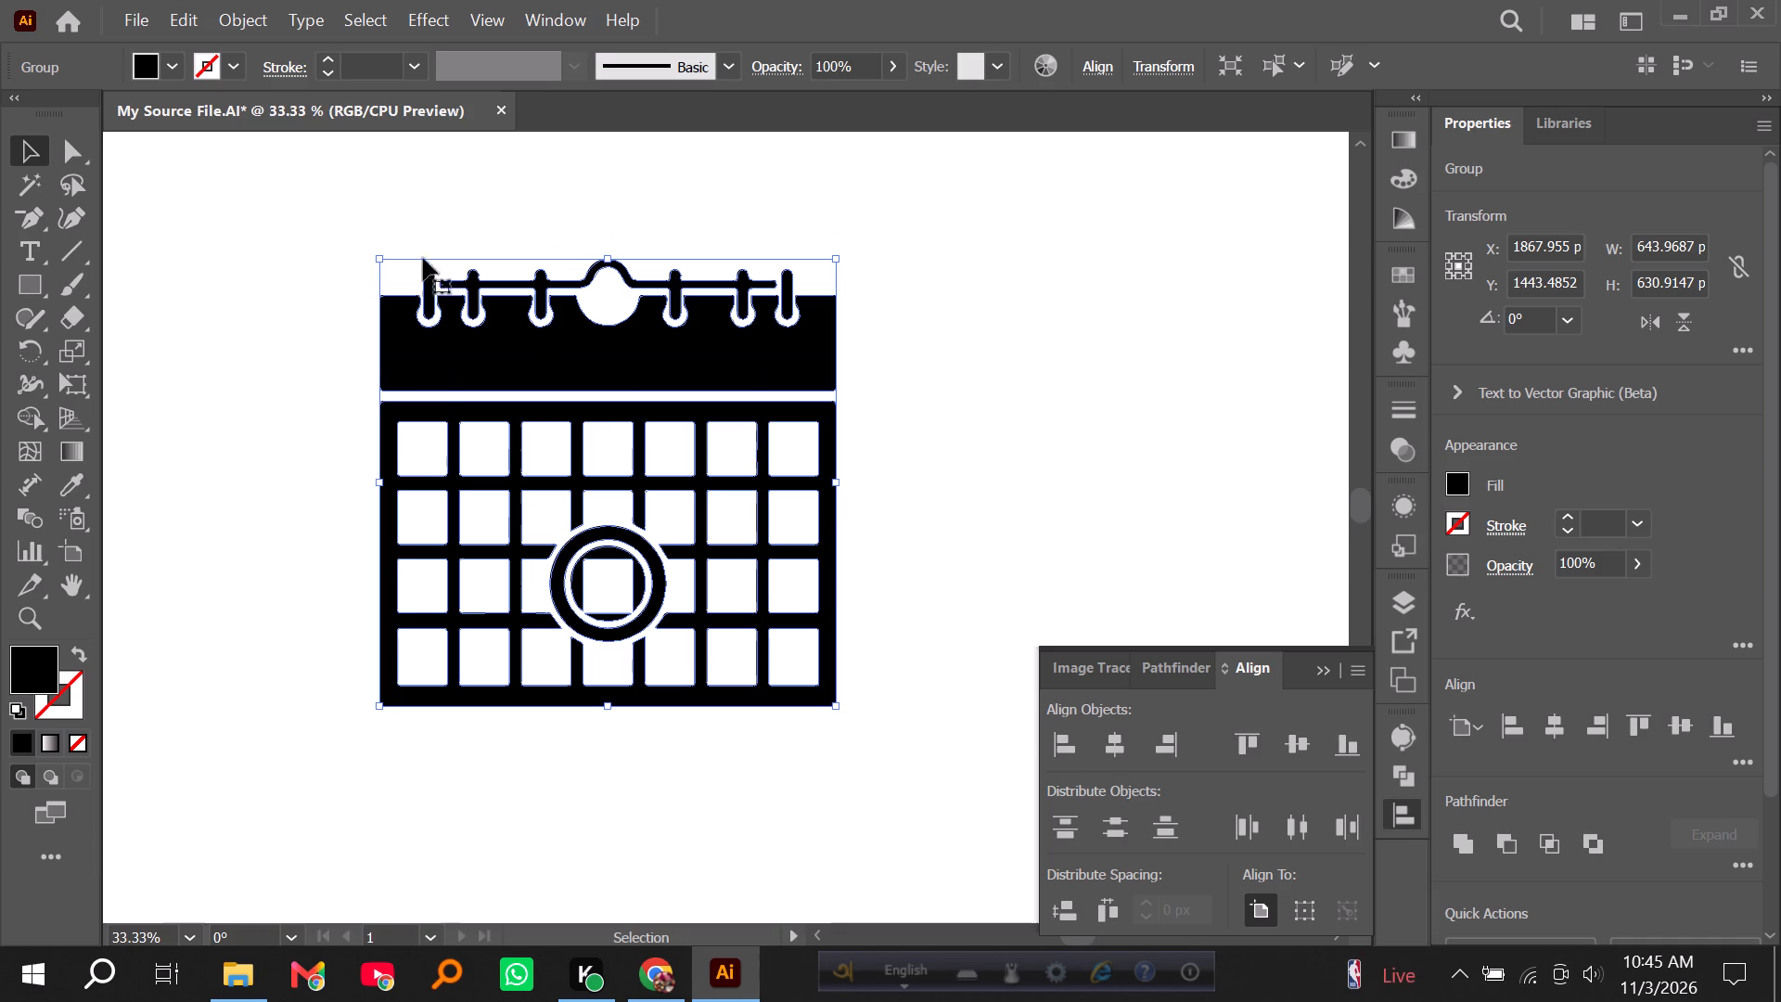
click(226, 189)
alt+scroll(686, 545, up, 2)
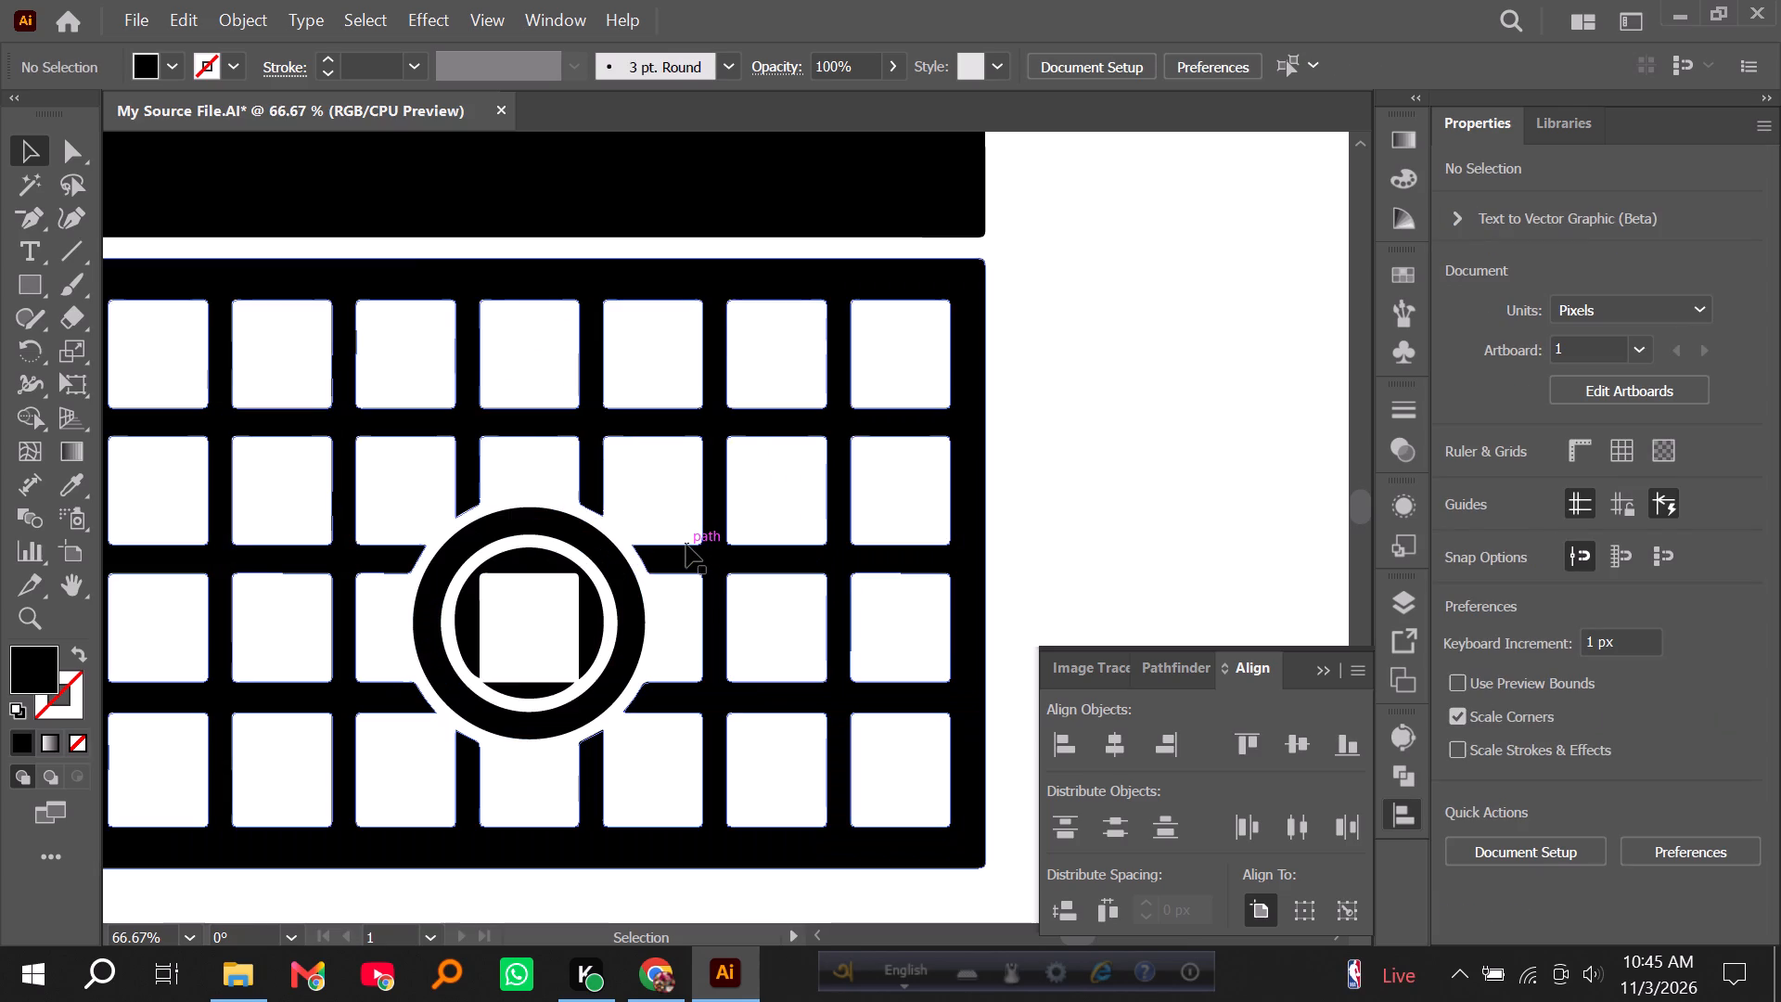
alt+scroll(686, 545, down, 2)
scroll(686, 544, down, 1)
alt+scroll(686, 544, down, 1)
click(28, 276)
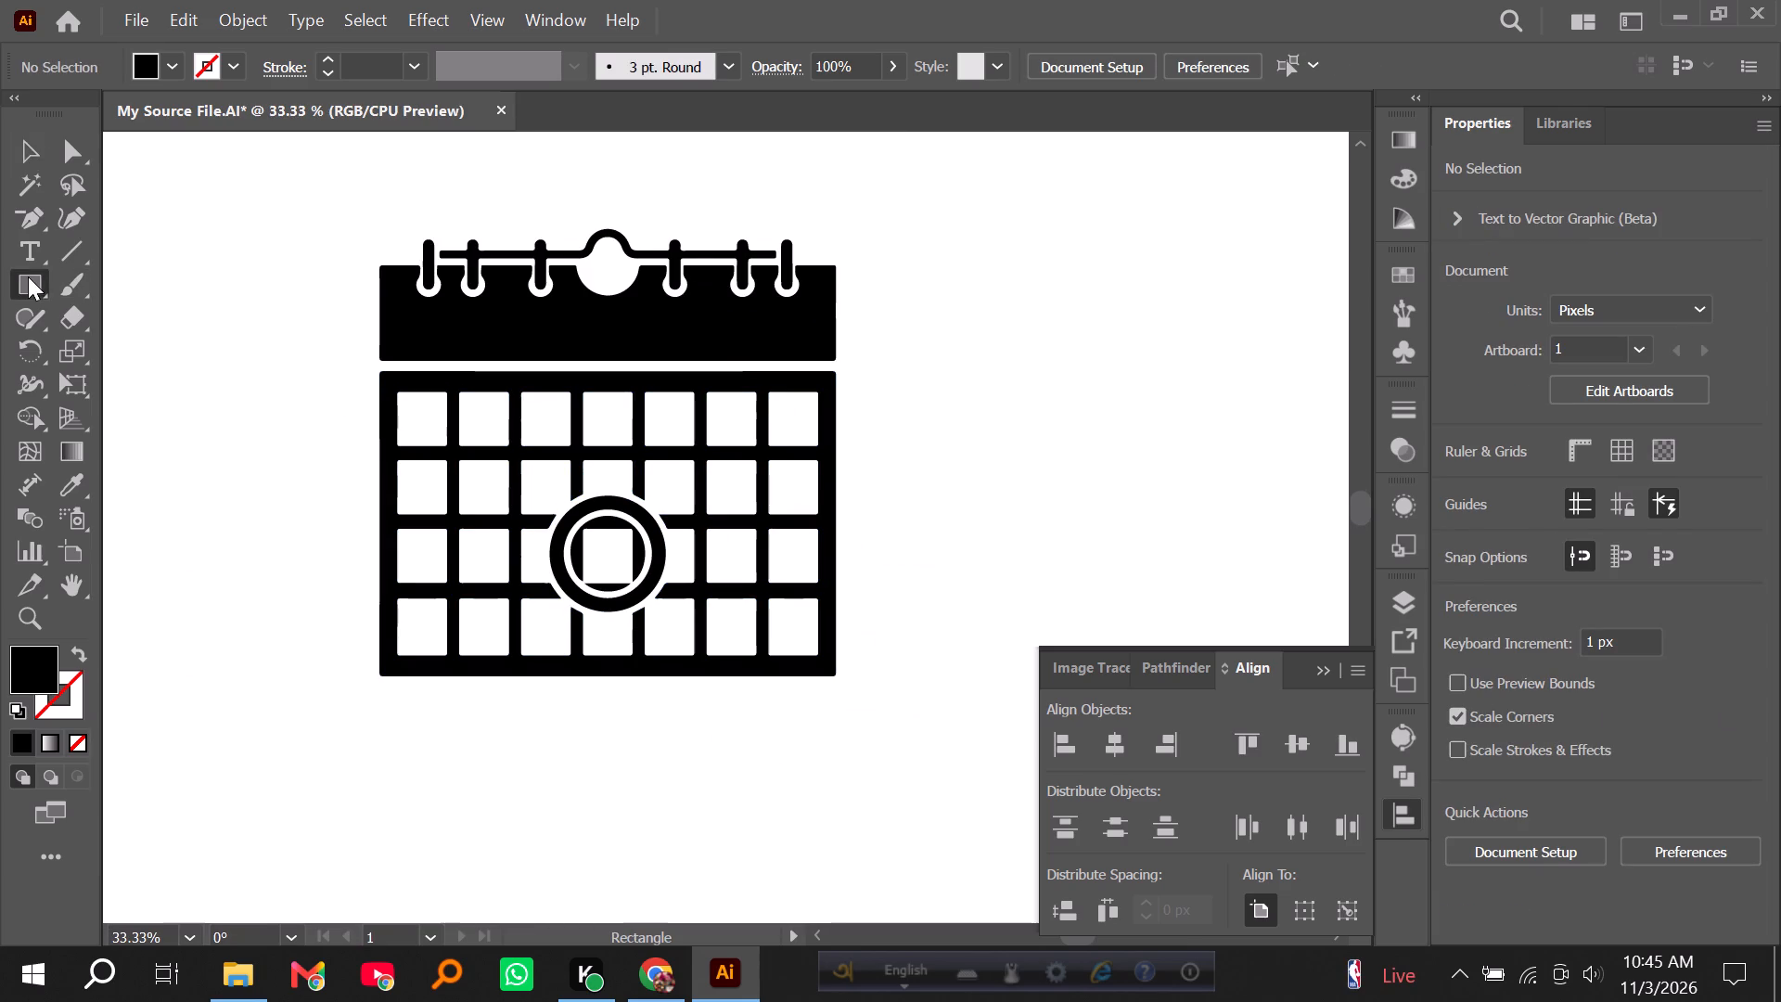
alt+scroll(412, 403, up, 5)
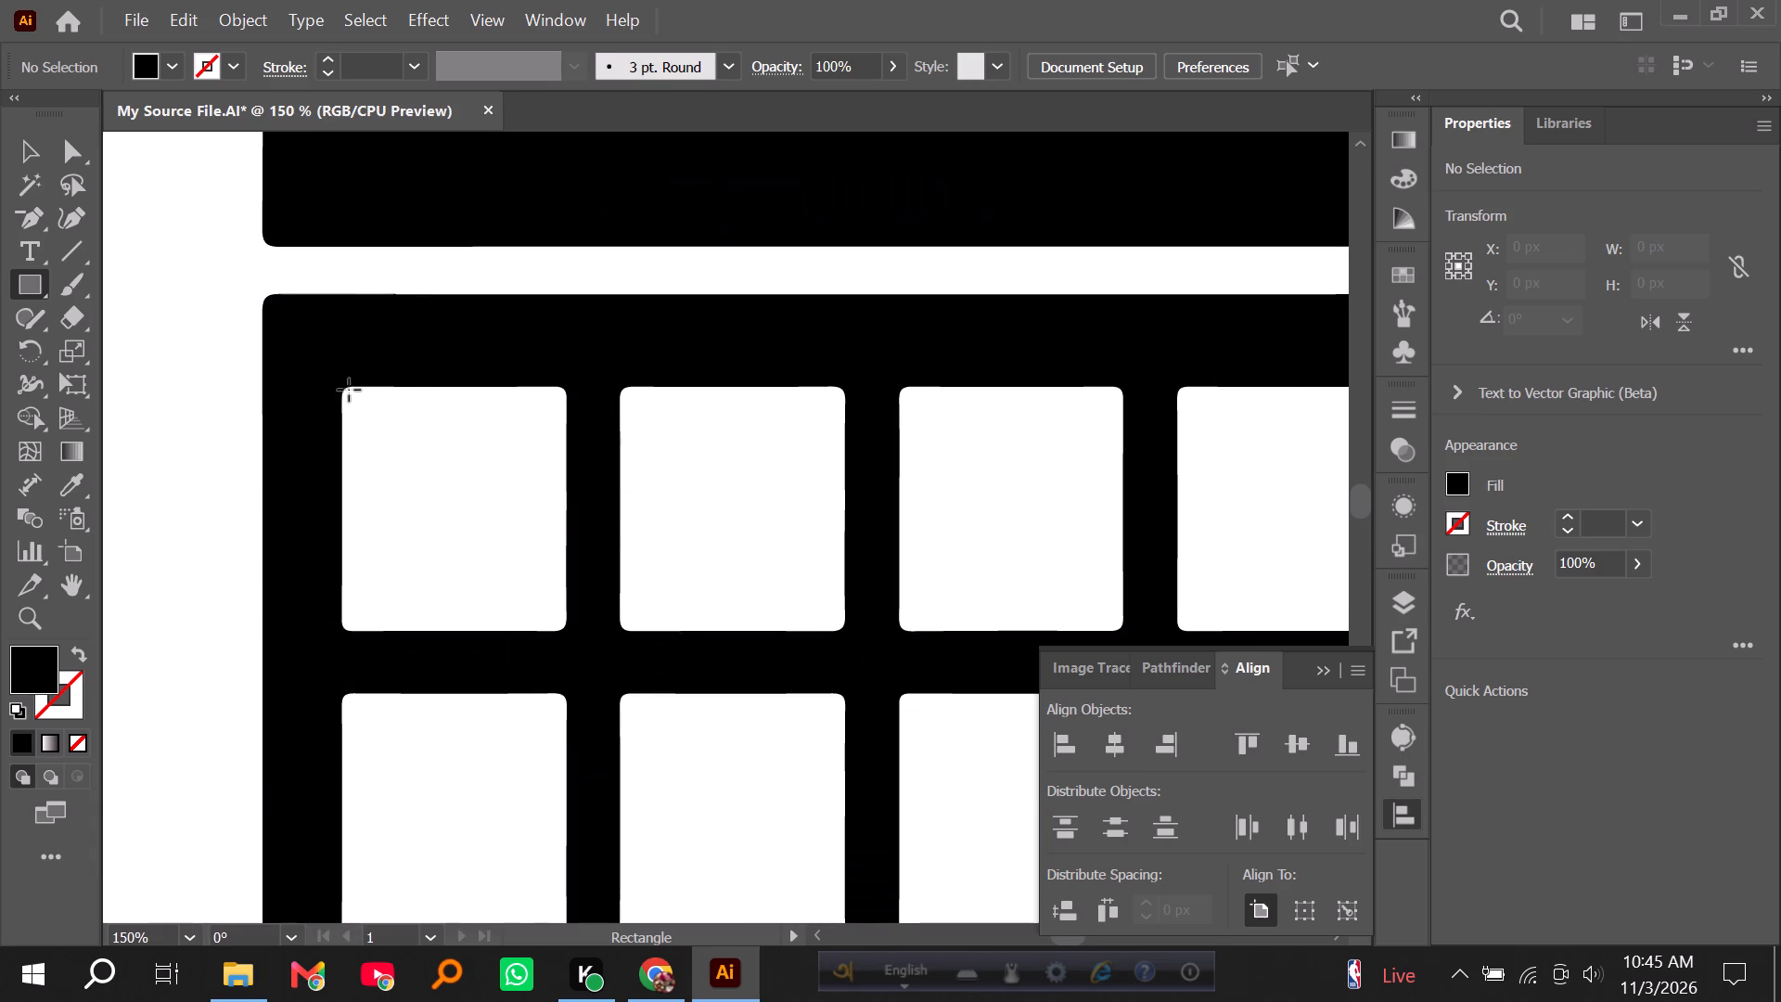
drag(343, 387, 560, 632)
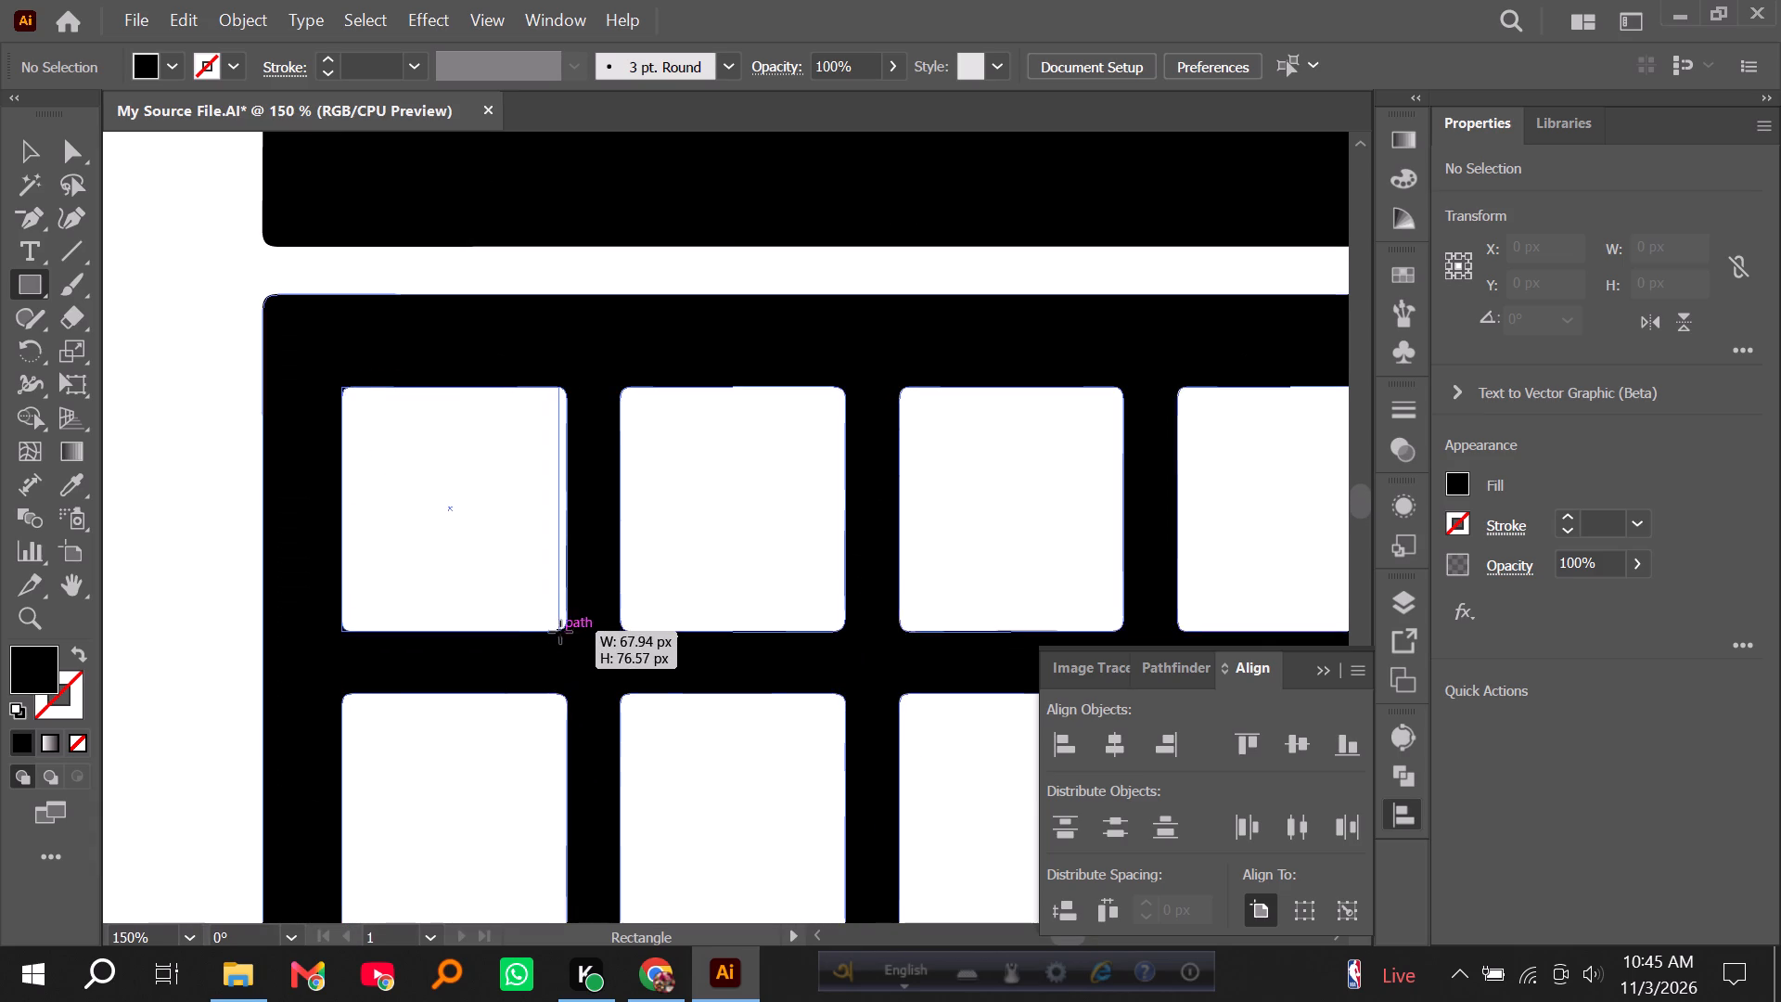
drag(560, 632, 568, 634)
Round all four corners of the rectangle to a radius of about 5.83 px.
click(30, 150)
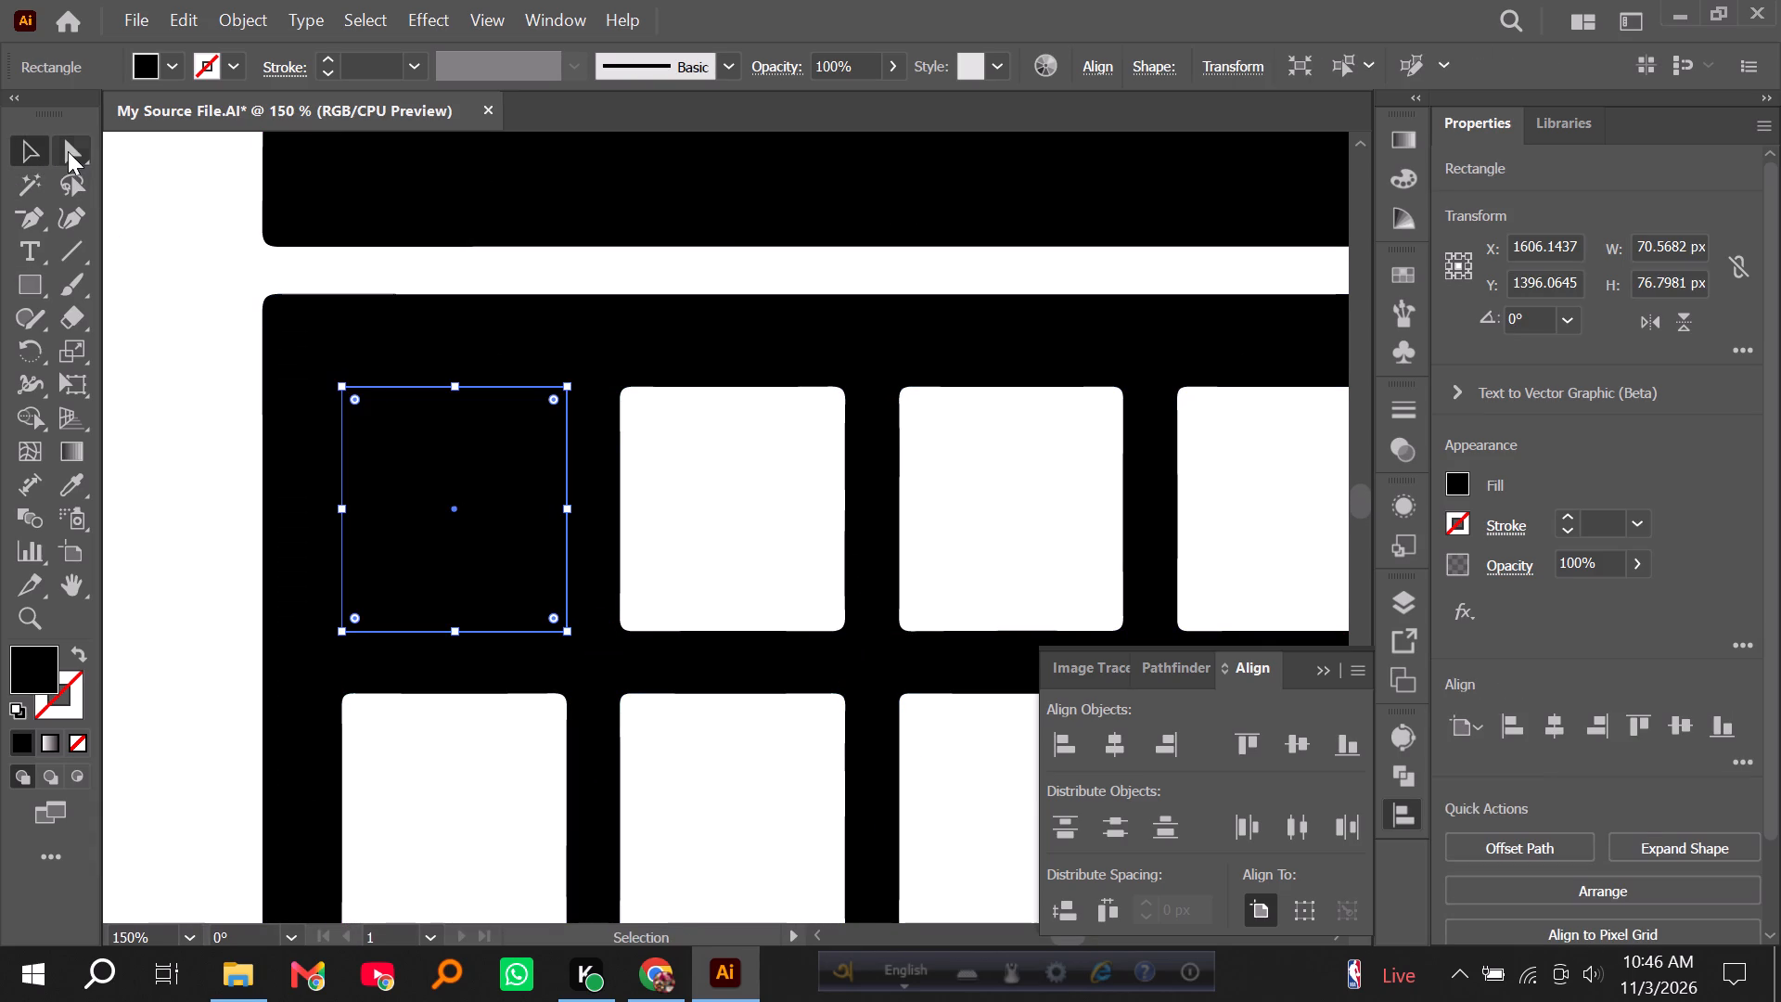
click(68, 151)
drag(353, 400, 367, 415)
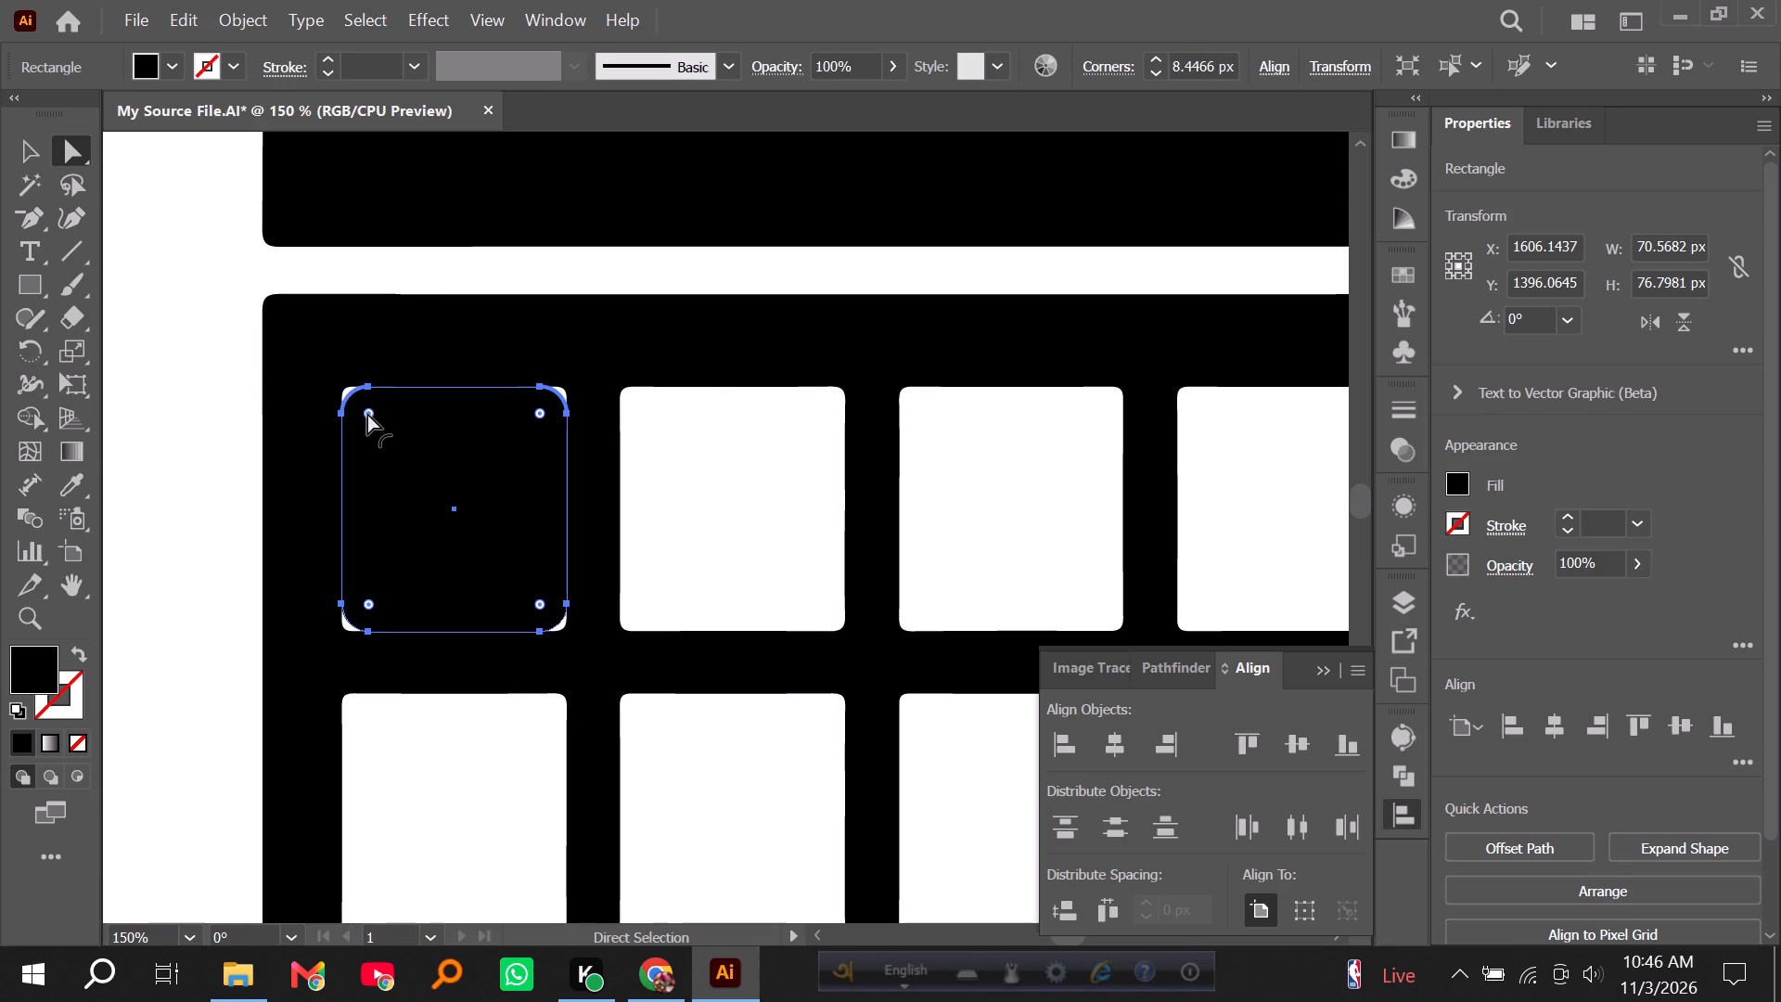
click(367, 413)
click(361, 407)
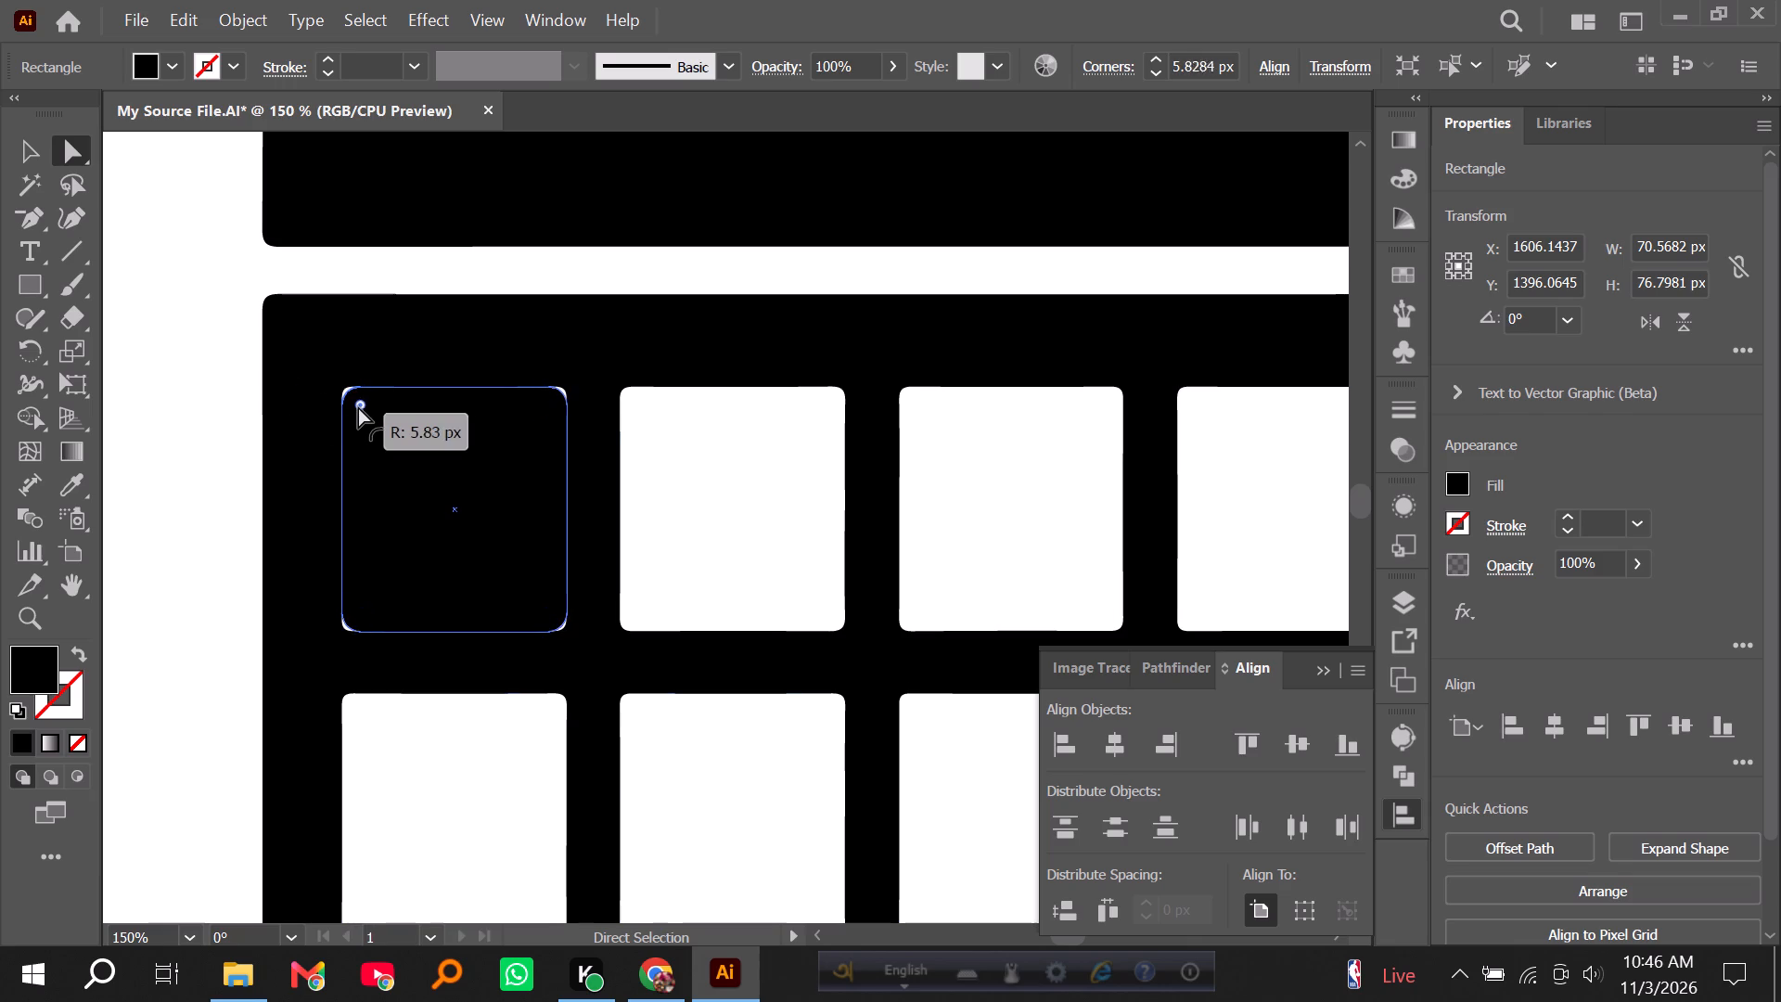
click(182, 388)
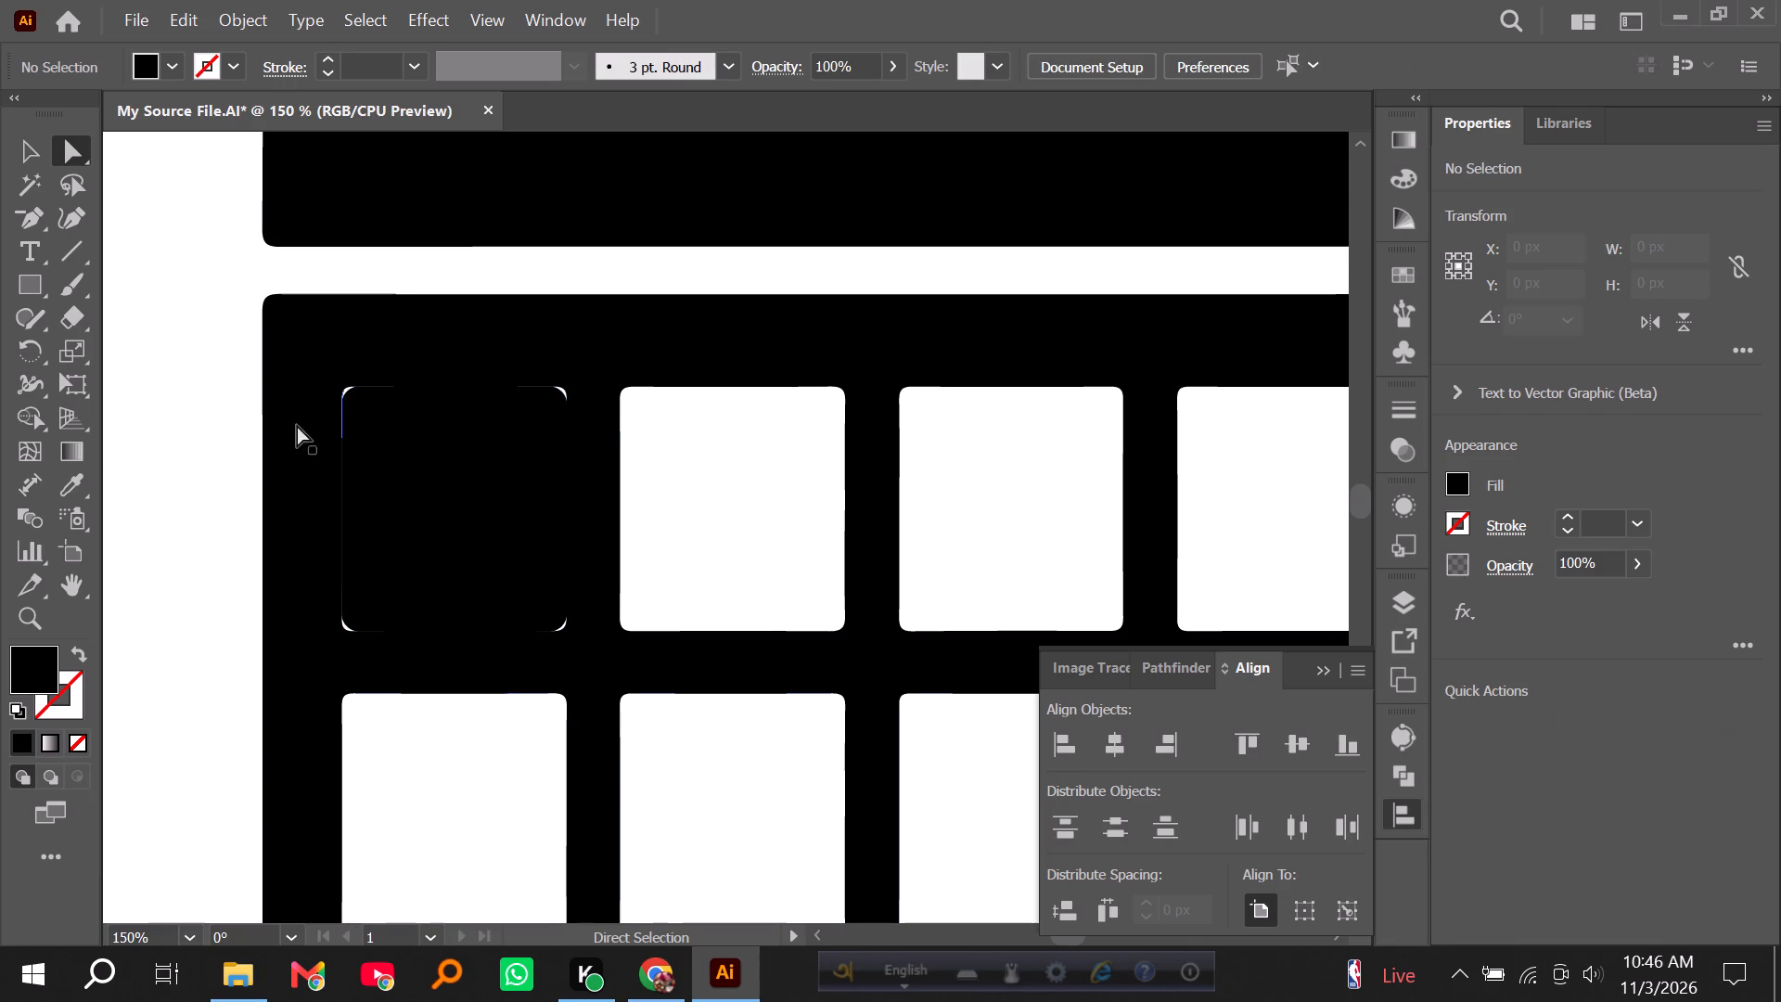
Apply the Shape Builder to the rounded rectangle in the first day cell, then deselect it.
click(403, 445)
click(32, 417)
click(384, 514)
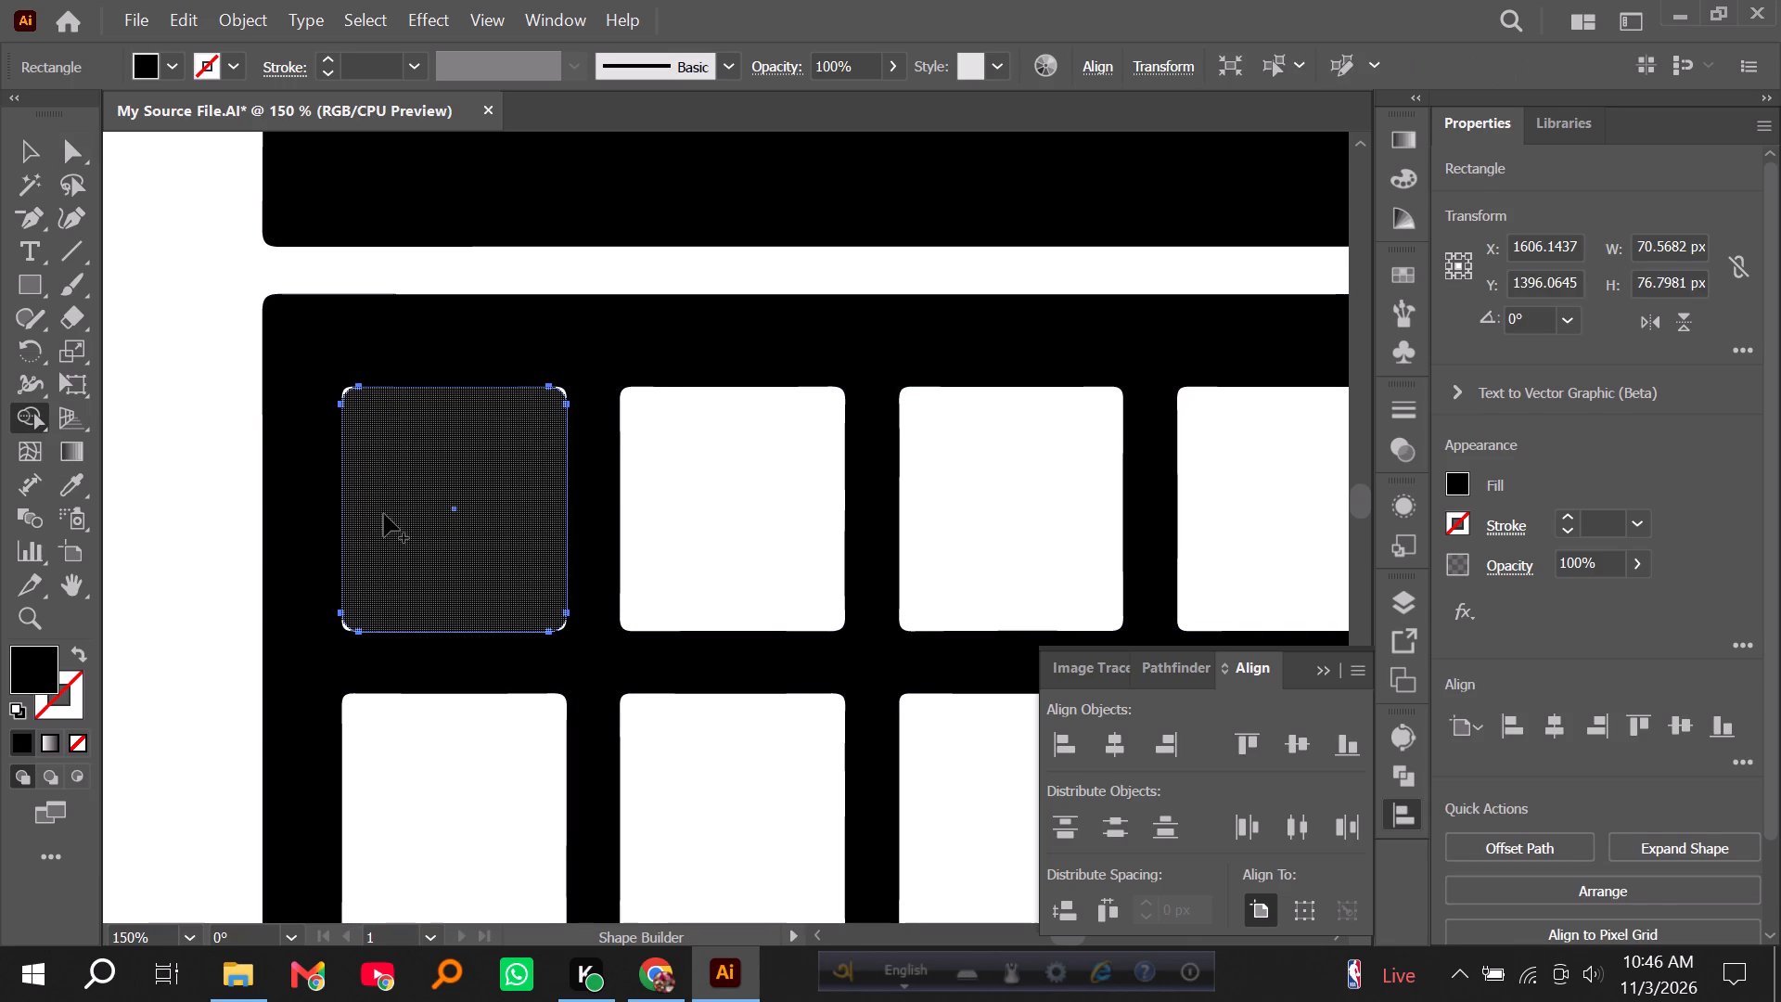
click(24, 148)
click(162, 264)
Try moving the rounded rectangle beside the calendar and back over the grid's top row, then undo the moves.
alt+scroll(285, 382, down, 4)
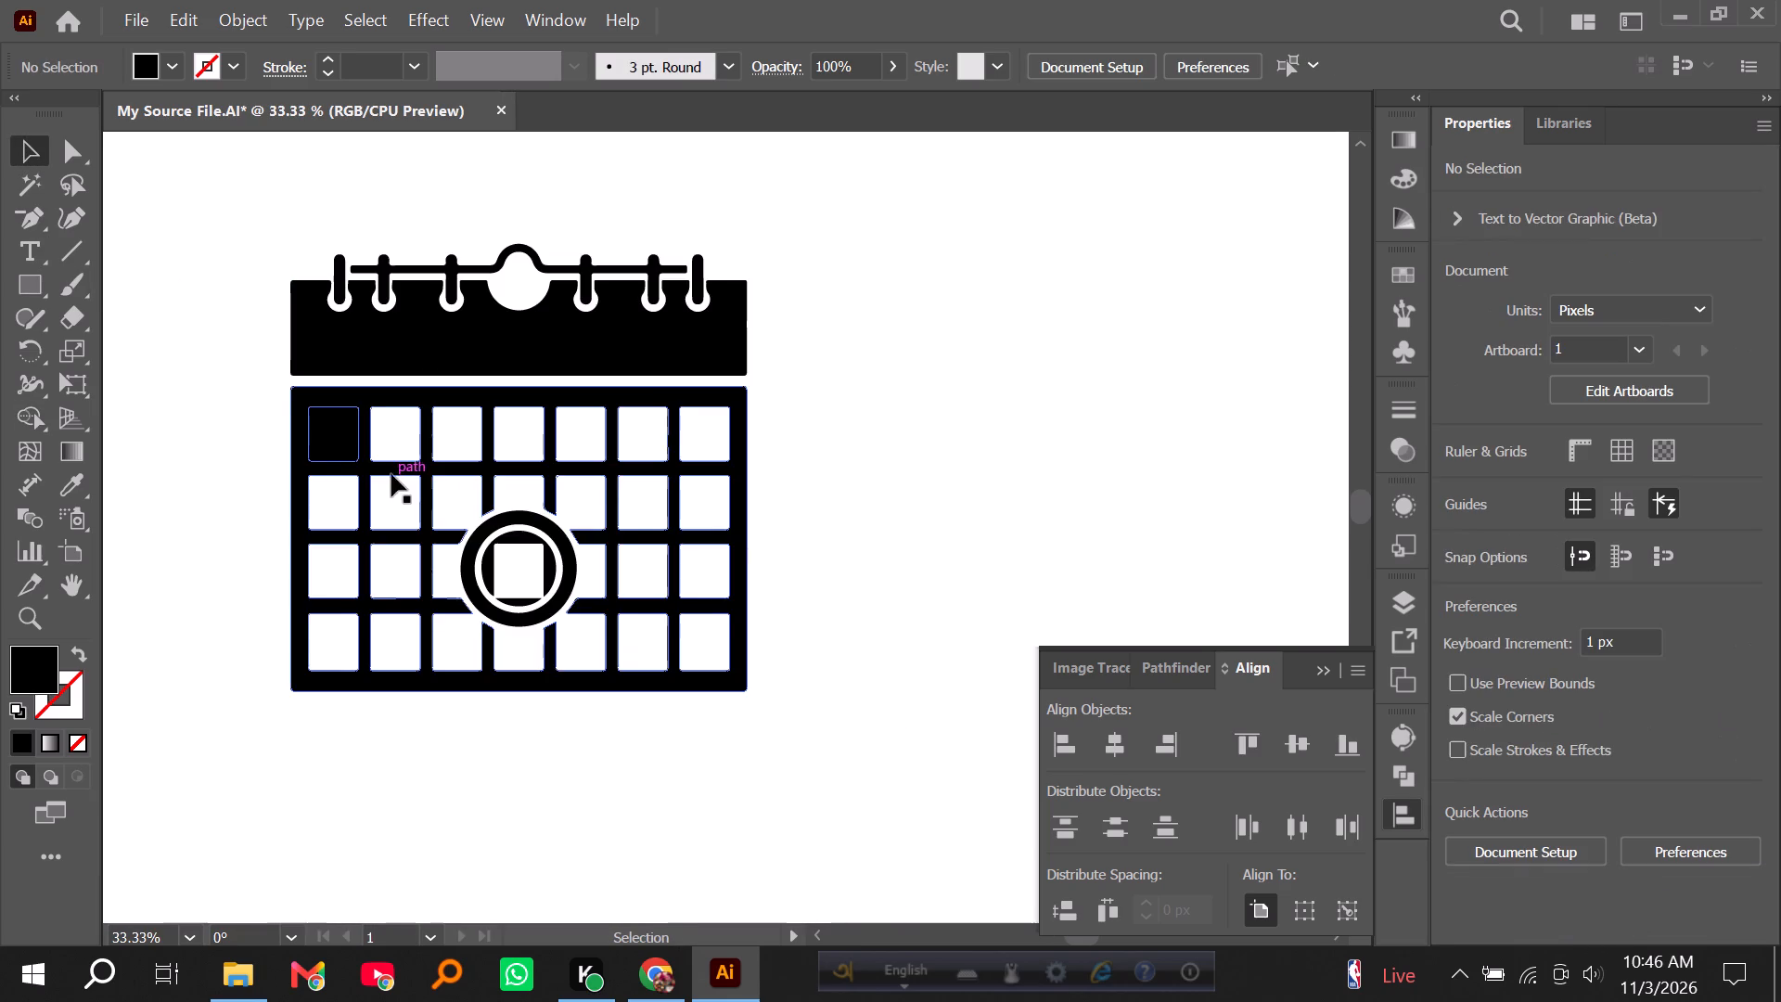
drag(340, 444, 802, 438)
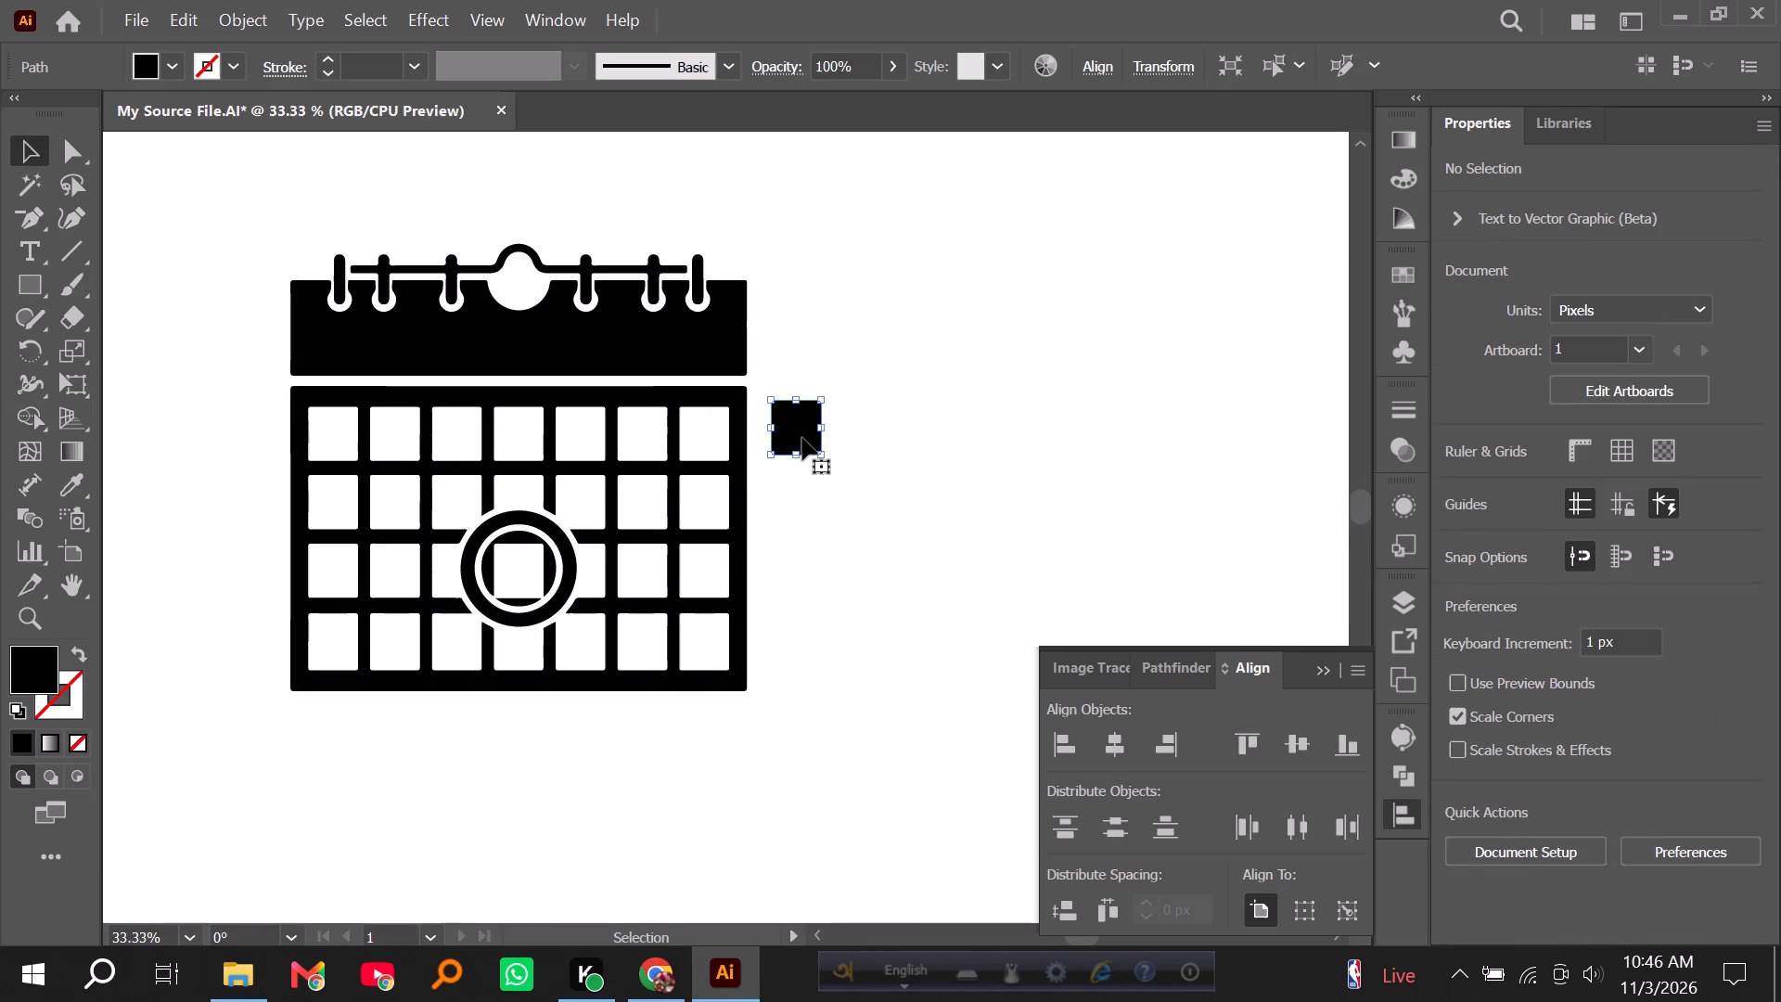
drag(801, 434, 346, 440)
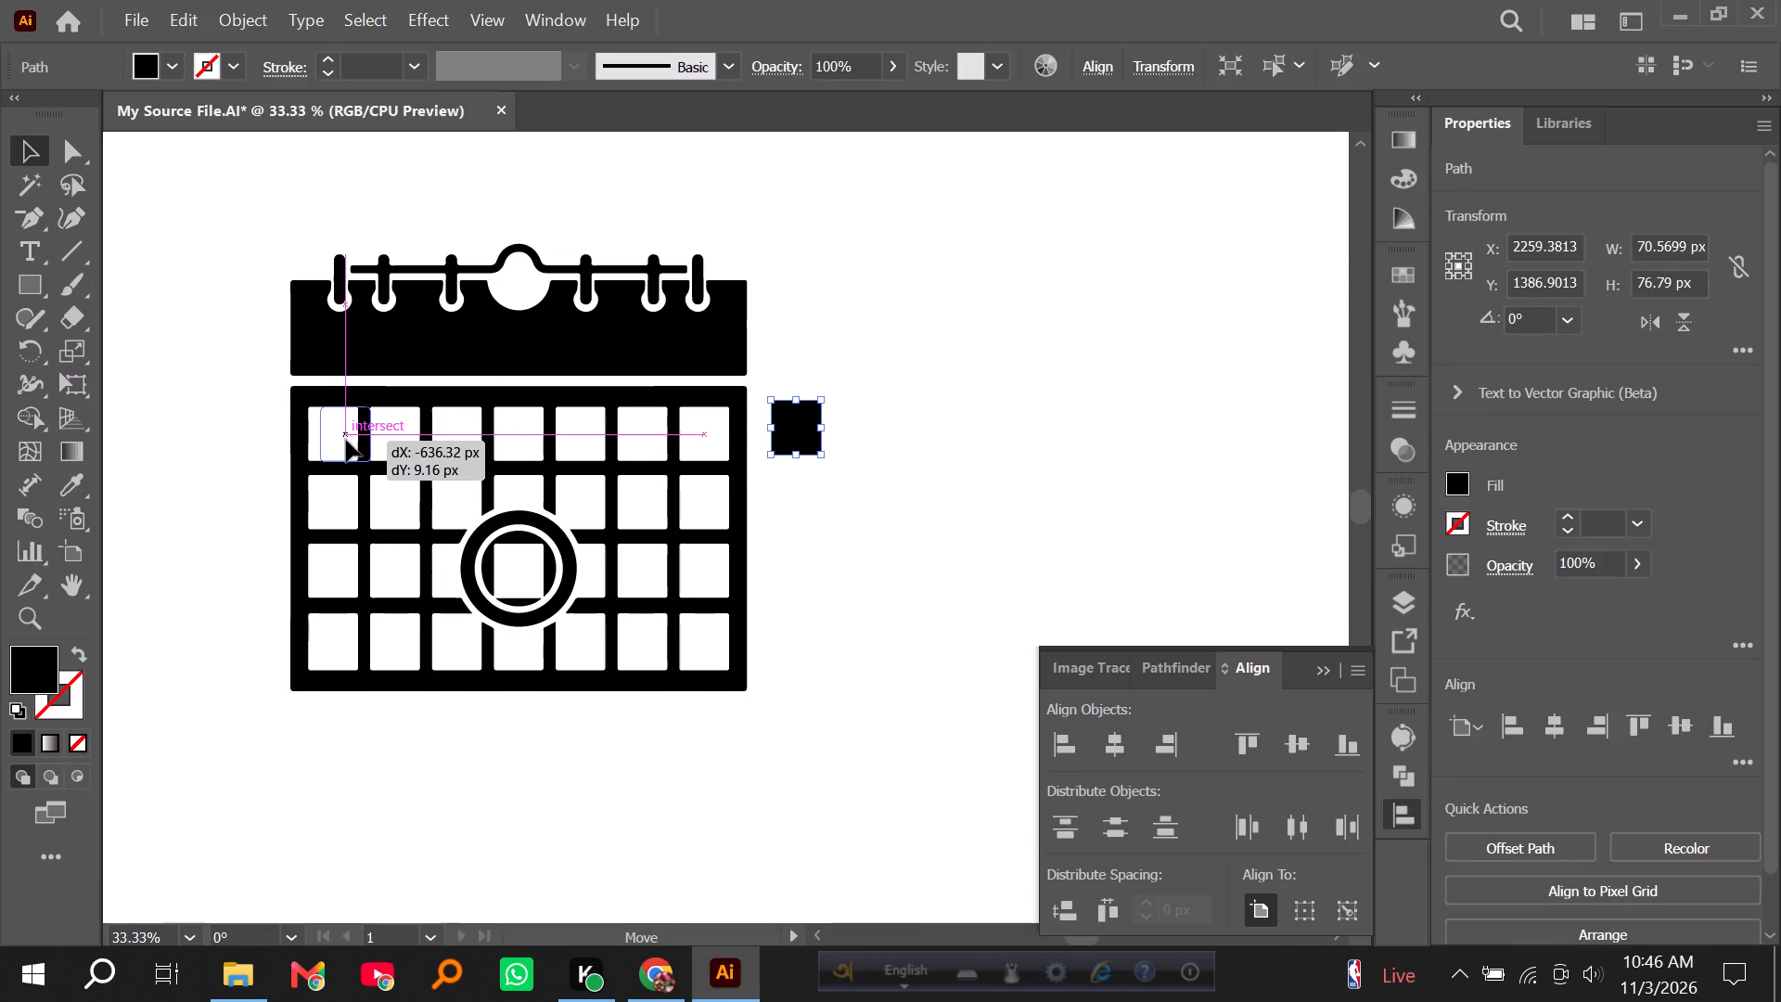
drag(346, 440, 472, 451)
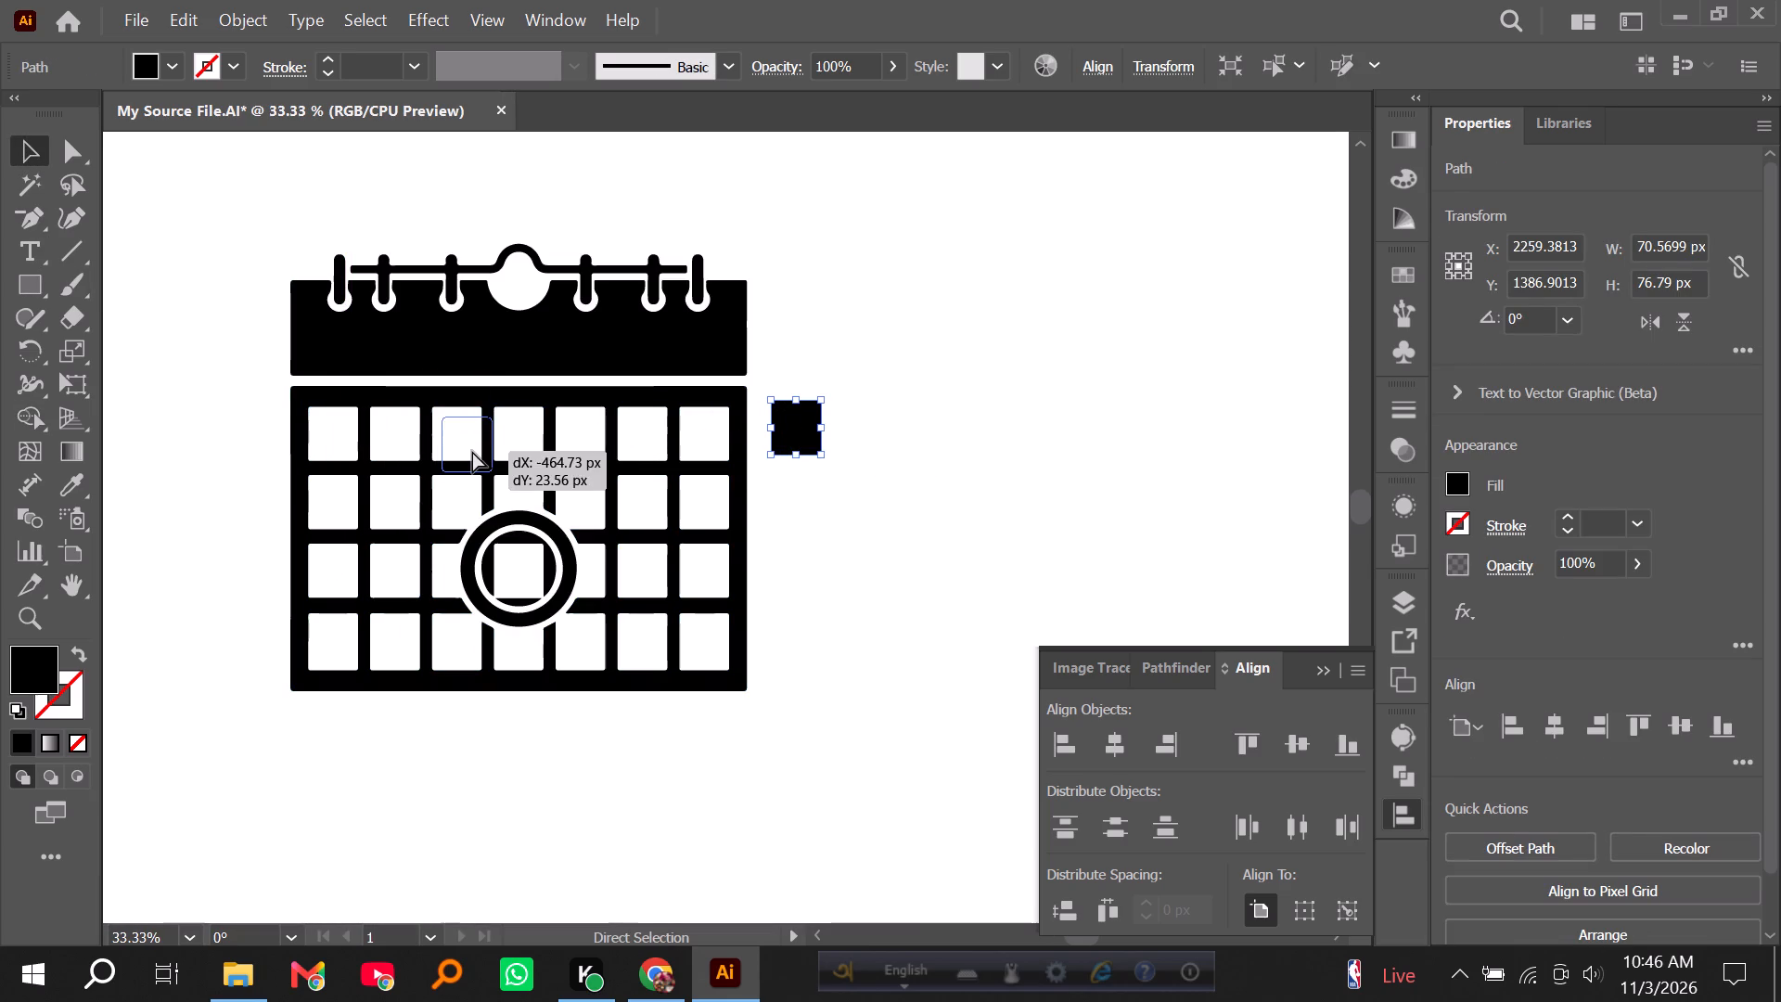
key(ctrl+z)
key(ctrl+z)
Copy the rounded rectangle into the second cell and repeat the duplication until all seven top-row cells are covered.
alt+scroll(308, 445, up, 4)
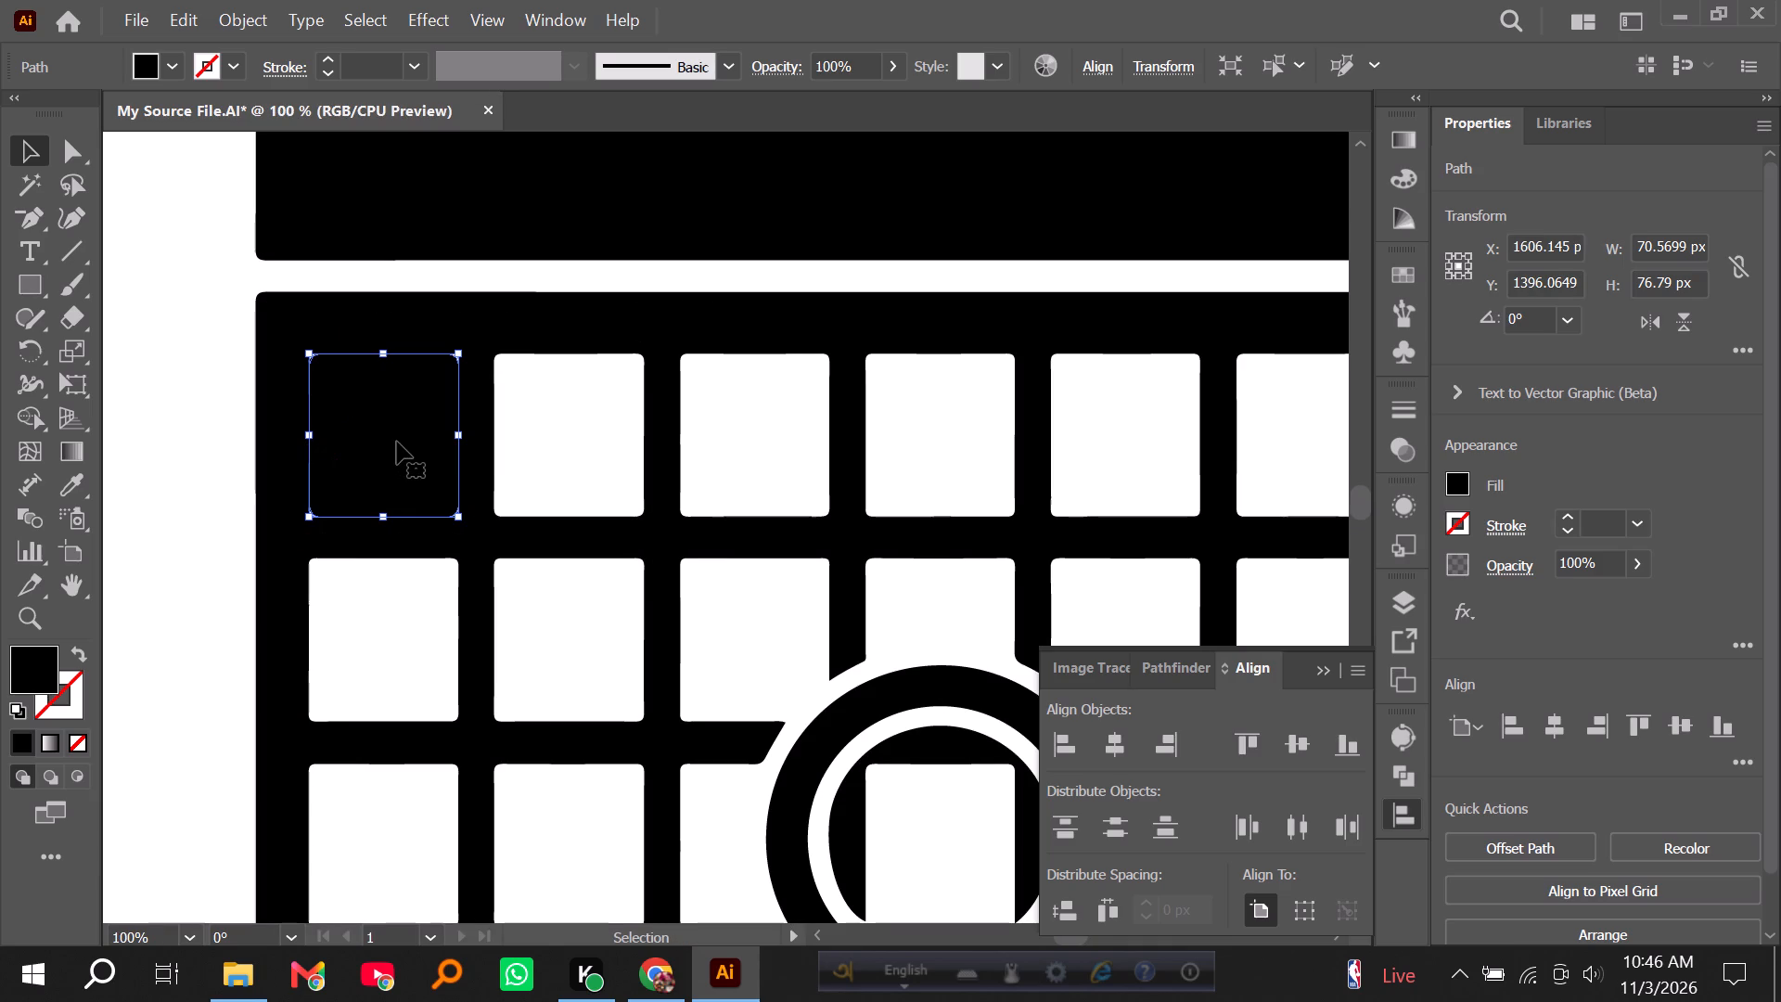
drag(397, 442, 578, 441)
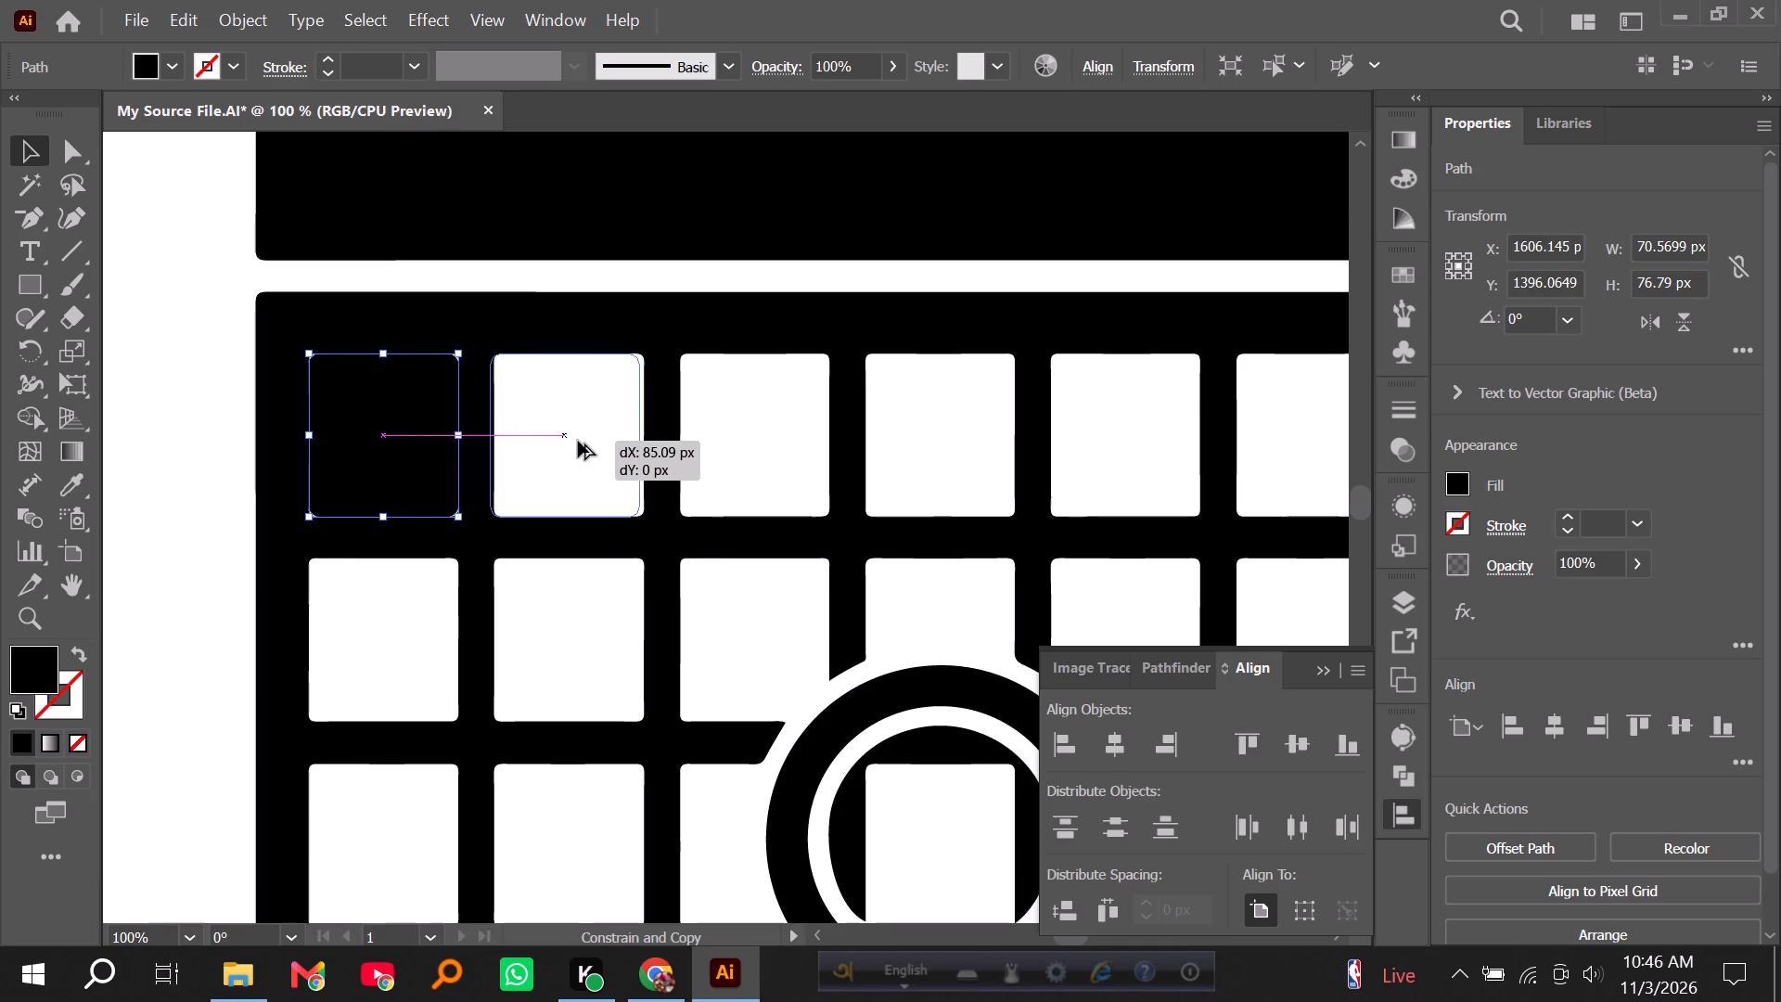
drag(578, 441, 581, 440)
alt+scroll(340, 448, down, 3)
scroll(345, 507, down, 1)
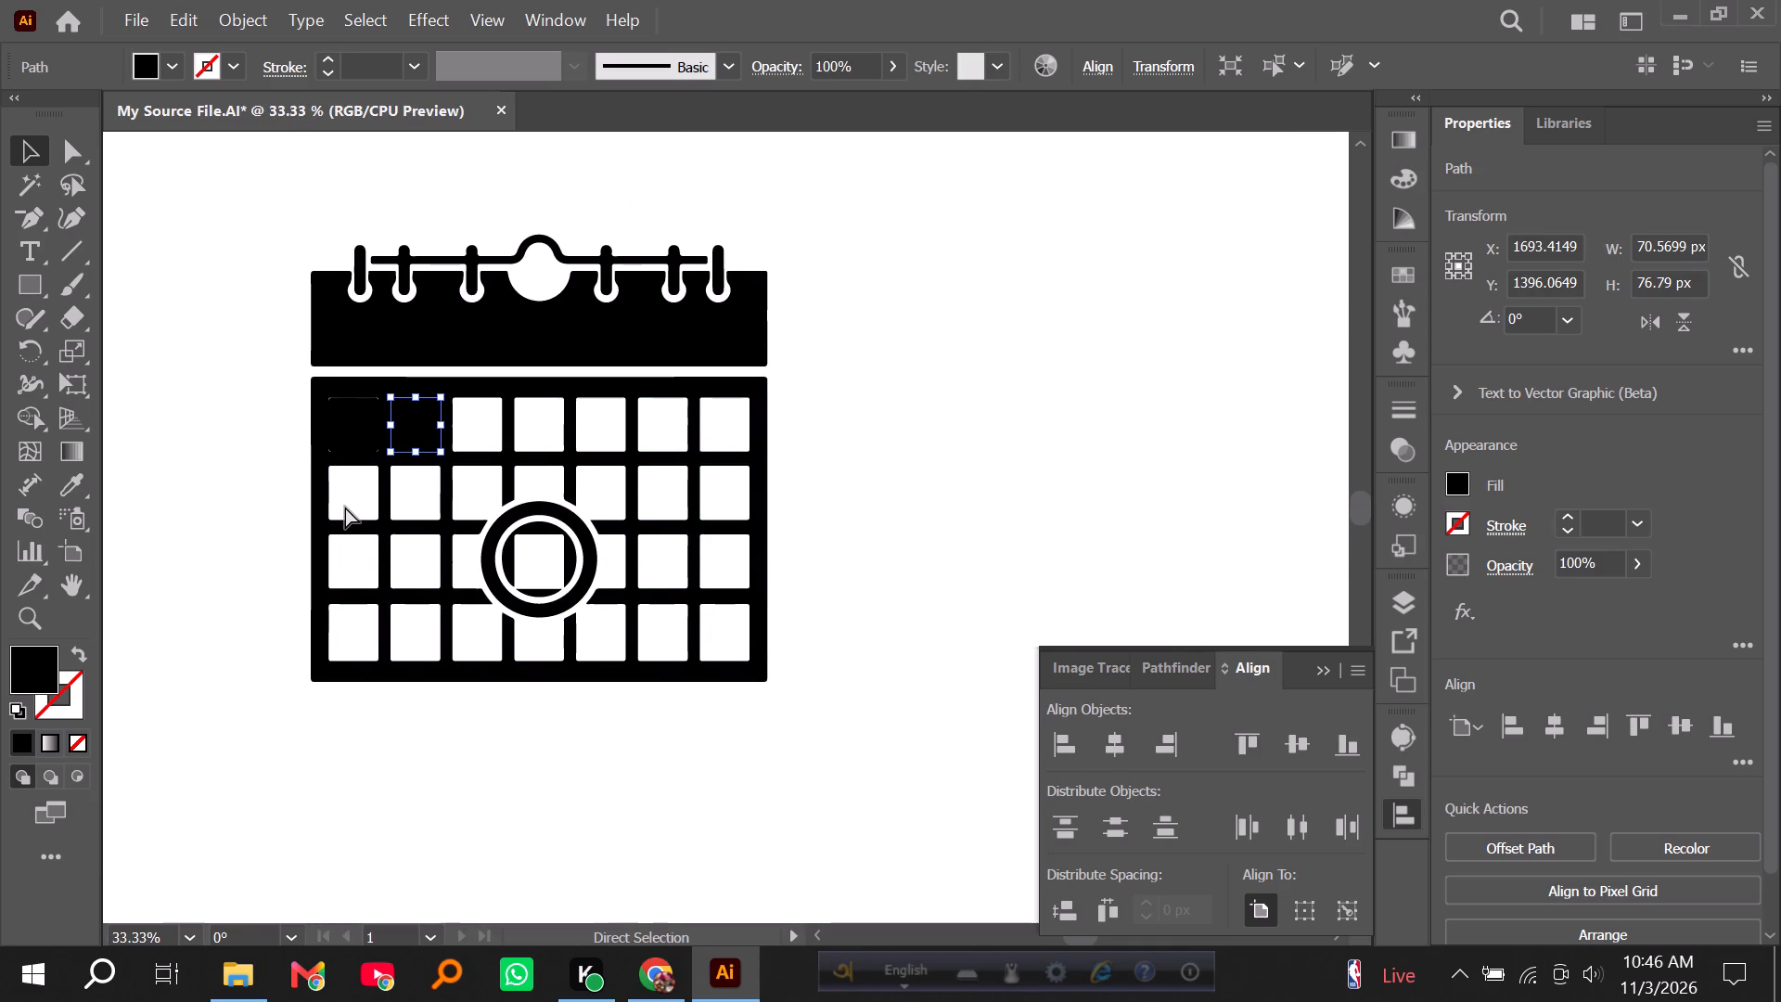
key(ctrl+d)
key(ctrl+d)
key(ctrl+d)
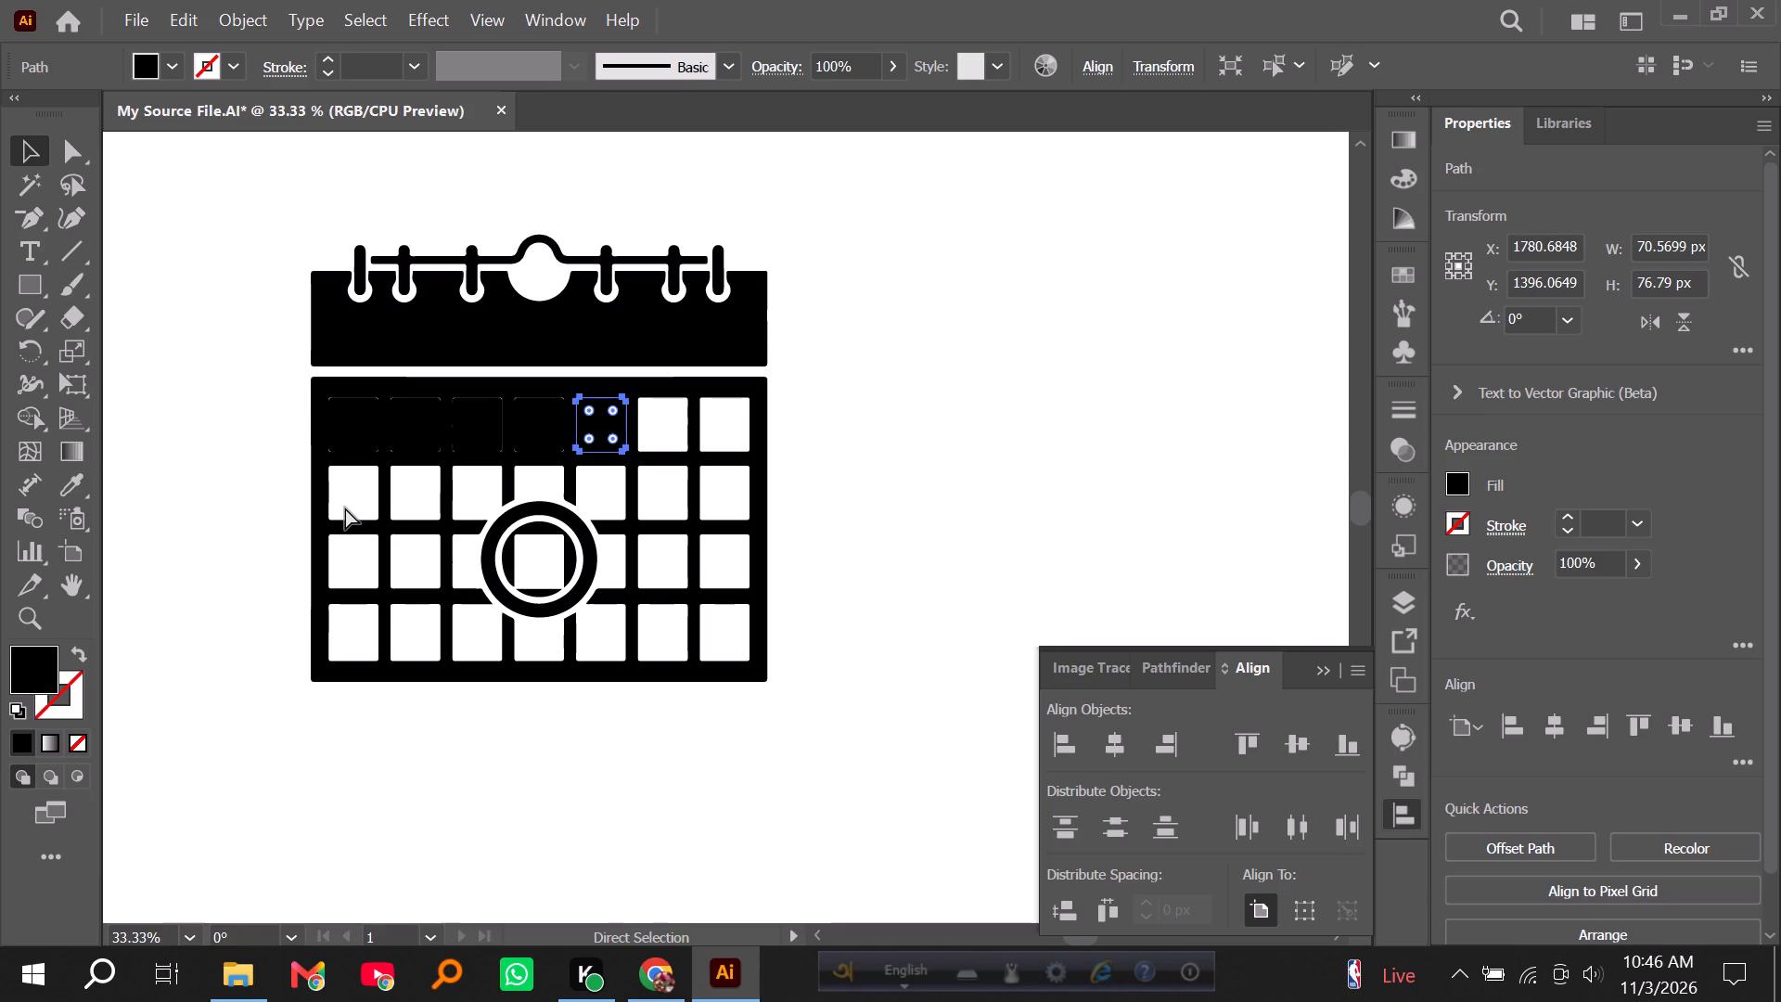
key(ctrl+d)
key(ctrl+d)
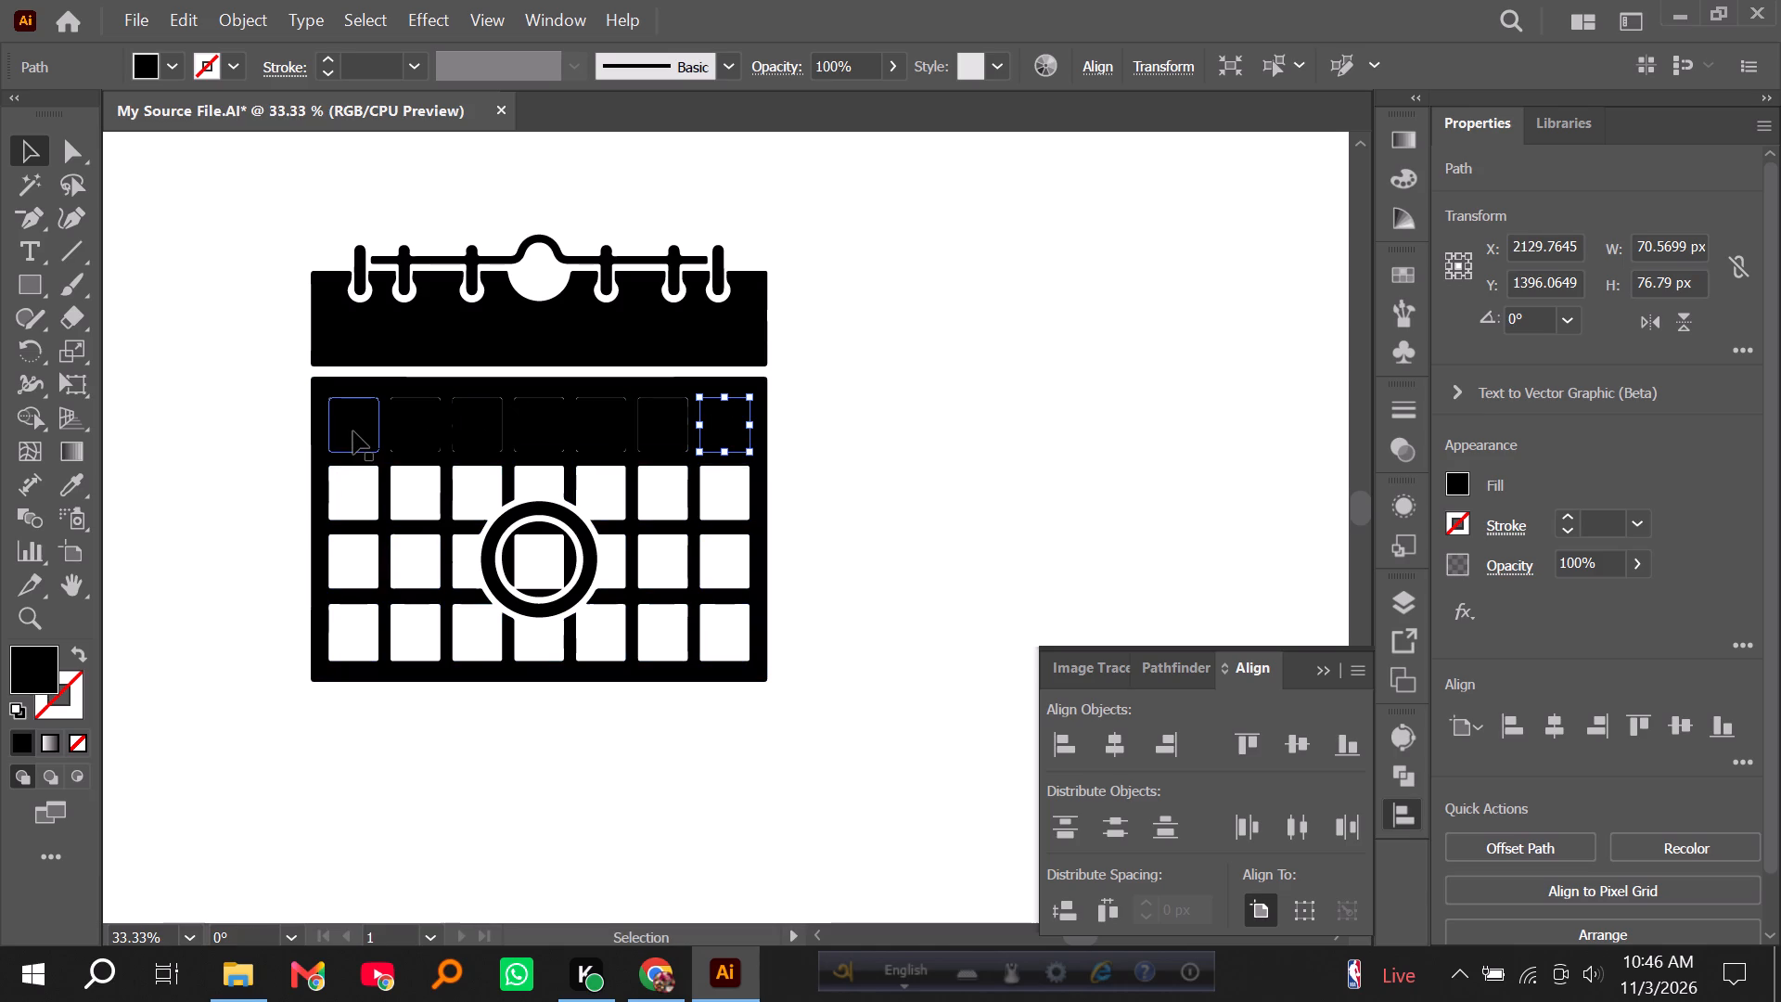
Group the seven rounded rectangles covering the top row, leaving the calendar artwork out of the group.
drag(404, 460, 559, 469)
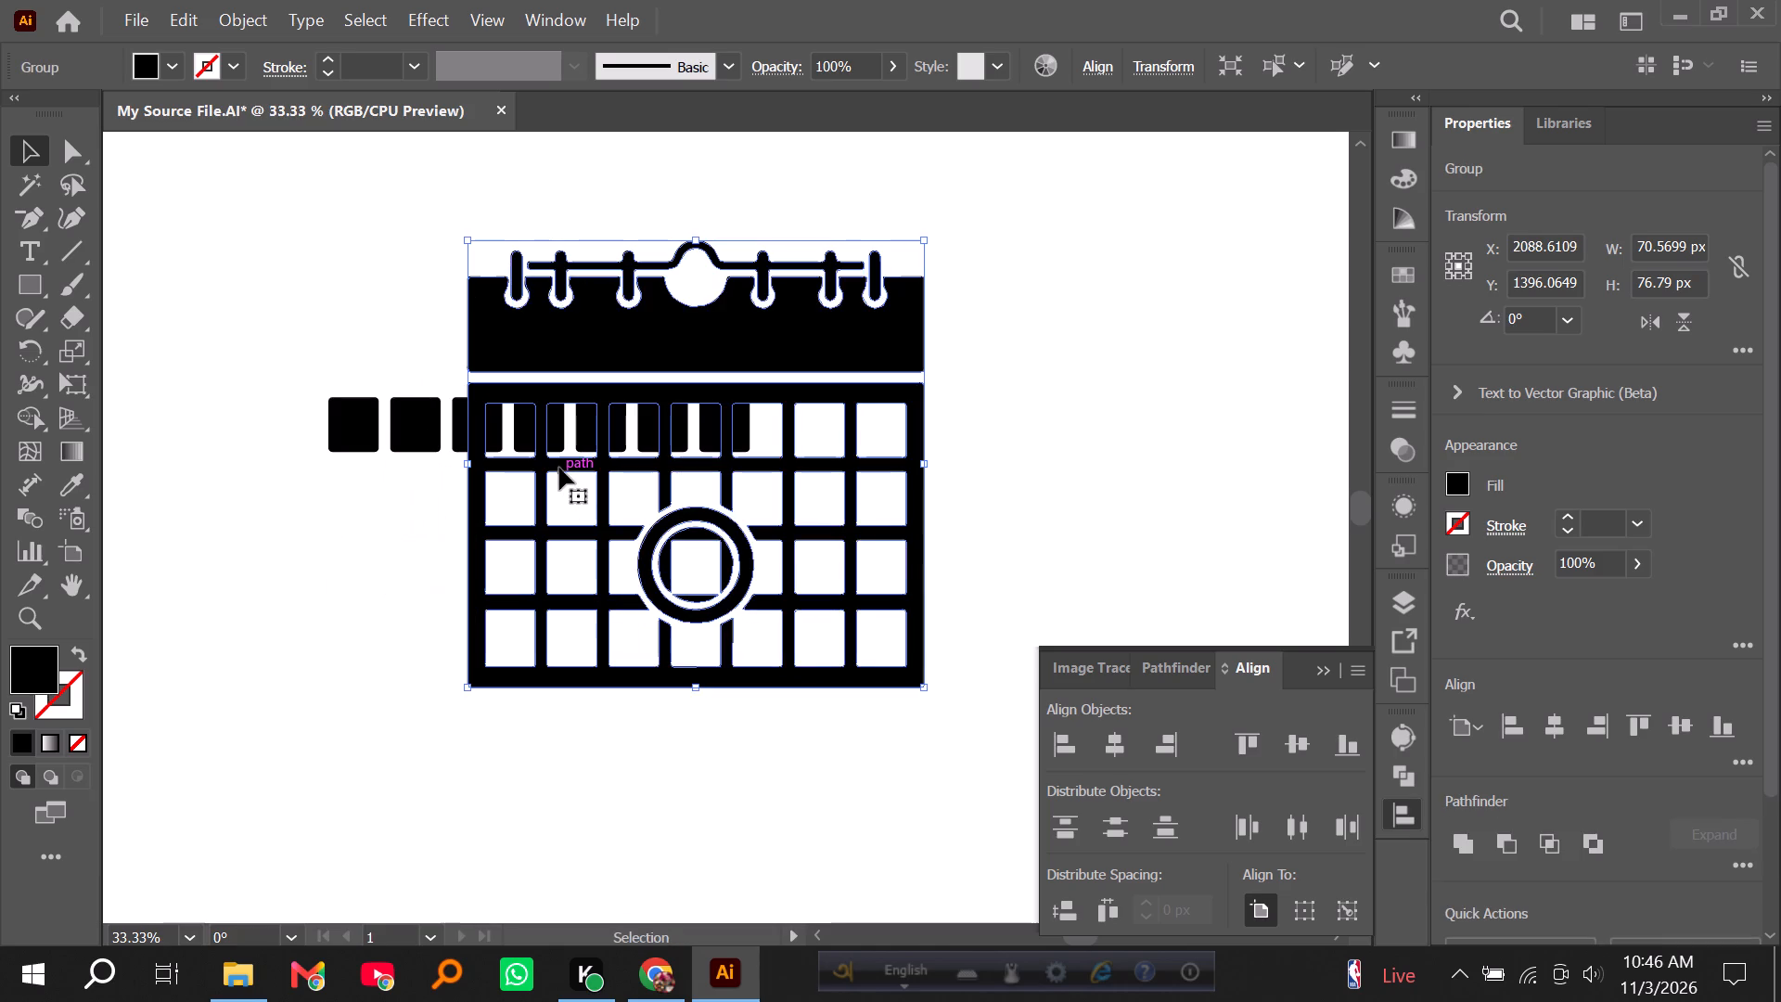
key(ctrl+z)
drag(204, 388, 789, 438)
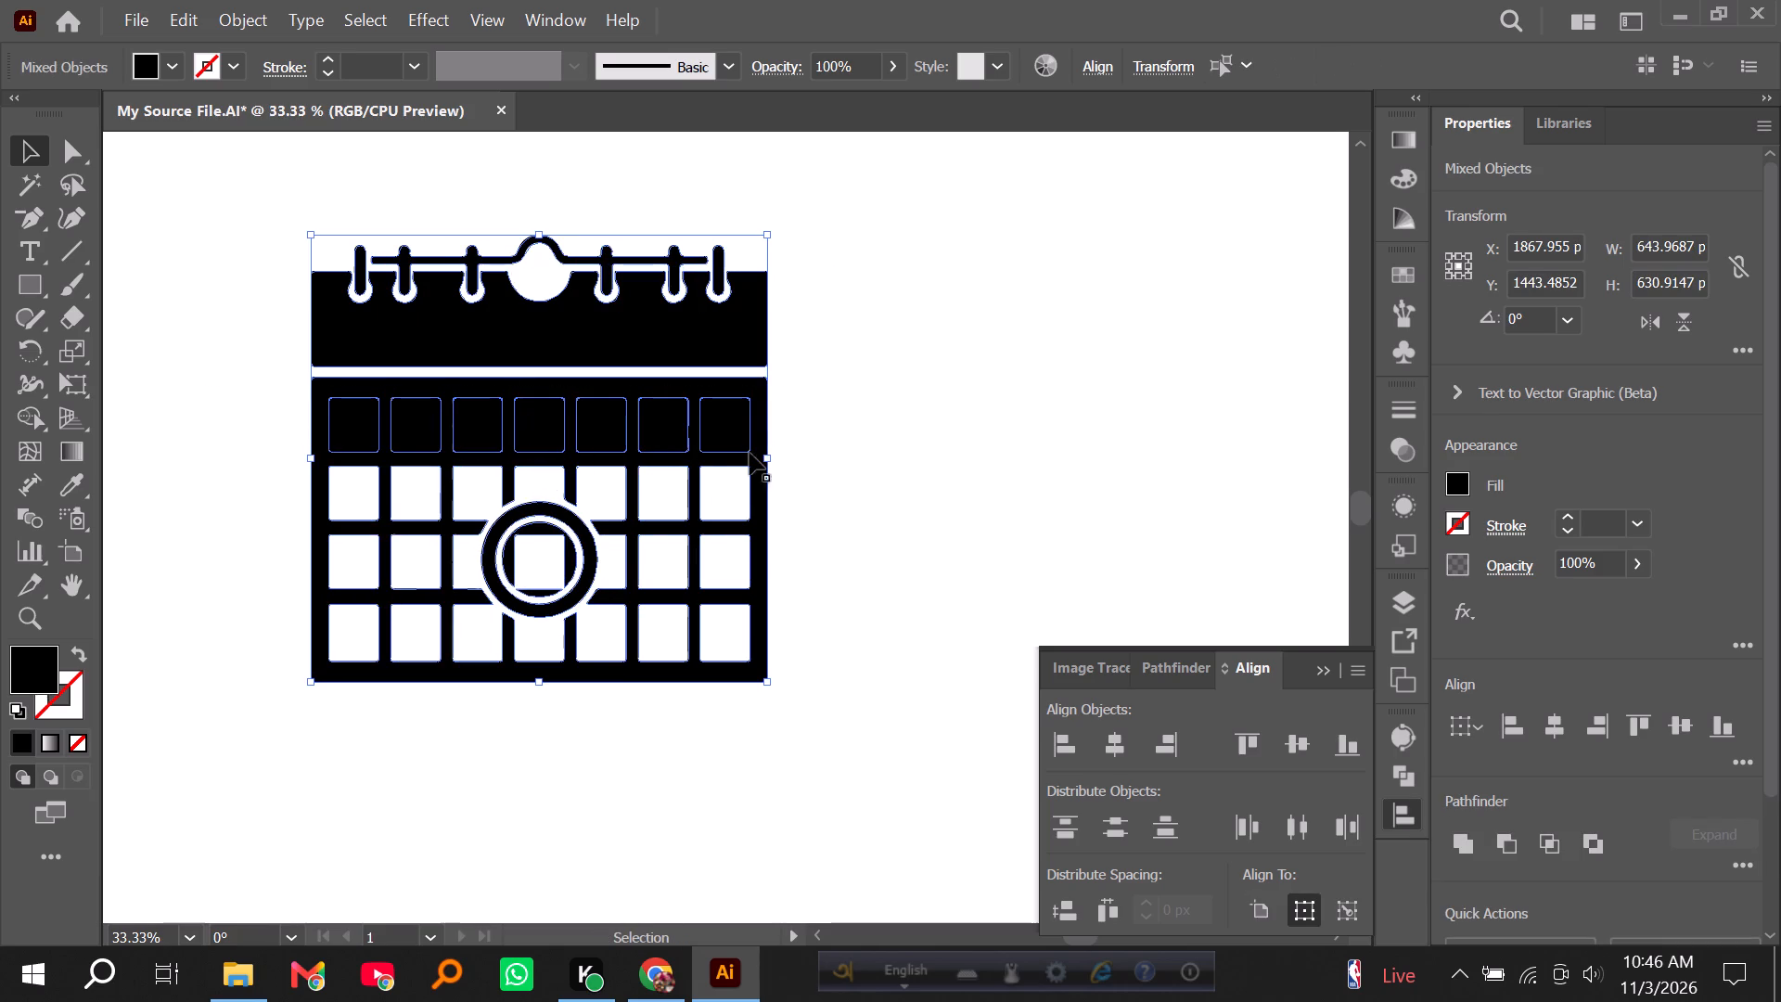
shift+click(696, 493)
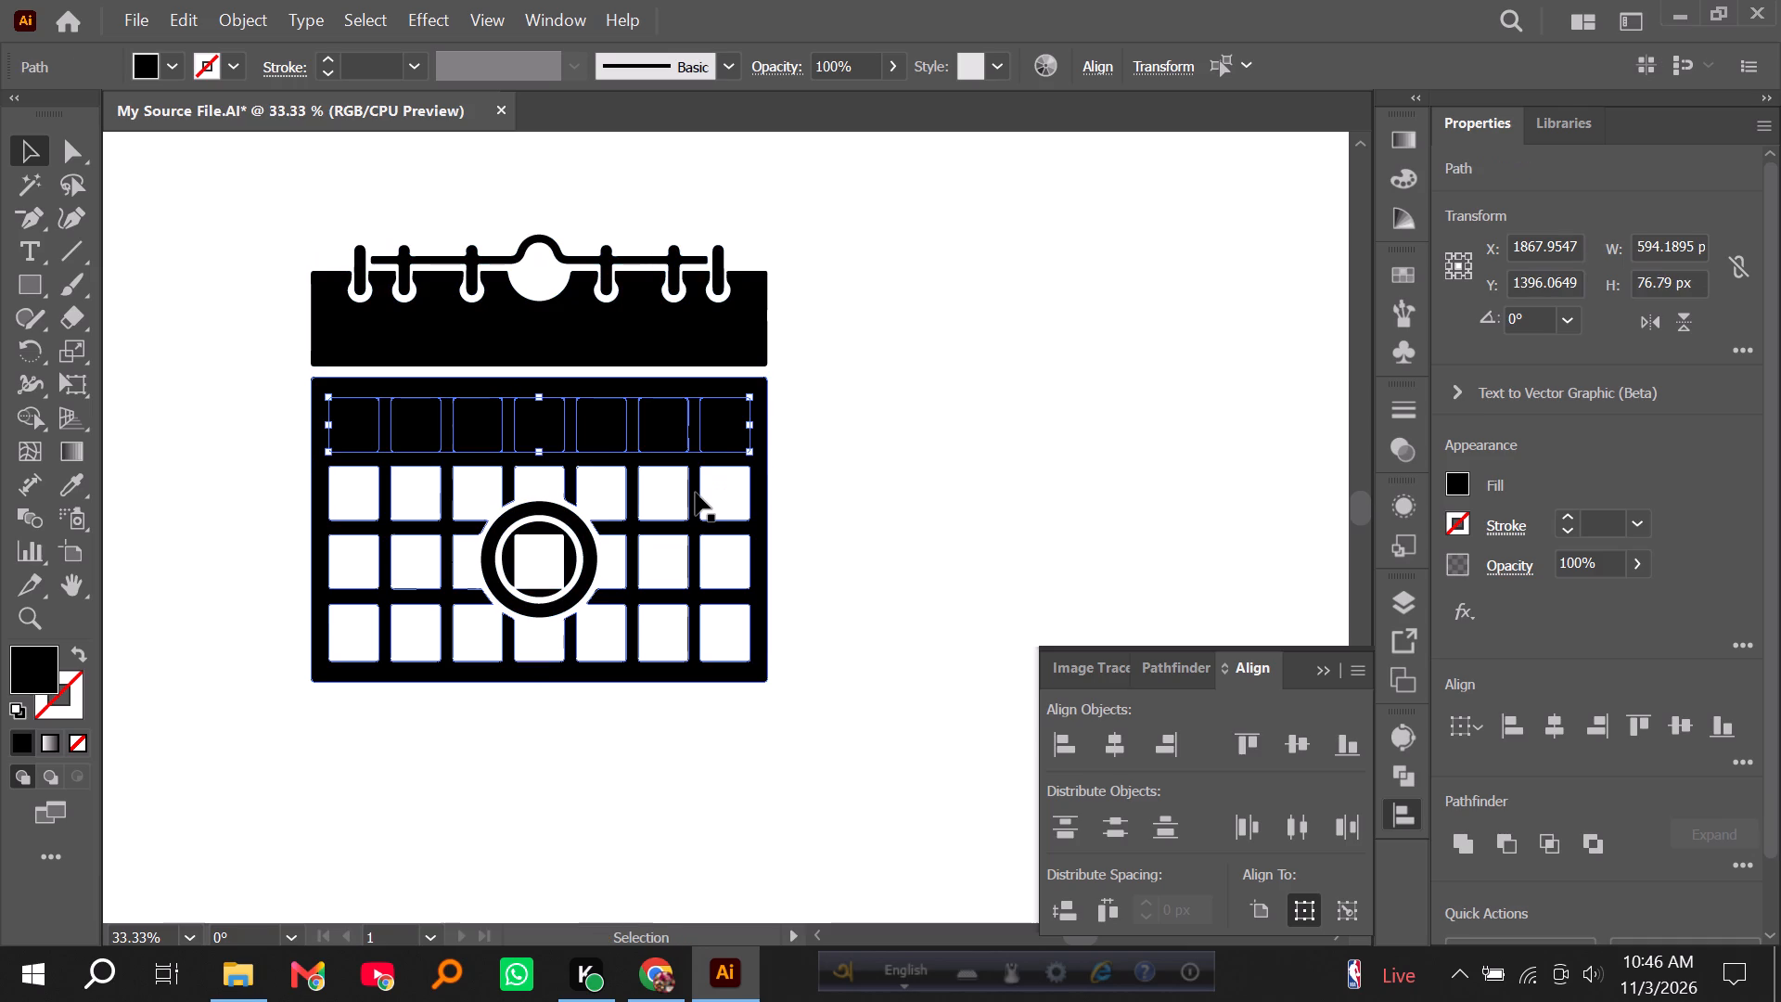
key(ctrl+g)
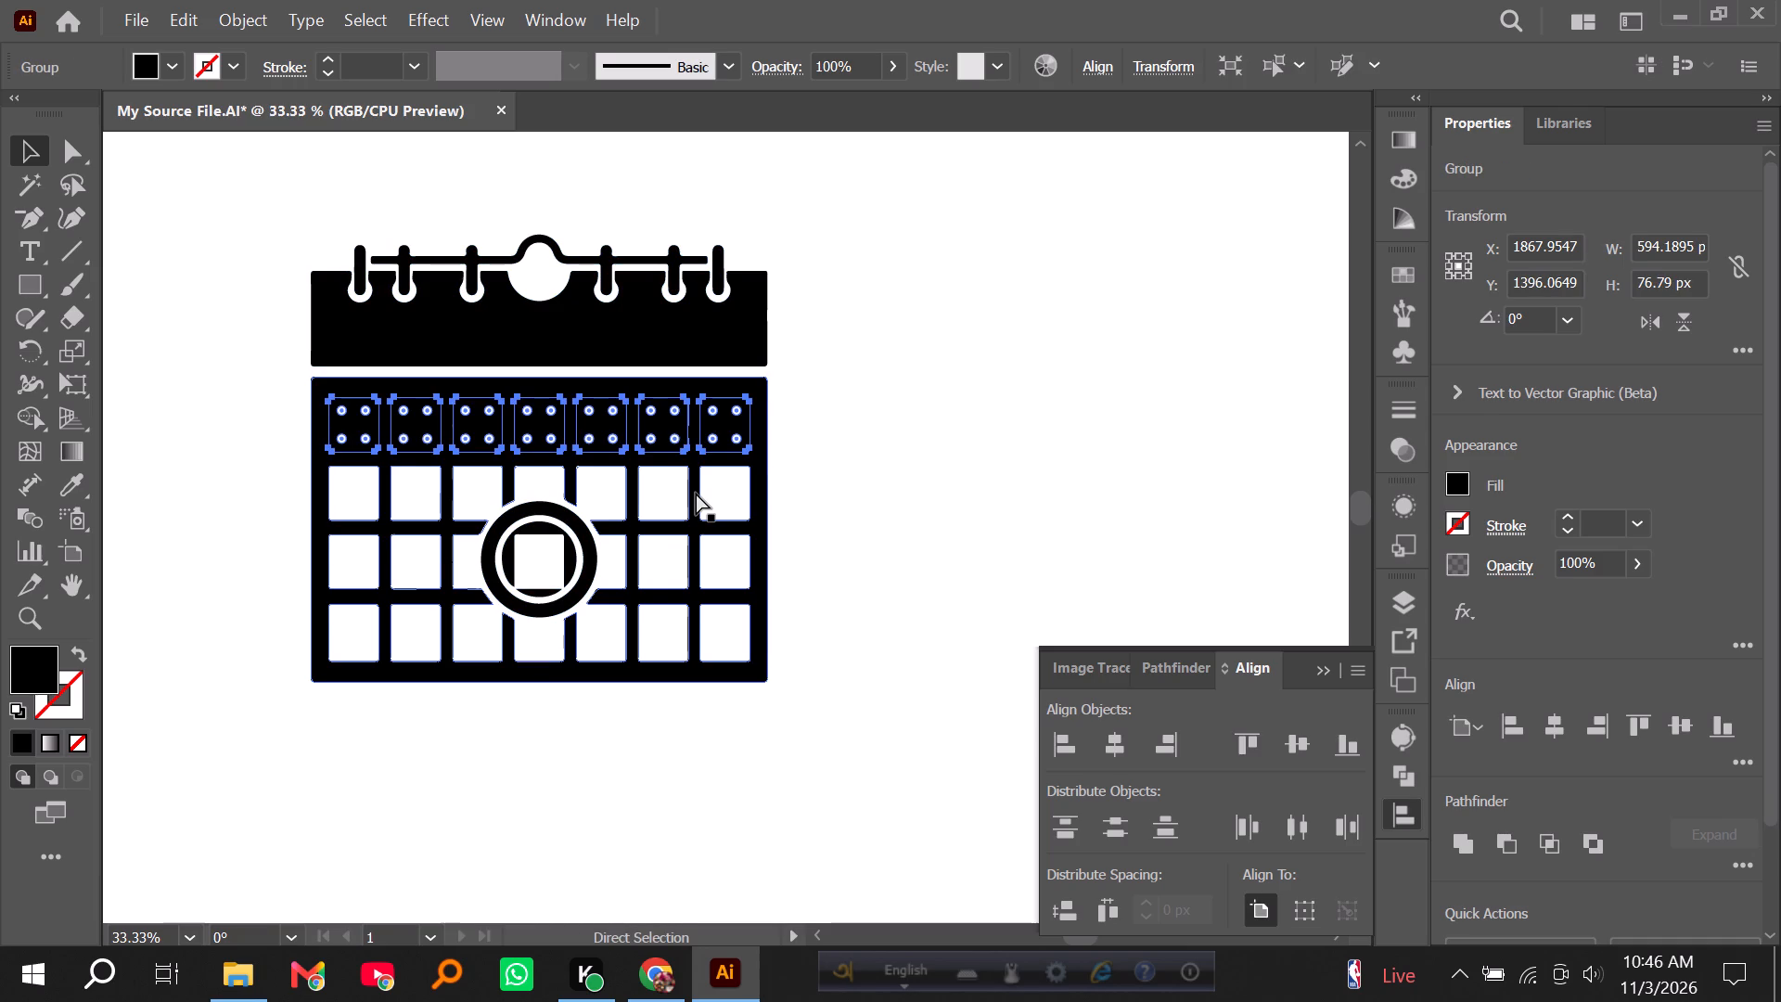
Duplicate the group of seven rectangles straight down onto the second row of day cells.
drag(607, 428, 611, 482)
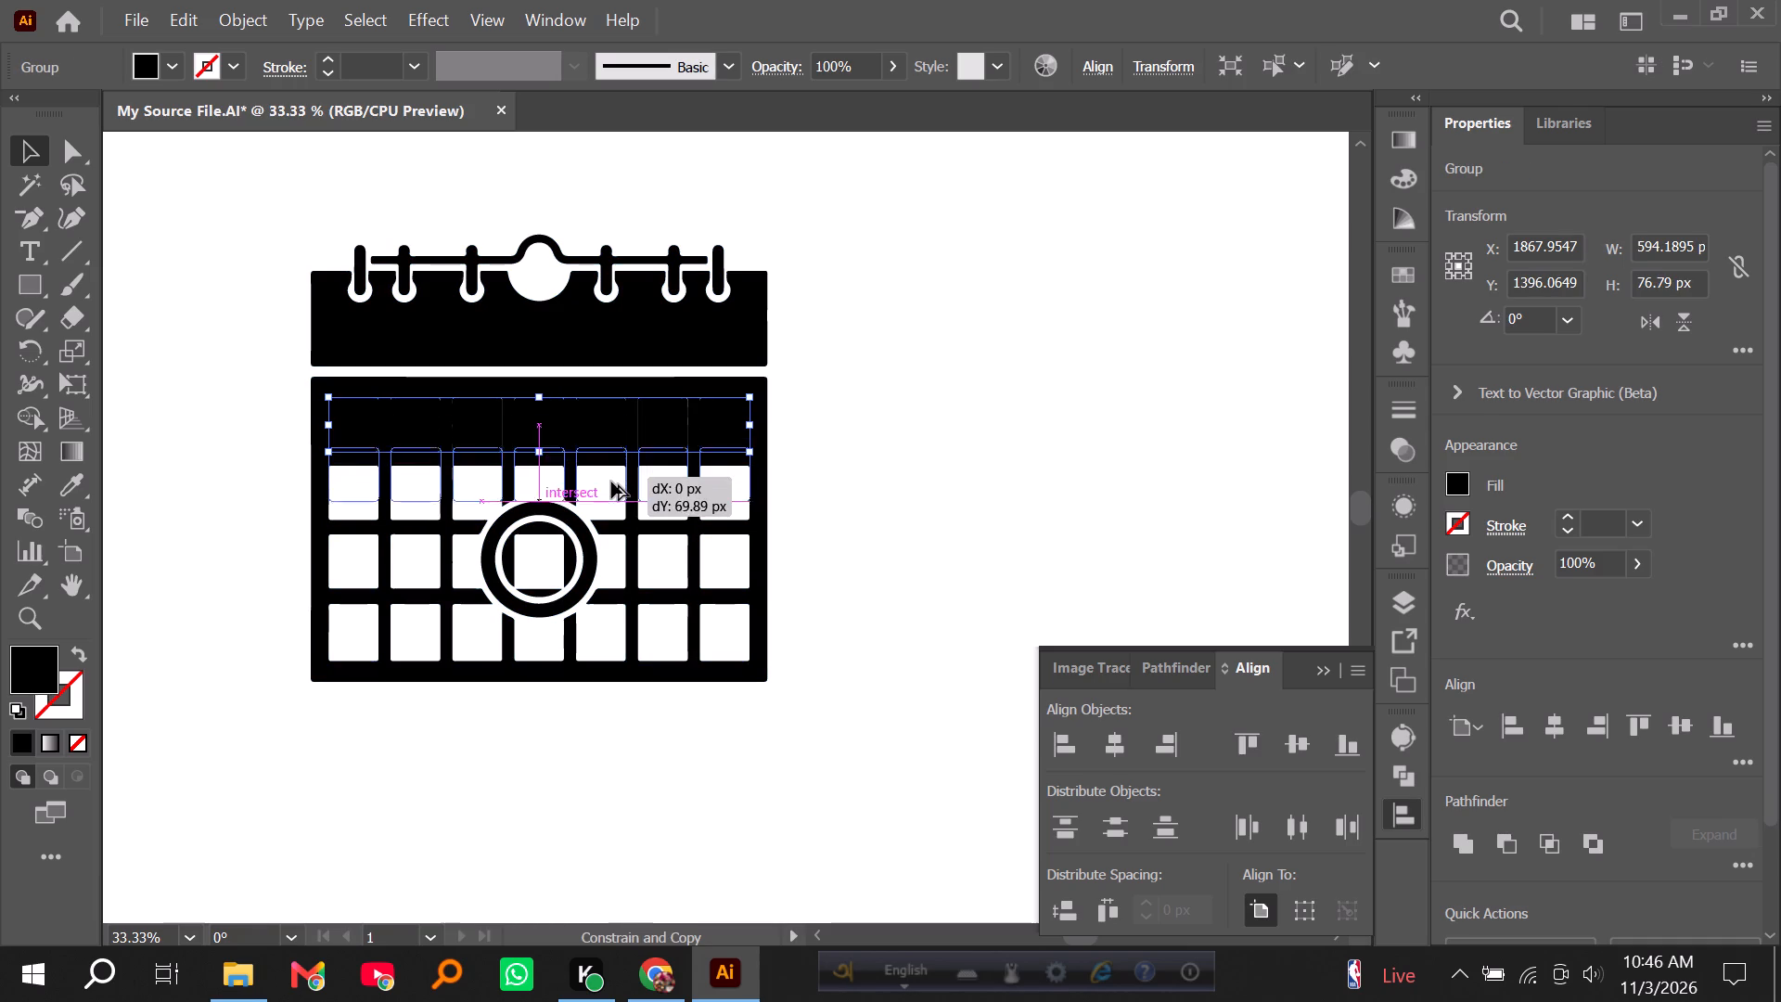
drag(611, 482, 613, 493)
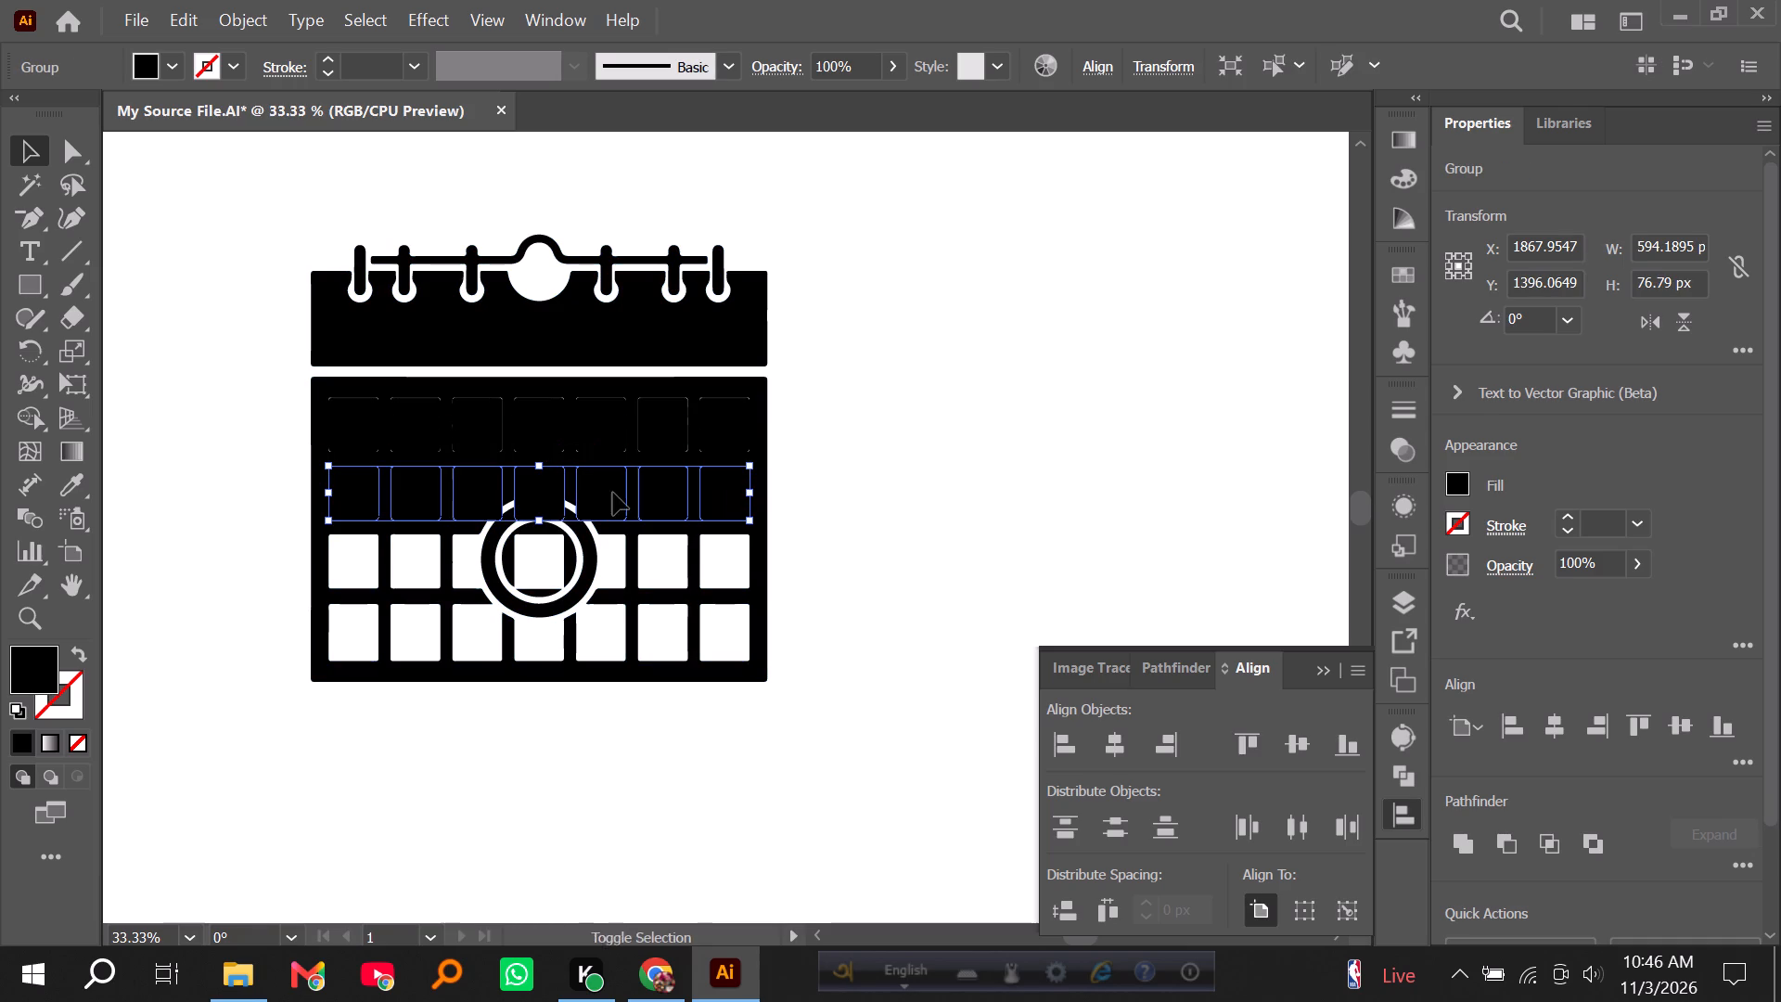
Repeat the row duplication twice so squares also cover the third and fourth rows of day cells.
key(ctrl+d)
key(ctrl+d)
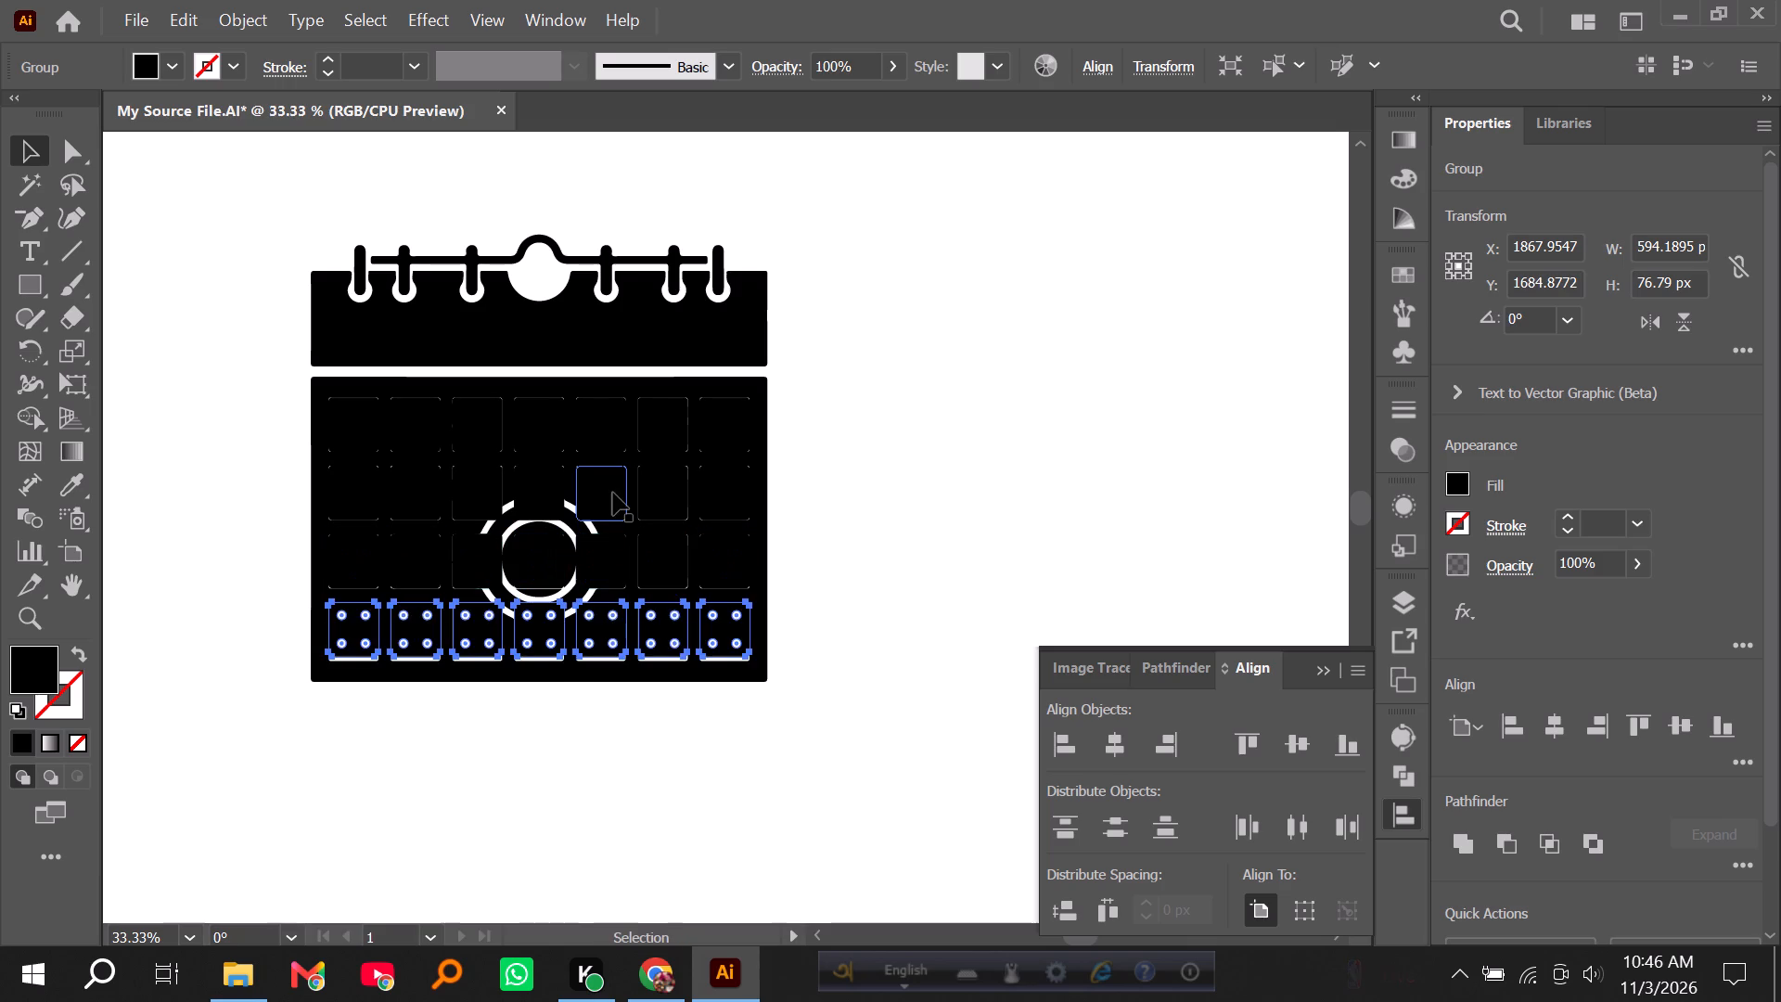
Group the four rows of rounded squares without the calendar artwork and move the group out beside the calendar.
drag(239, 347, 785, 689)
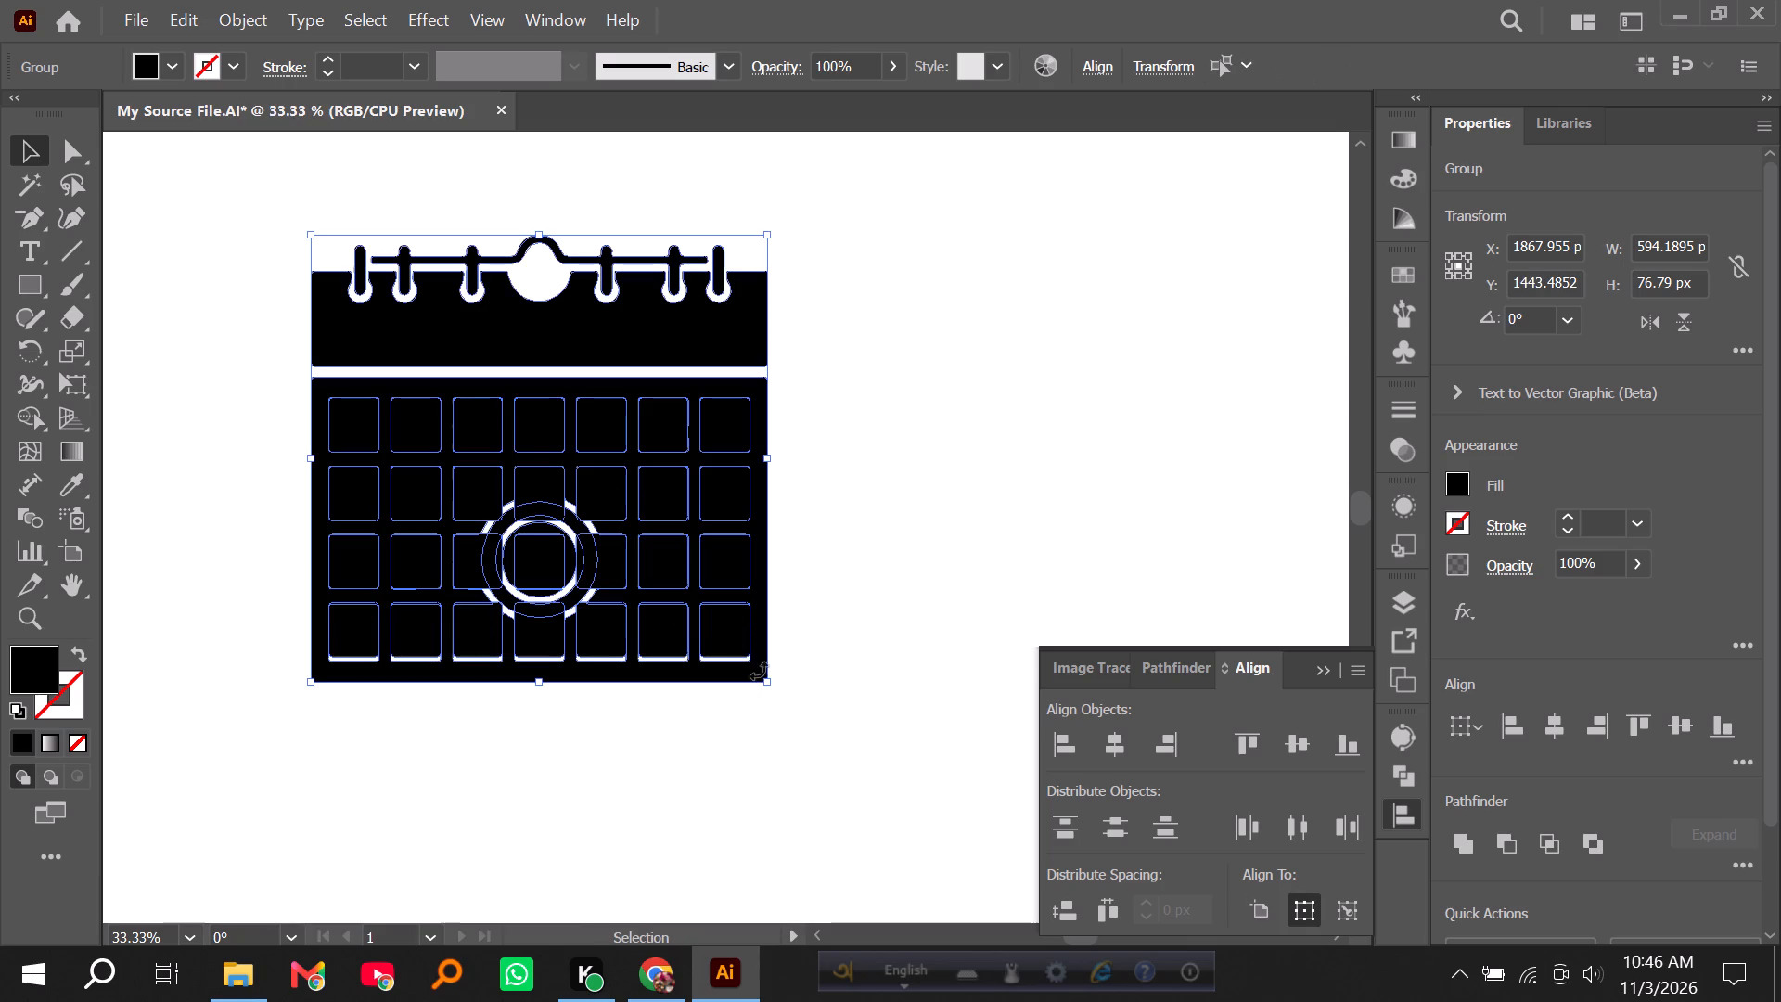
shift+click(376, 320)
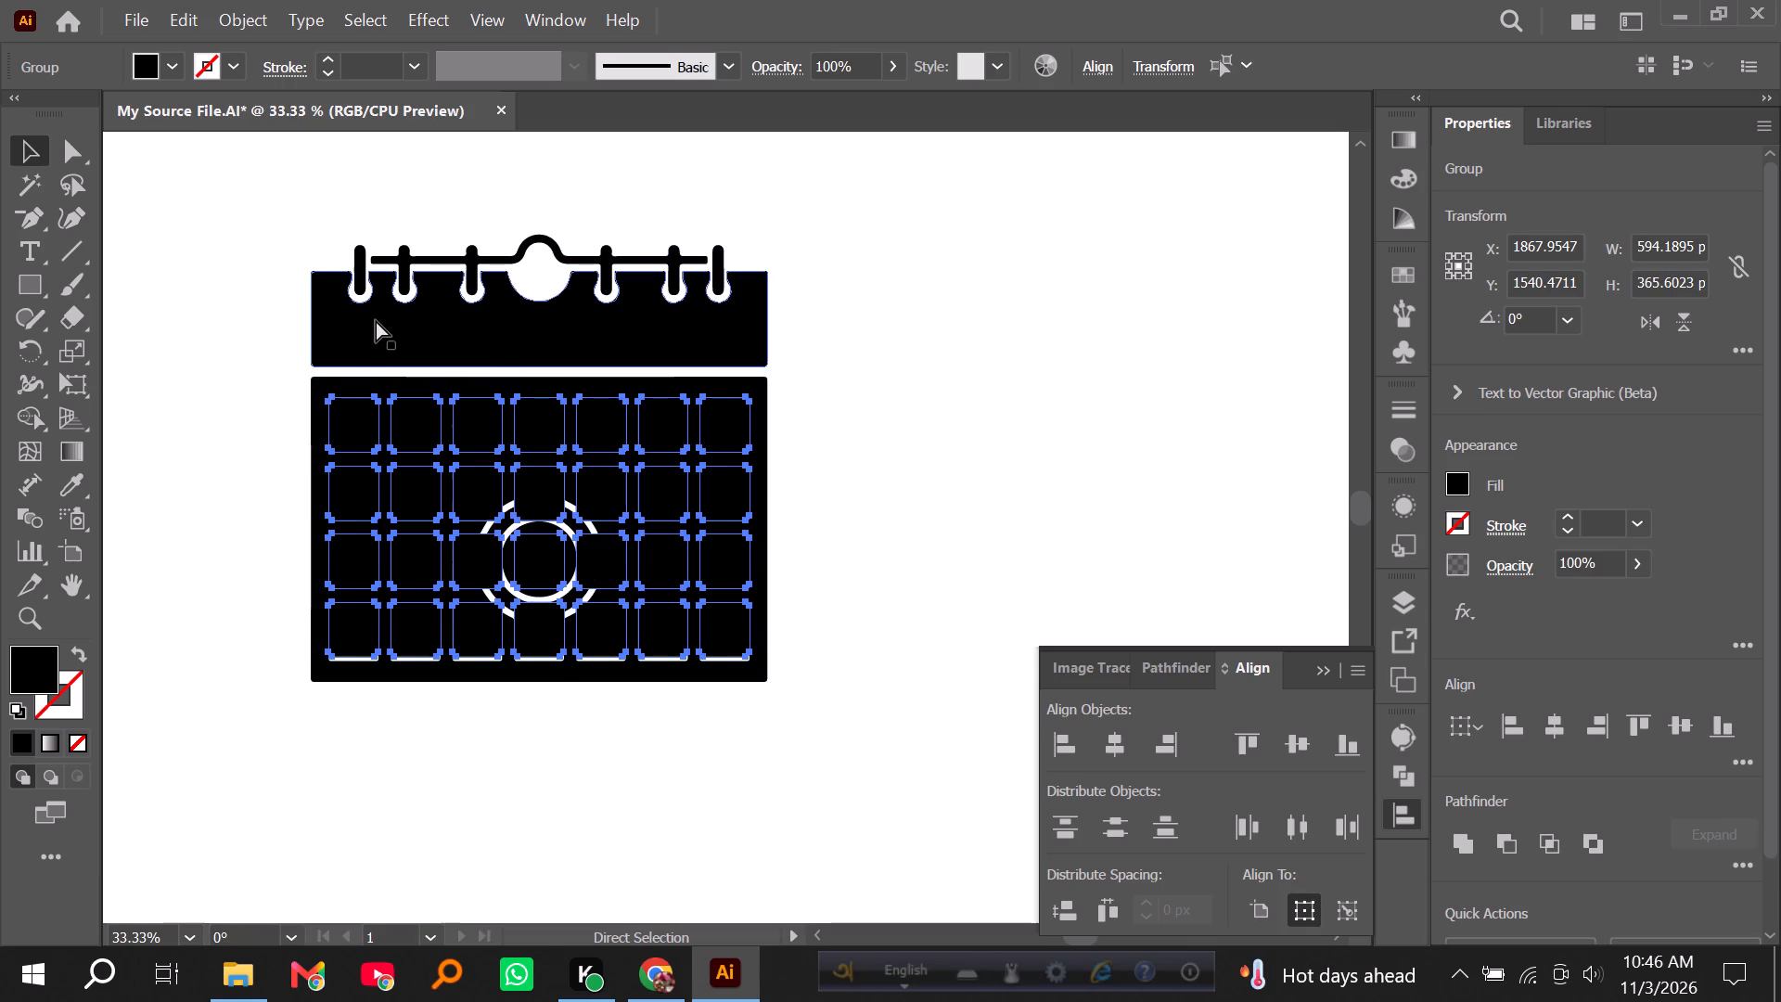
key(ctrl+g)
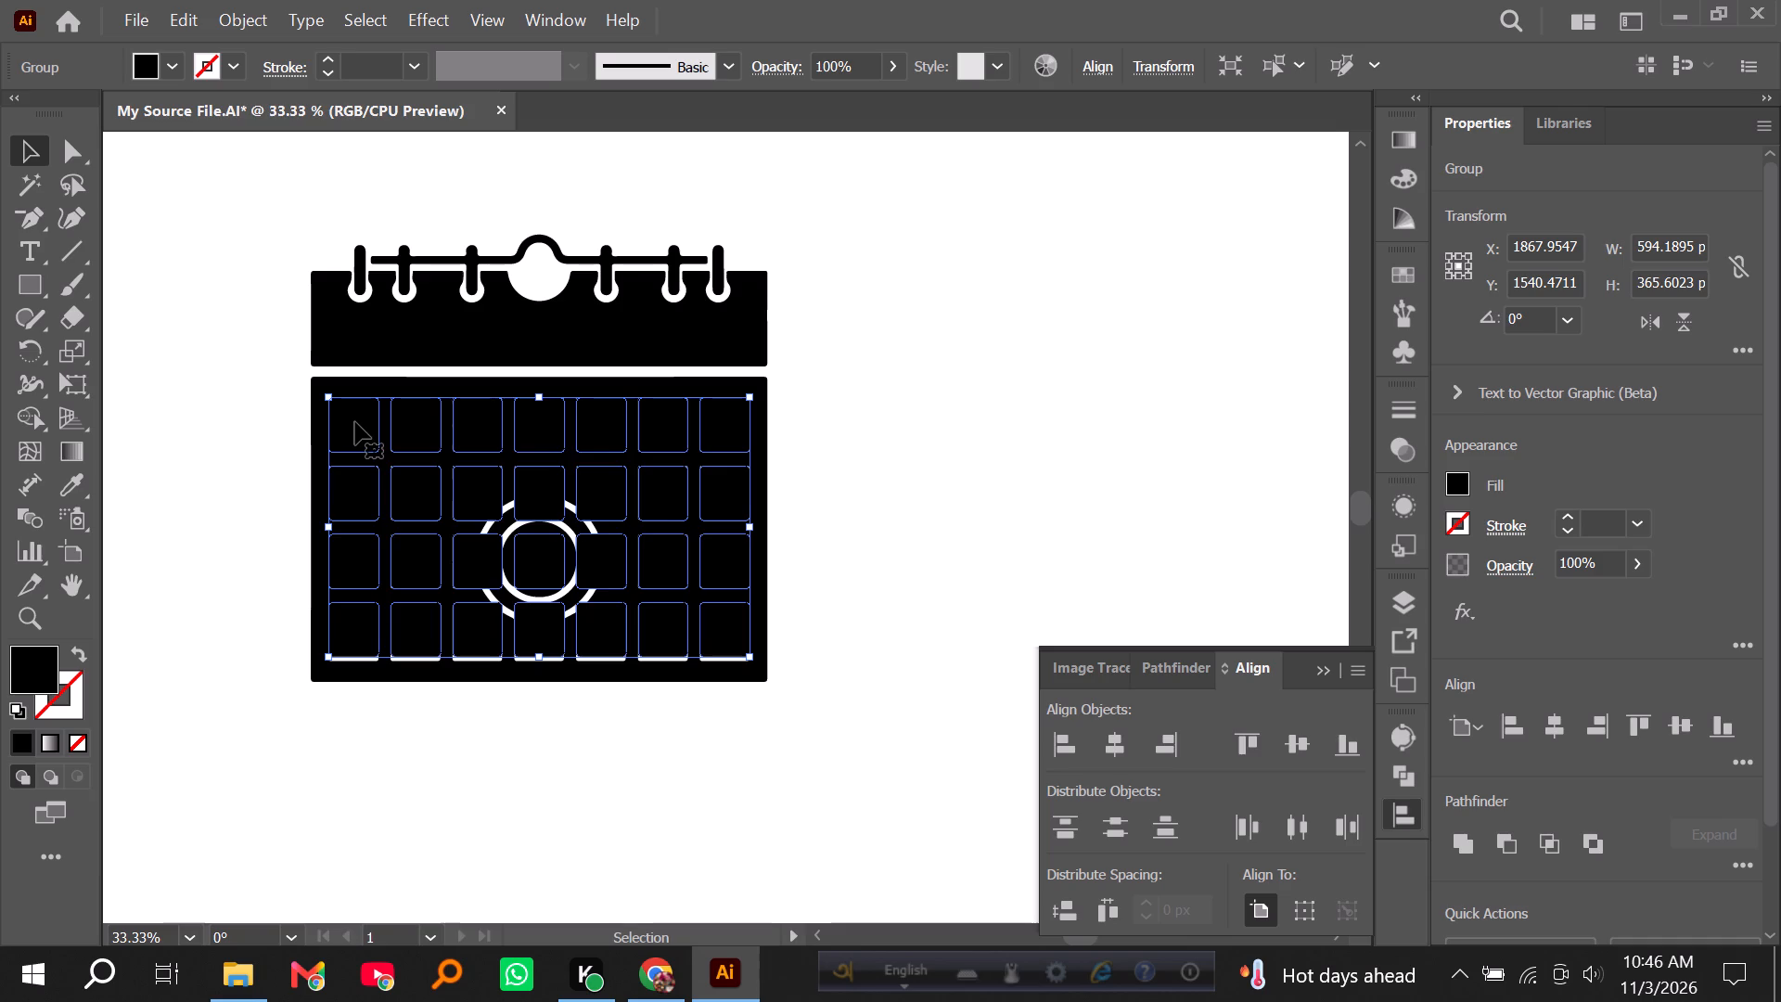
drag(355, 422, 820, 440)
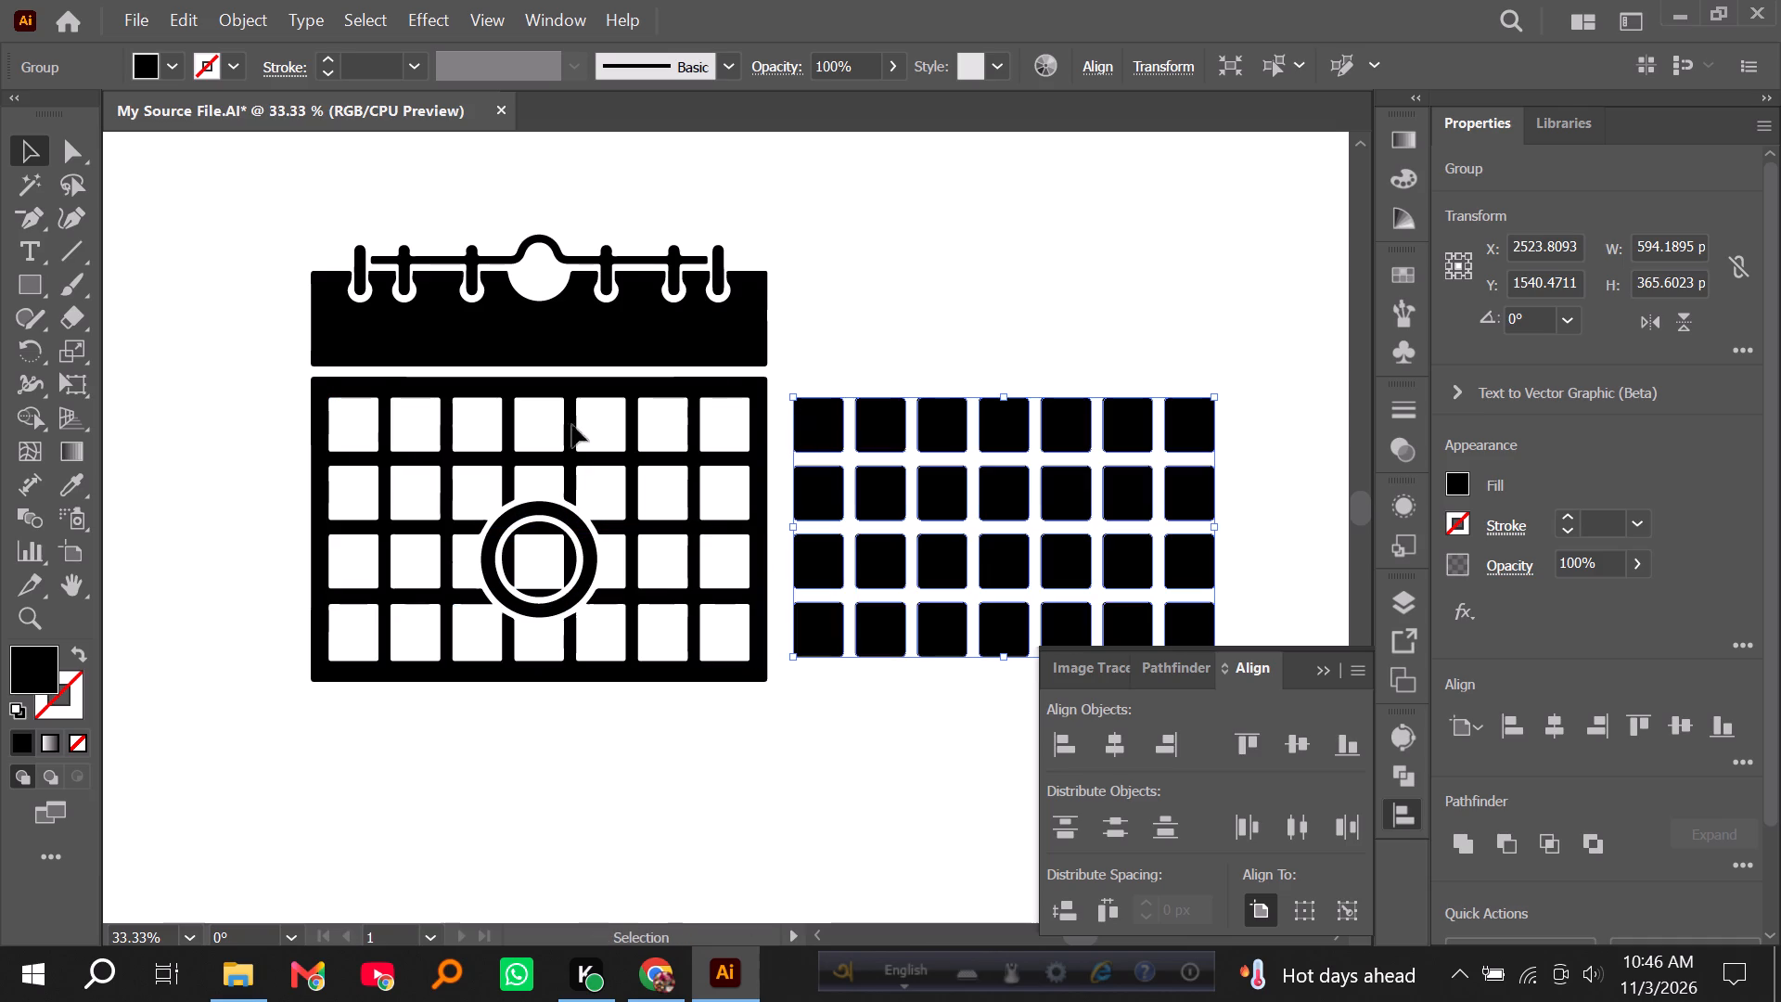
Merge the calendar's grid, white day cells and ring marker into one solid body with the Shape Builder tool.
drag(250, 391, 752, 683)
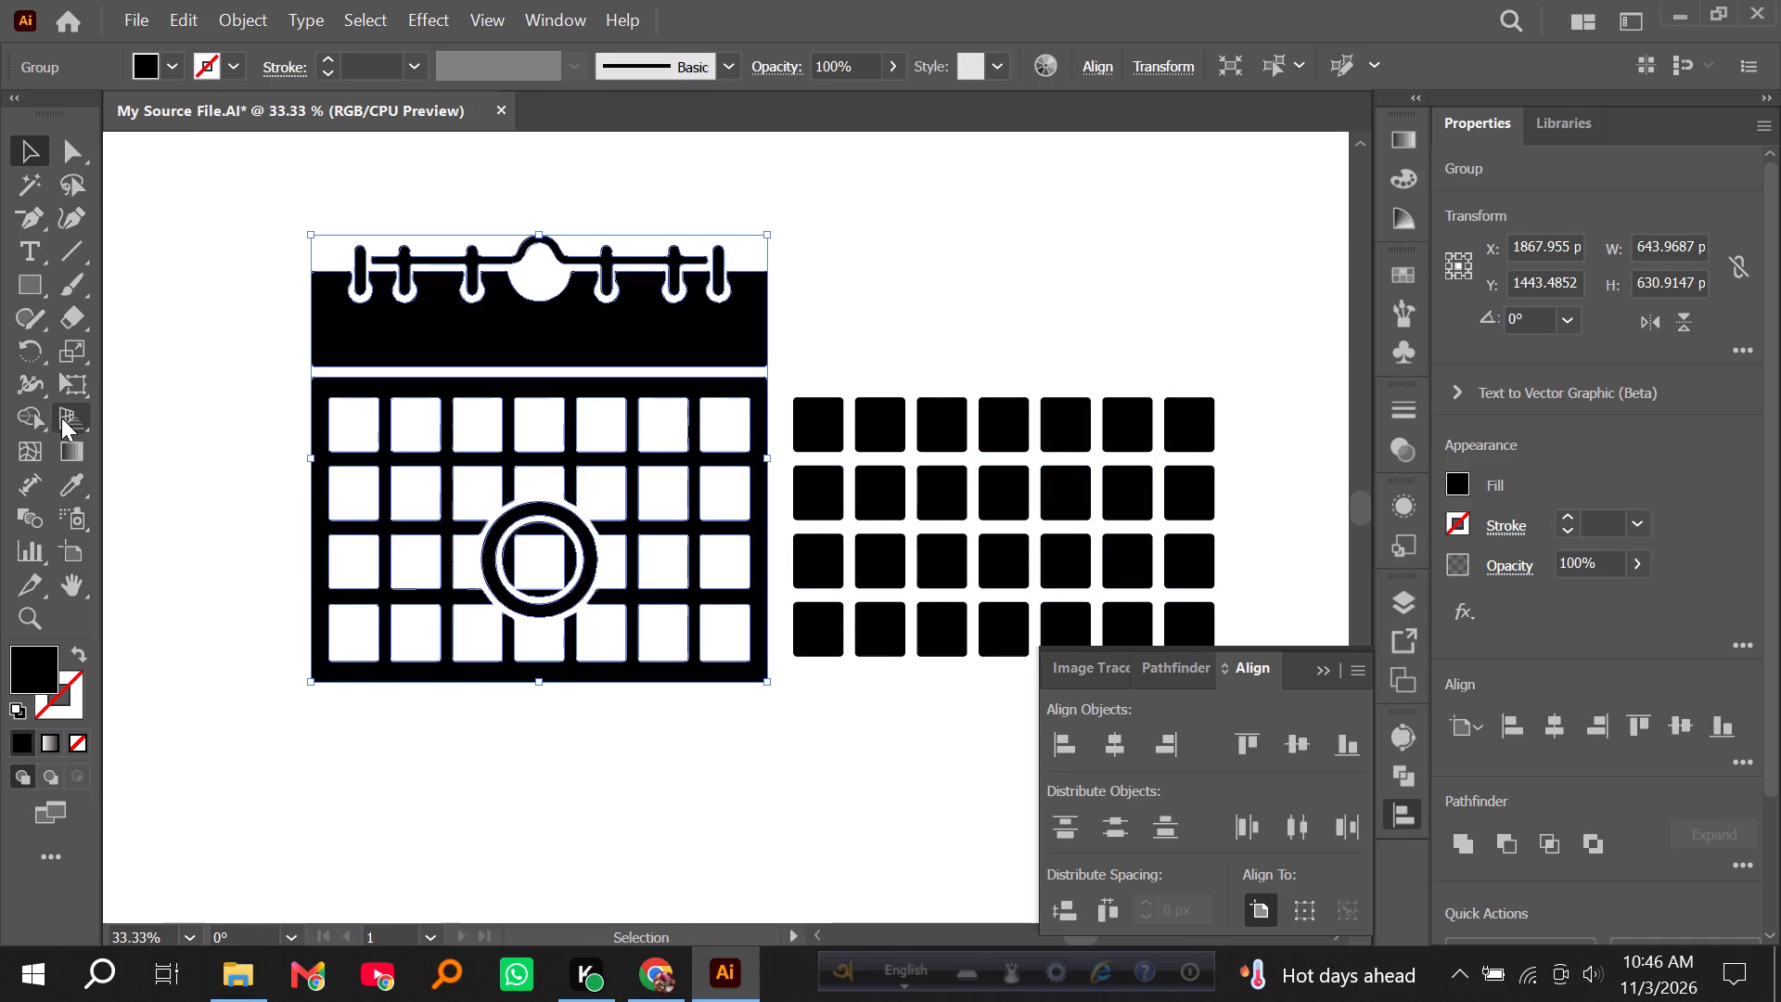
click(23, 416)
drag(232, 414, 744, 435)
drag(757, 487, 219, 541)
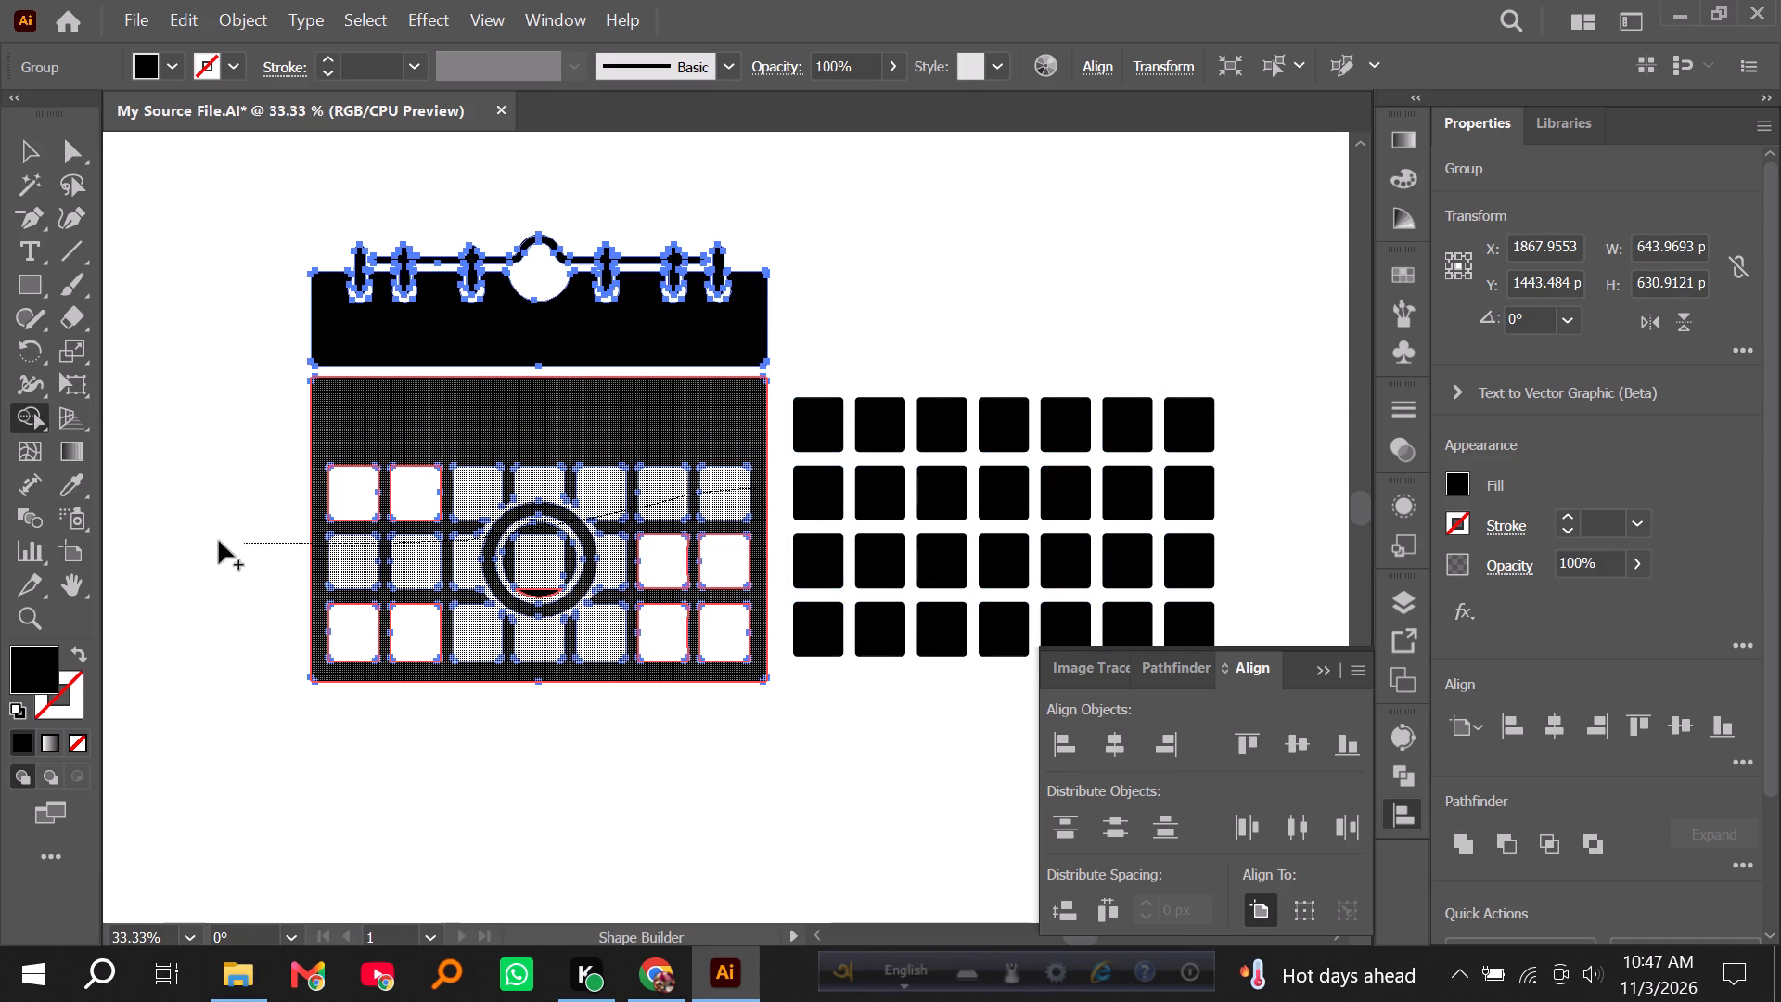
drag(219, 541, 727, 581)
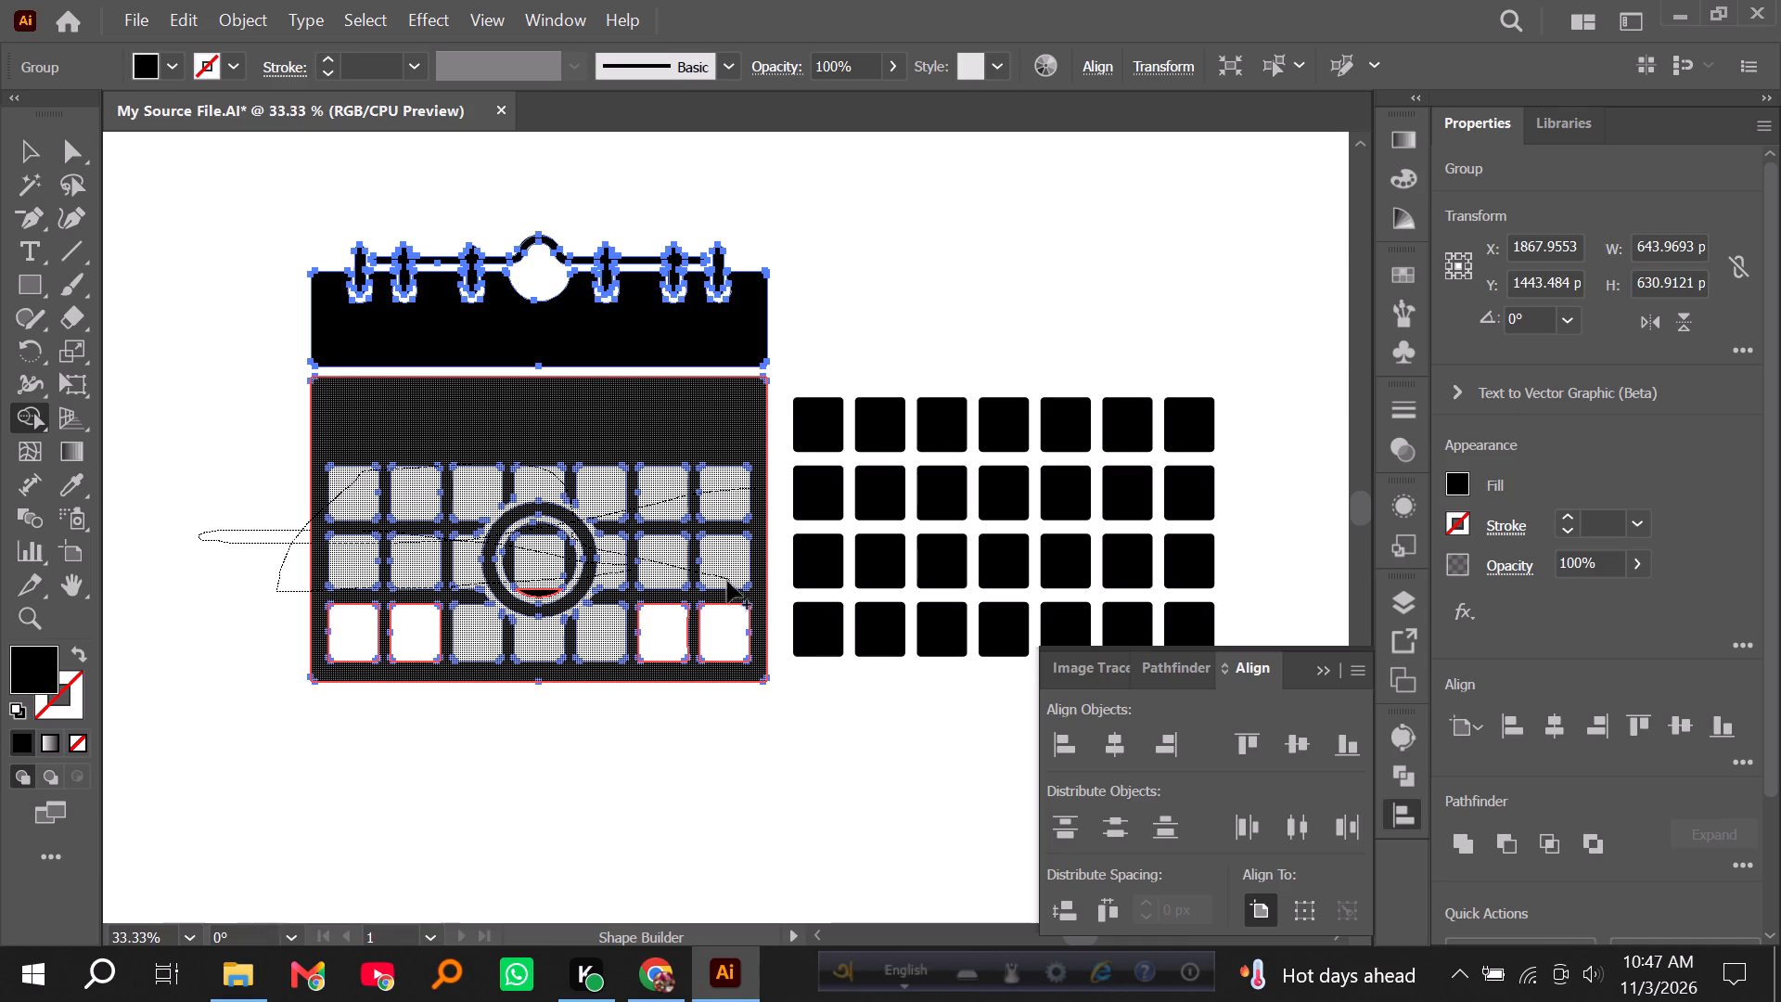
drag(727, 581, 272, 639)
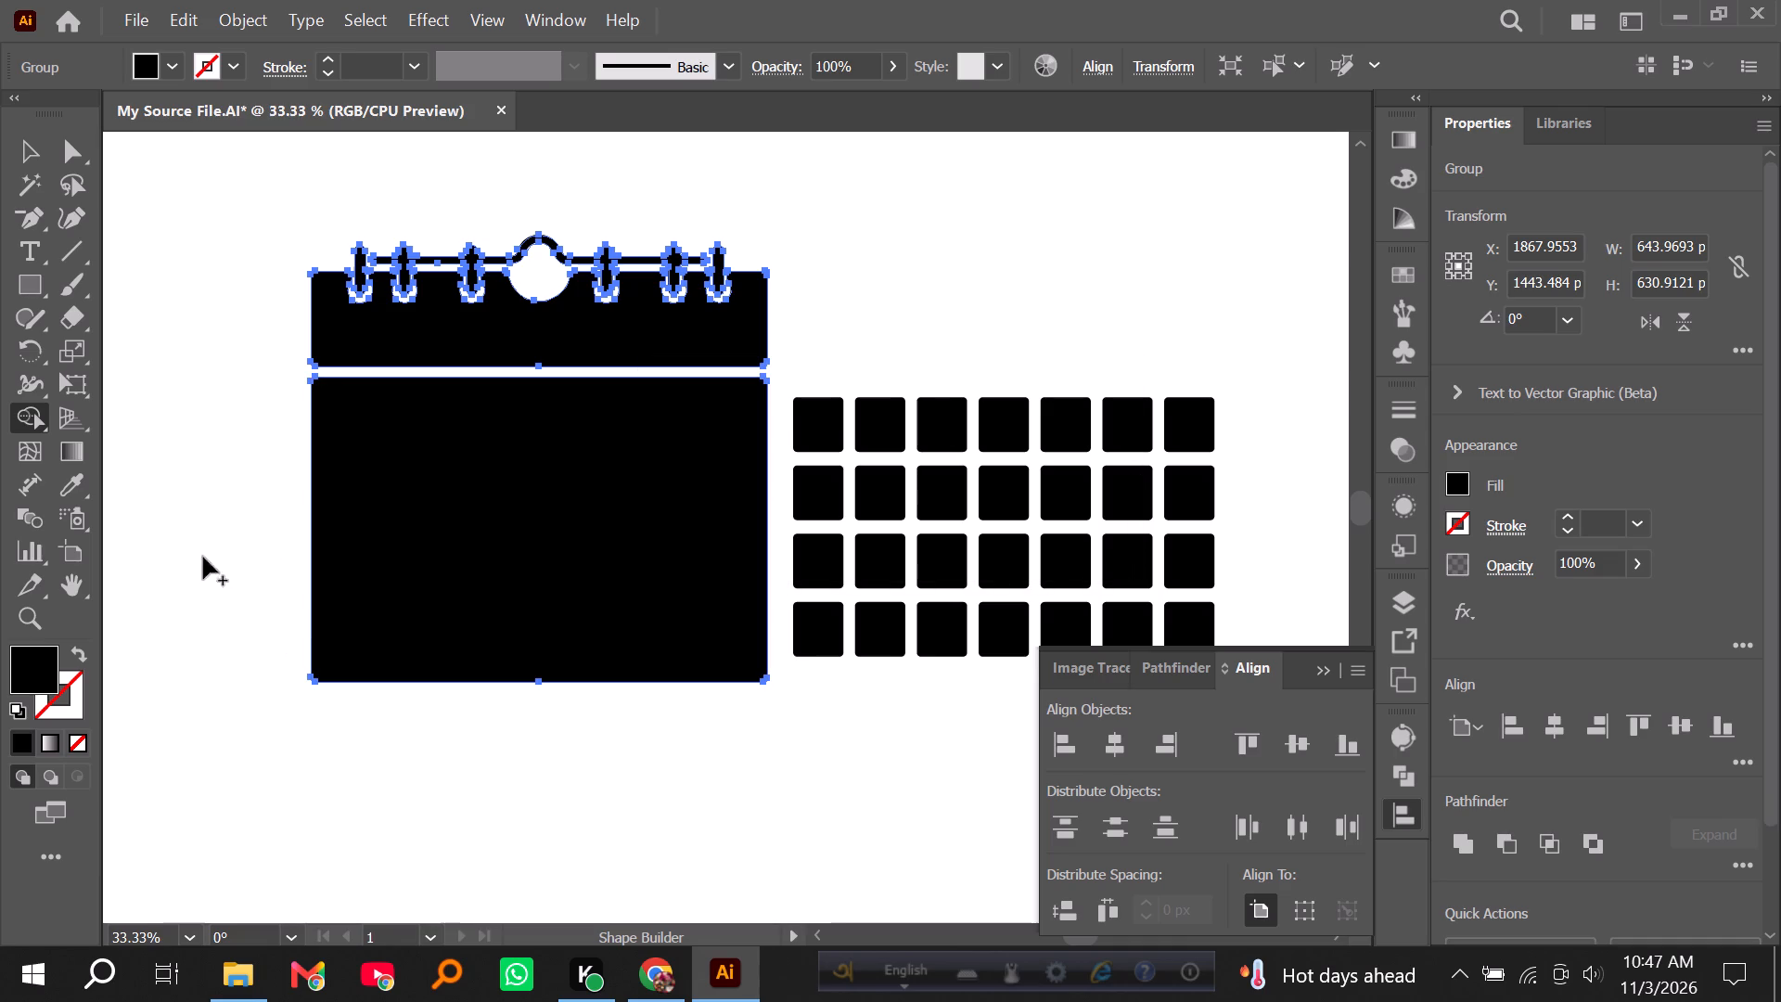
click(29, 151)
click(153, 281)
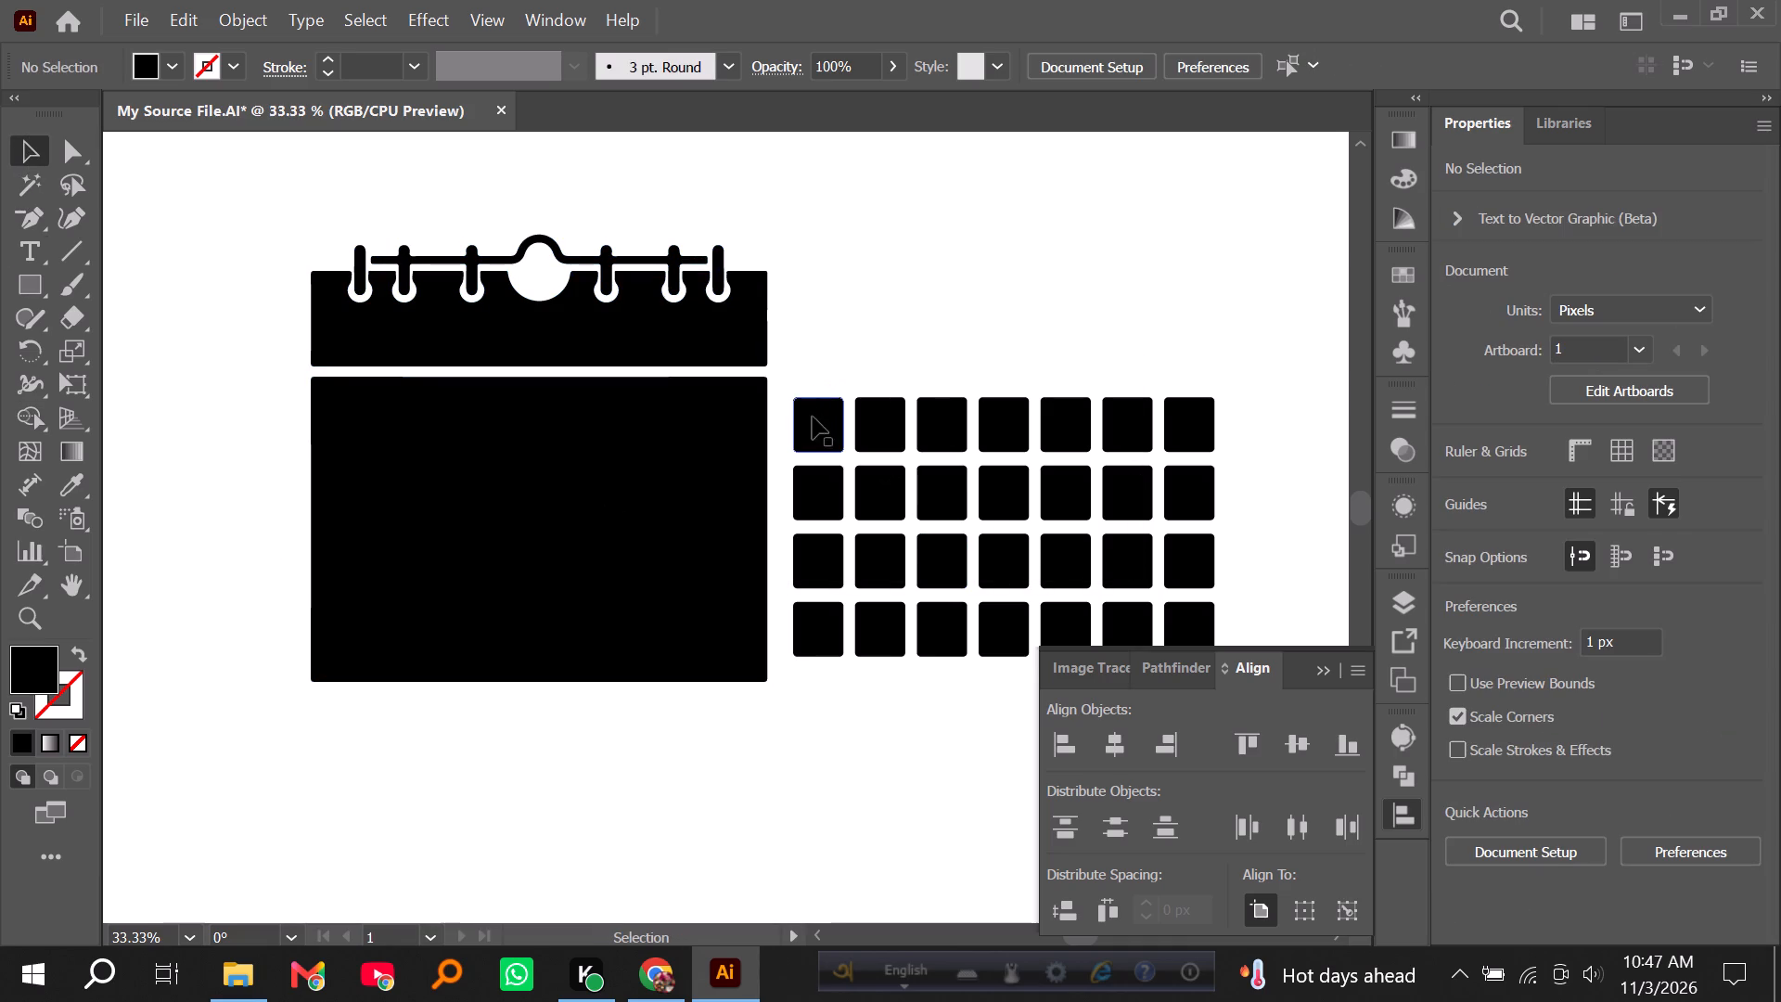
Move the group of rounded squares back over the calendar's solid lower body.
drag(815, 420, 365, 421)
Ungroup the calendar artwork so its header and lower body are separate objects.
drag(185, 423, 437, 525)
click(255, 338)
click(362, 338)
right_click(362, 338)
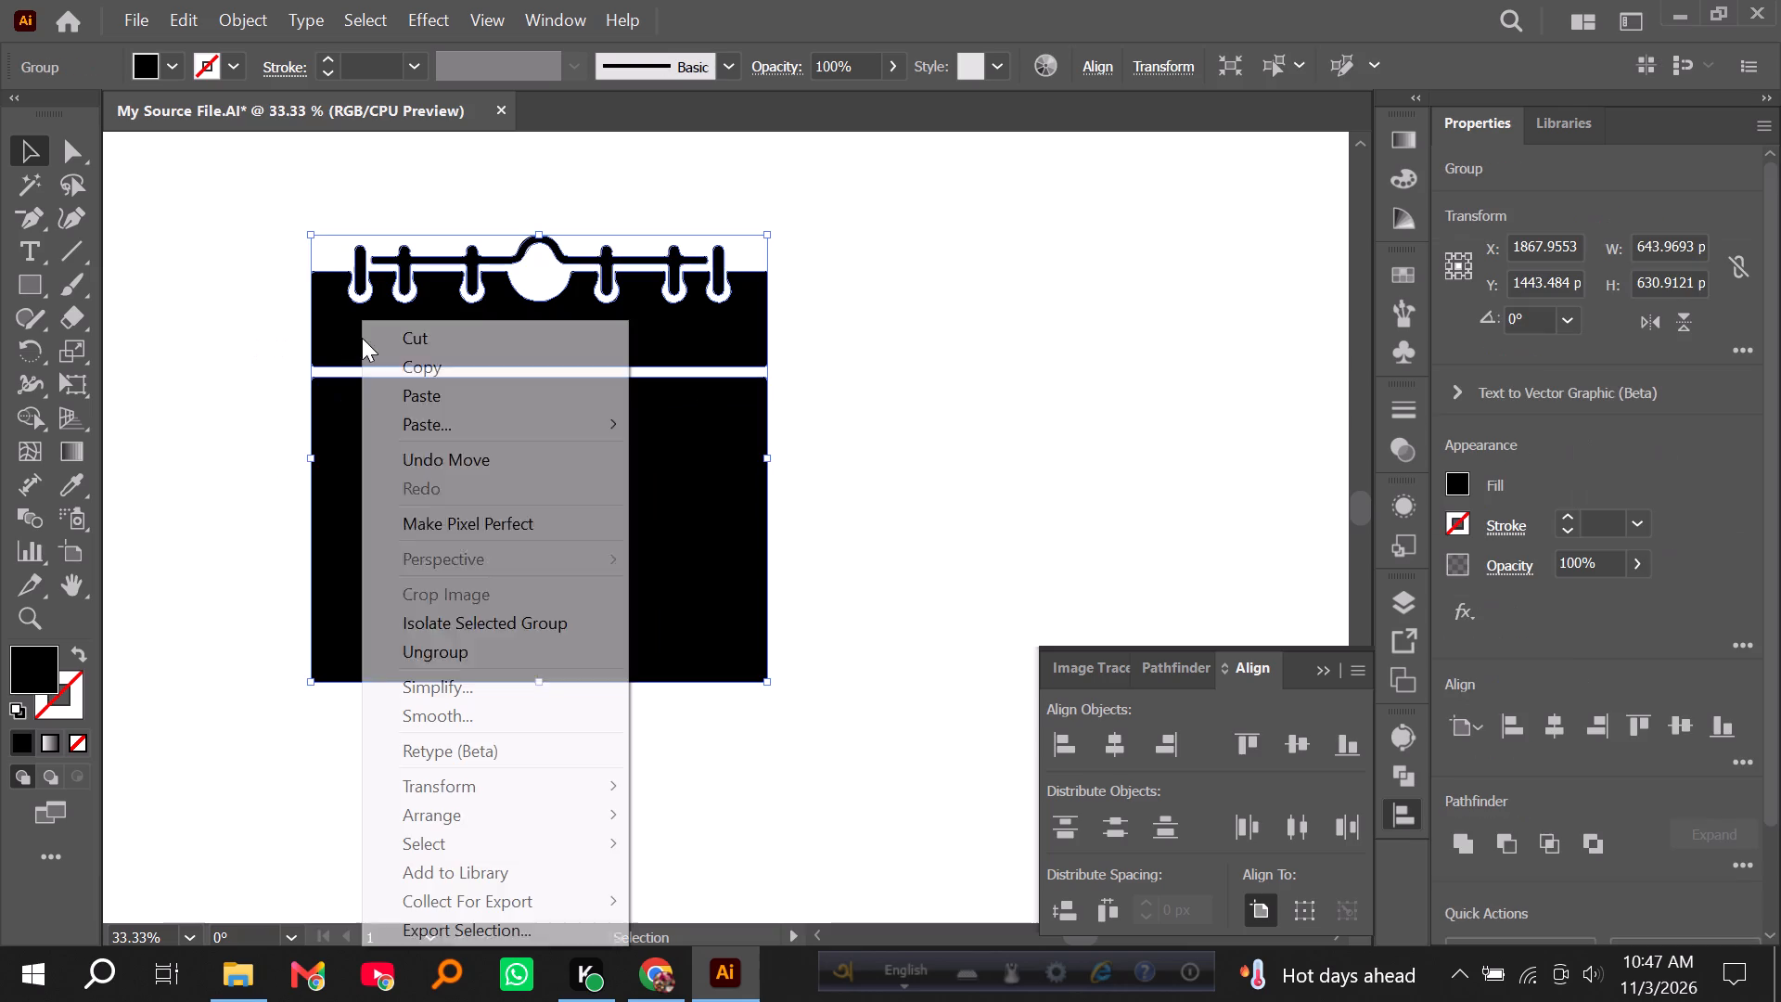
click(431, 648)
click(252, 470)
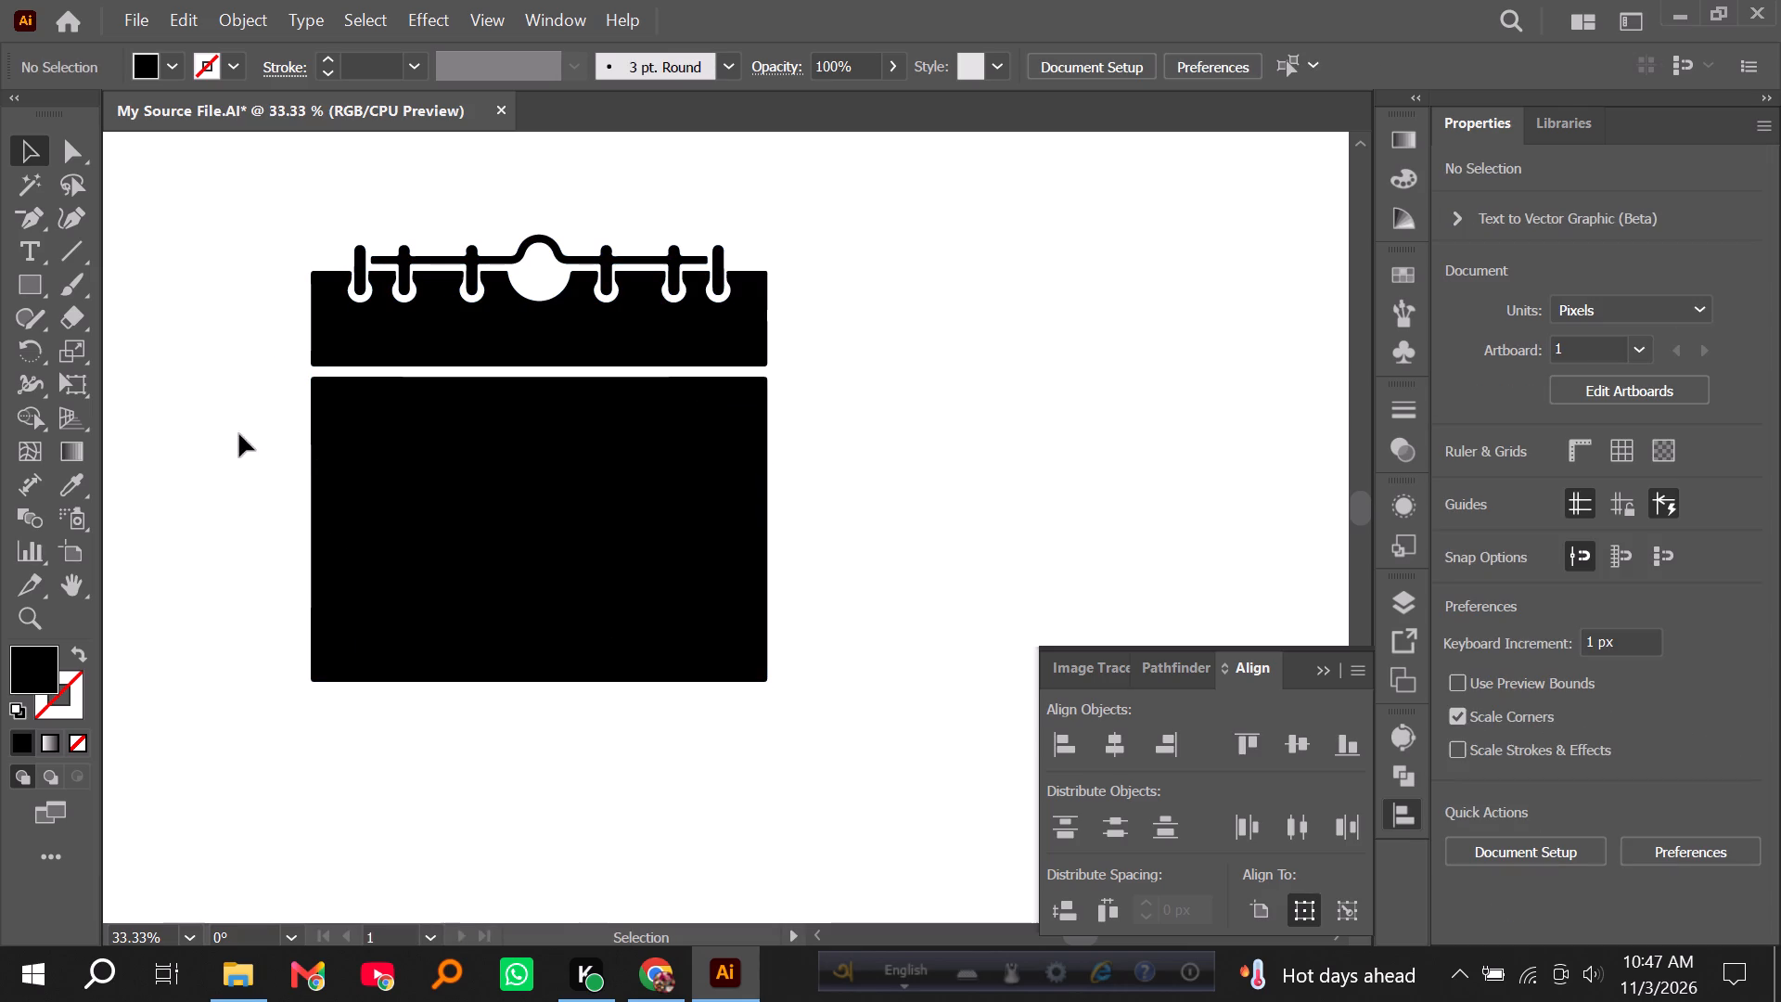
Centre the group of squares horizontally and vertically on the calendar's lower body, using the body as key object.
drag(239, 434, 616, 579)
click(331, 453)
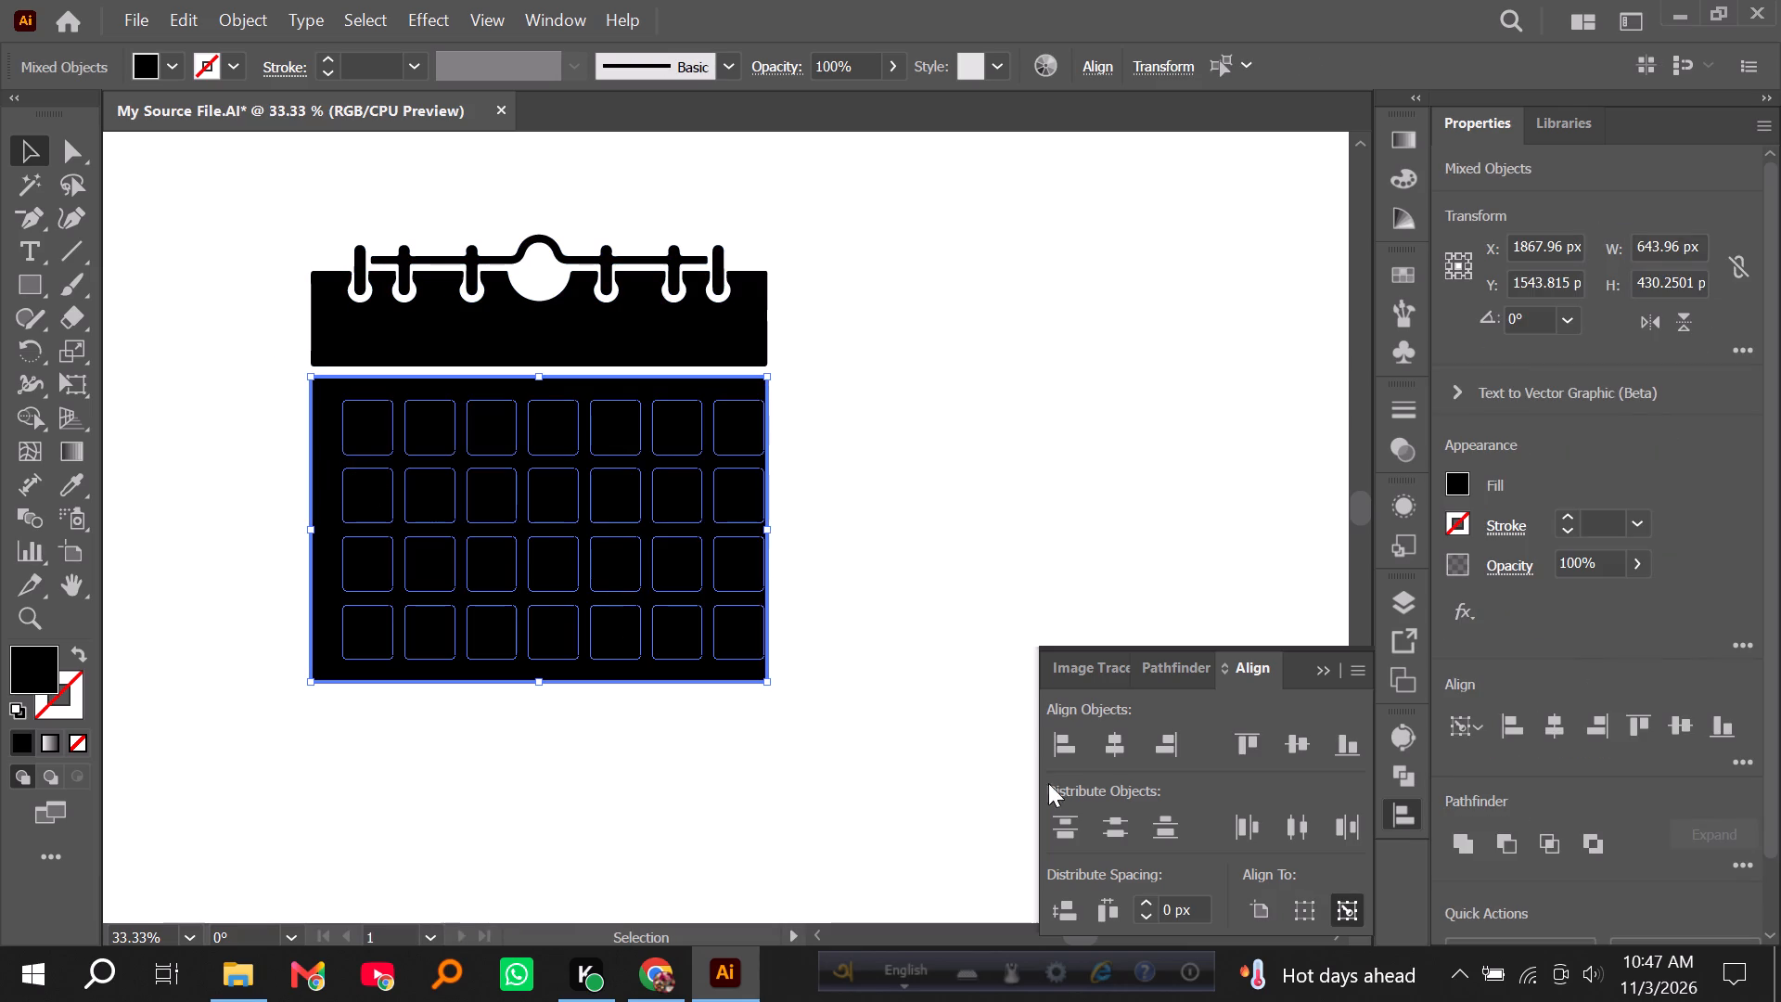
click(1117, 741)
click(1288, 741)
triple_click(1288, 741)
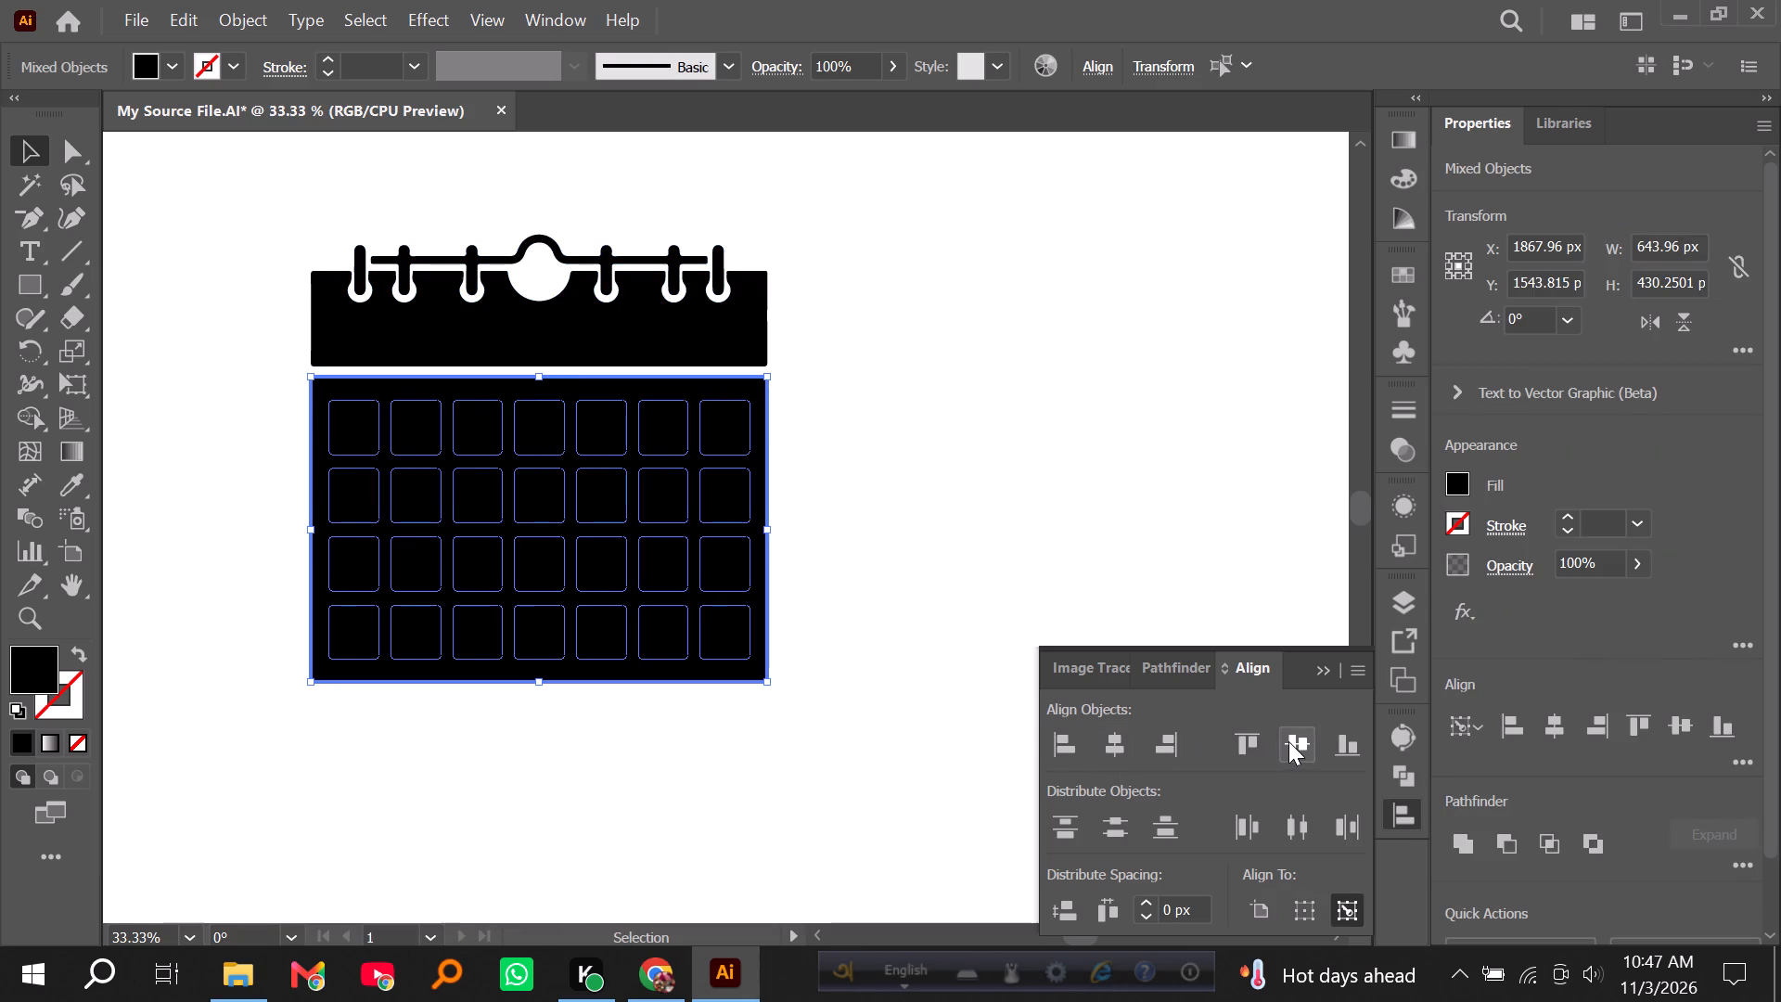
click(1117, 740)
click(905, 610)
Subtract the group of squares from the calendar's lower body with Minus Front to cut out the day cells.
drag(254, 396, 838, 735)
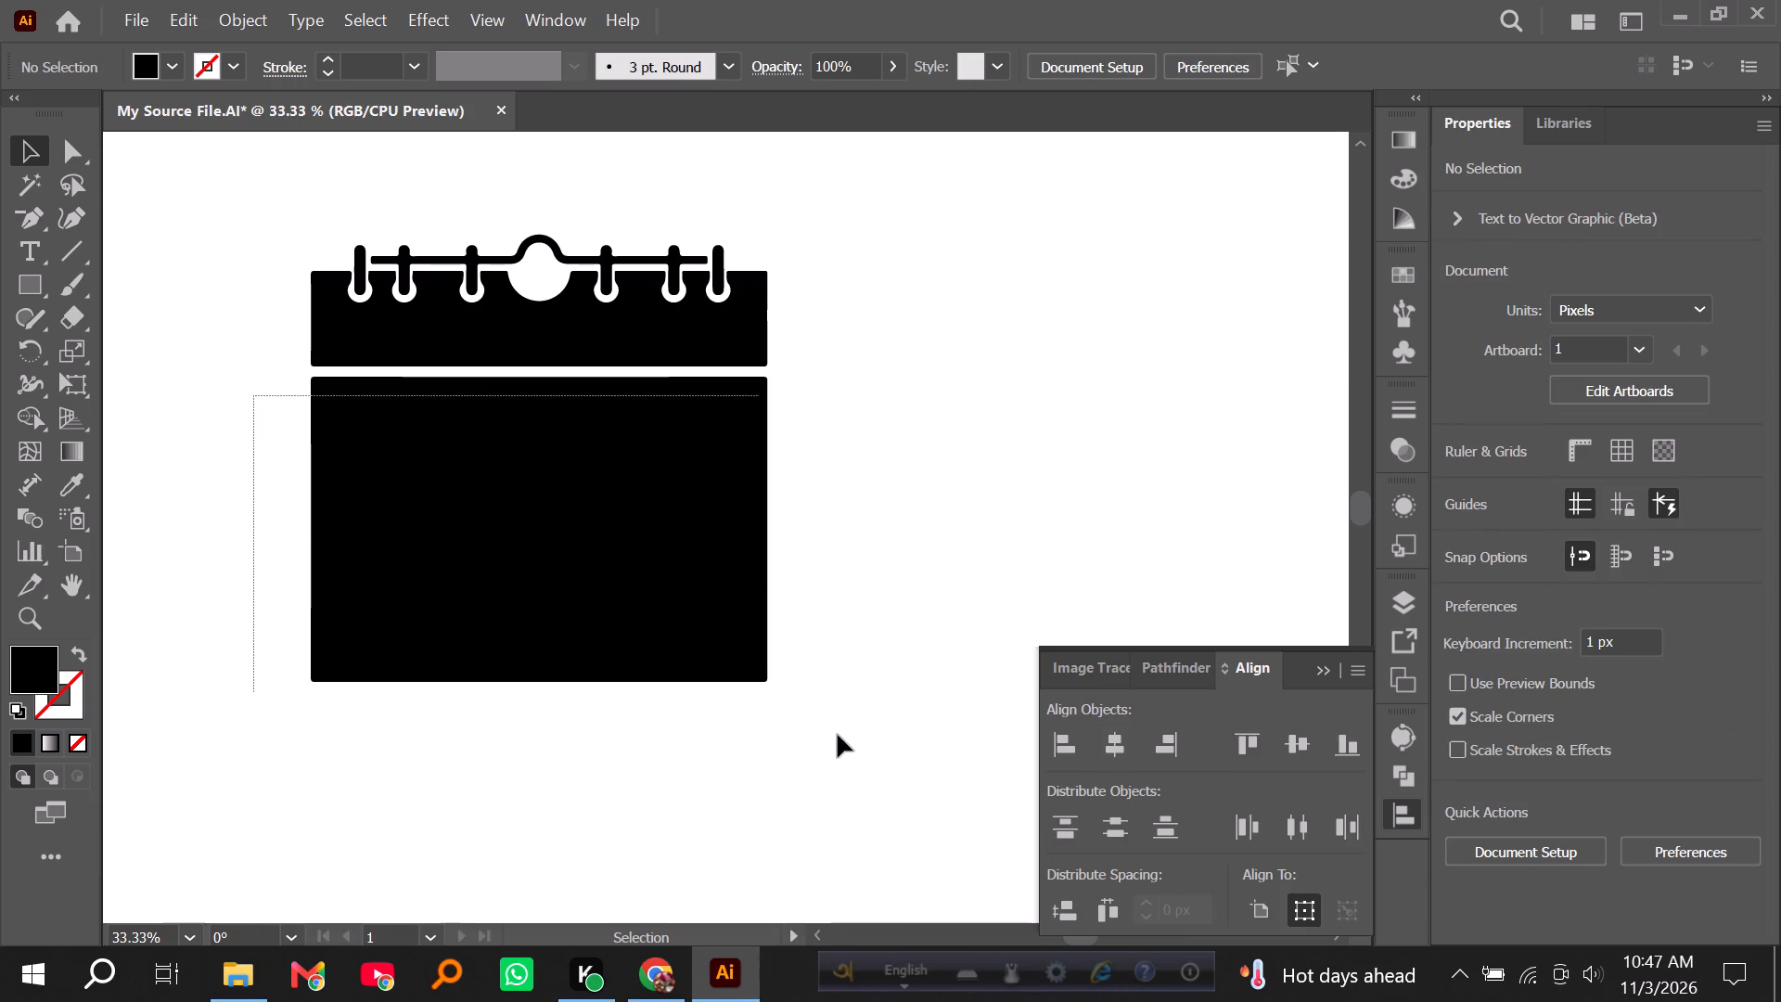
drag(838, 735, 872, 747)
click(1410, 777)
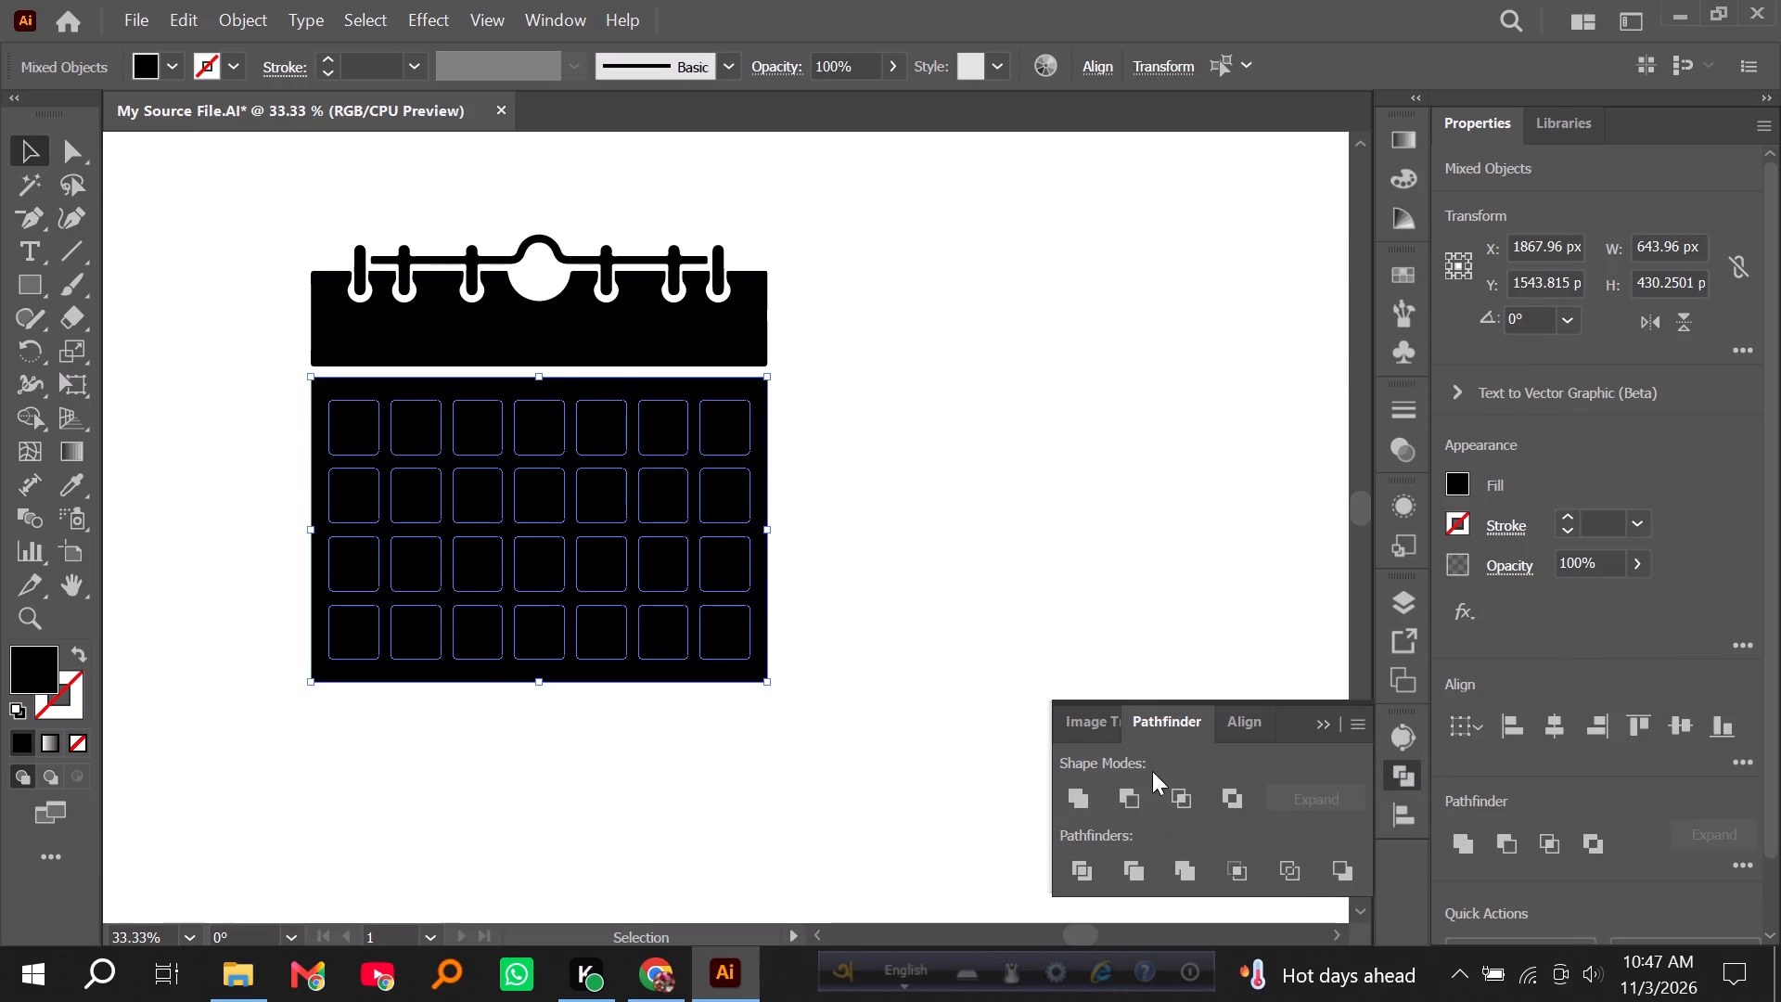
click(1134, 791)
click(19, 145)
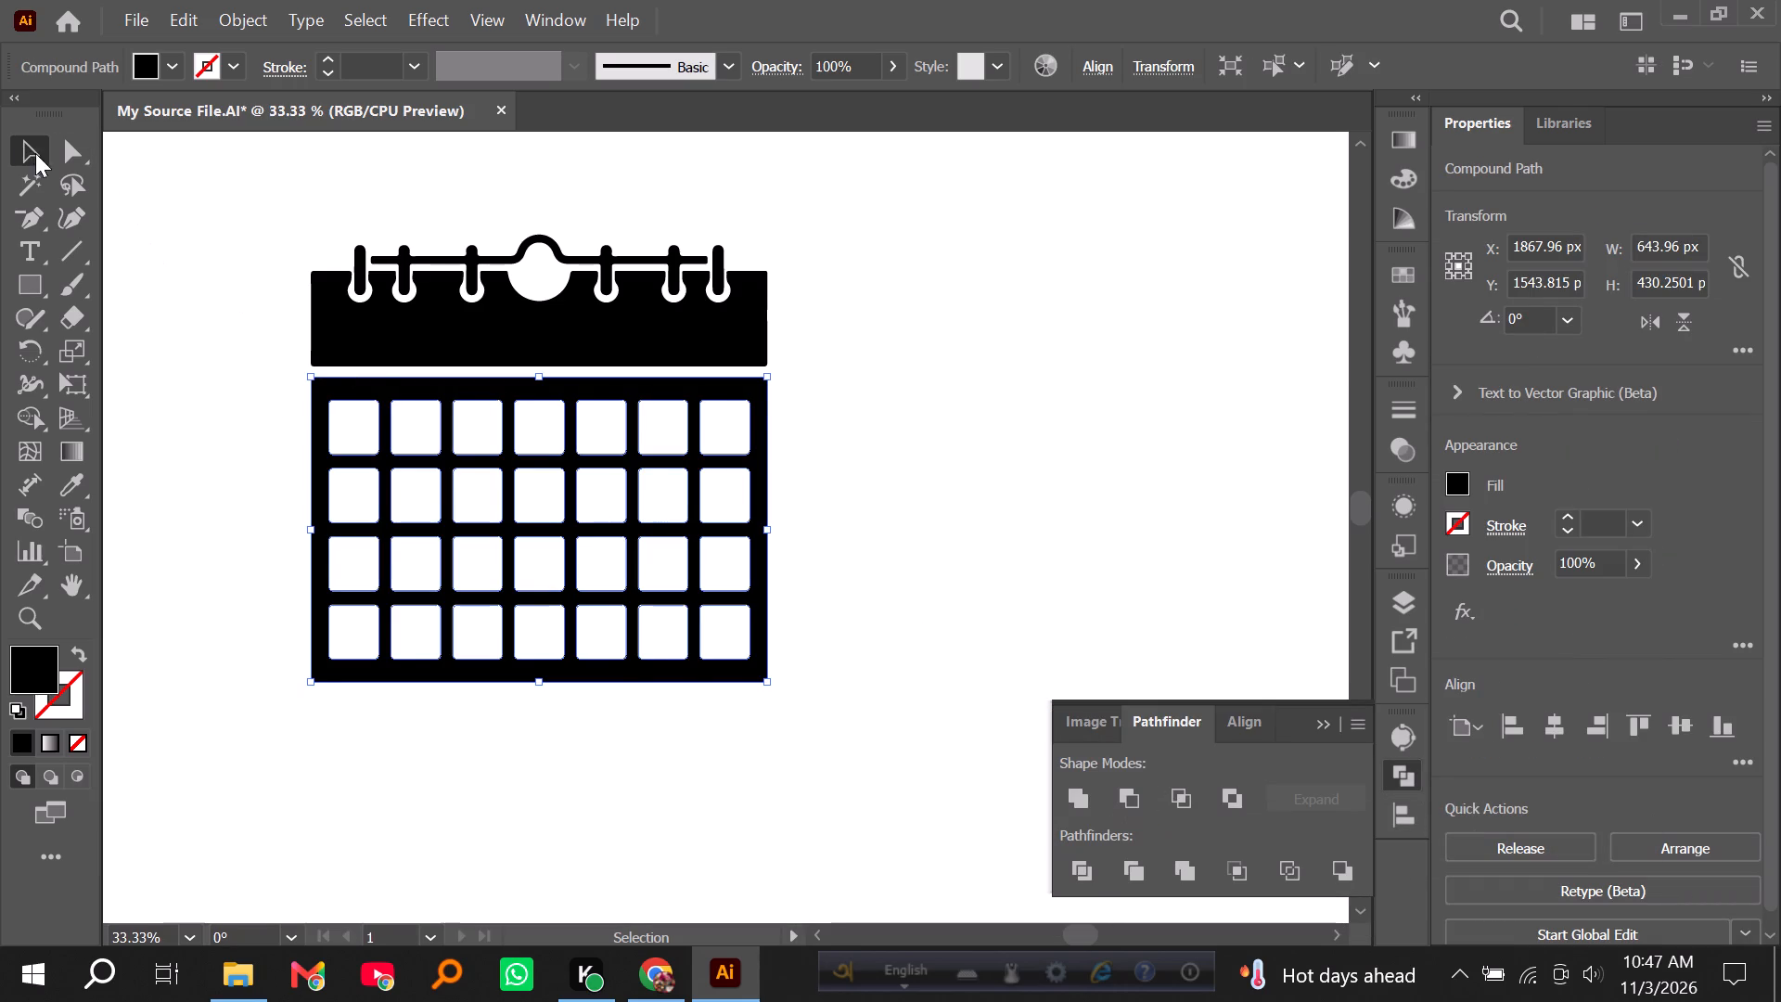
click(175, 253)
Group the calendar's header, rings and cut-out grid body together.
drag(259, 215, 884, 777)
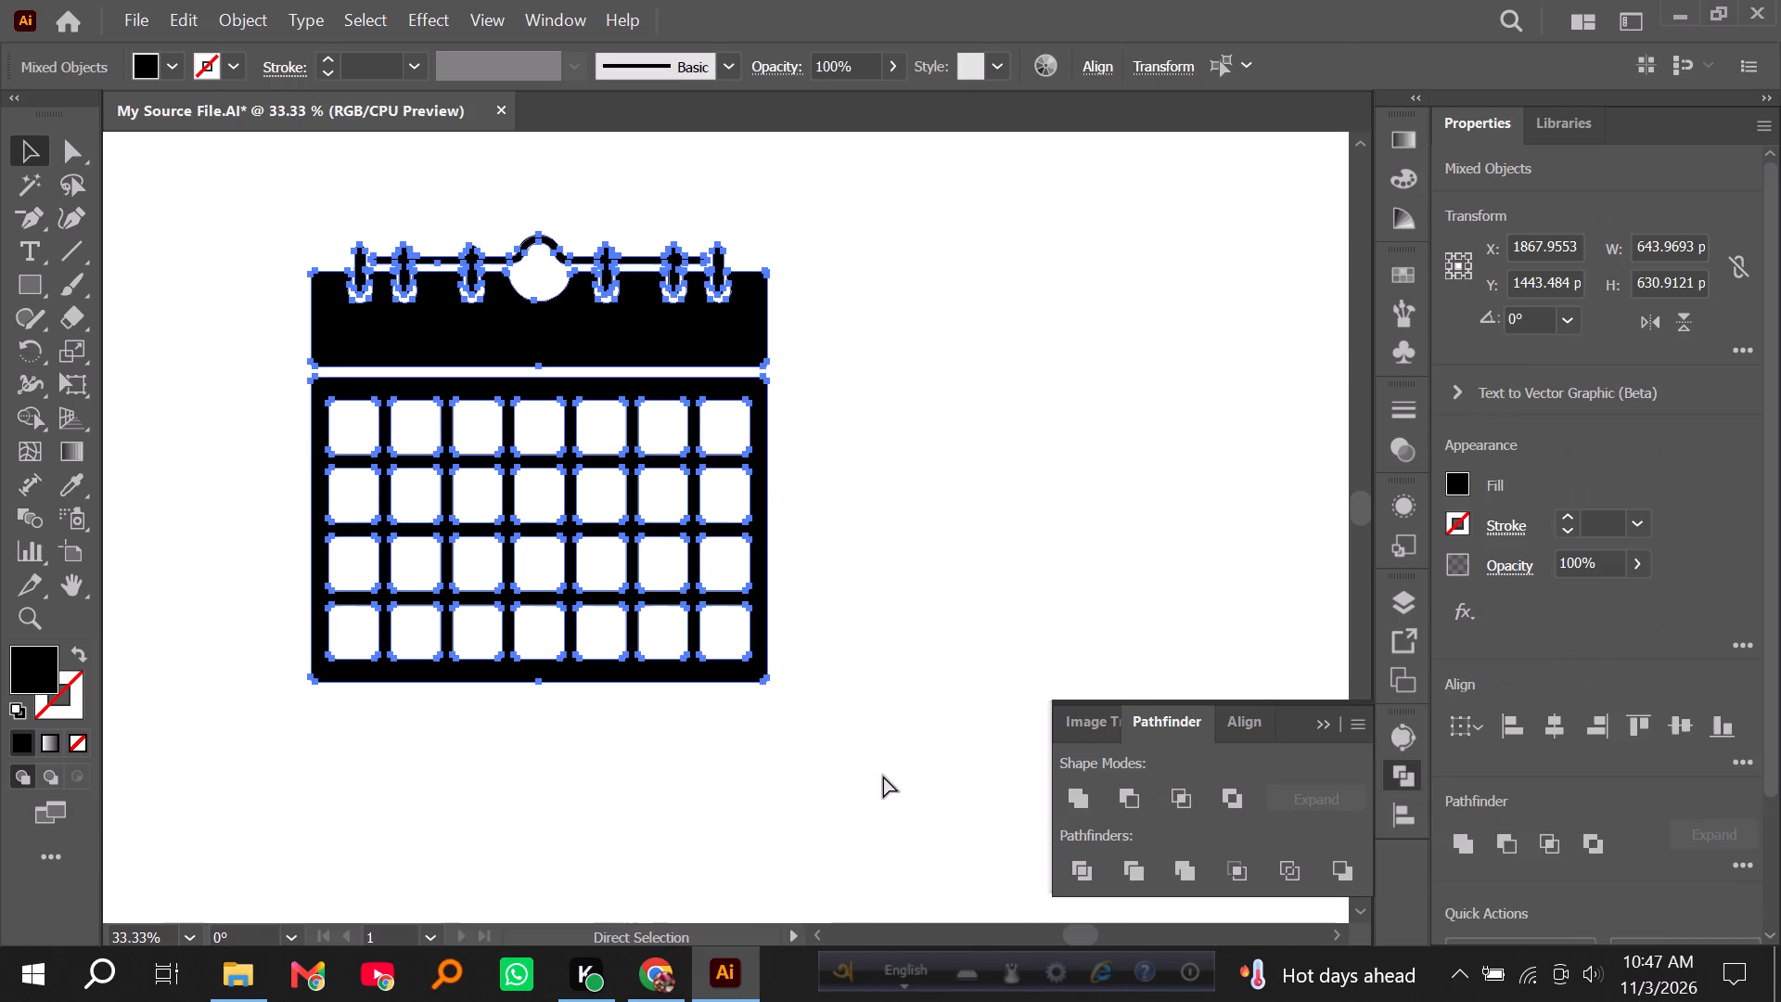
key(ctrl+g)
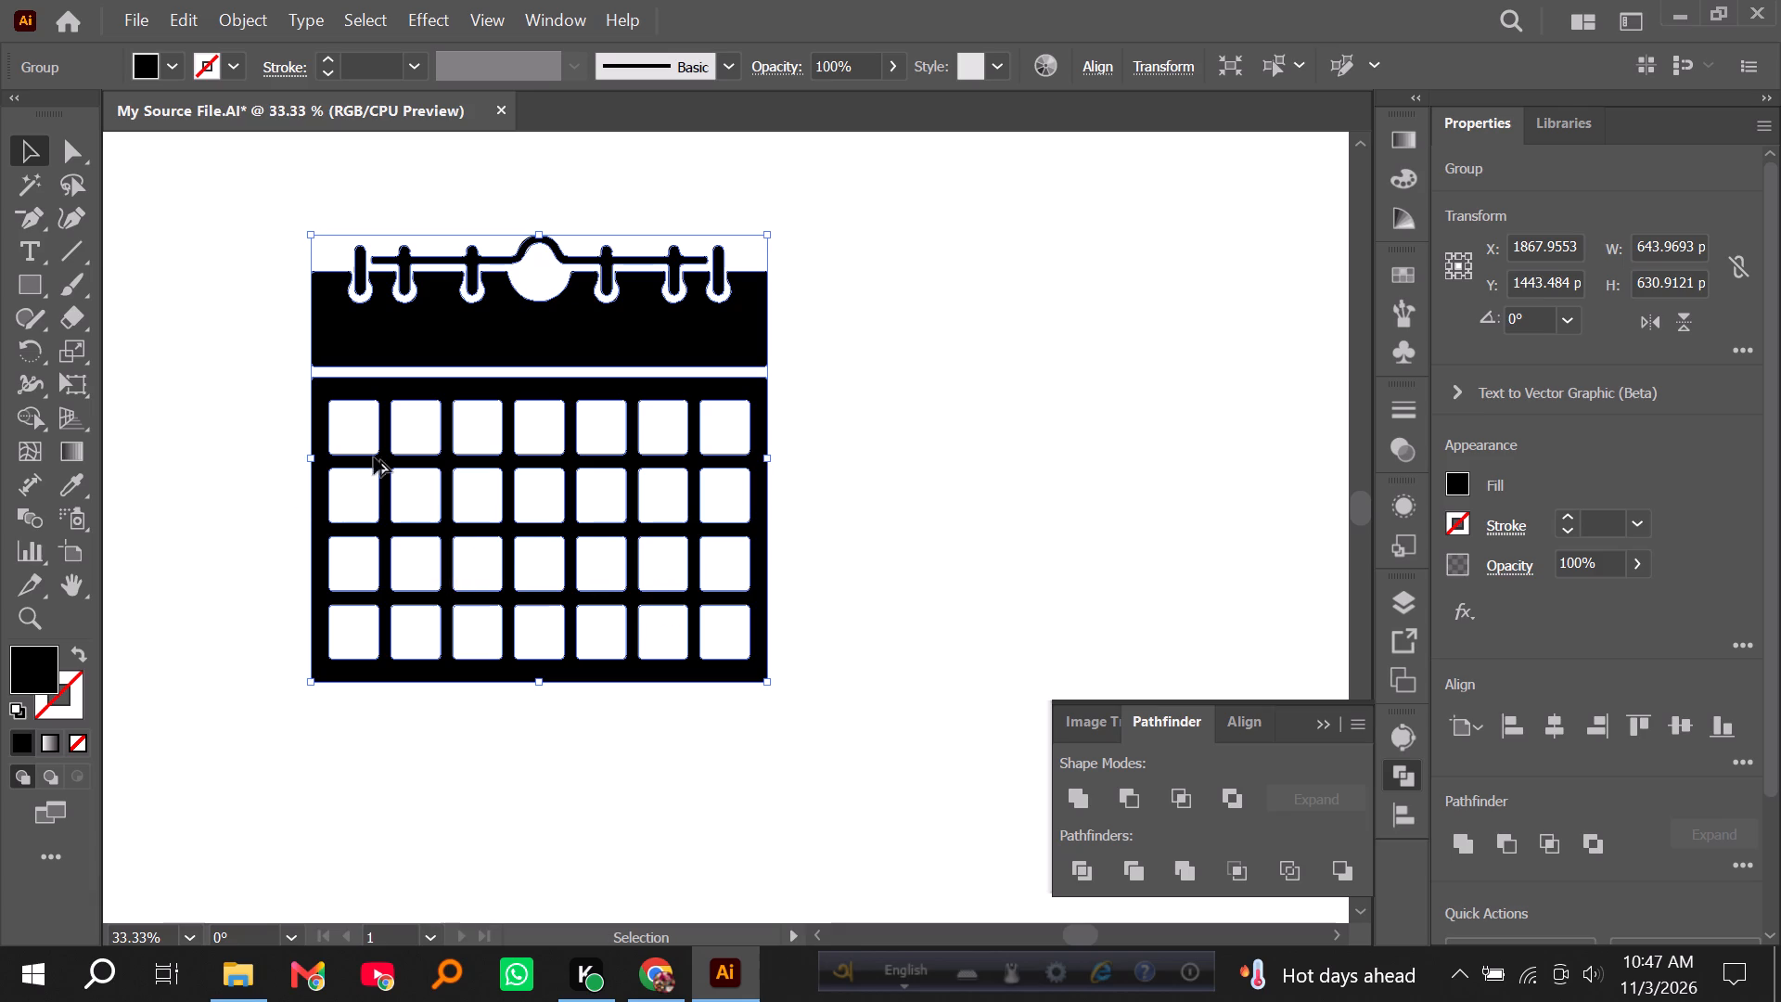
Apply the hanging calendar silhouette's appearance to the grid calendar with the Eyedropper tool.
alt+scroll(474, 467, down, 5)
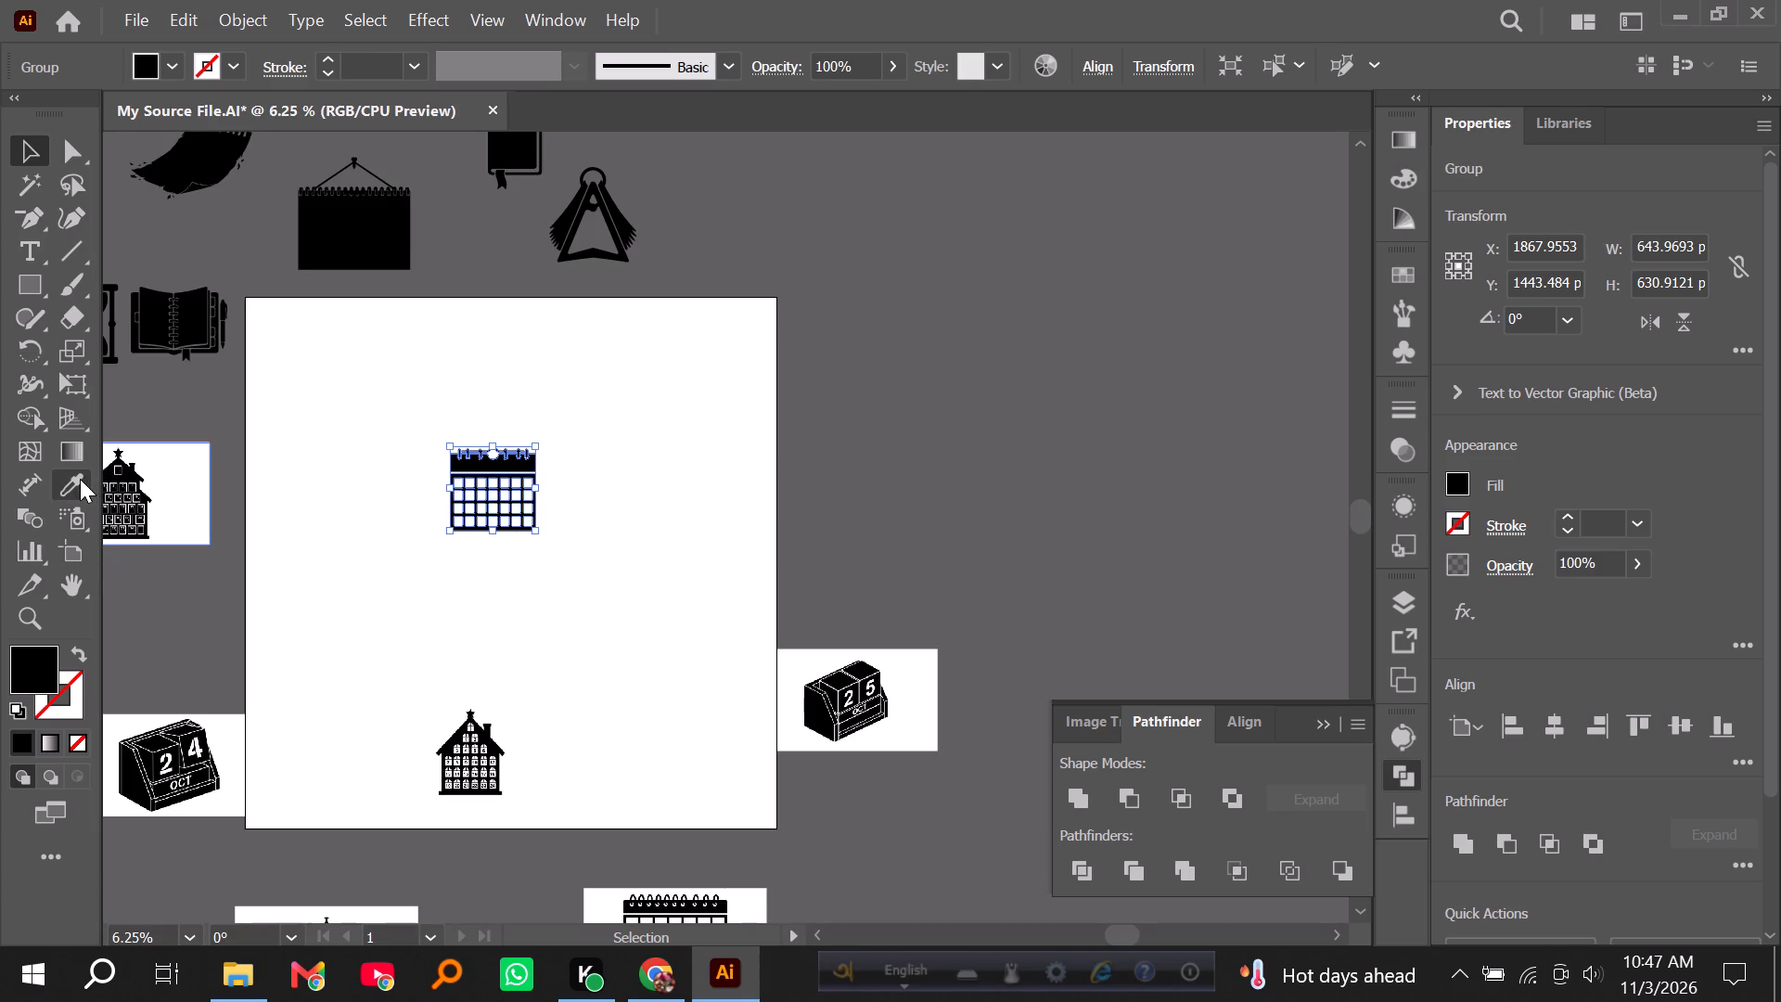
click(80, 479)
click(331, 229)
click(29, 148)
double_click(520, 282)
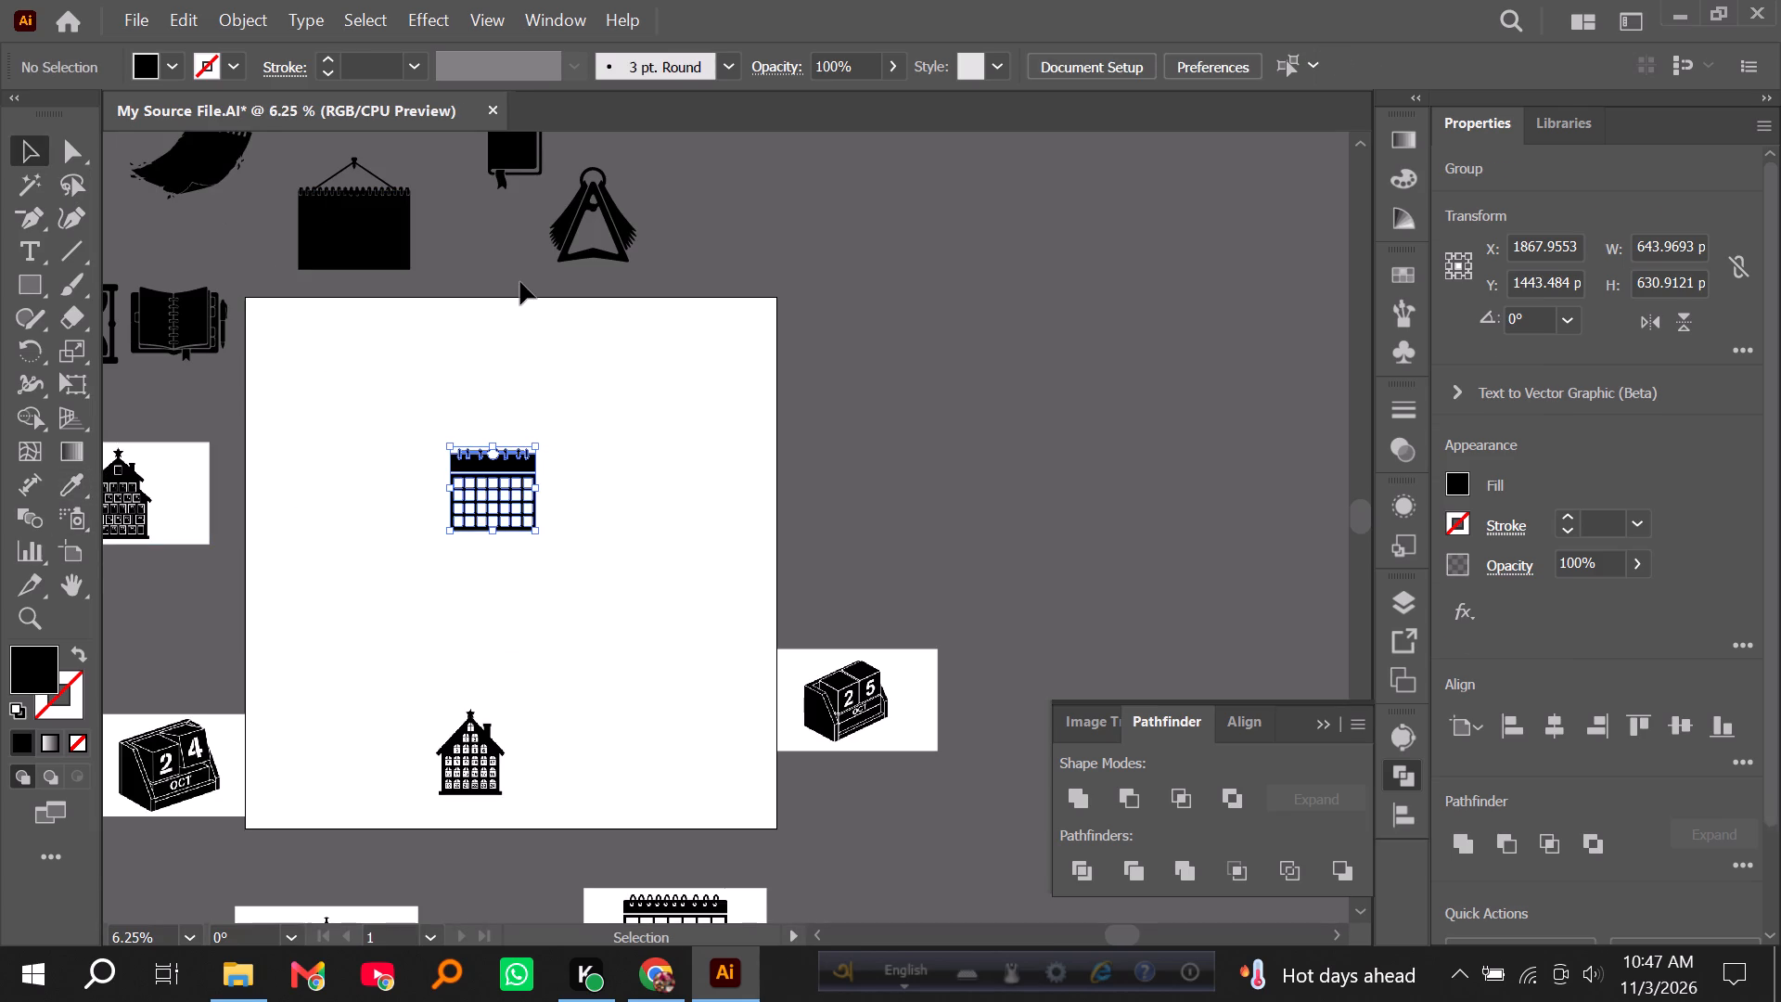
Move the finished grid calendar above the artboard, beside the fanned-out desk calendar silhouette.
drag(496, 463, 714, 200)
click(814, 286)
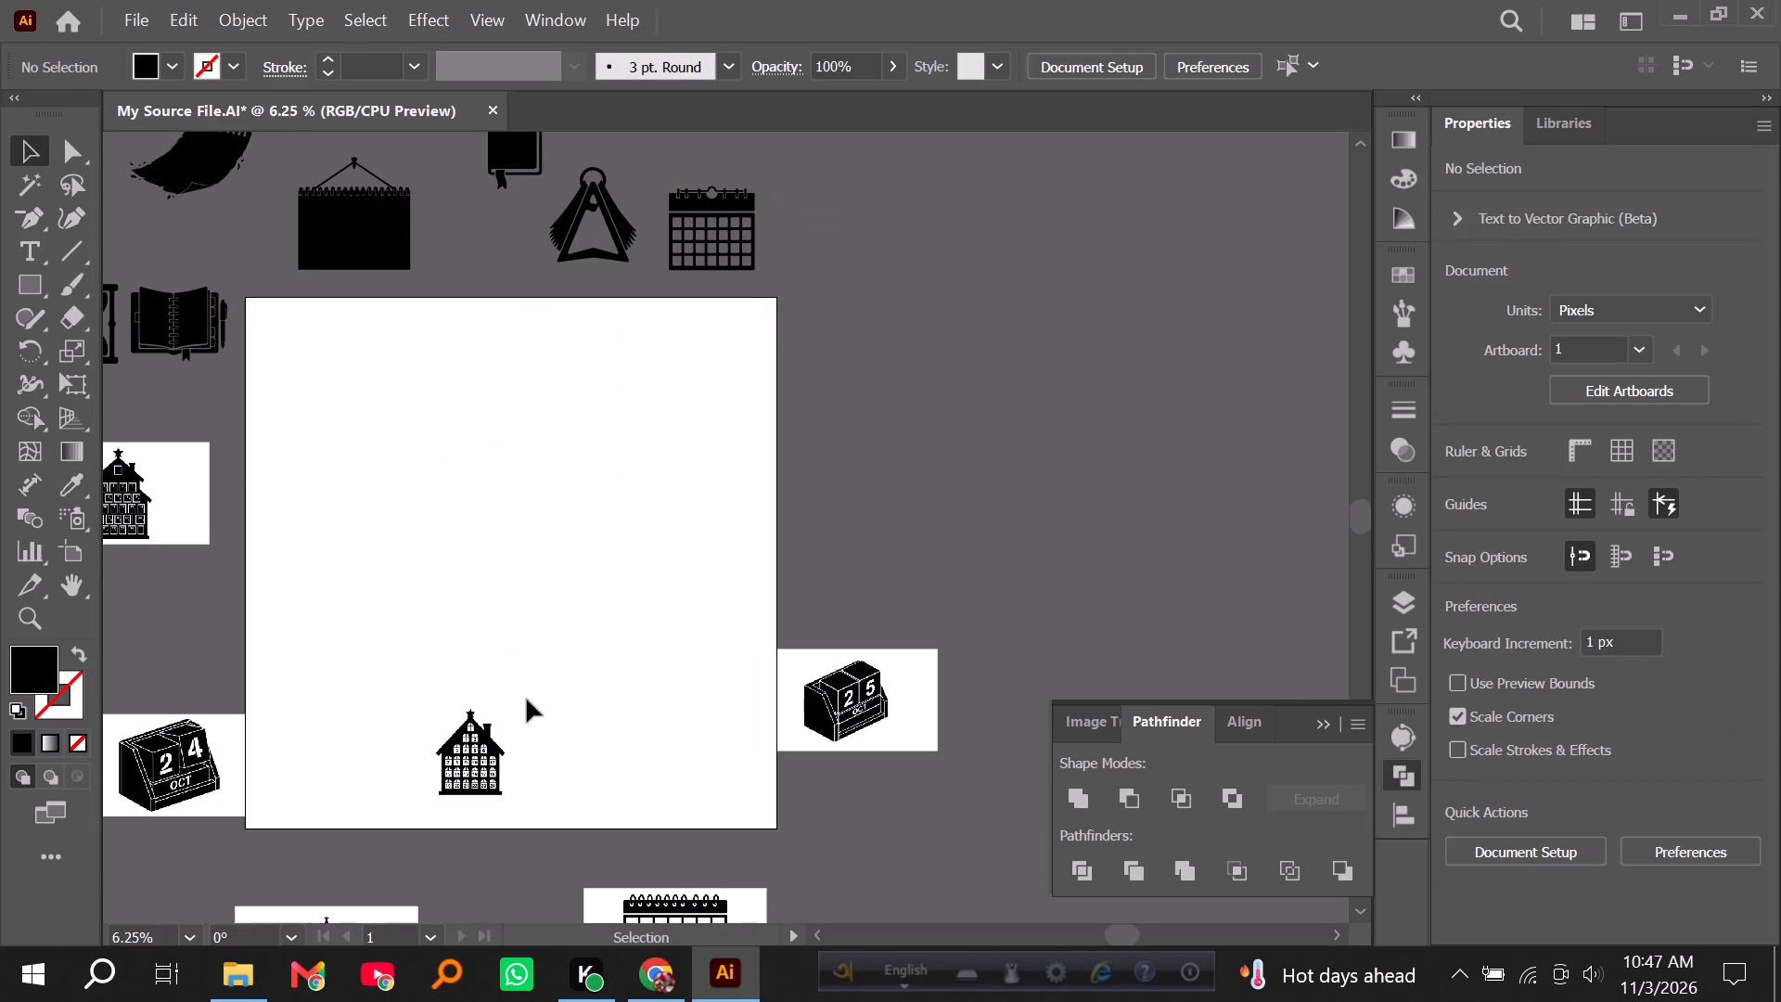
Move the house-shaped advent calendar image up to the middle of the artboard.
drag(447, 761, 551, 474)
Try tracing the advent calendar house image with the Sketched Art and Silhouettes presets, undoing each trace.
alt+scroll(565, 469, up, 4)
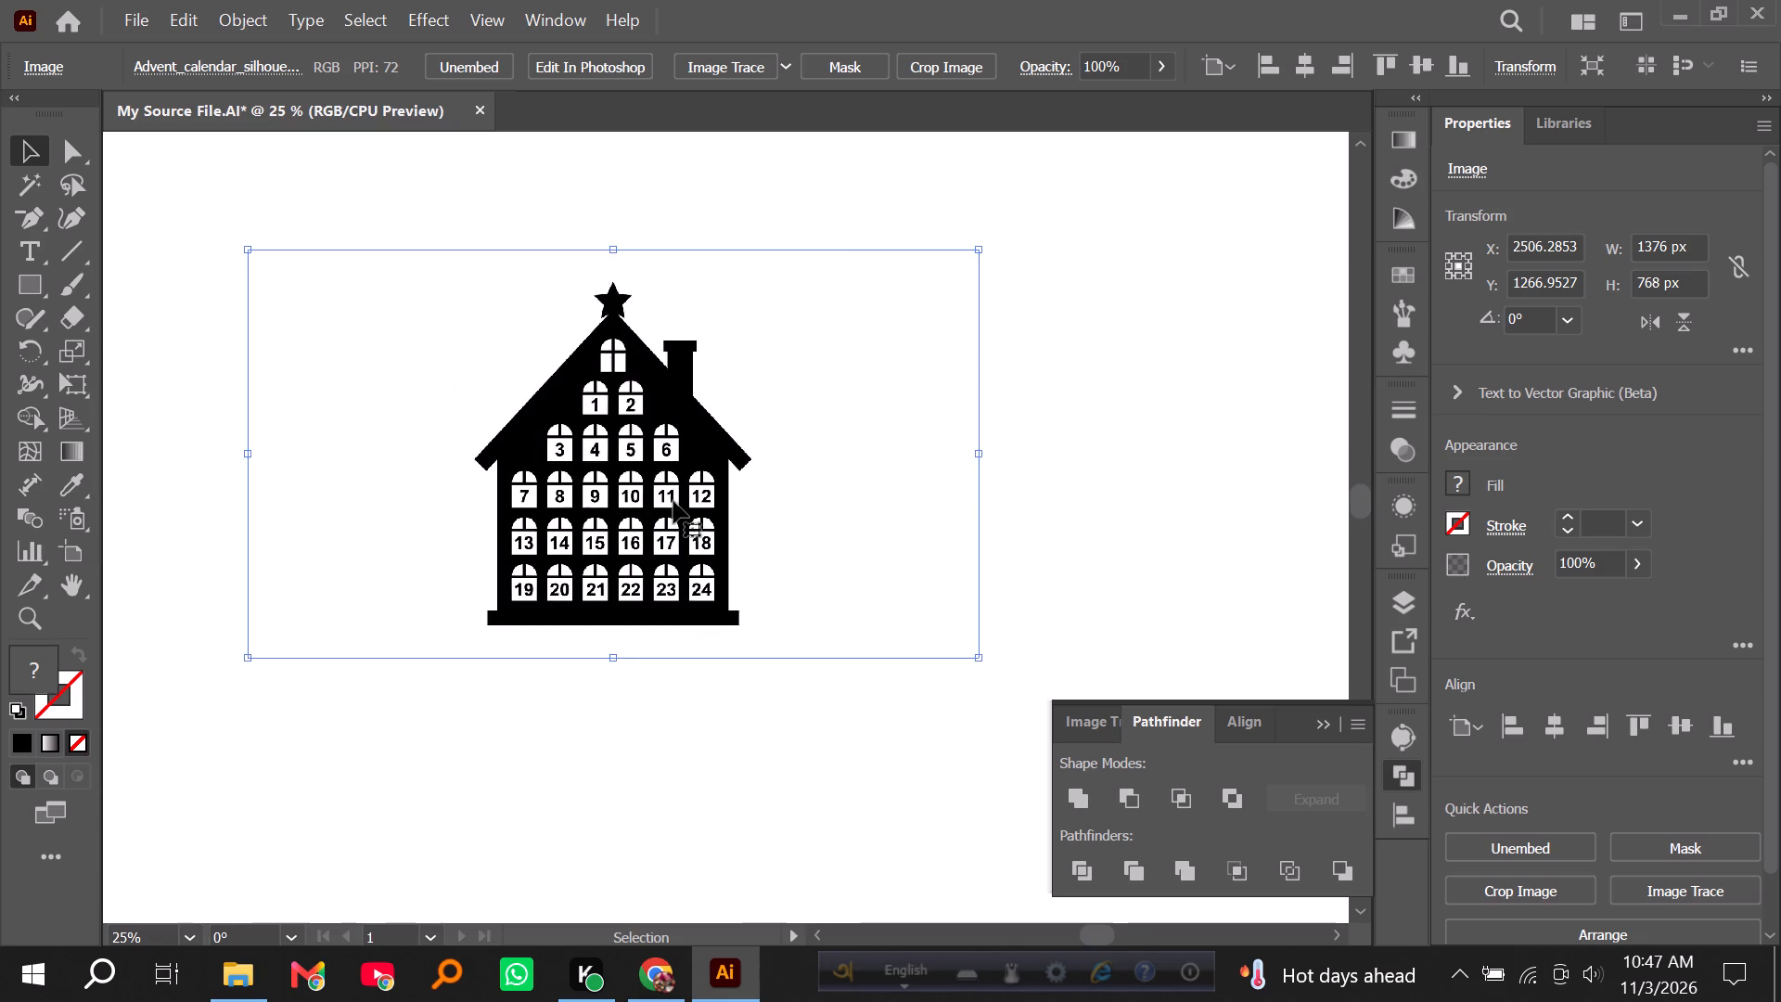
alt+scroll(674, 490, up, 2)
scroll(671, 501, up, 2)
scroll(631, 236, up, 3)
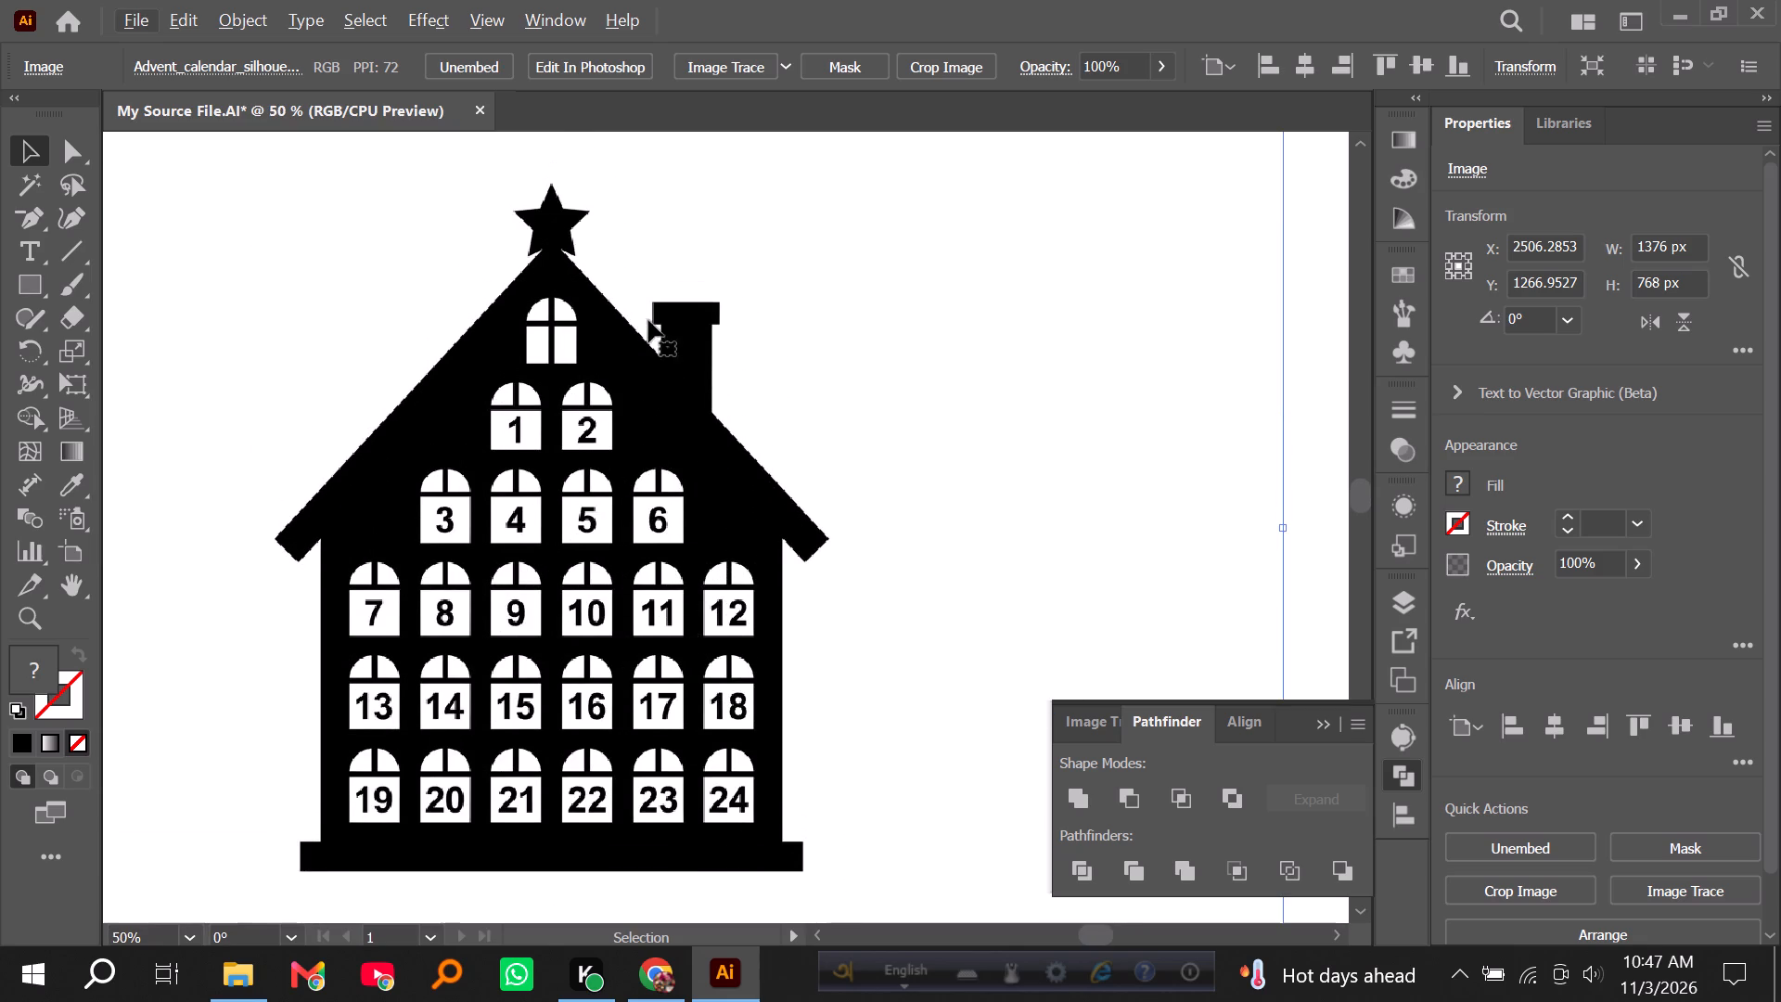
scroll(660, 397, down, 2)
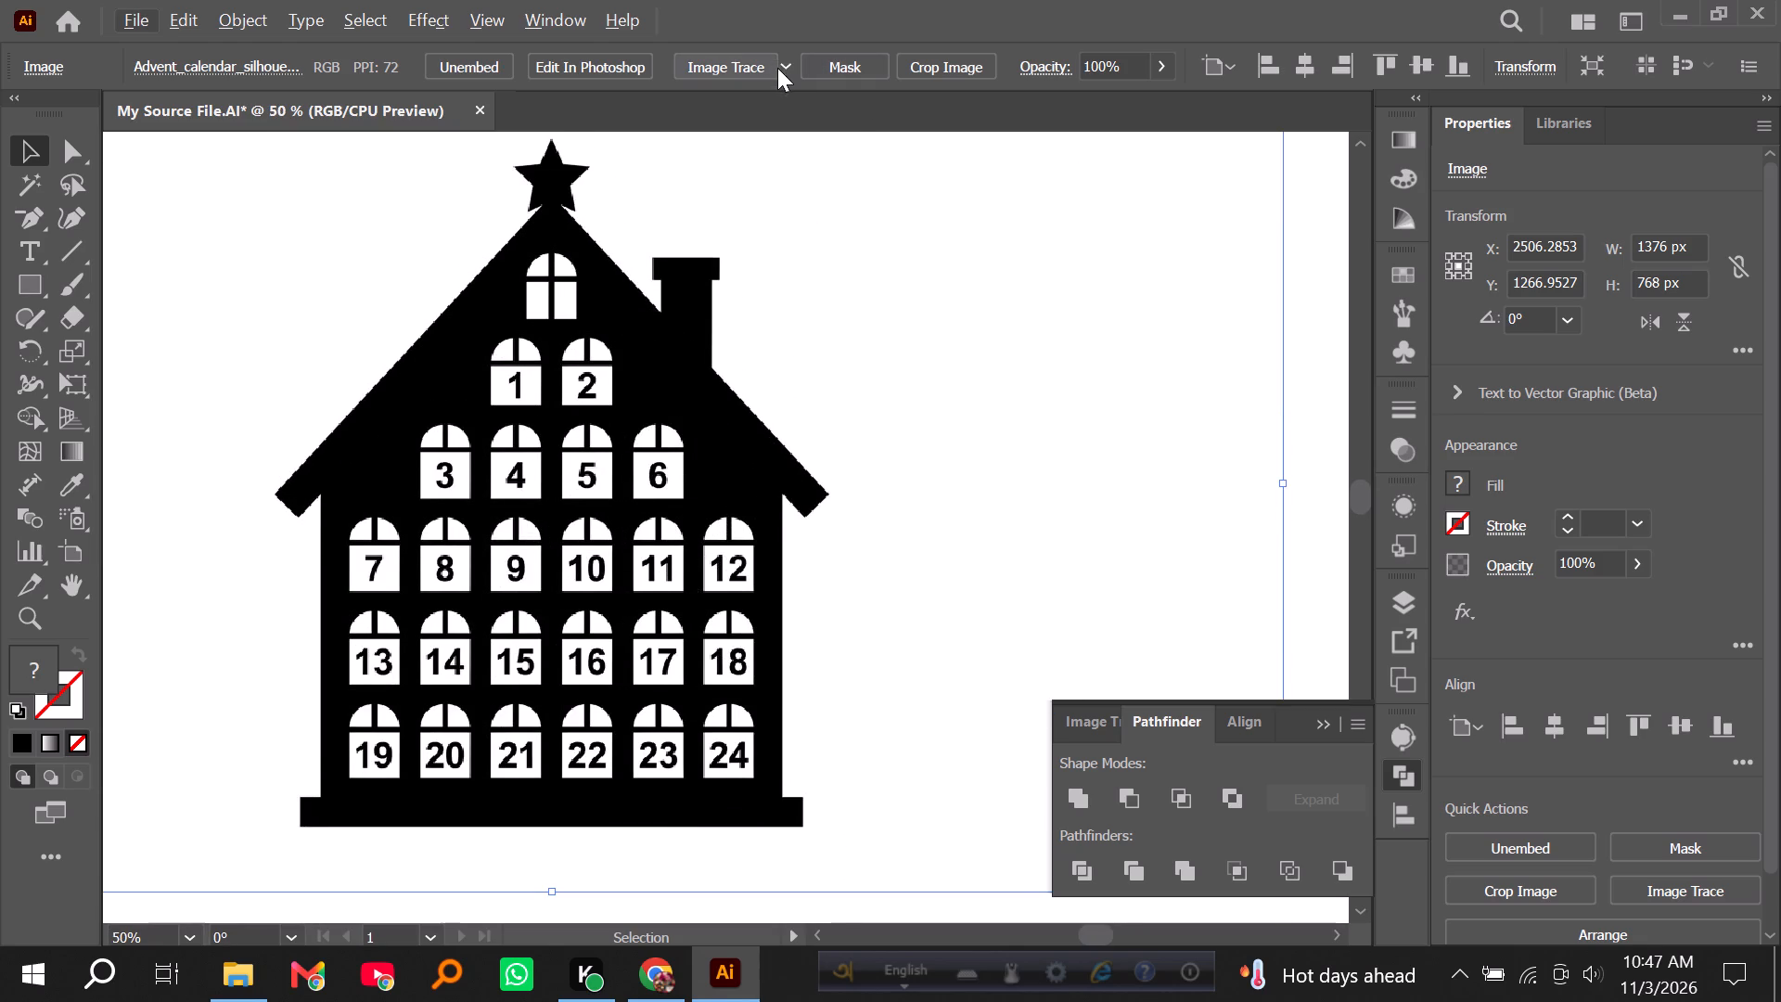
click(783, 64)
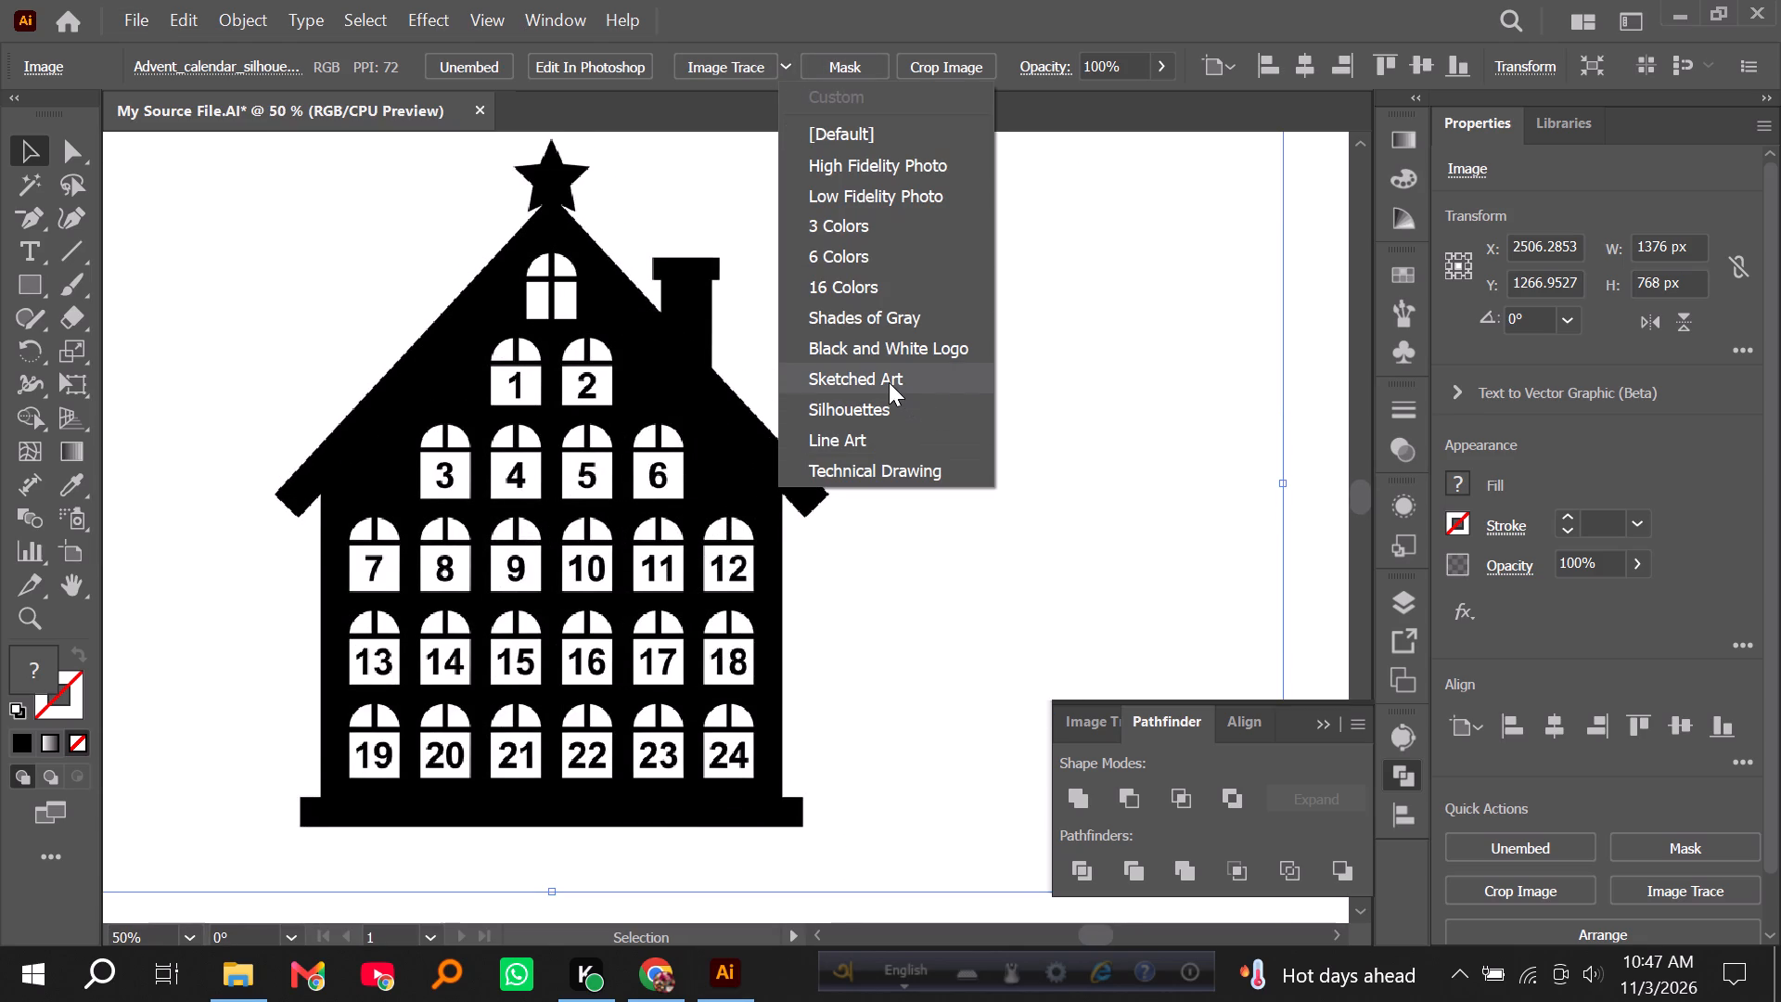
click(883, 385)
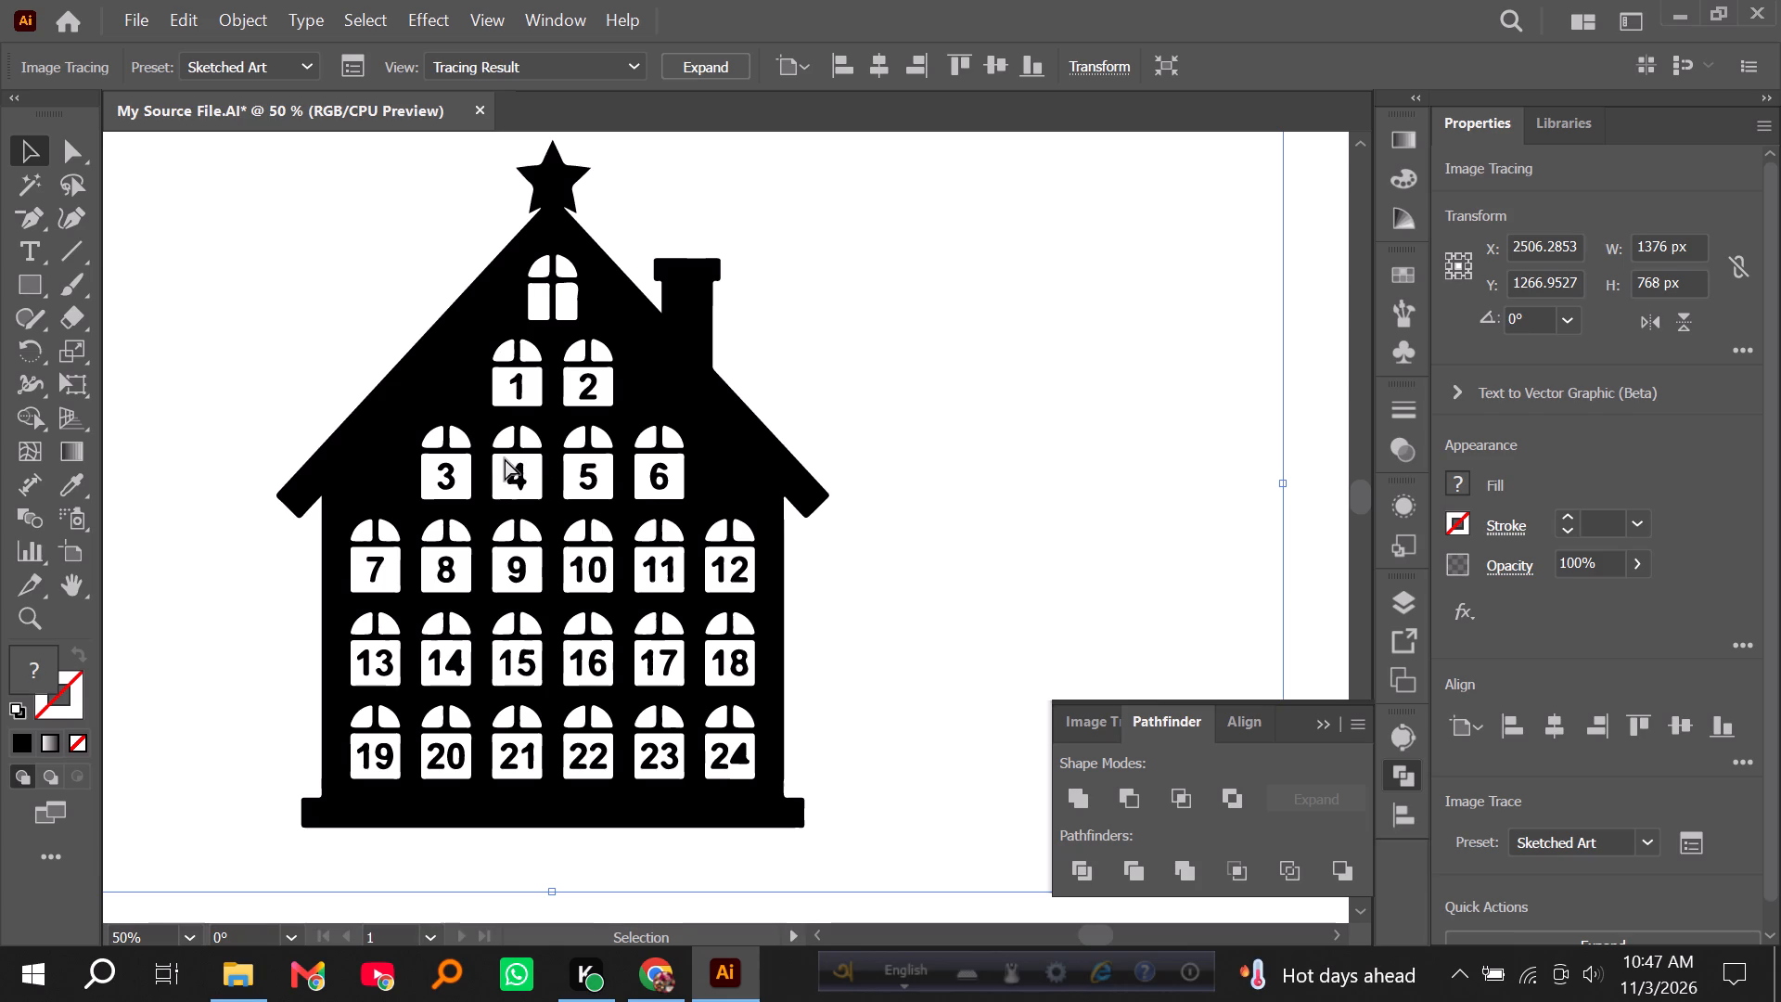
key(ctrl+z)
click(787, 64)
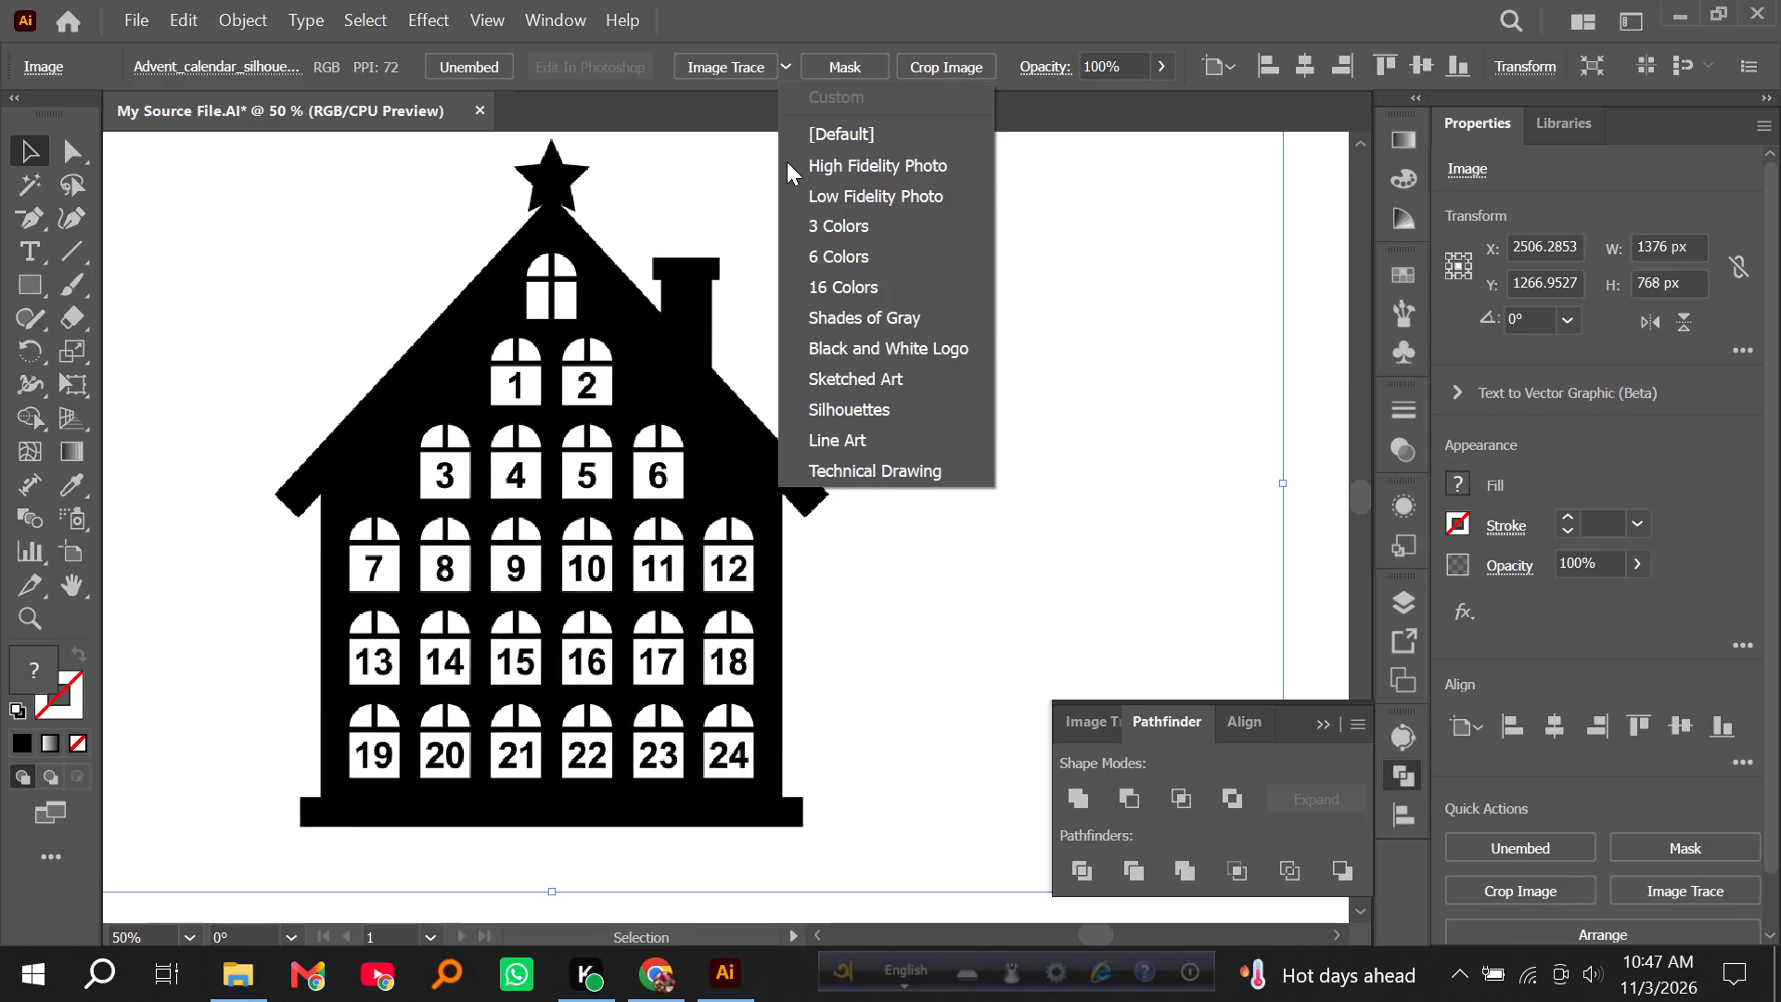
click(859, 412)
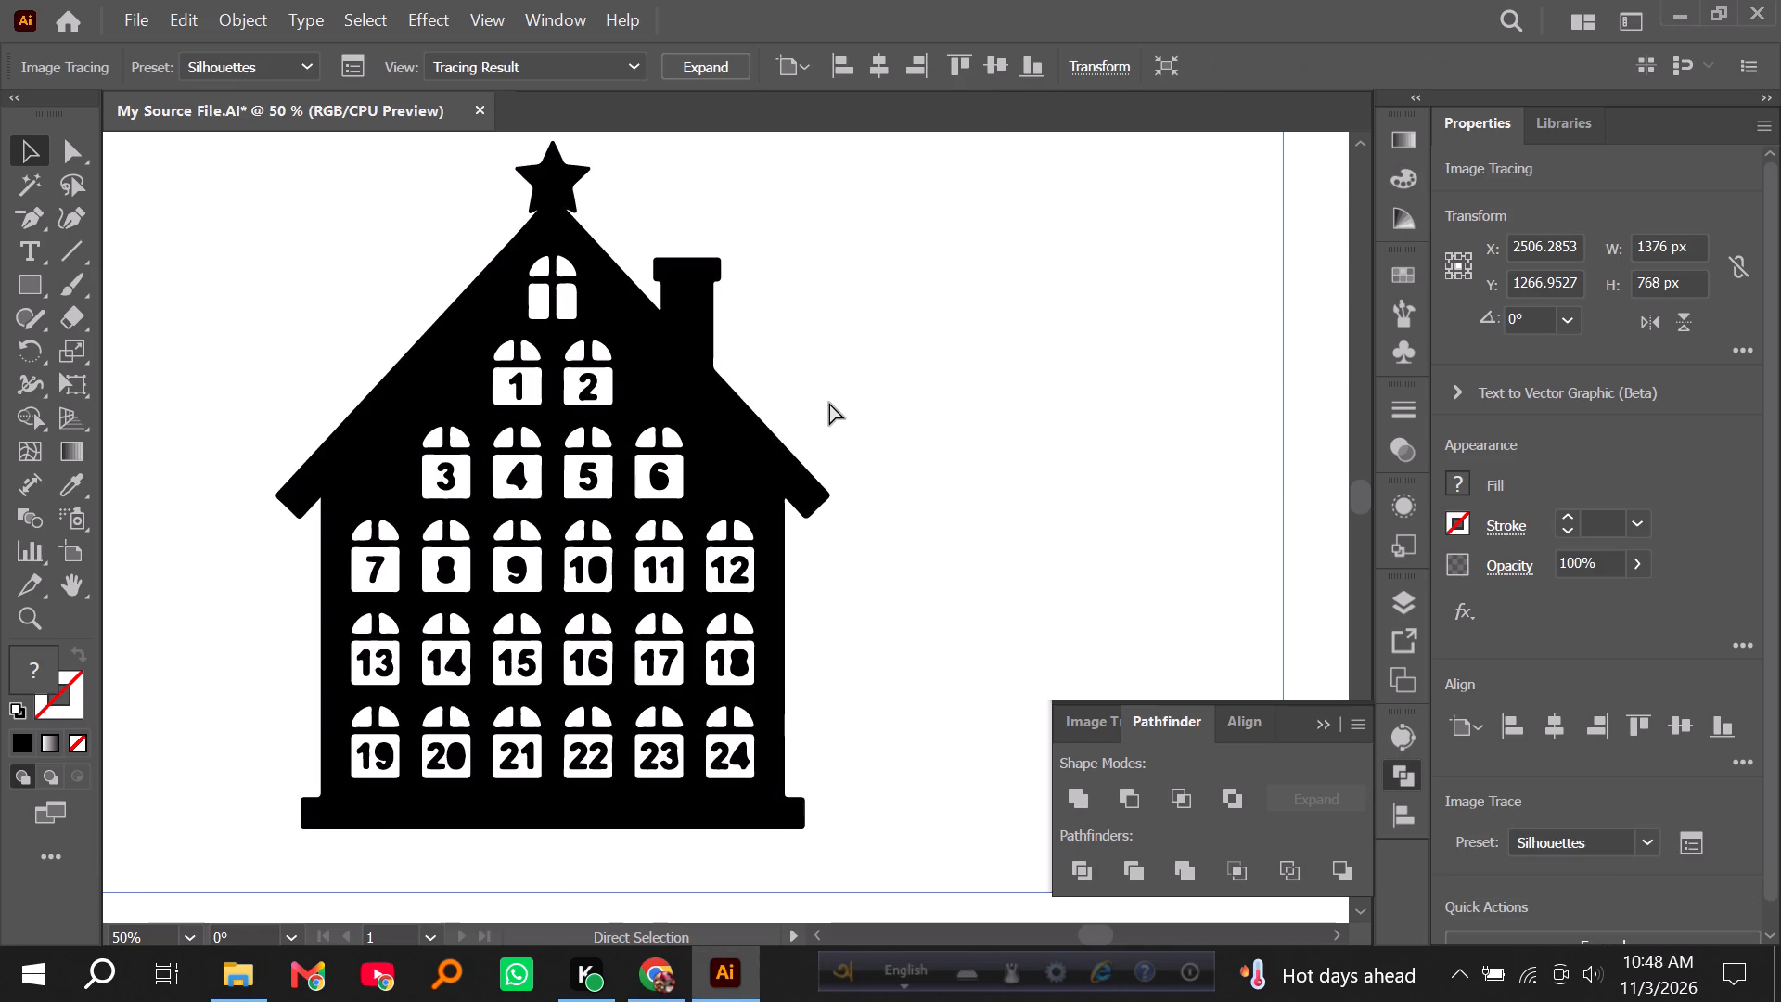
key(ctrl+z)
Trace the advent calendar house image with the Black and White Logo preset and expand the tracing.
click(793, 63)
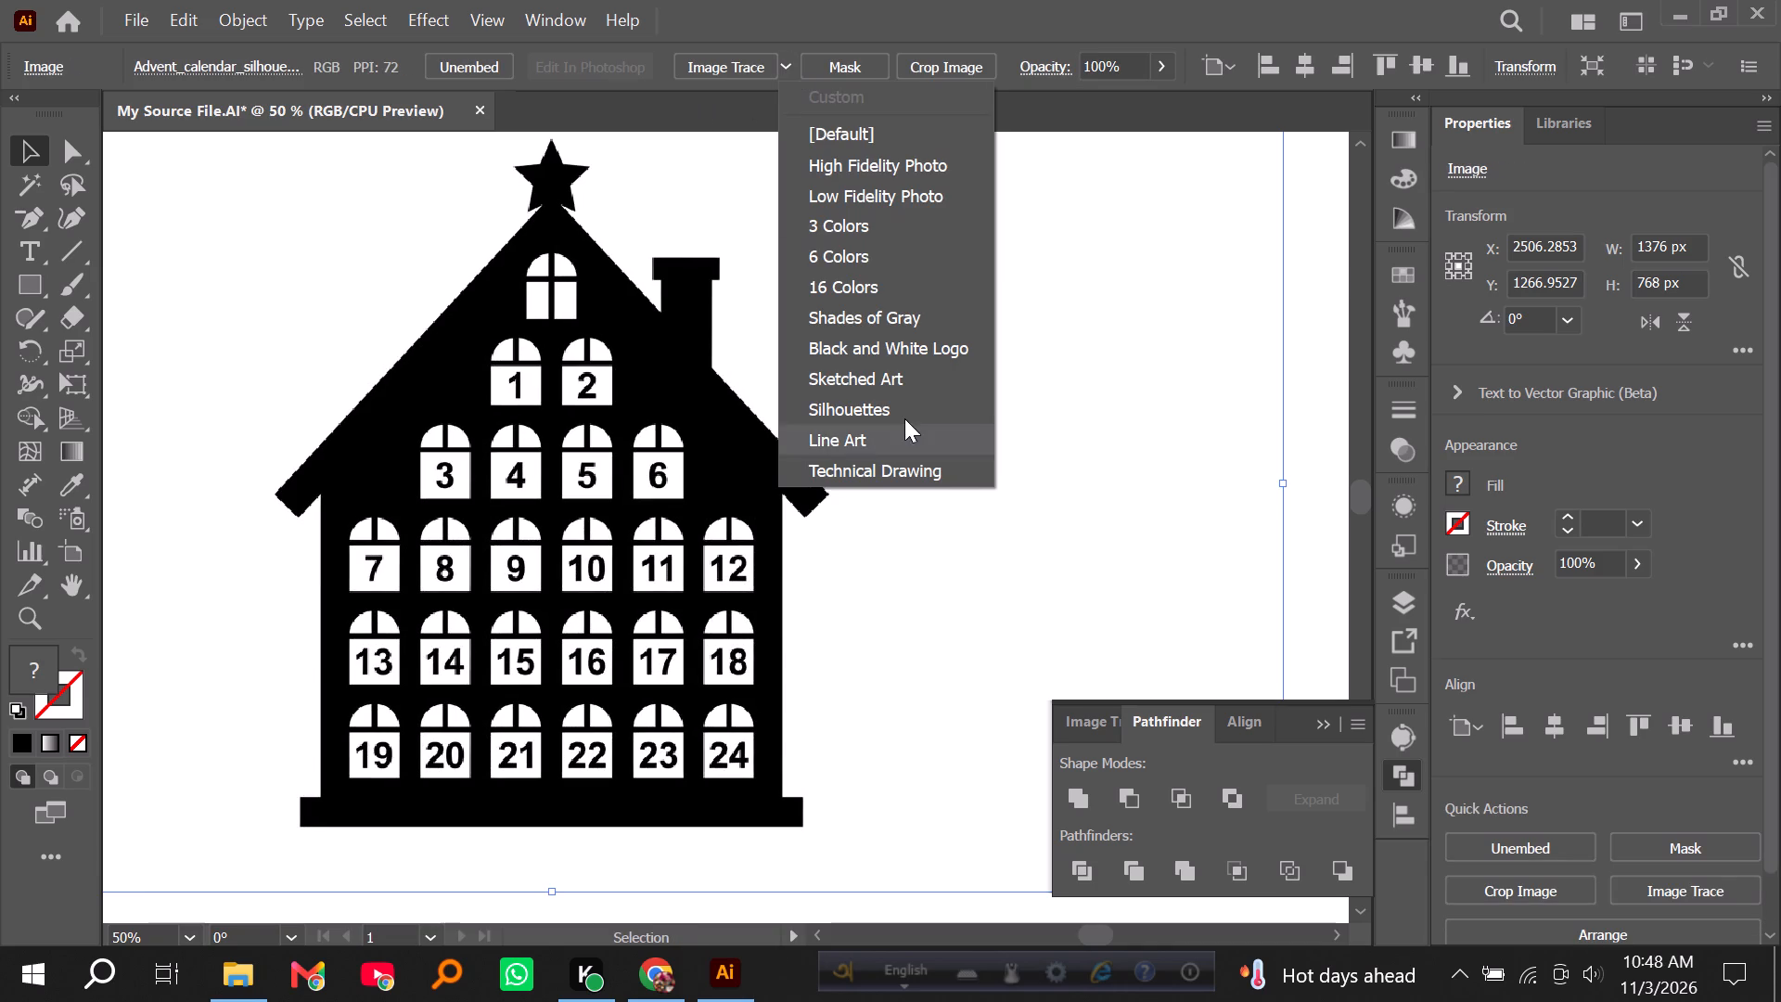
click(878, 353)
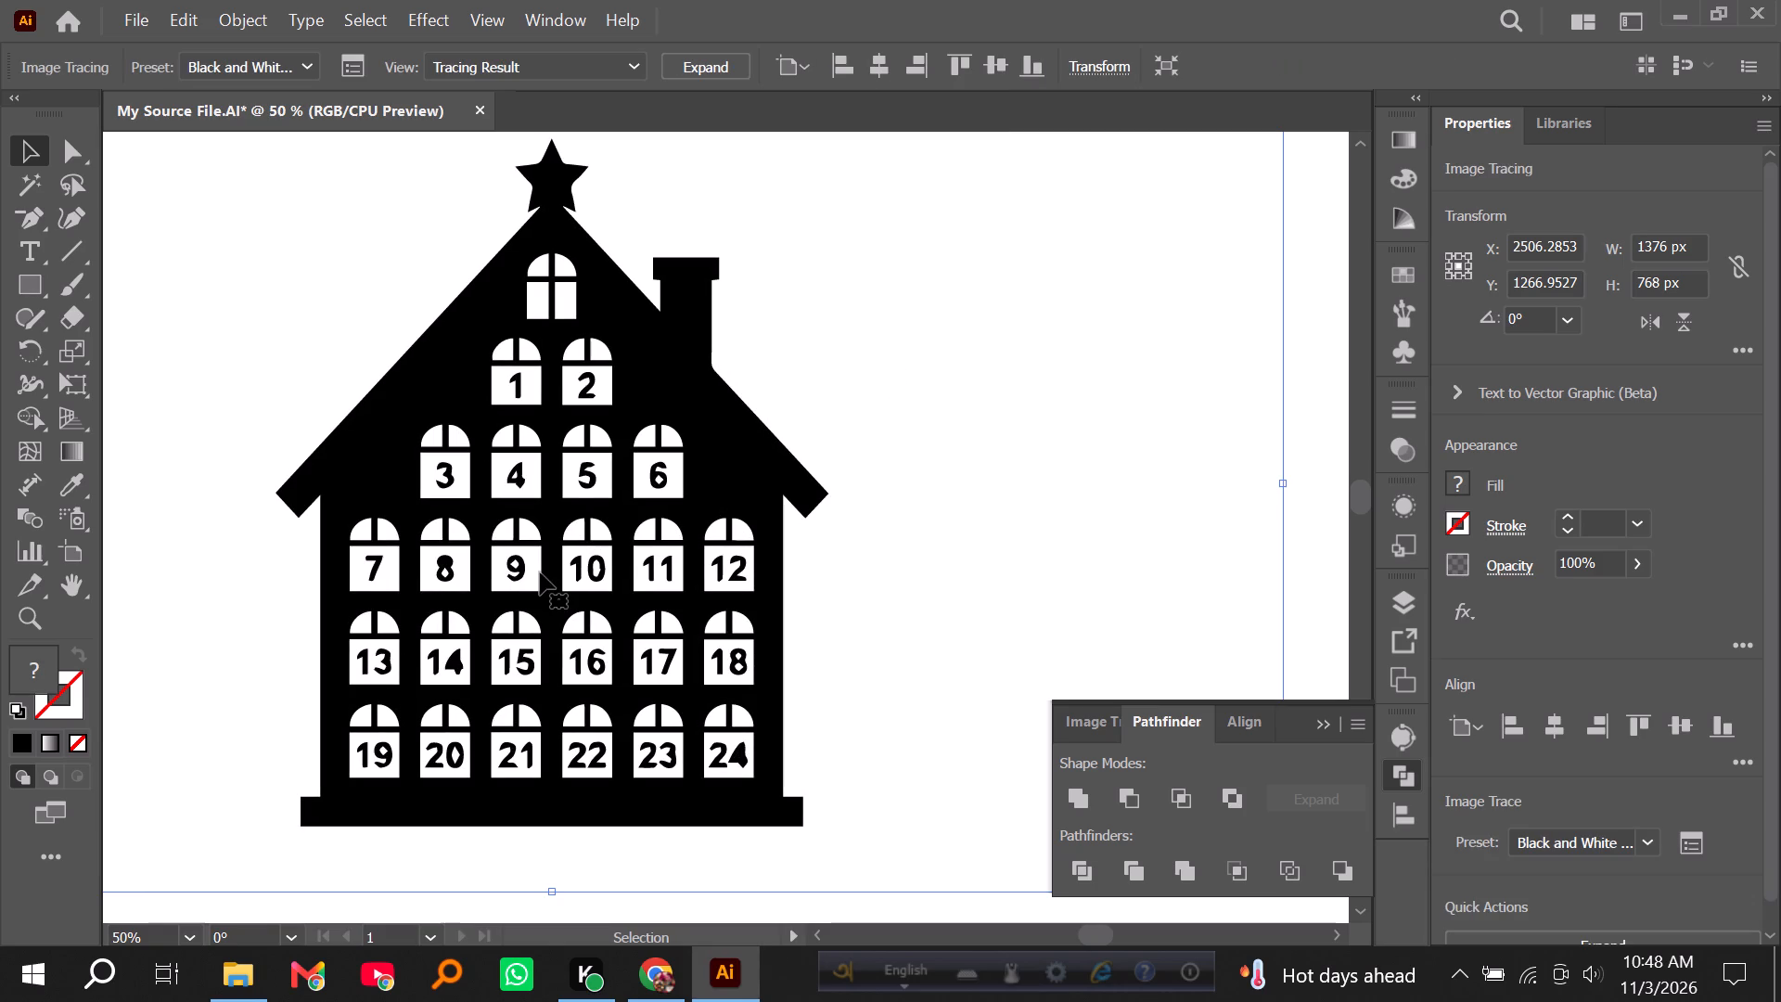
click(708, 70)
Ungroup the expanded advent calendar house artwork.
right_click(378, 413)
click(458, 654)
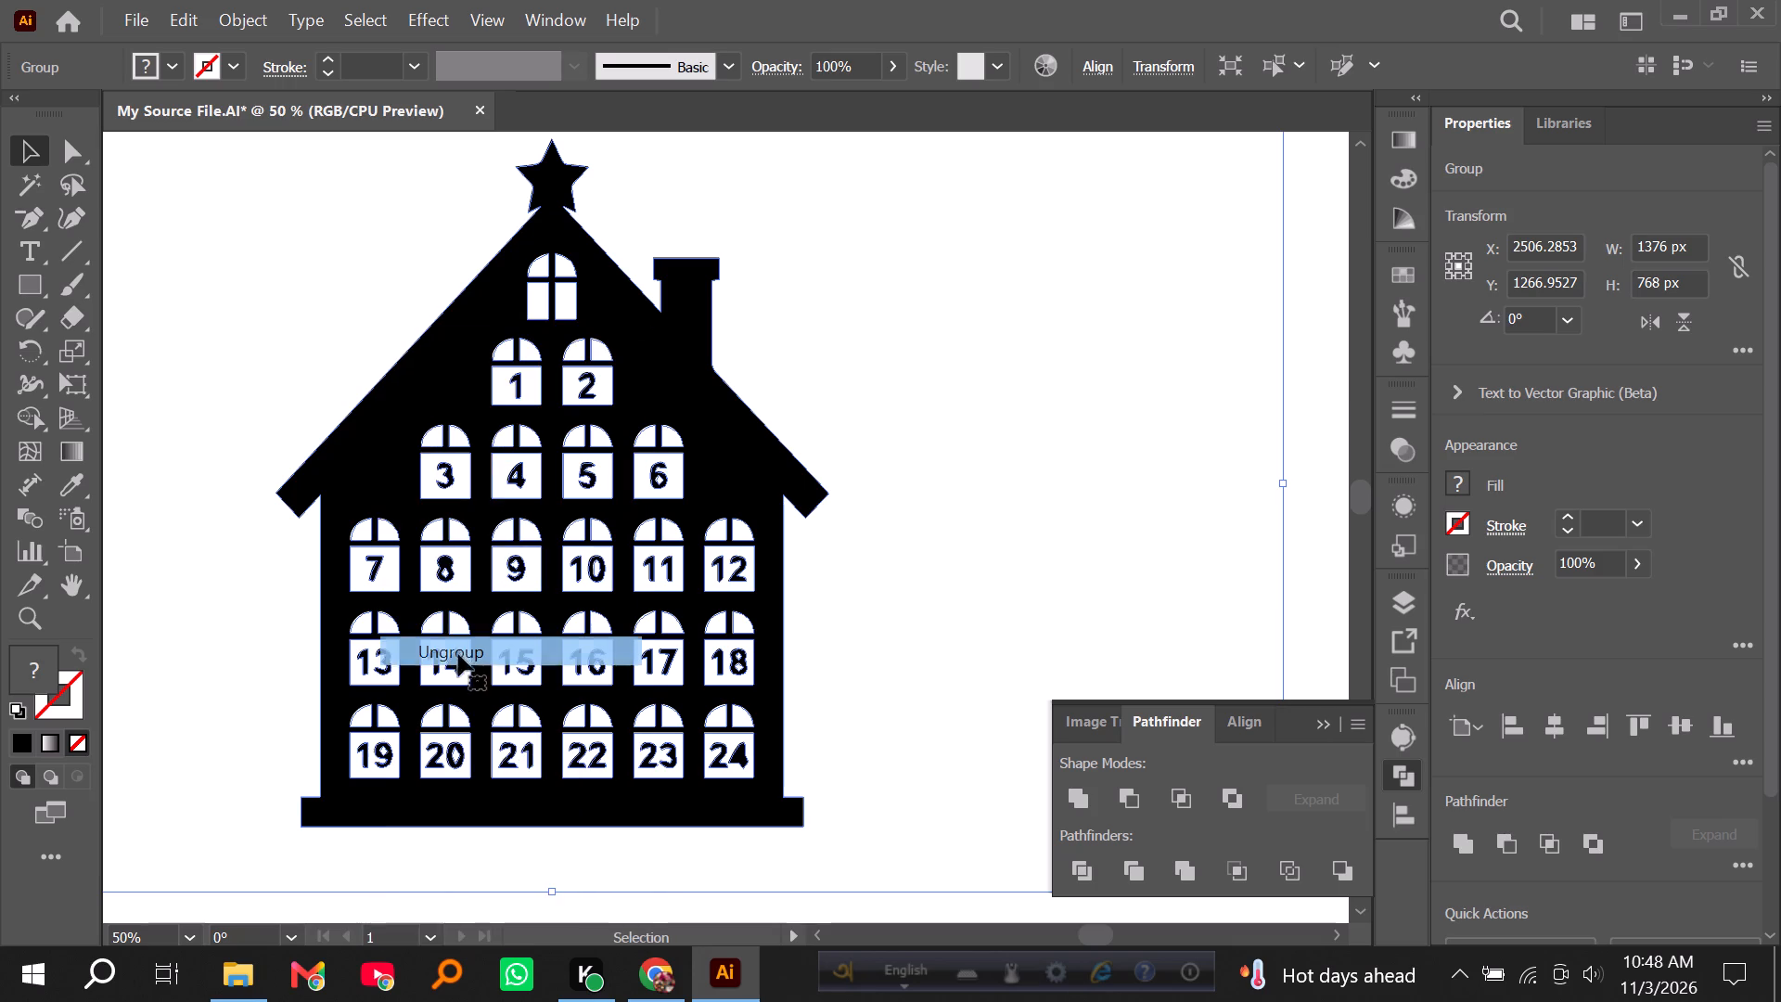
click(331, 316)
click(372, 282)
Select the house tracing's white background and other white-filled shapes with the Magic Wand tool and delete them.
alt+scroll(586, 287, down, 5)
click(393, 252)
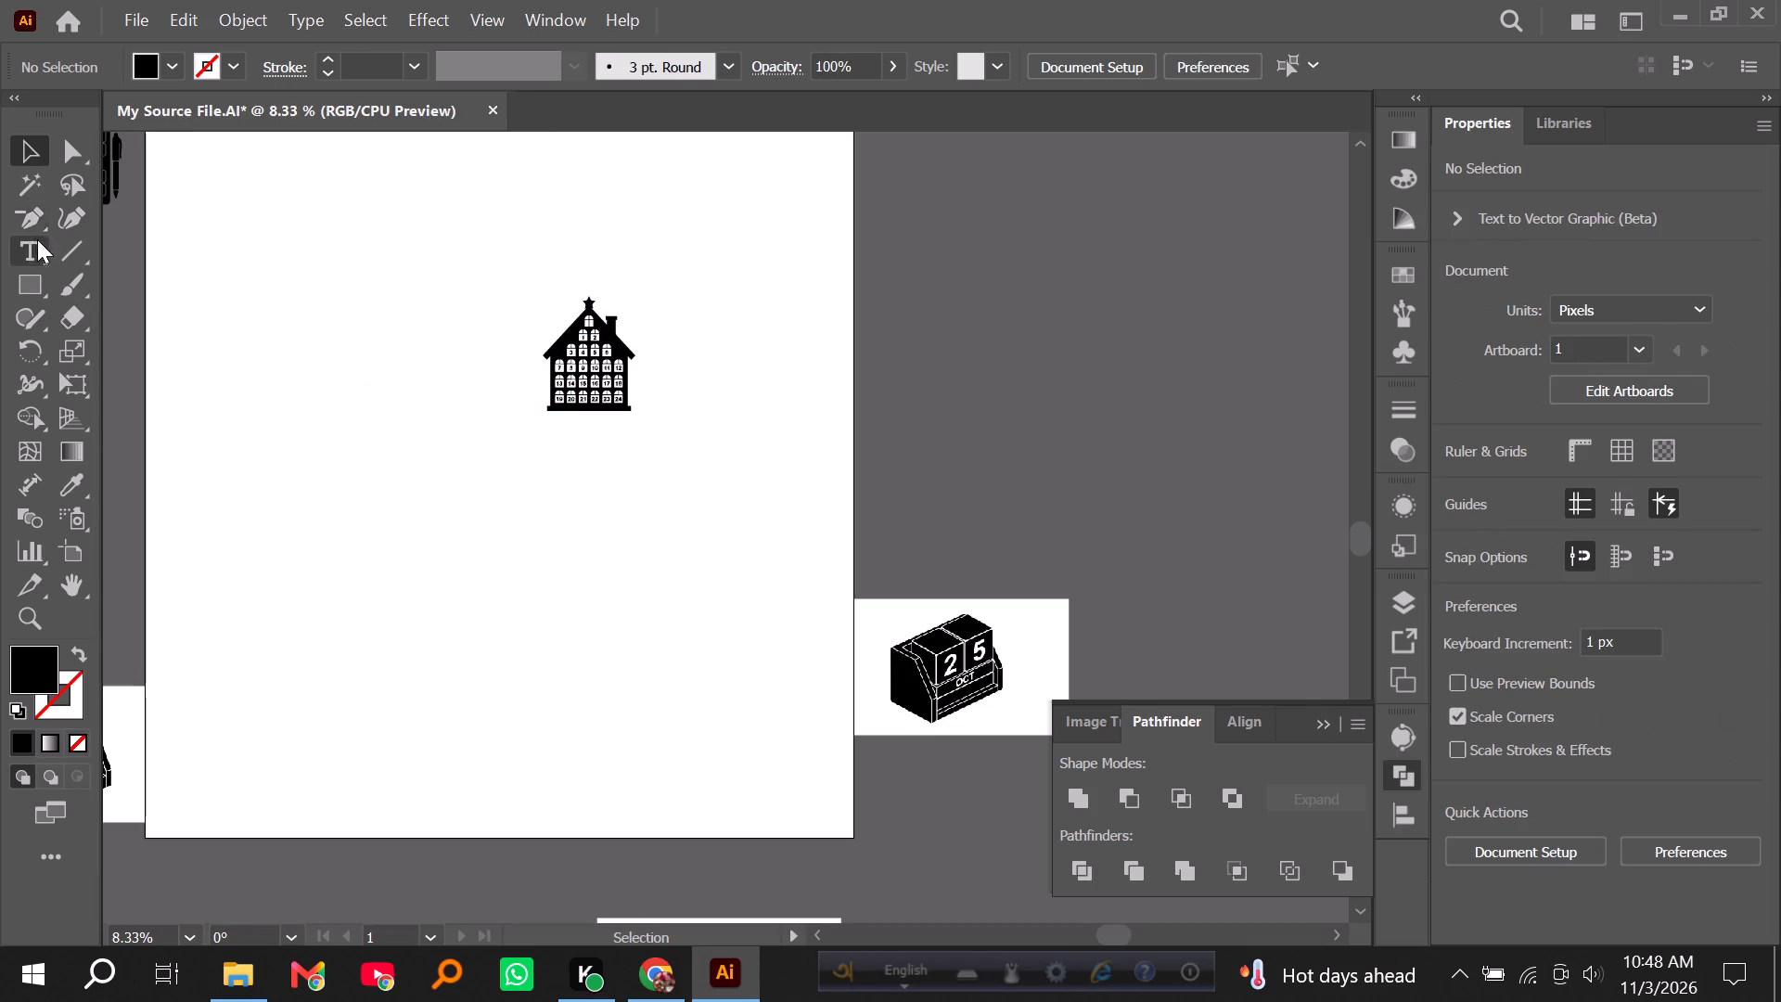
click(26, 188)
alt+scroll(590, 396, up, 3)
click(466, 207)
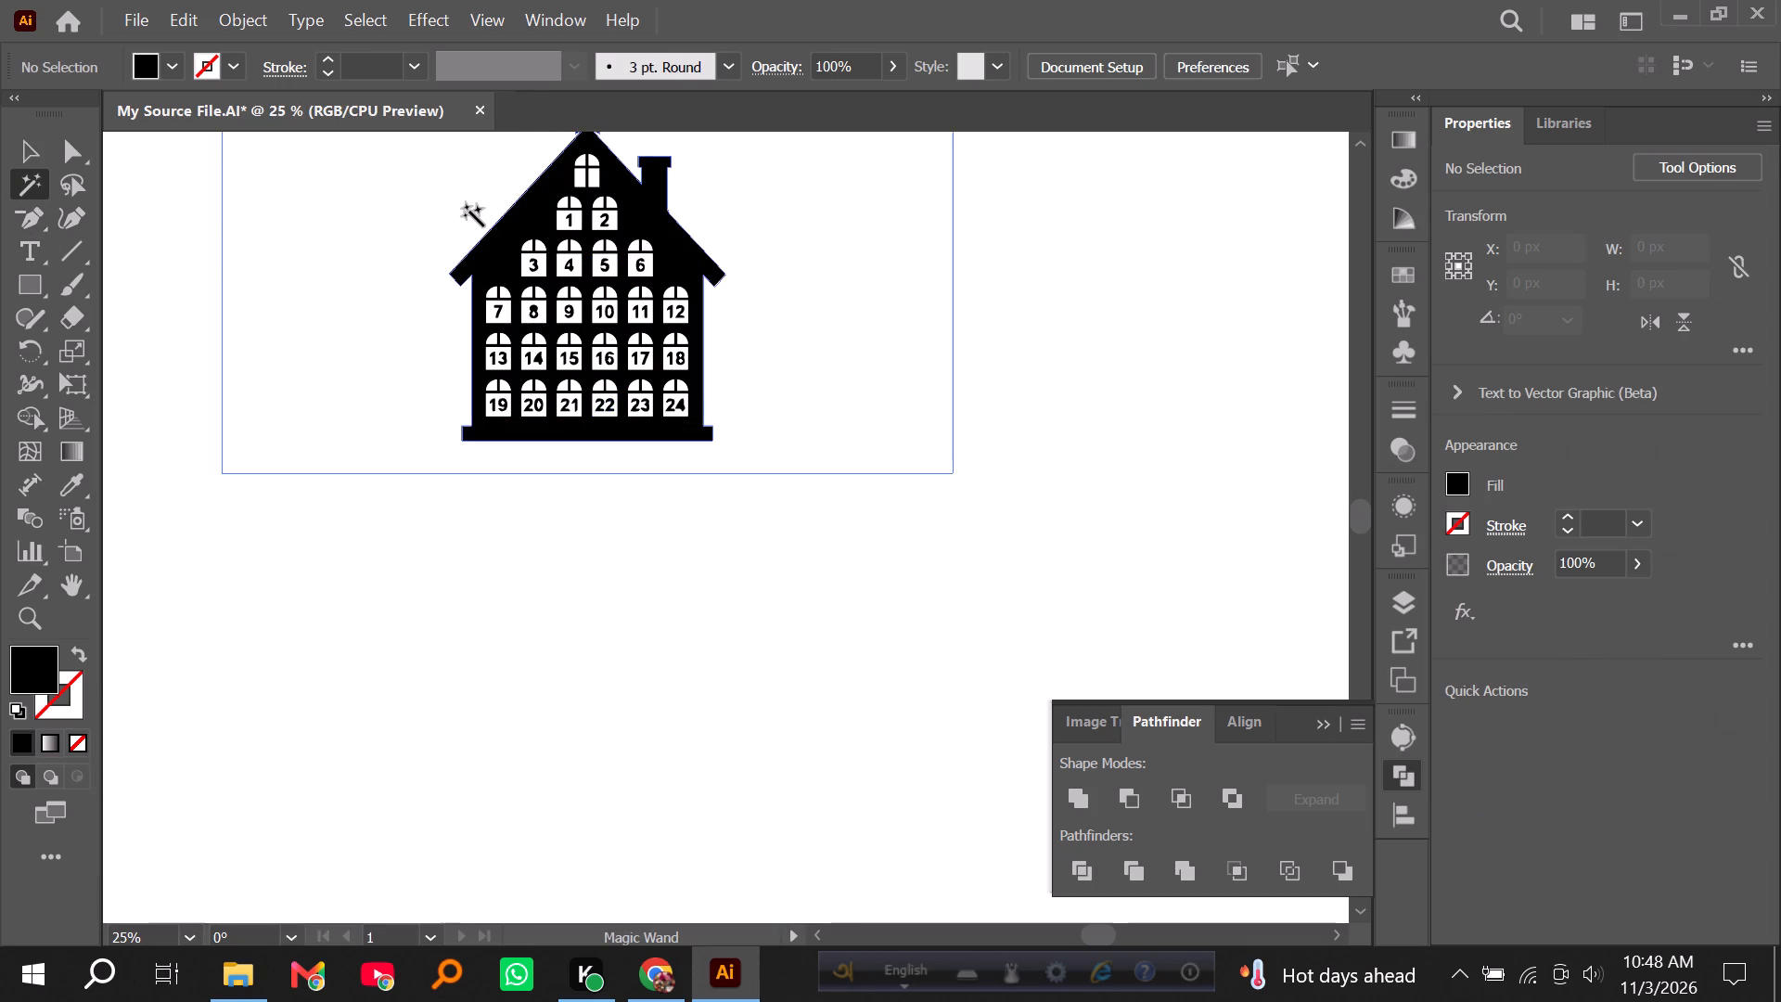
key(Delete)
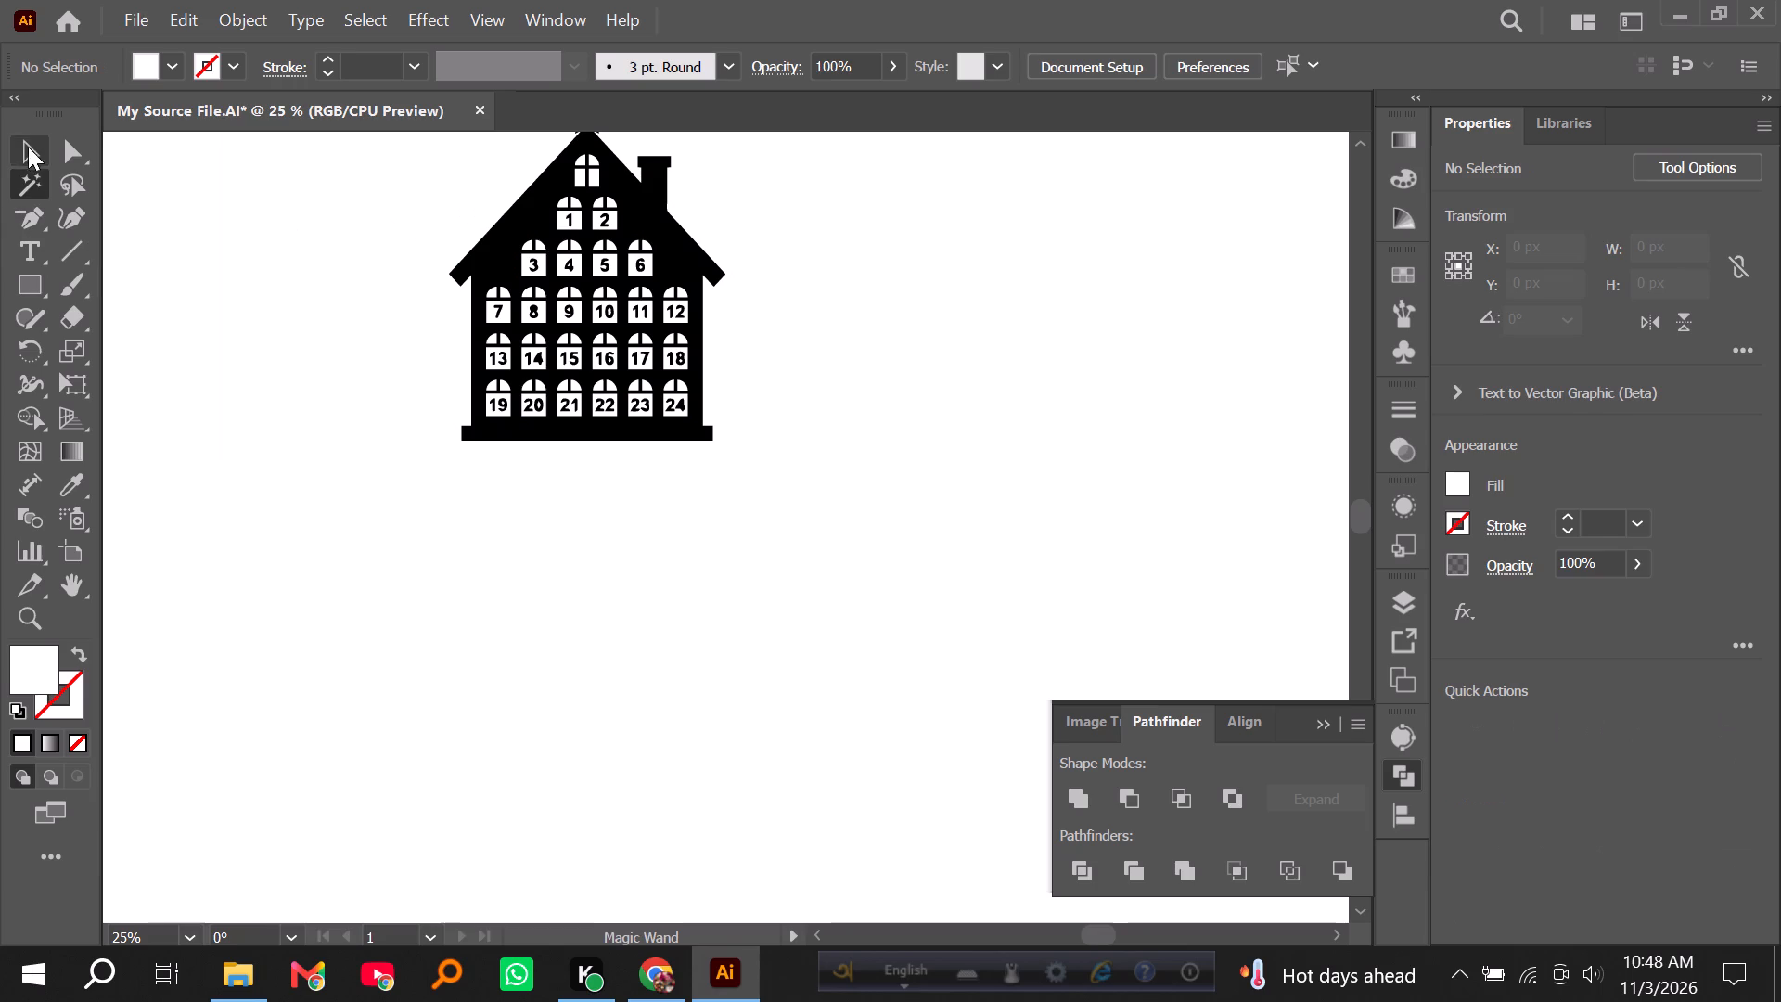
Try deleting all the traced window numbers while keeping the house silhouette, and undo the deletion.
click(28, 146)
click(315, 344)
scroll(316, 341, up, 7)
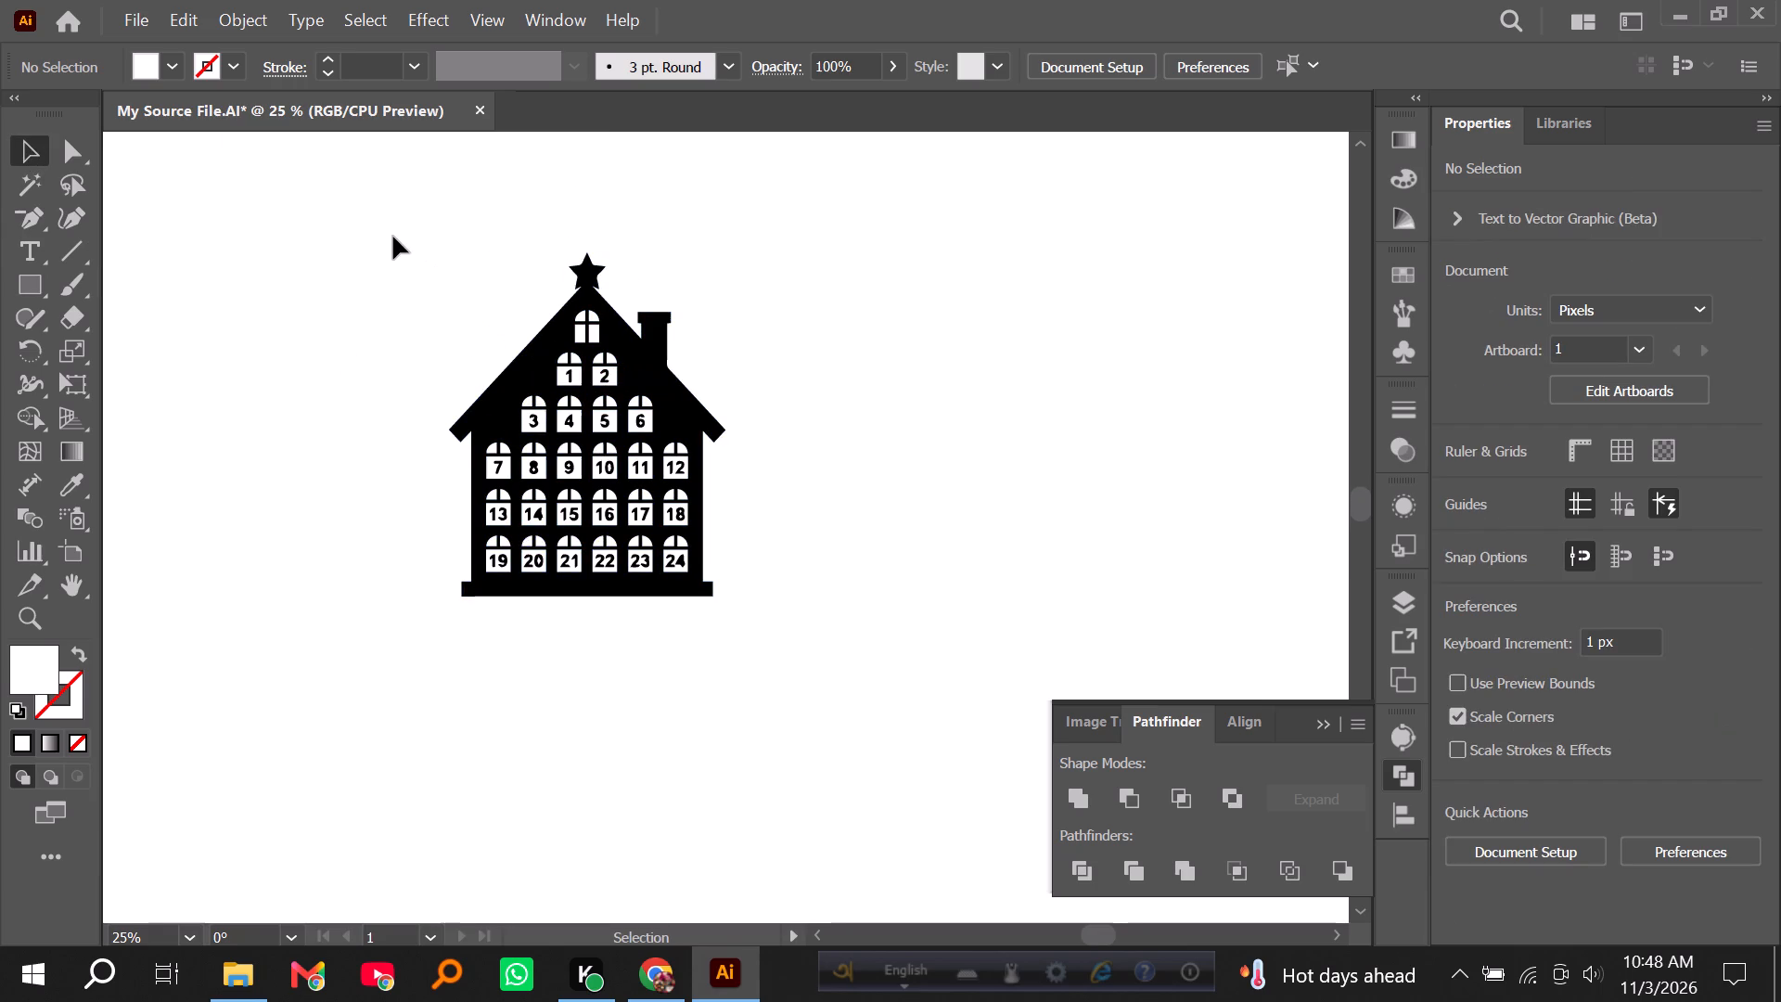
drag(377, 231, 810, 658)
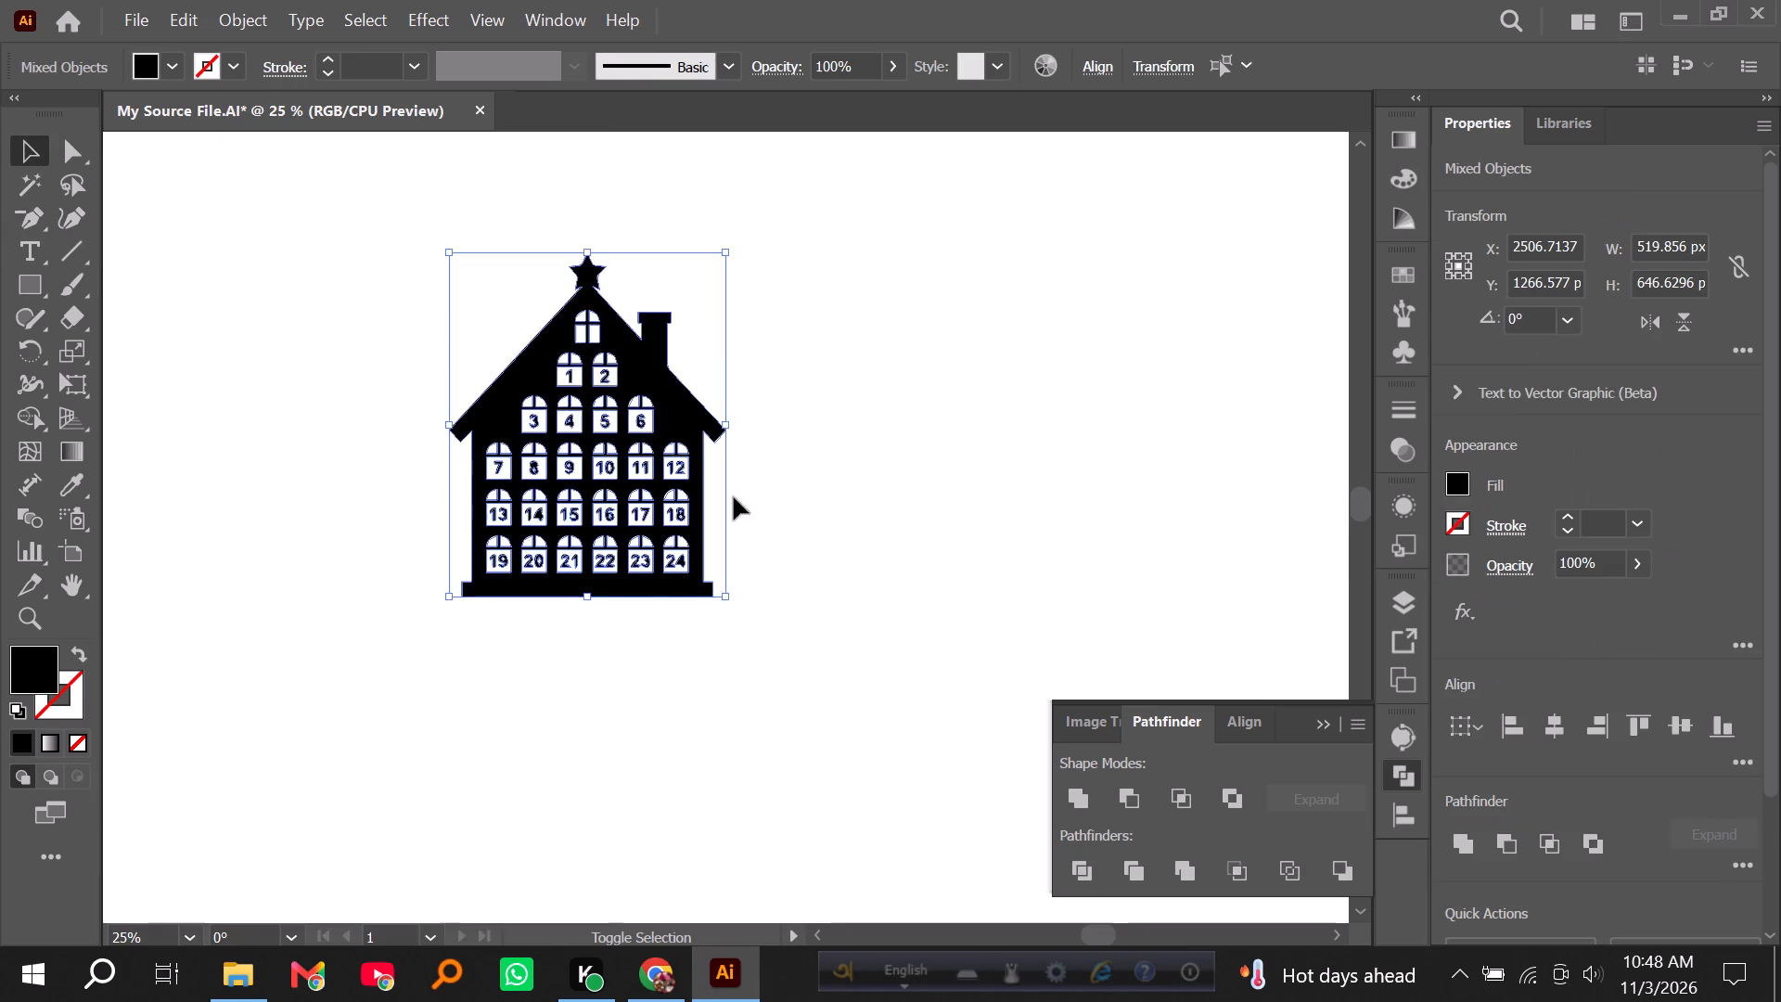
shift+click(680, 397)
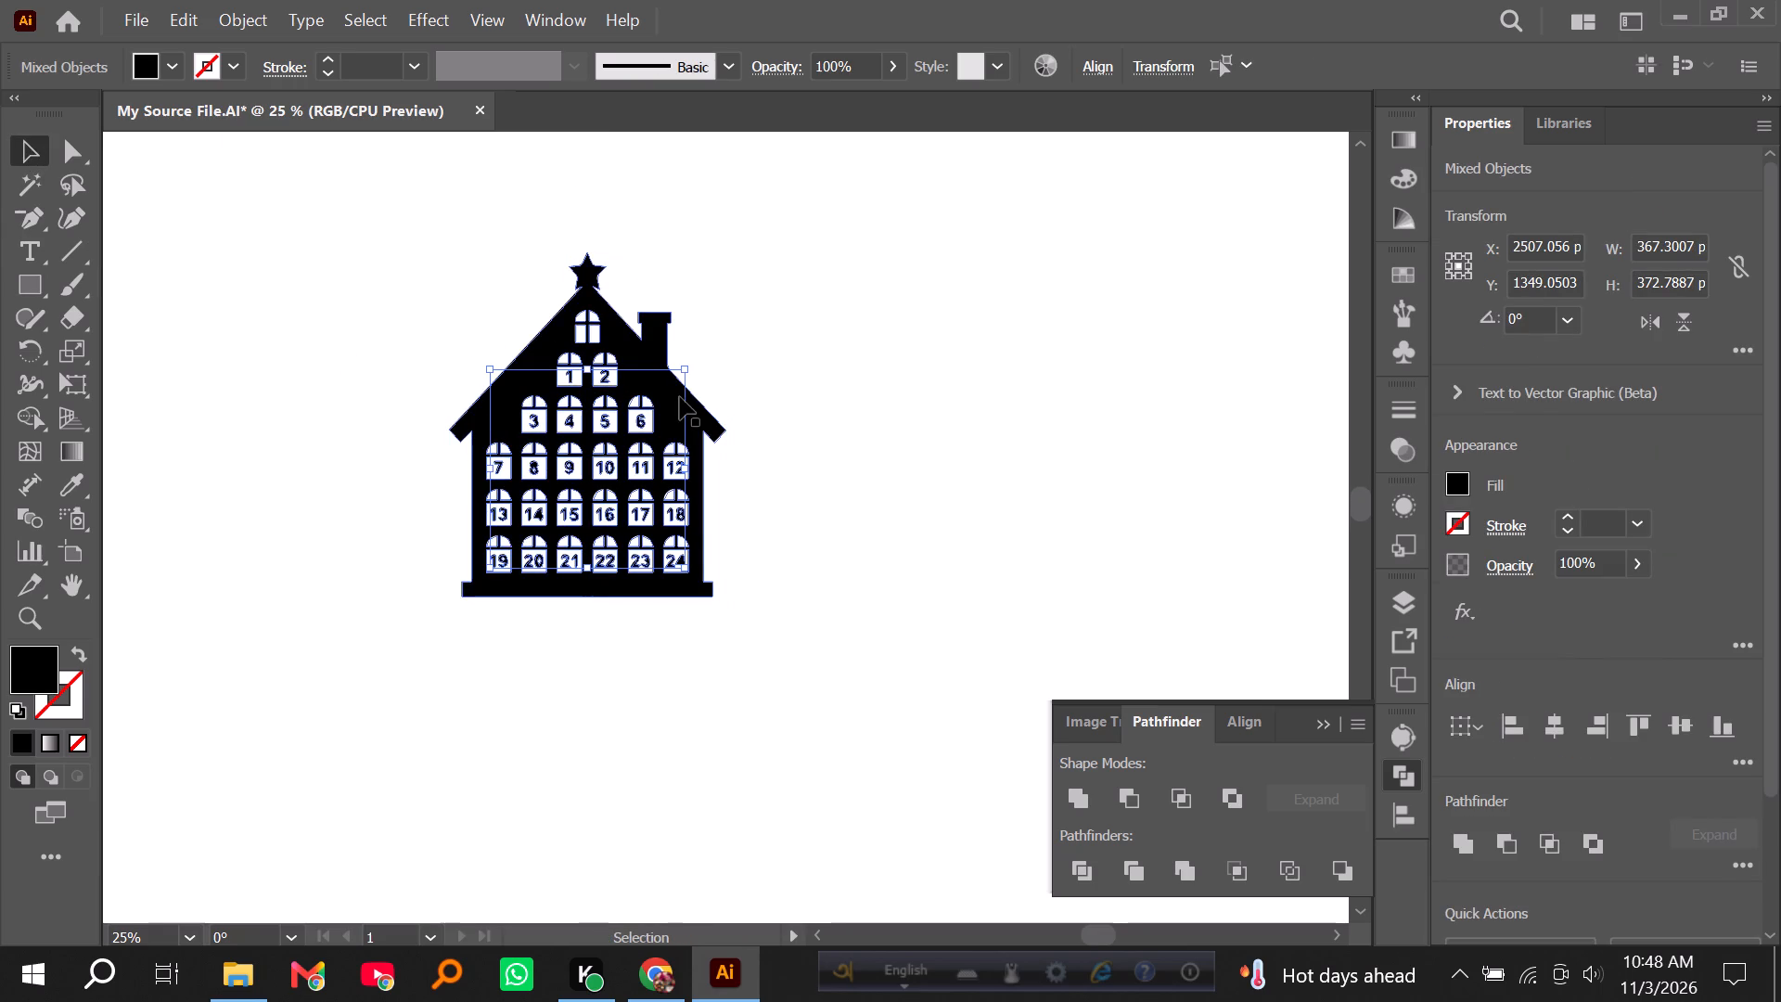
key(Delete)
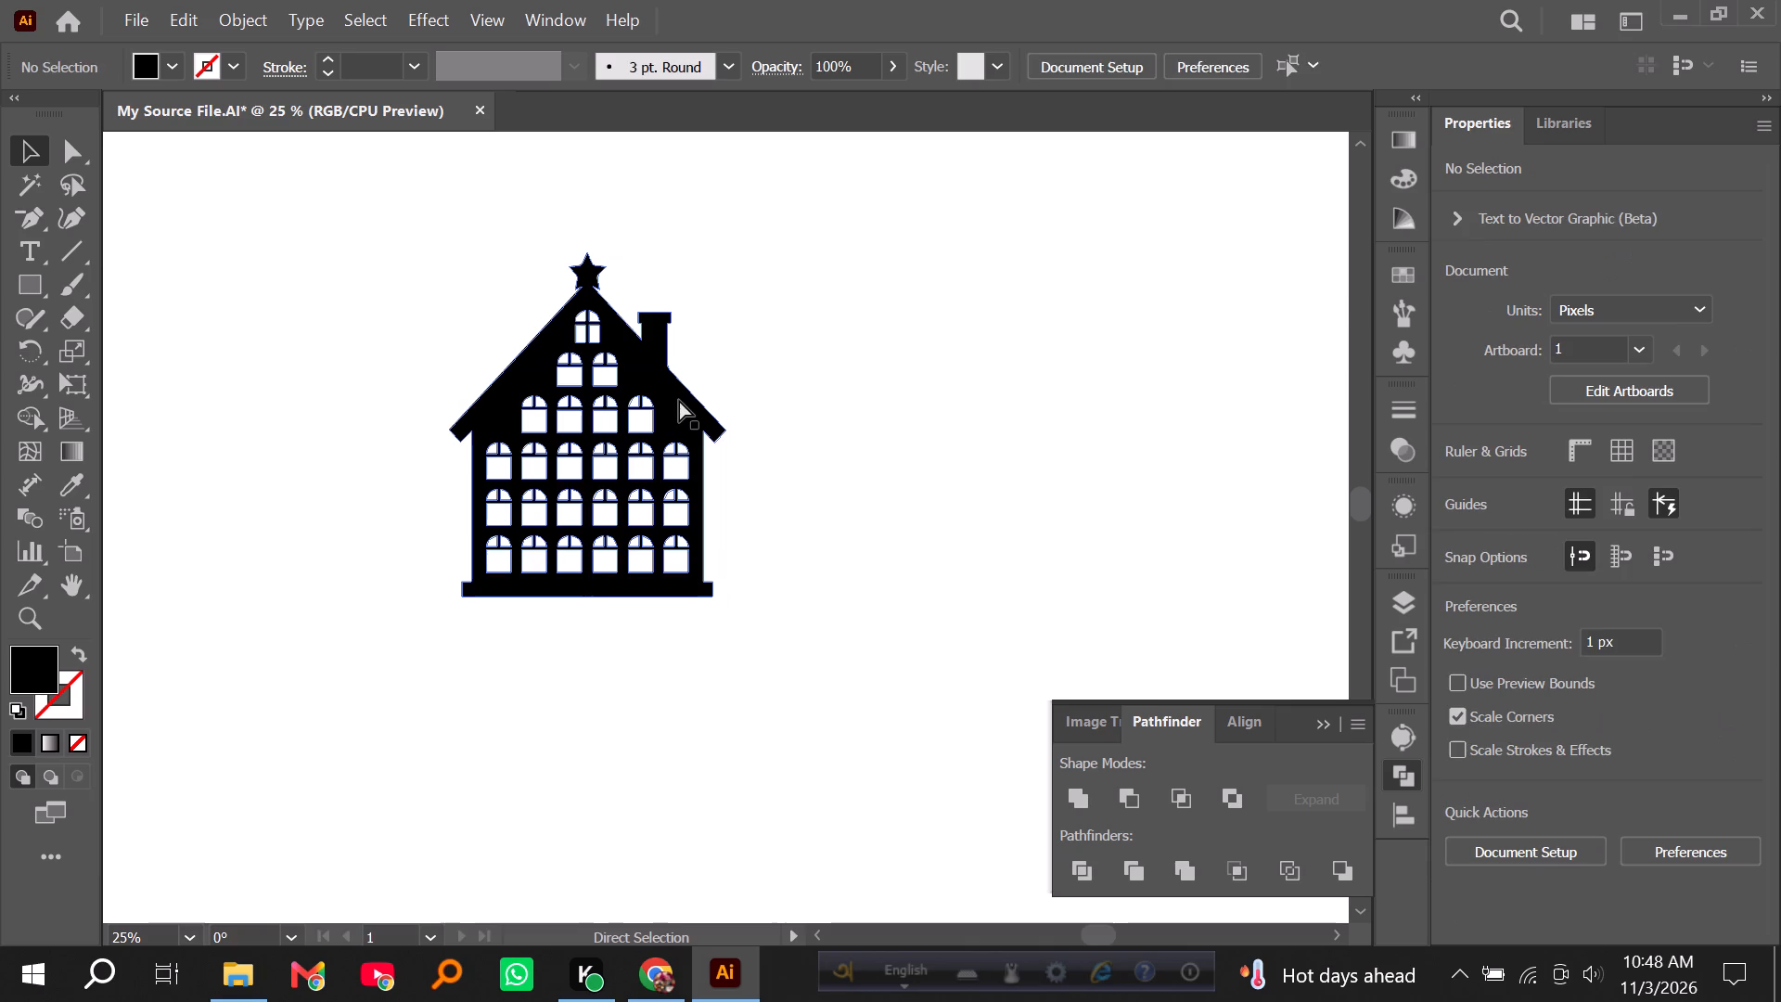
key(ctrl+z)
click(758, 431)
Add the point text 1234 in the empty area beside the house's sloping roof.
alt+scroll(586, 398, up, 4)
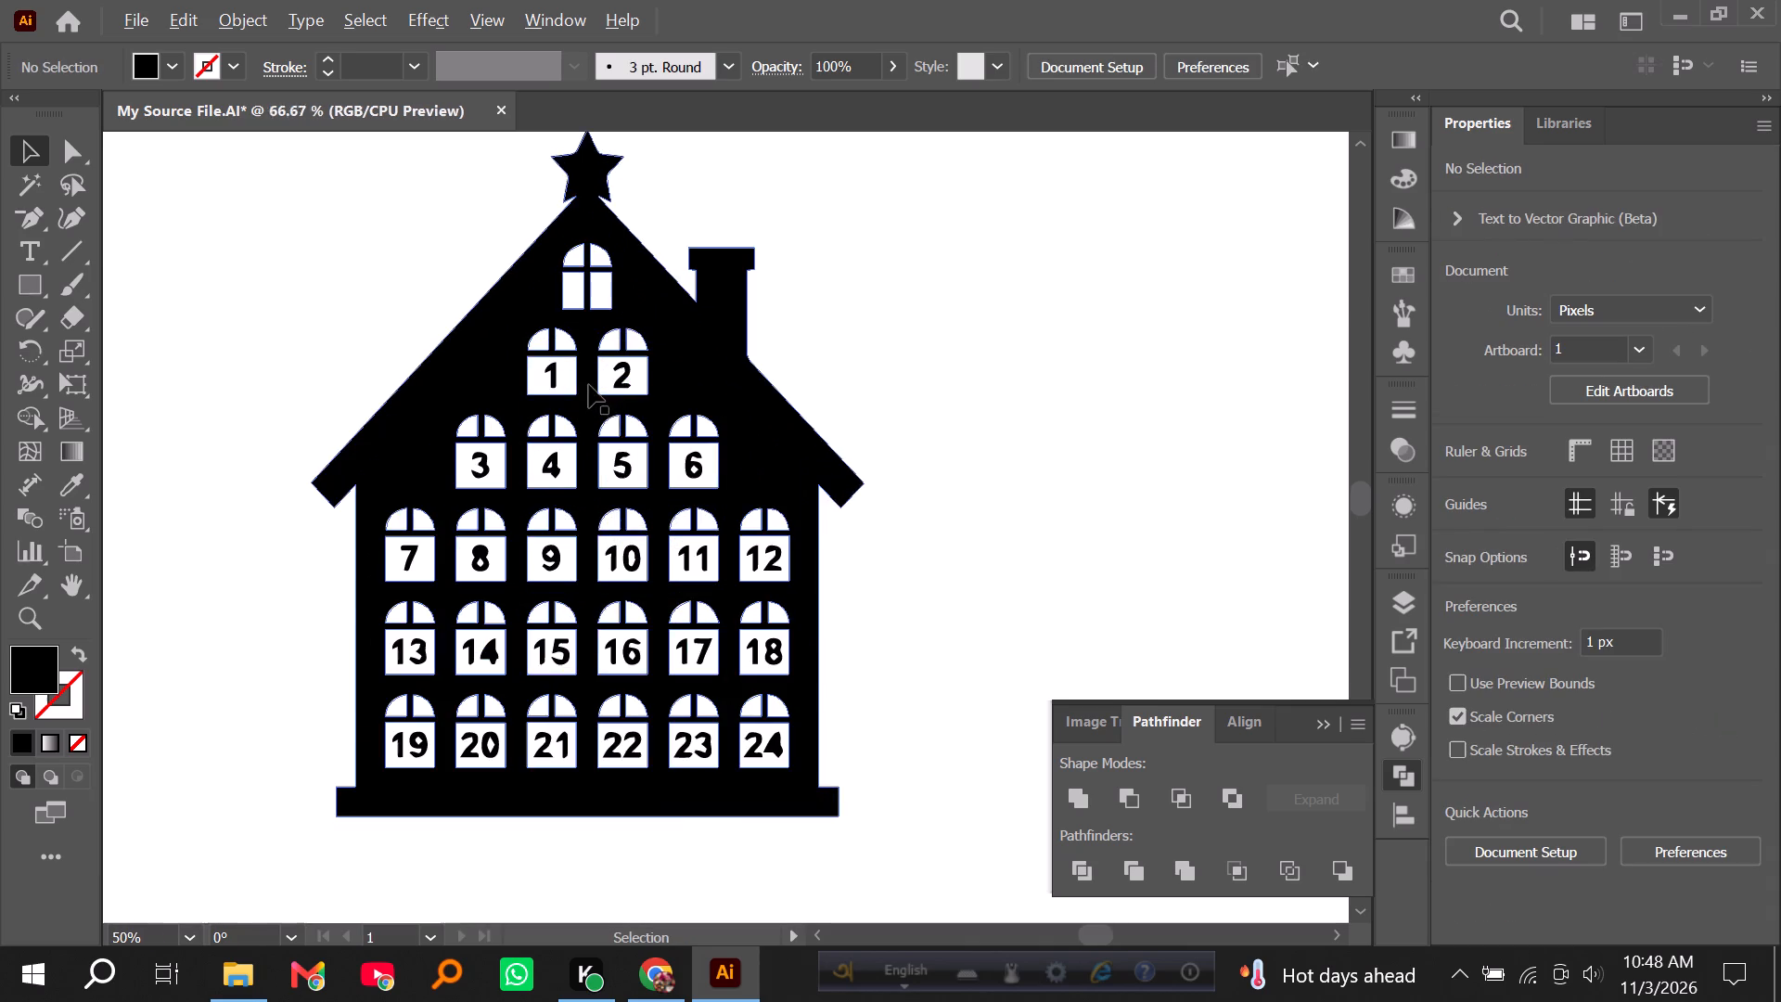
alt+scroll(589, 385, up, 1)
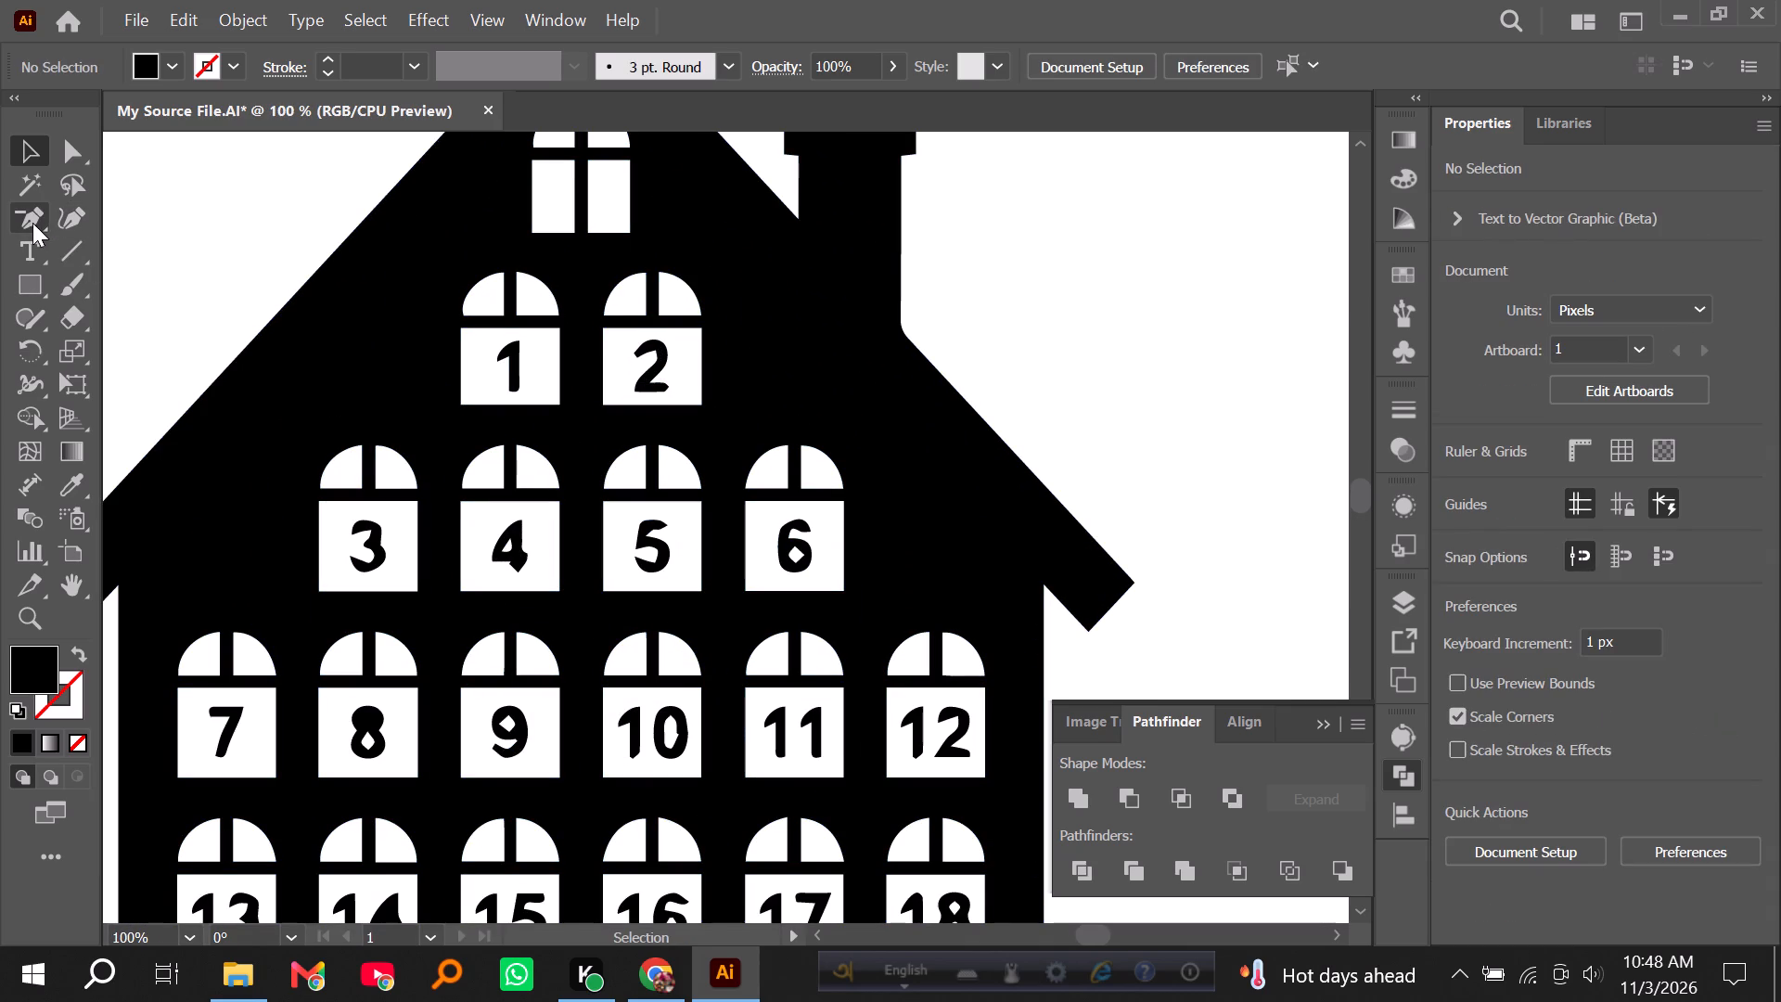
click(31, 245)
click(202, 245)
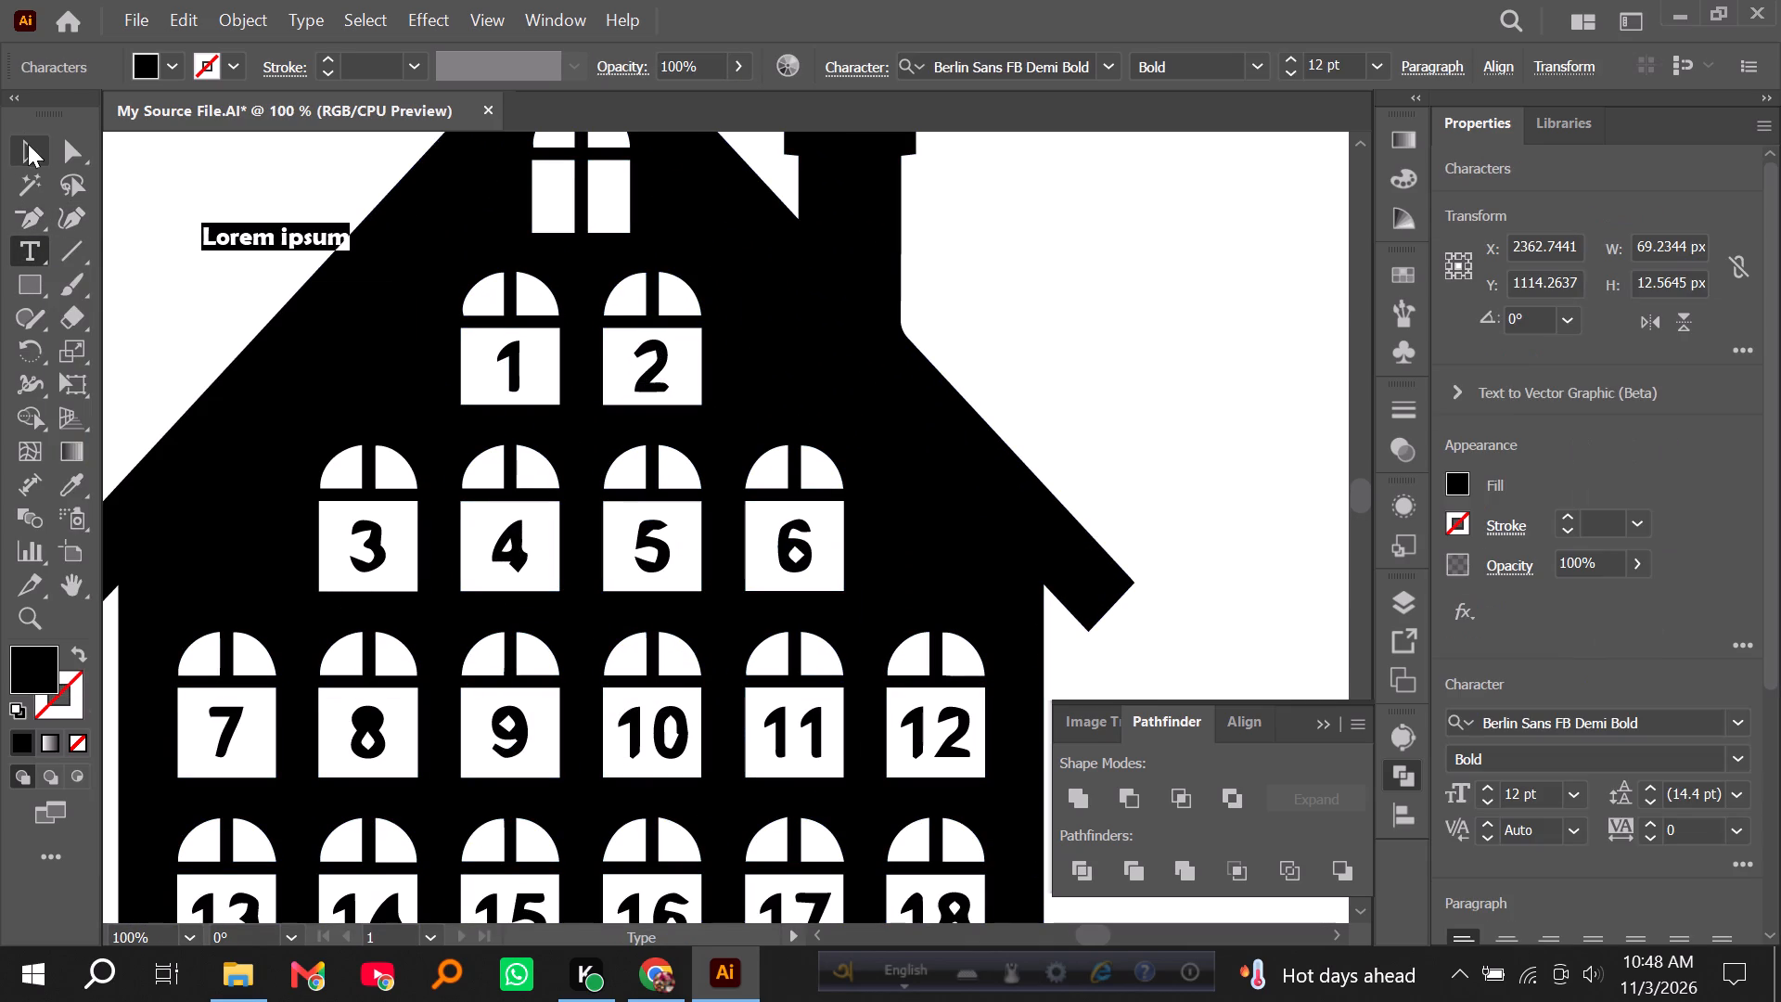
click(28, 144)
click(181, 246)
triple_click(230, 238)
key(1)
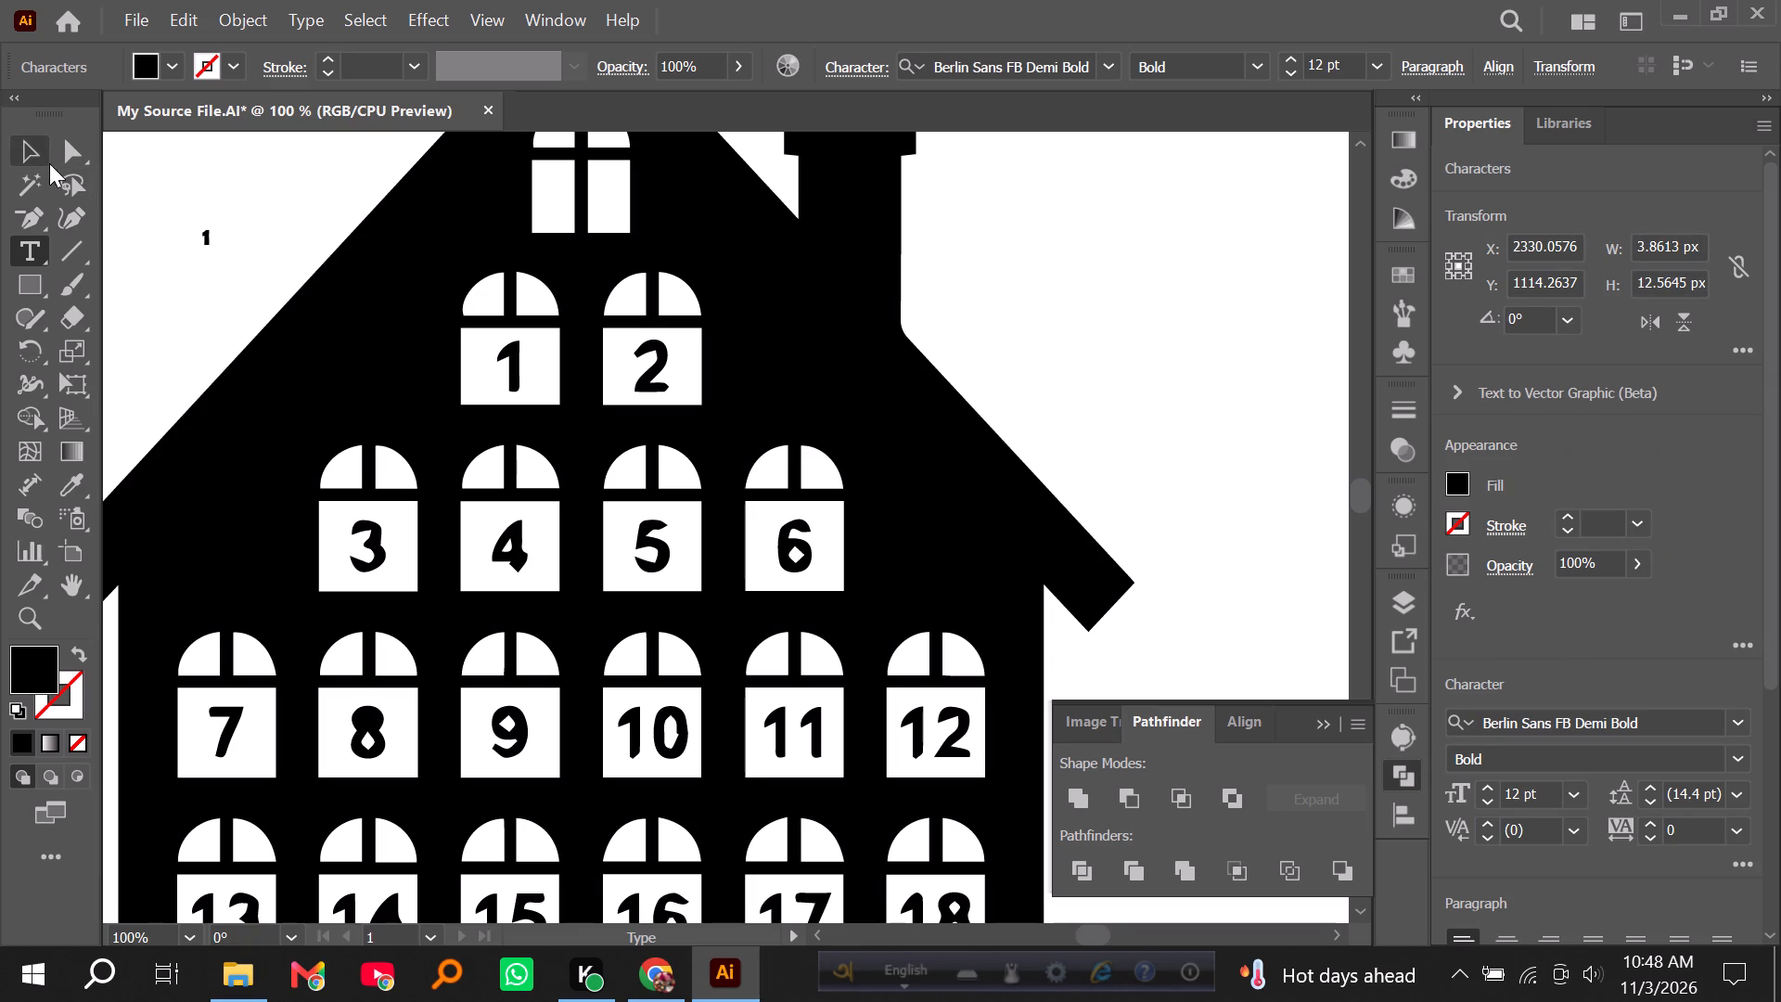
key(r)
key(r)
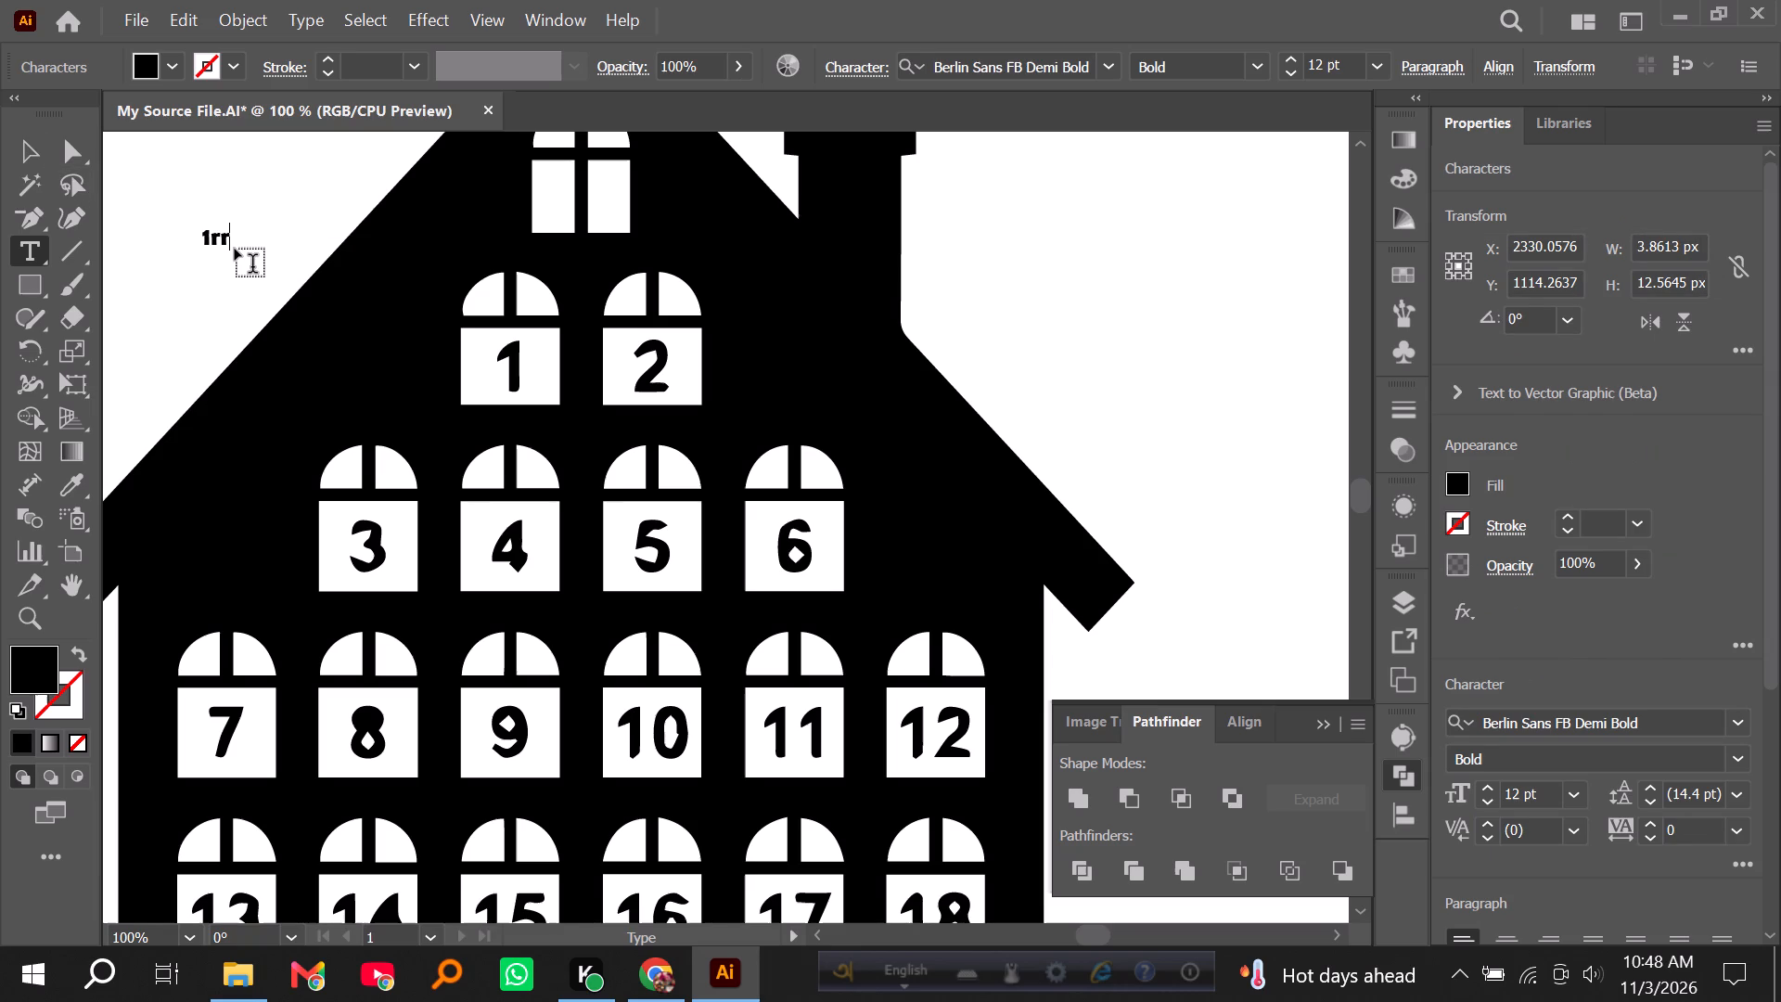
key(BackSpace)
key(BackSpace)
key(BackSpace)
key(BackSpace)
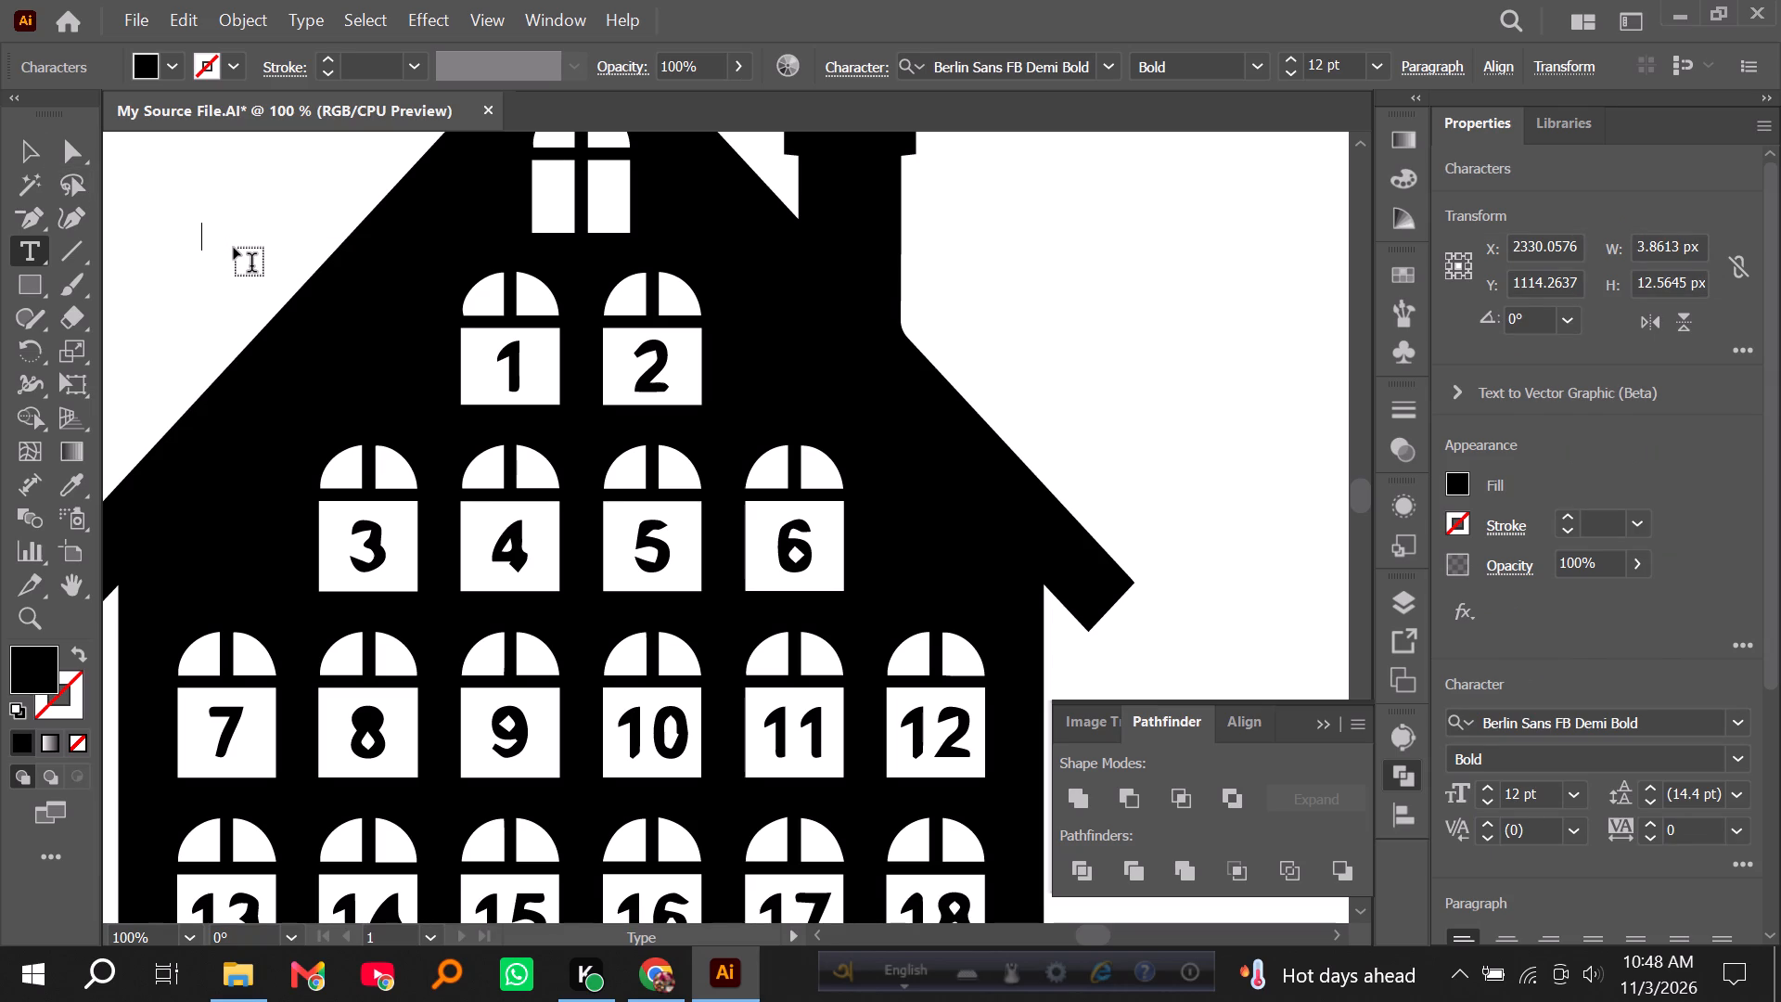
text(`1234)
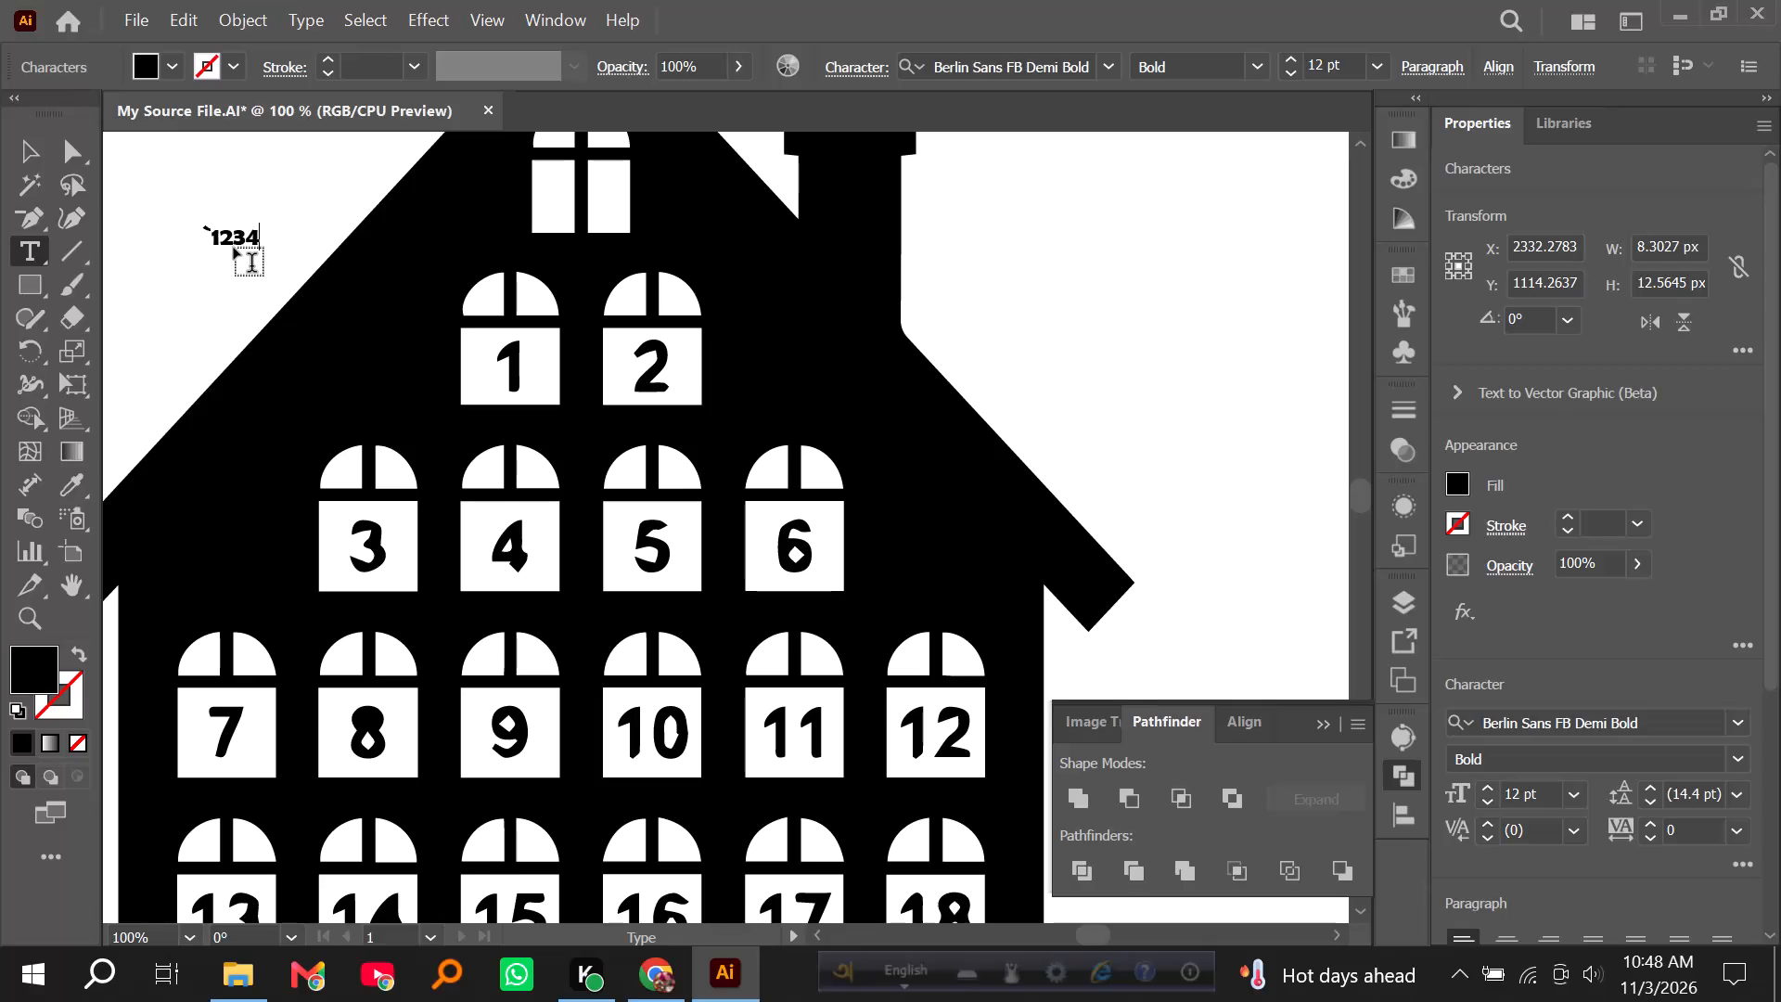
key(BackSpace)
key(BackSpace)
key(BackSpace)
key(BackSpace)
key(BackSpace)
key(BackSpace)
key(BackSpace)
key(BackSpace)
key(BackSpace)
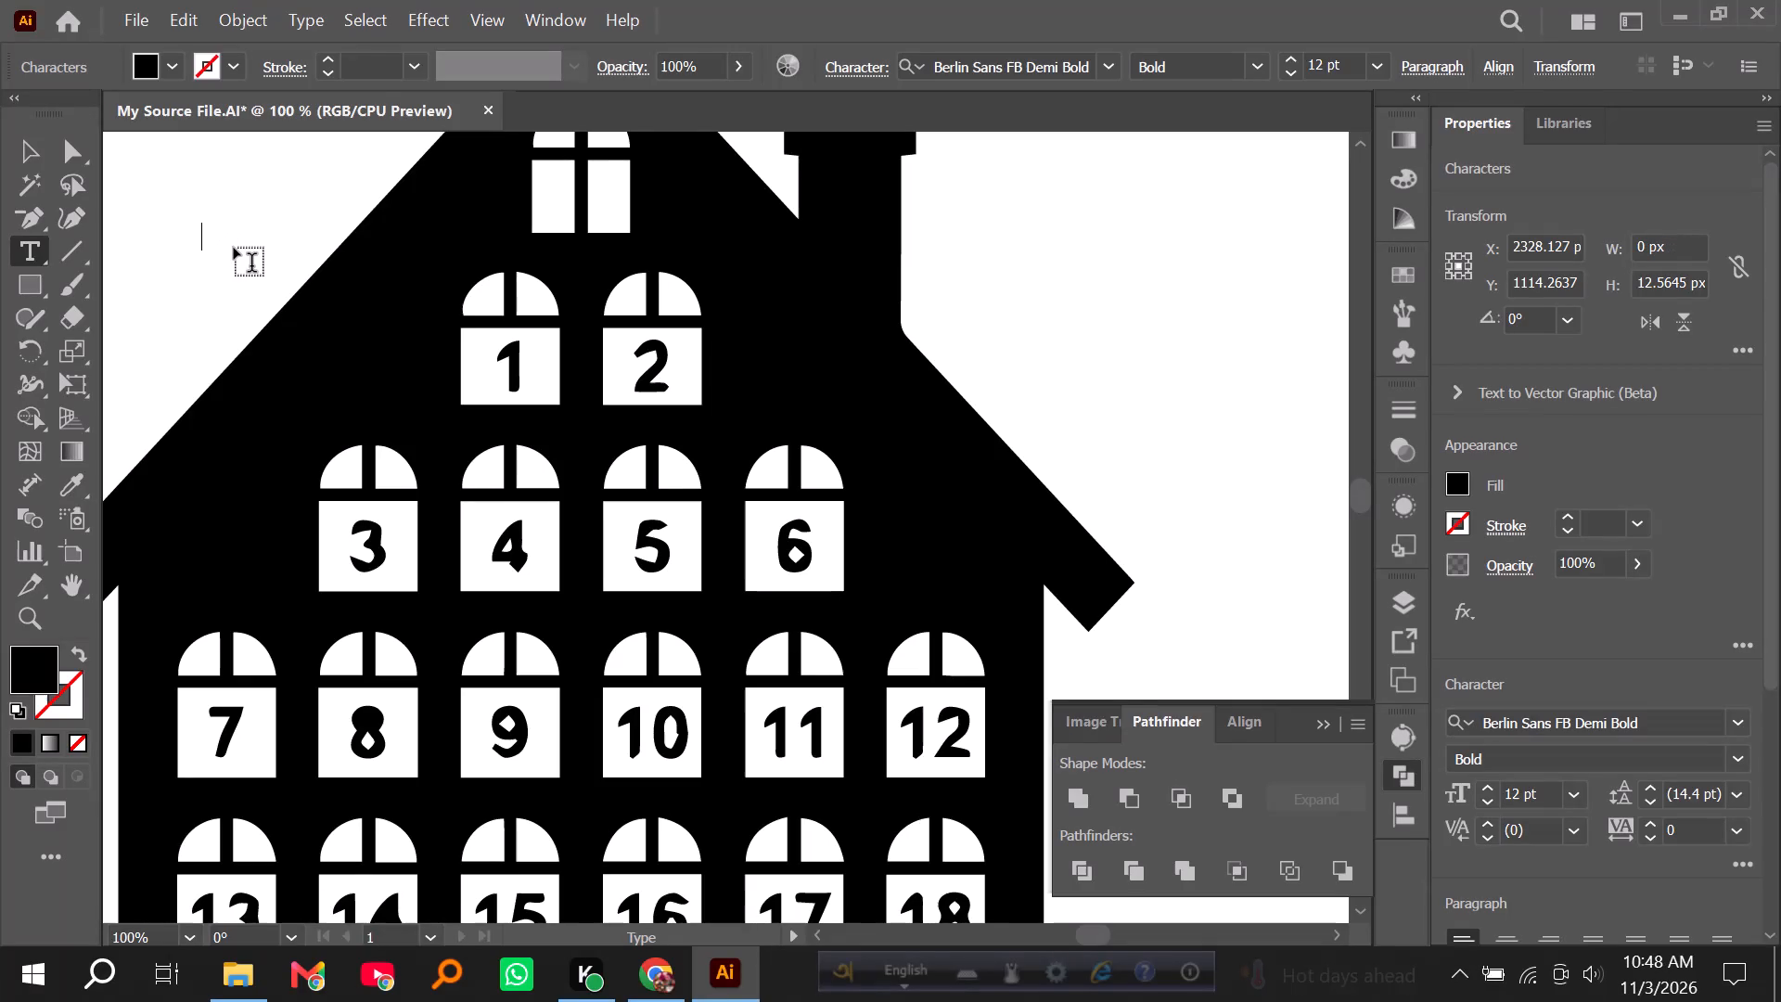
text(1234)
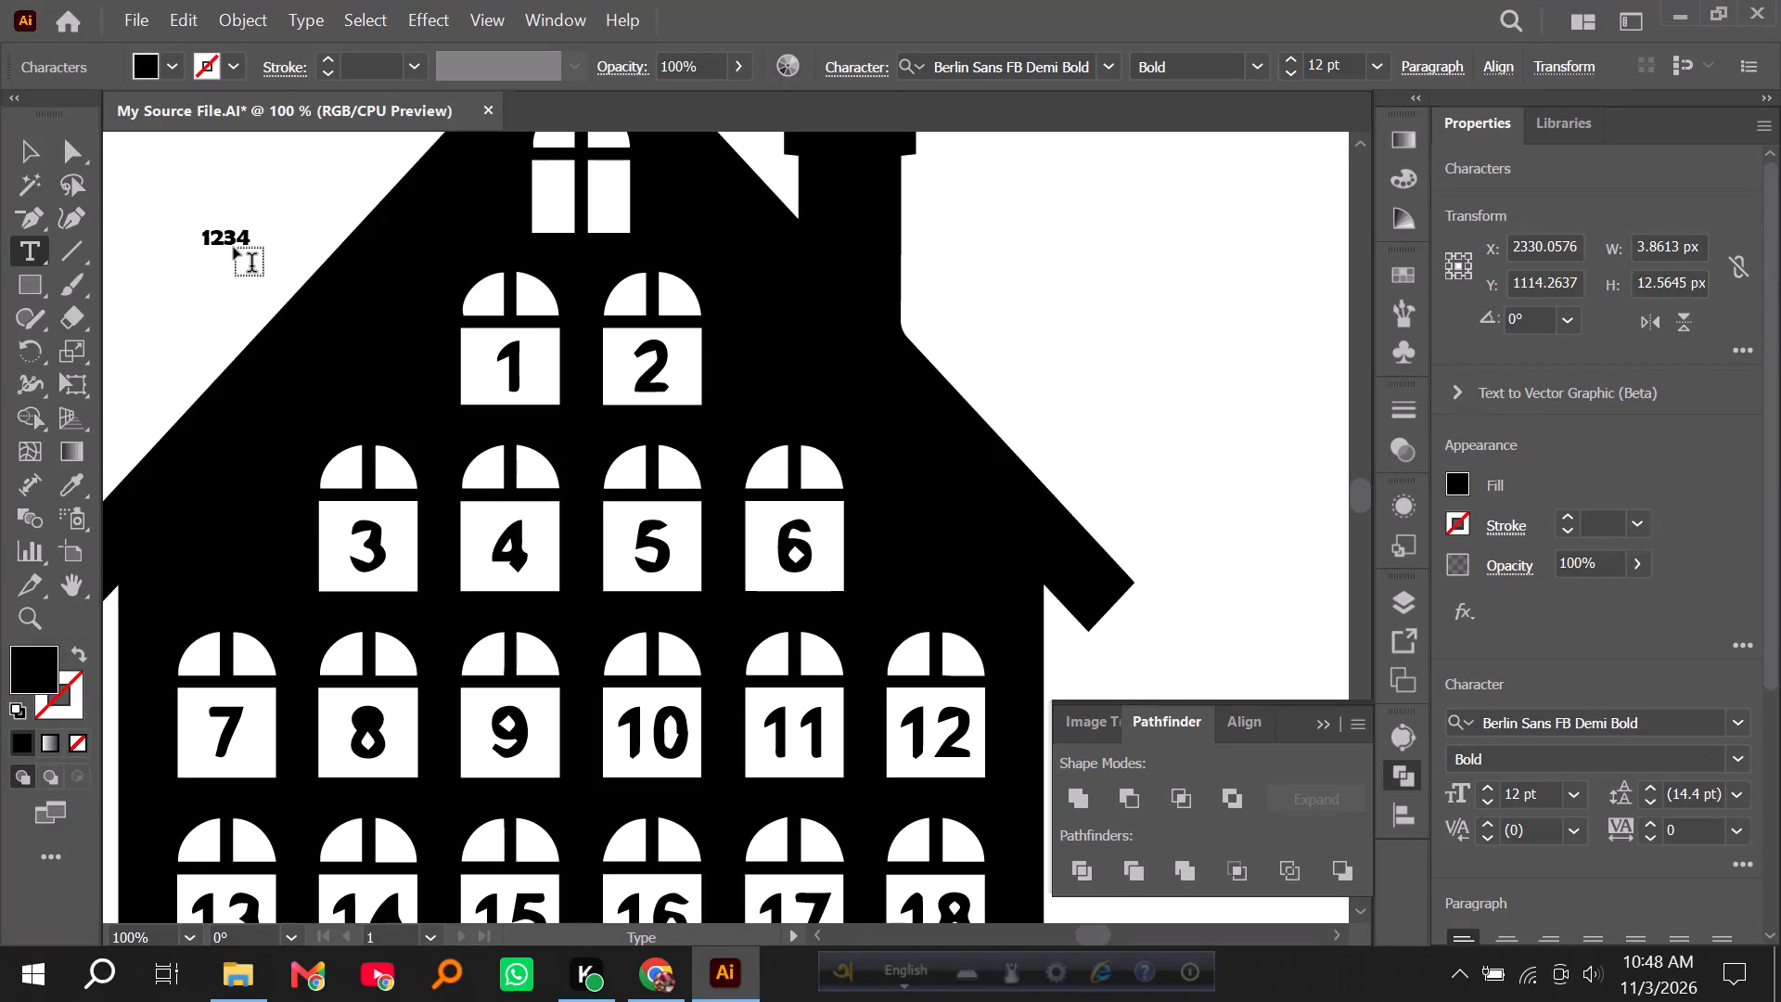
Set the font of the 1234 text to Arial.
click(26, 149)
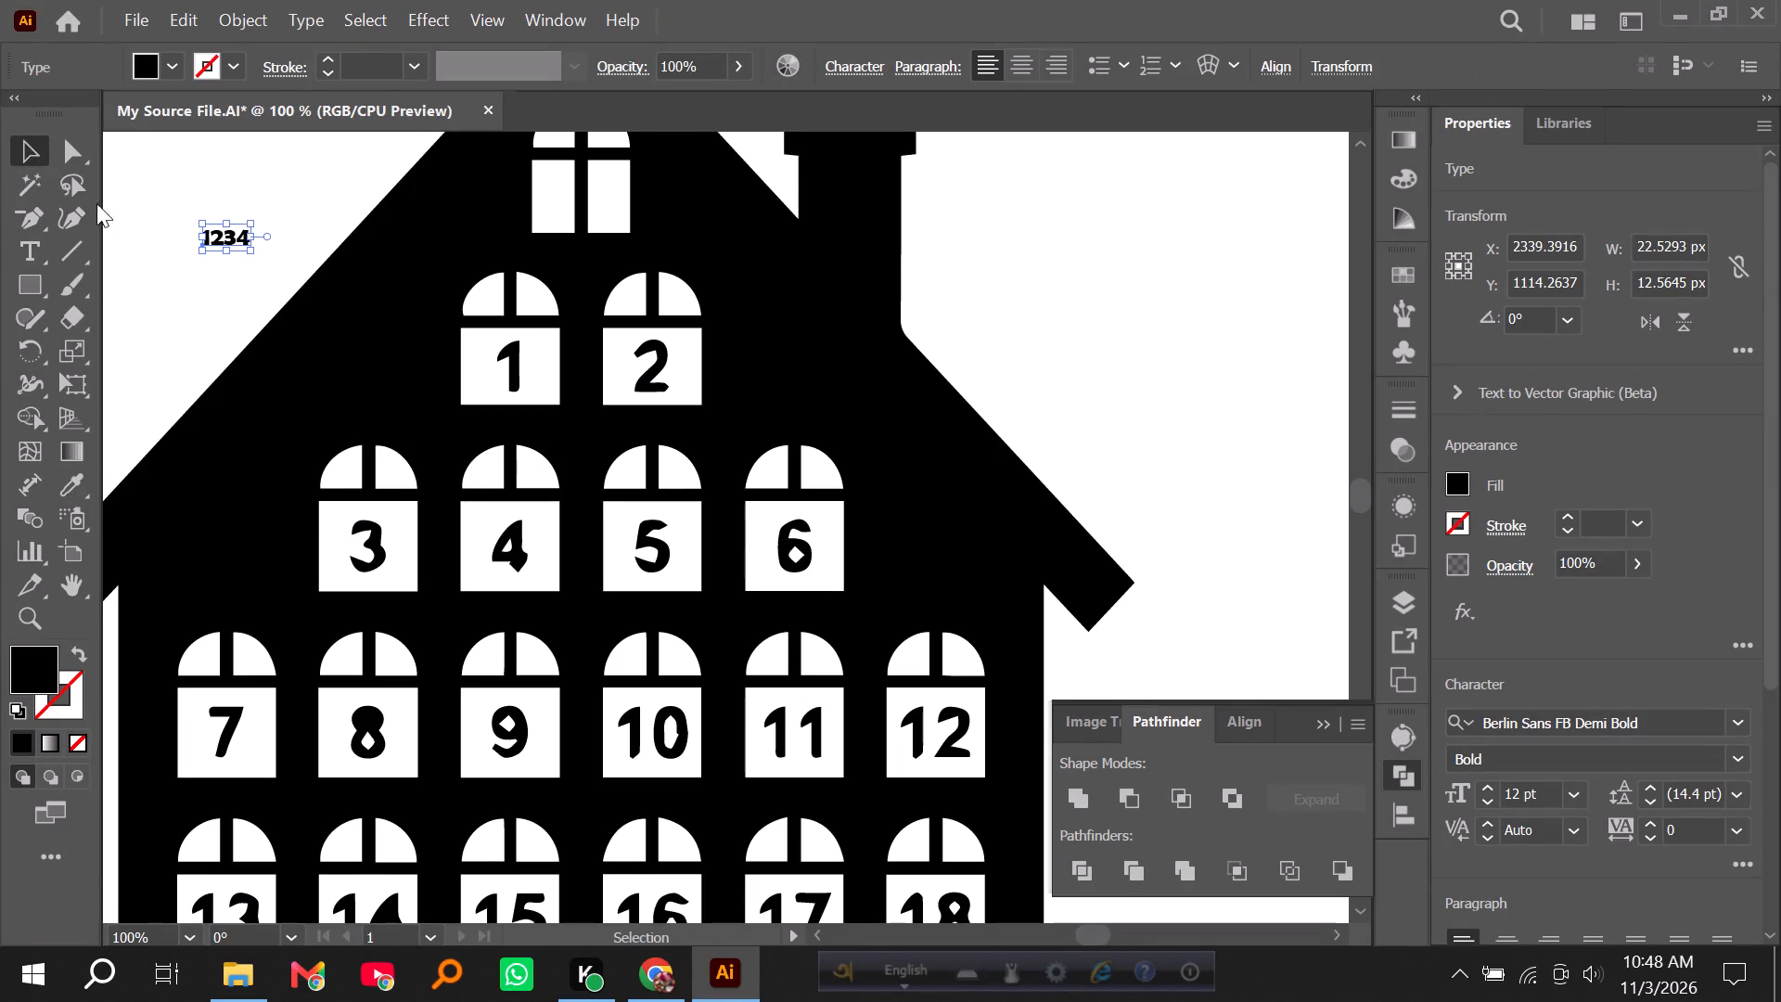
triple_click(236, 240)
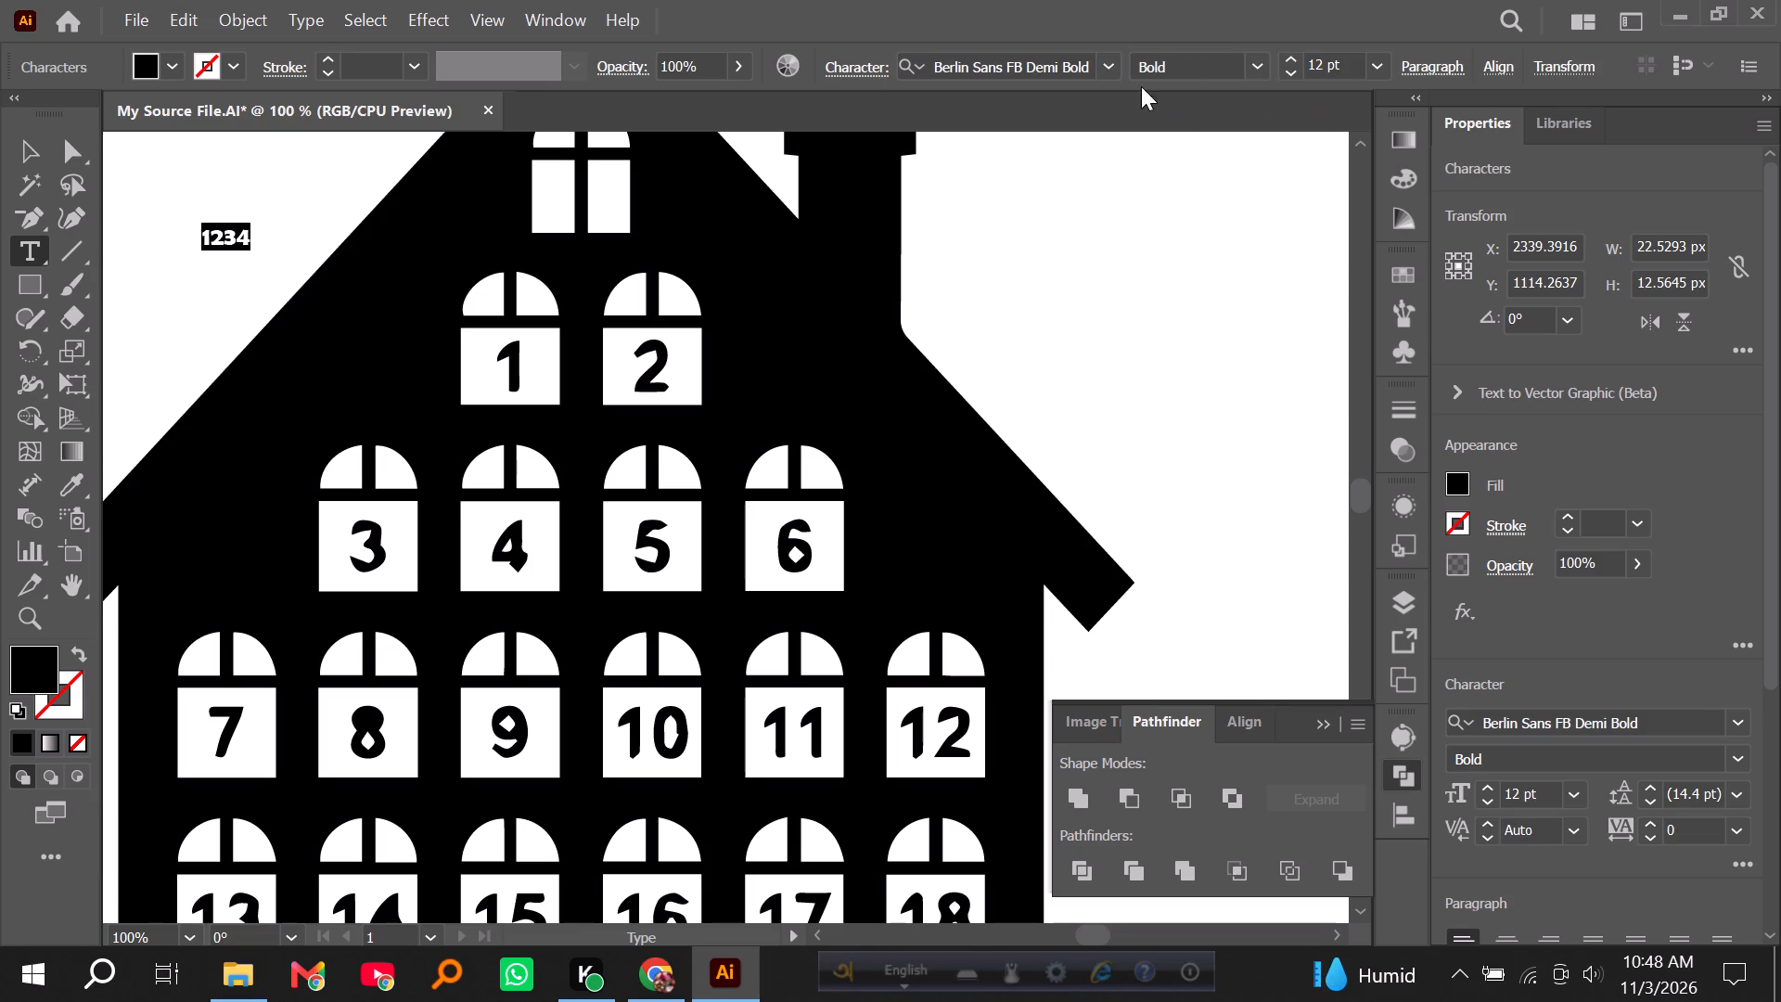
click(1105, 68)
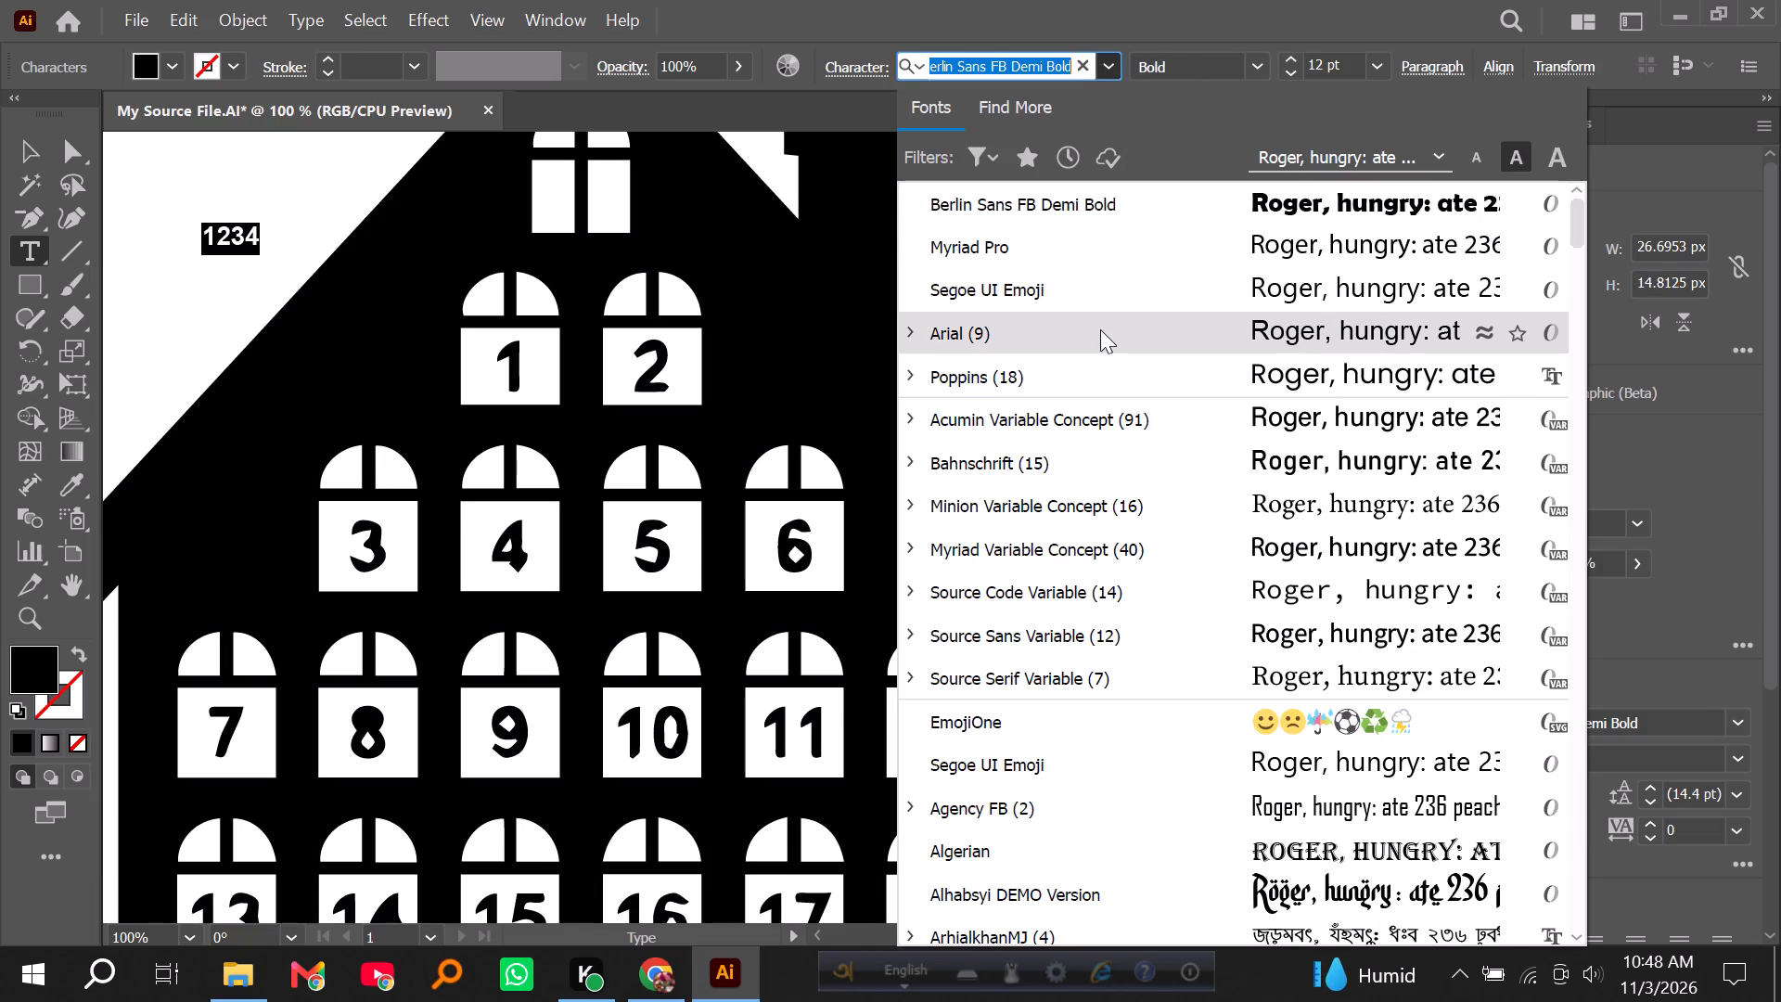
click(1098, 334)
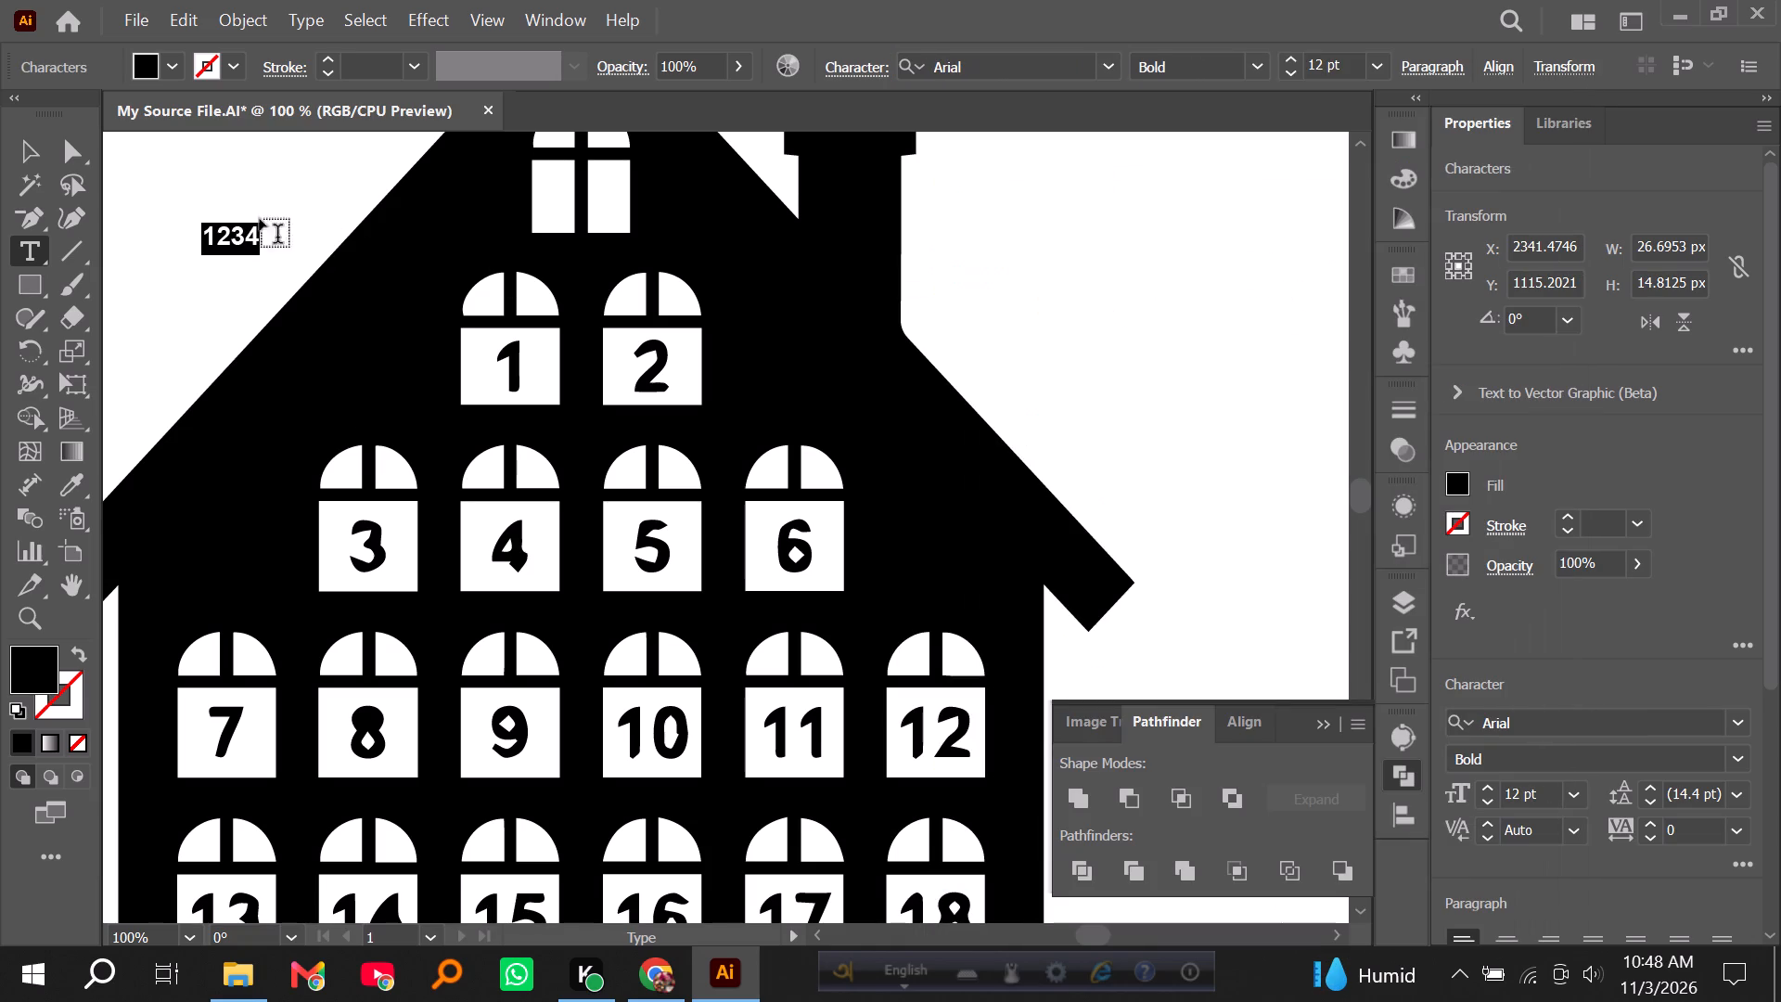
click(25, 150)
click(160, 186)
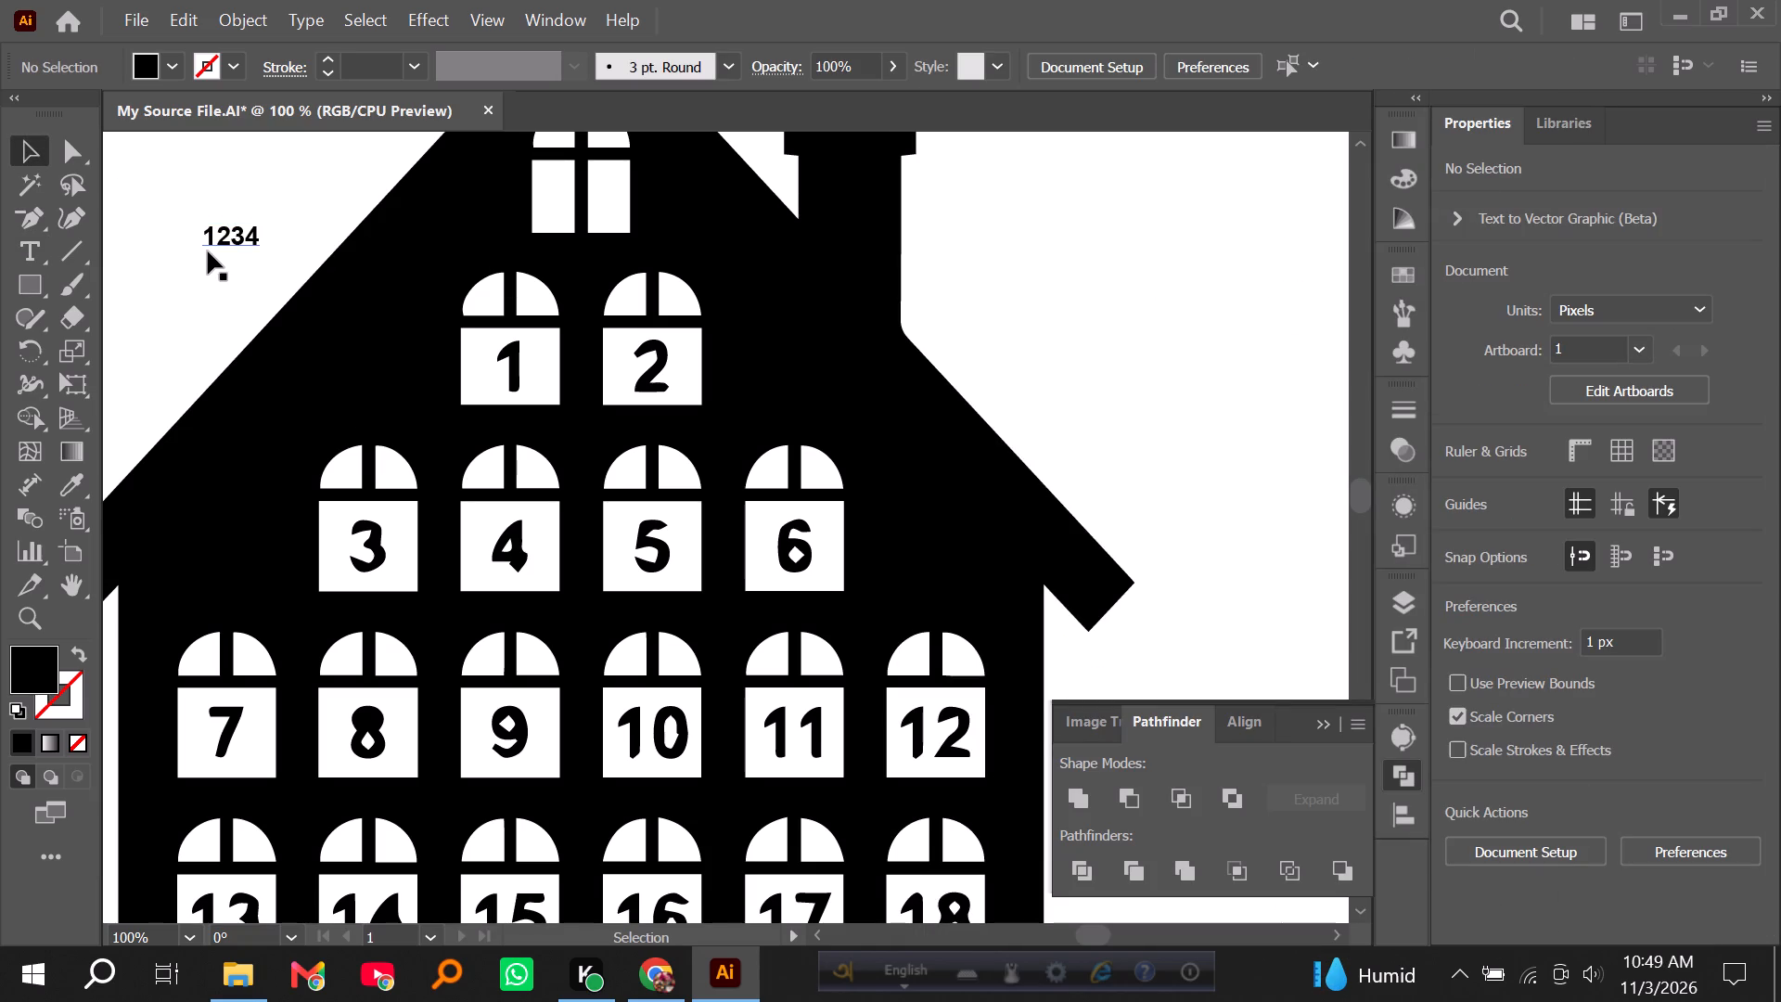
Examine the traced numbers in the house windows against the Arial 1234 sample text.
scroll(205, 266, down, 1)
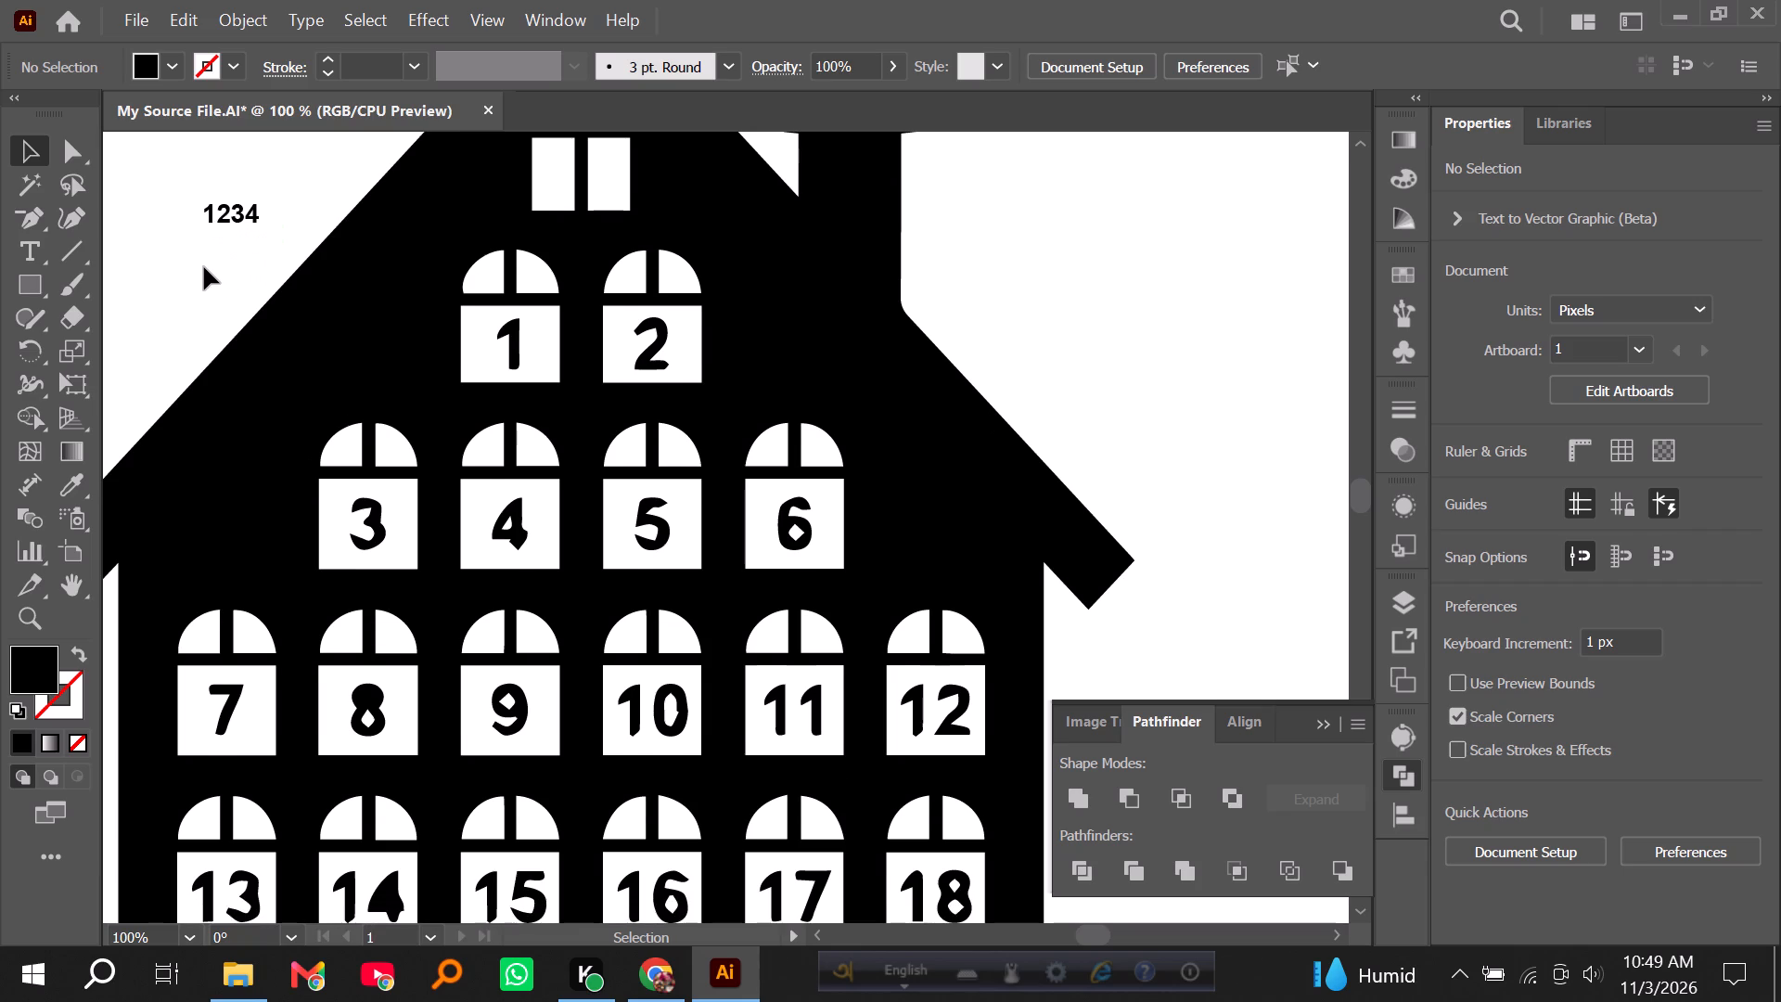
scroll(203, 270, up, 2)
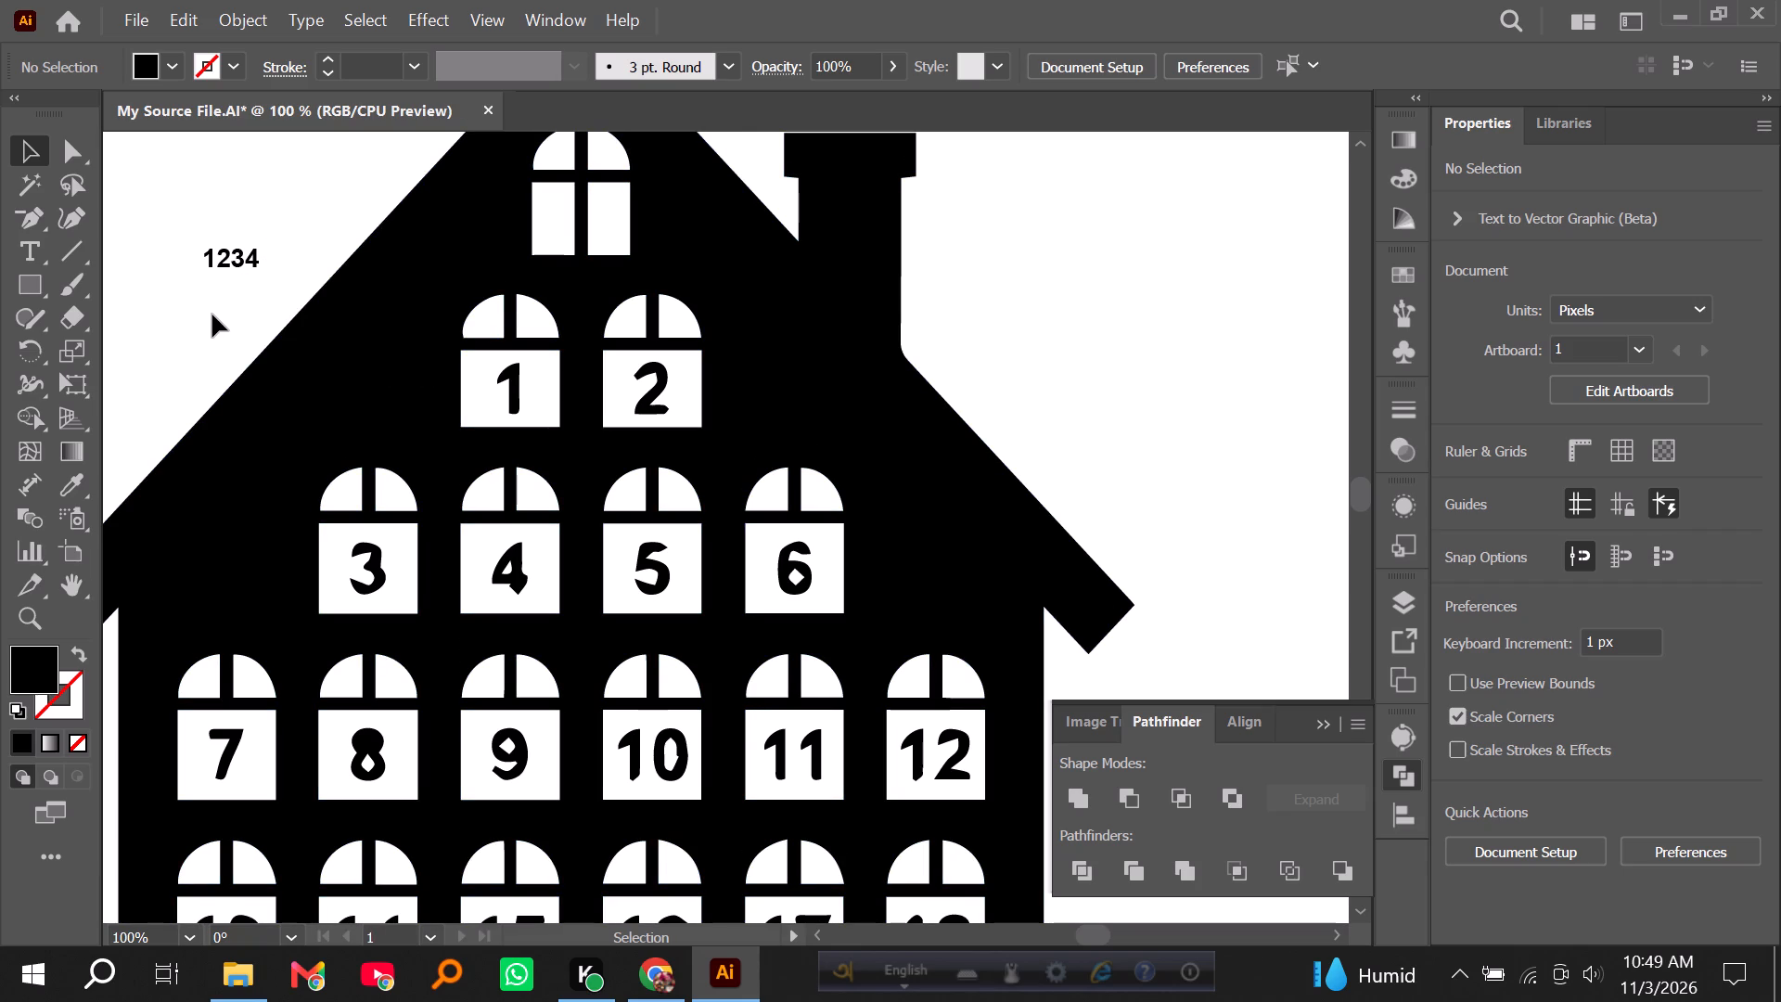
alt+scroll(335, 379, down, 2)
scroll(364, 408, down, 3)
alt+scroll(350, 726, up, 2)
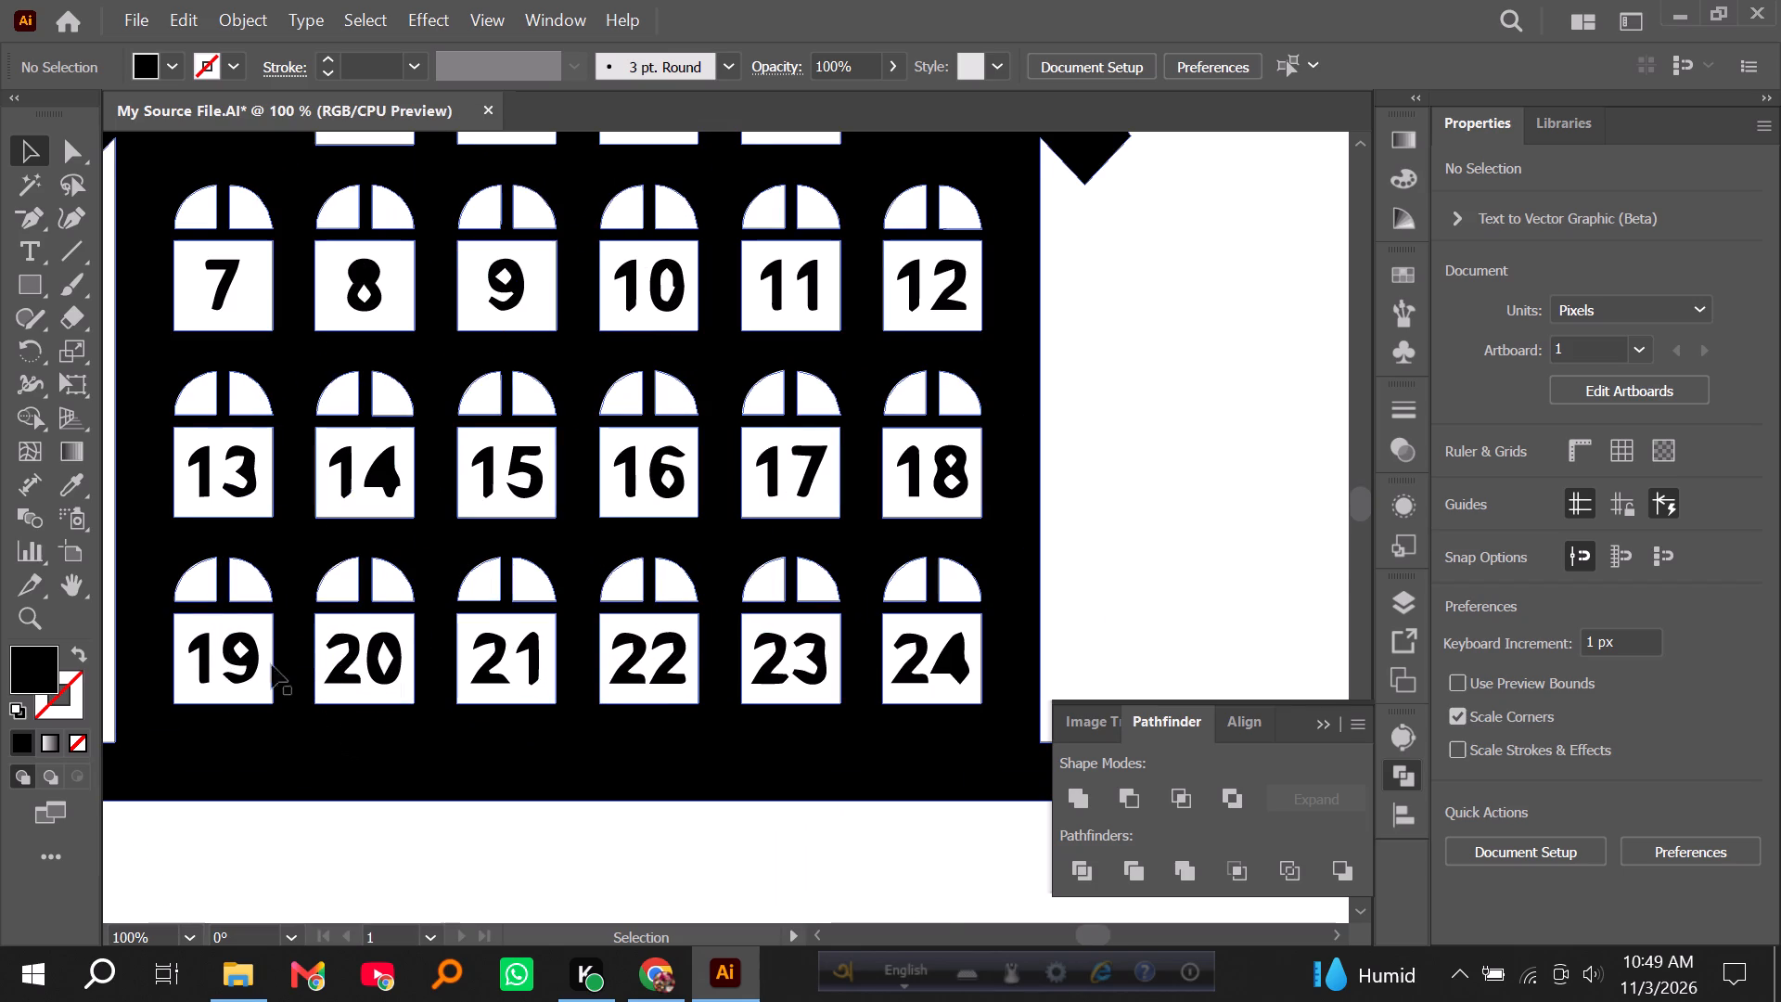
alt+scroll(211, 557, up, 3)
alt+scroll(362, 739, down, 2)
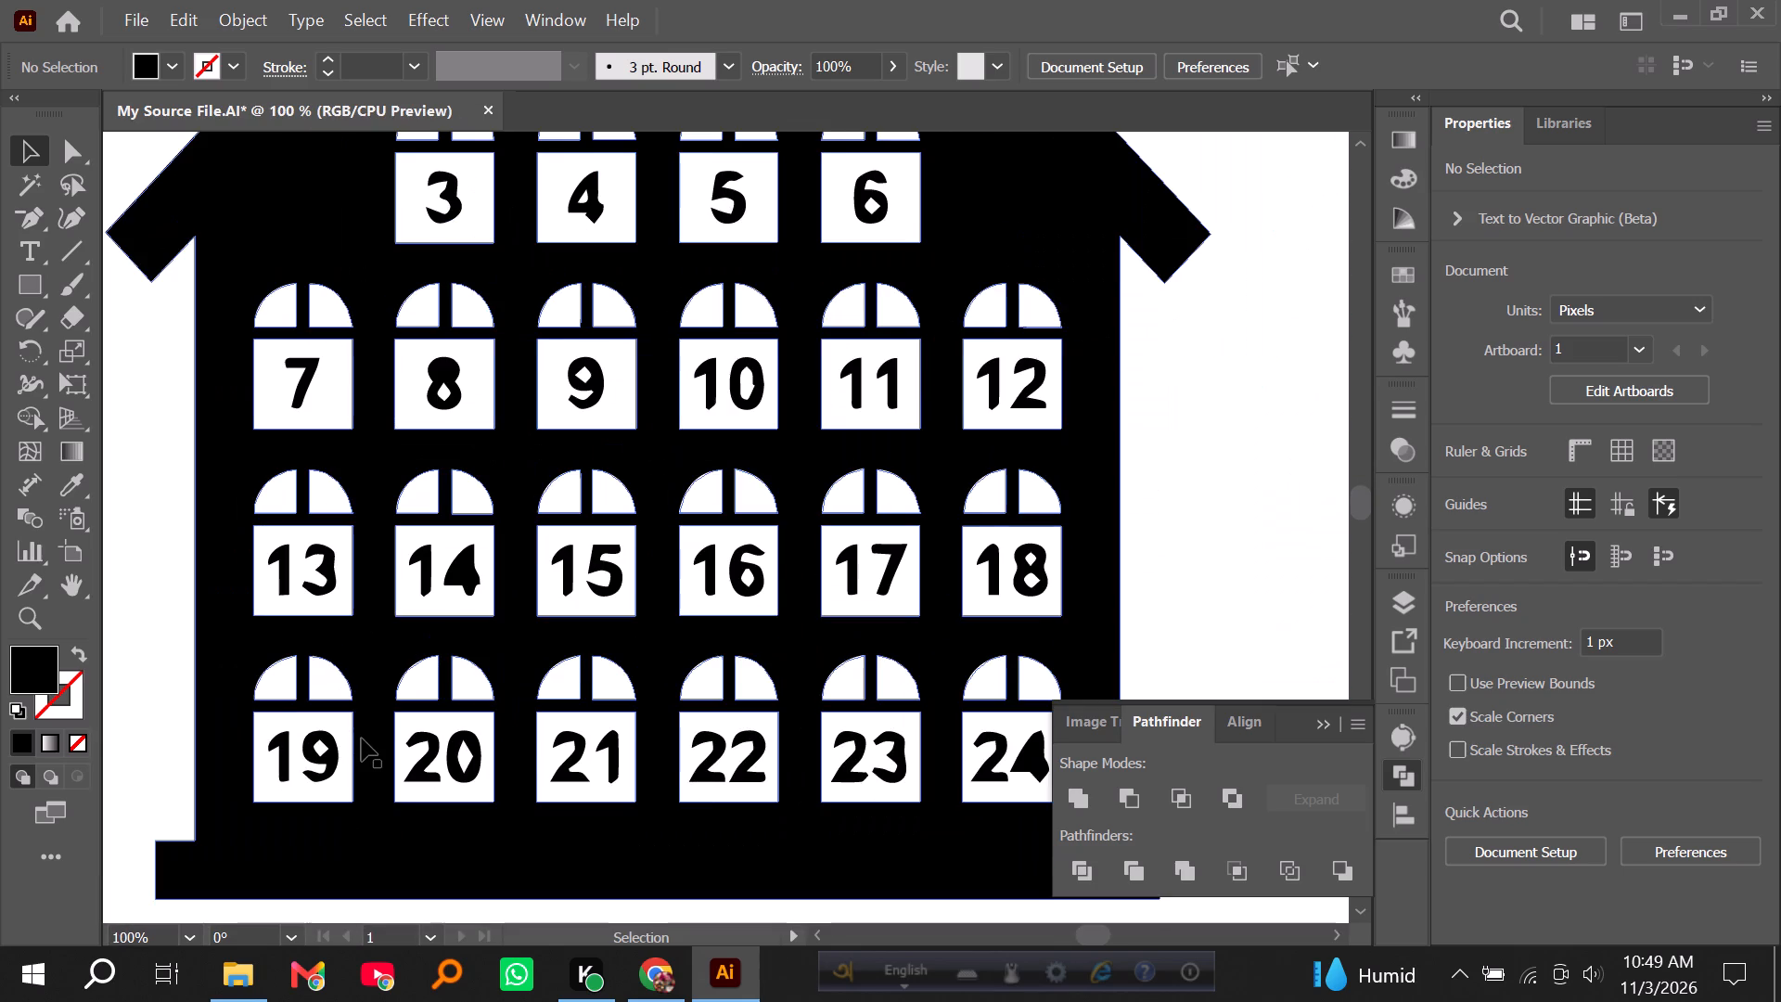
scroll(363, 741, up, 17)
scroll(363, 741, up, 5)
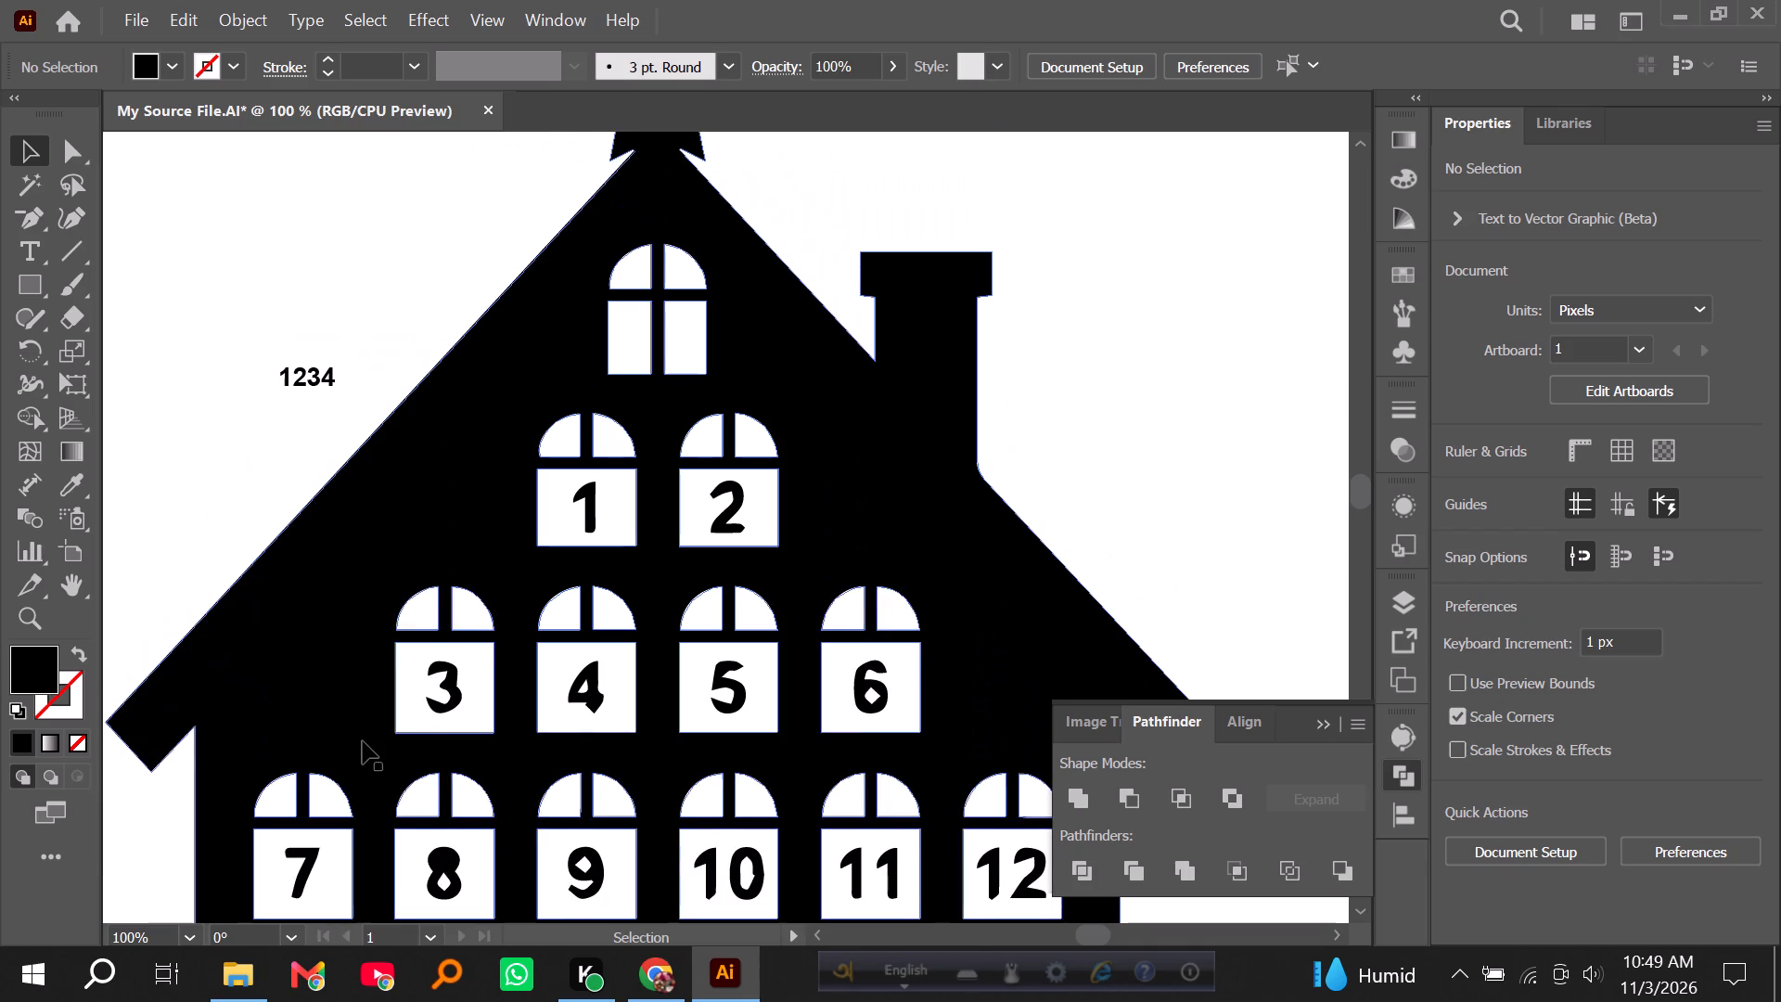
Fill the right half of the arched pane above number 1 as a separate black shape with the Shape Builder tool.
alt+scroll(631, 458, up, 4)
click(539, 413)
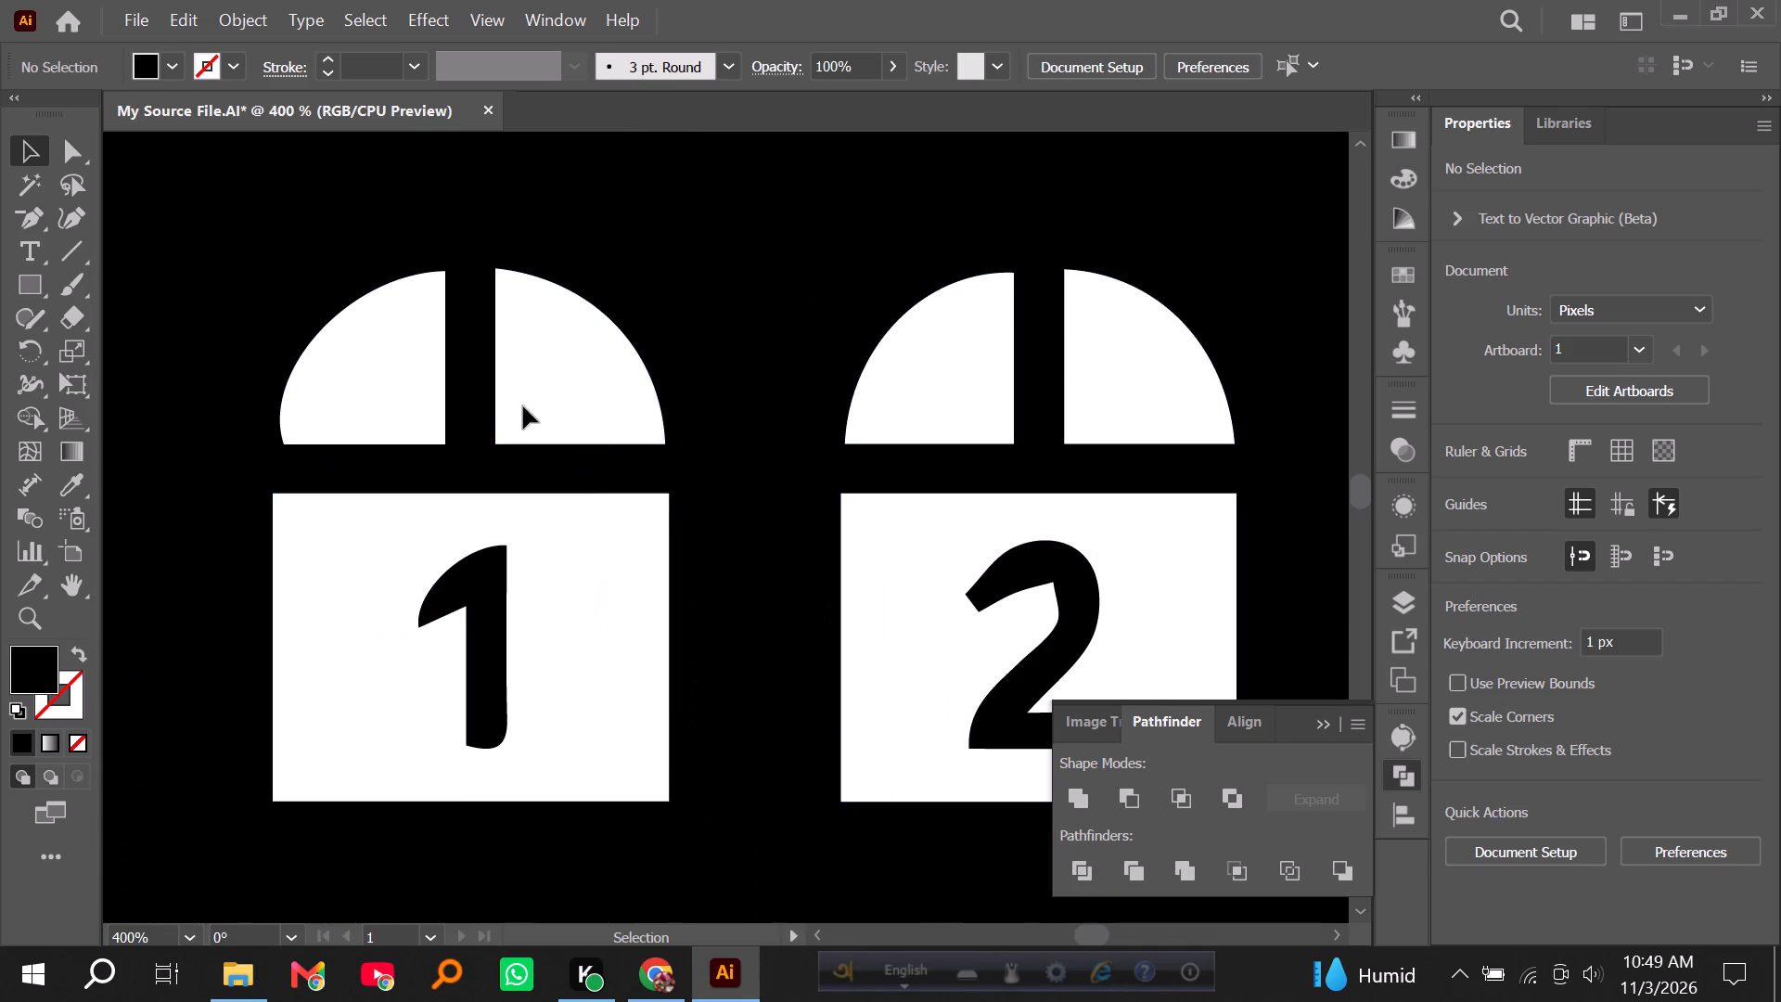
drag(382, 392, 569, 453)
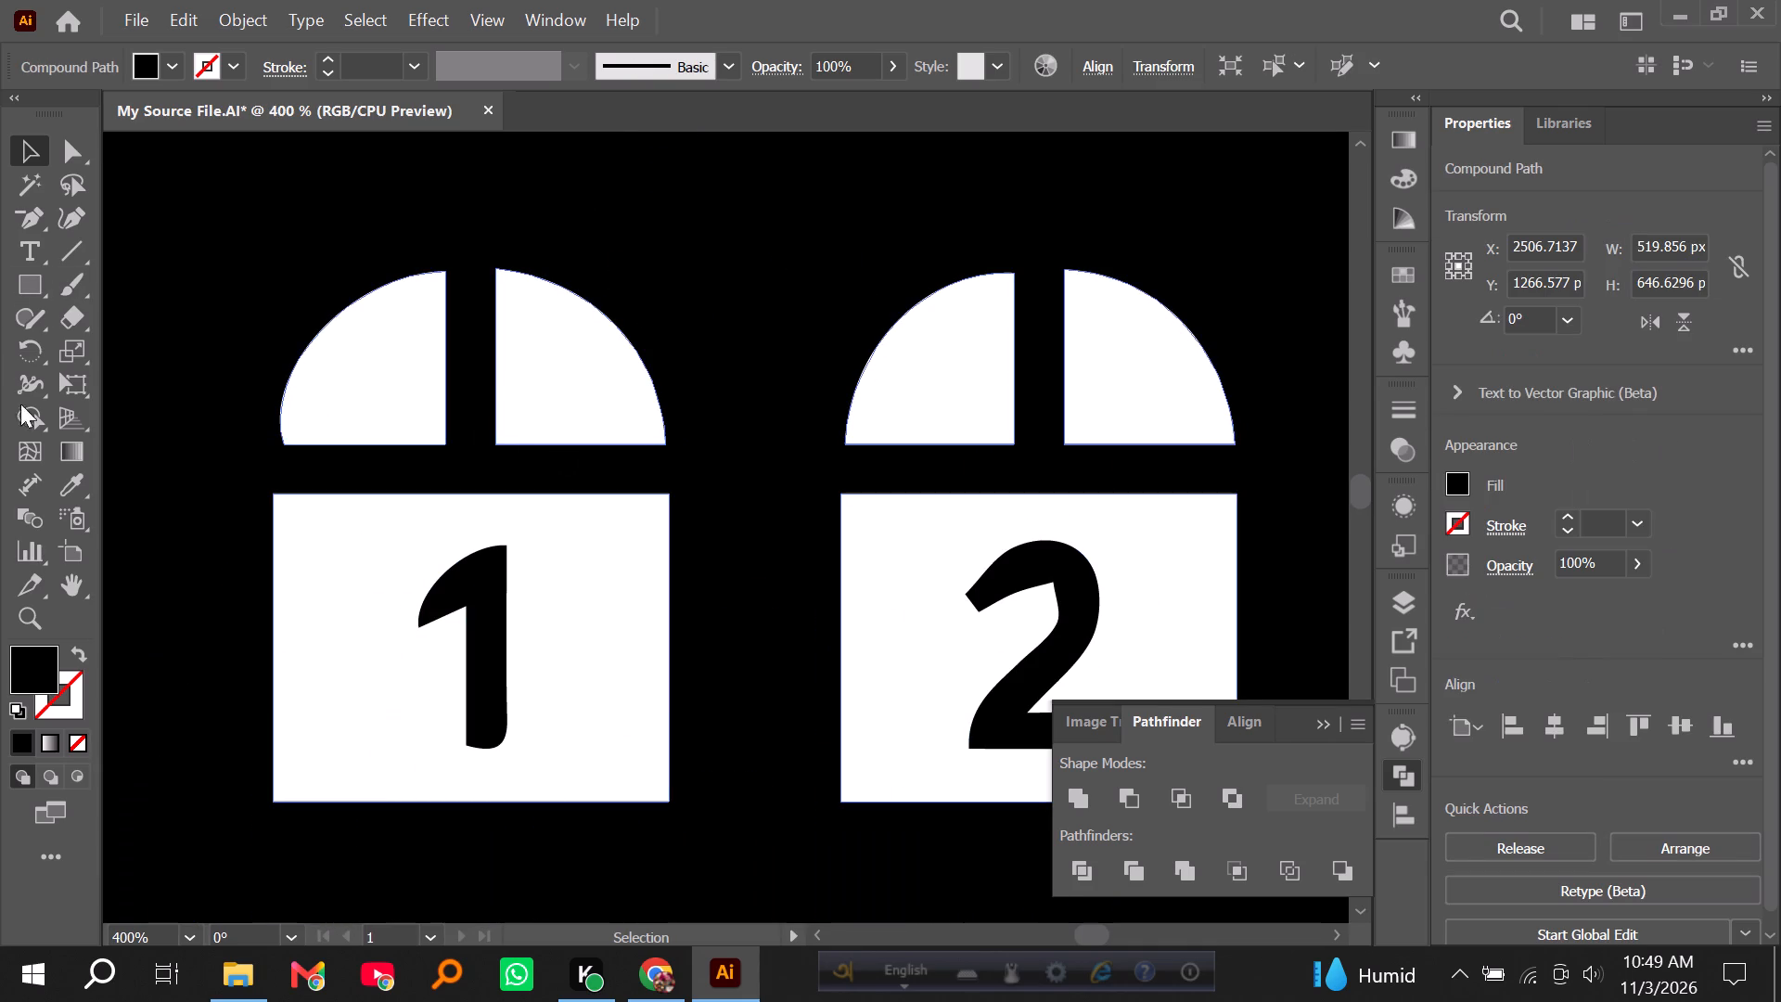
click(34, 404)
click(584, 404)
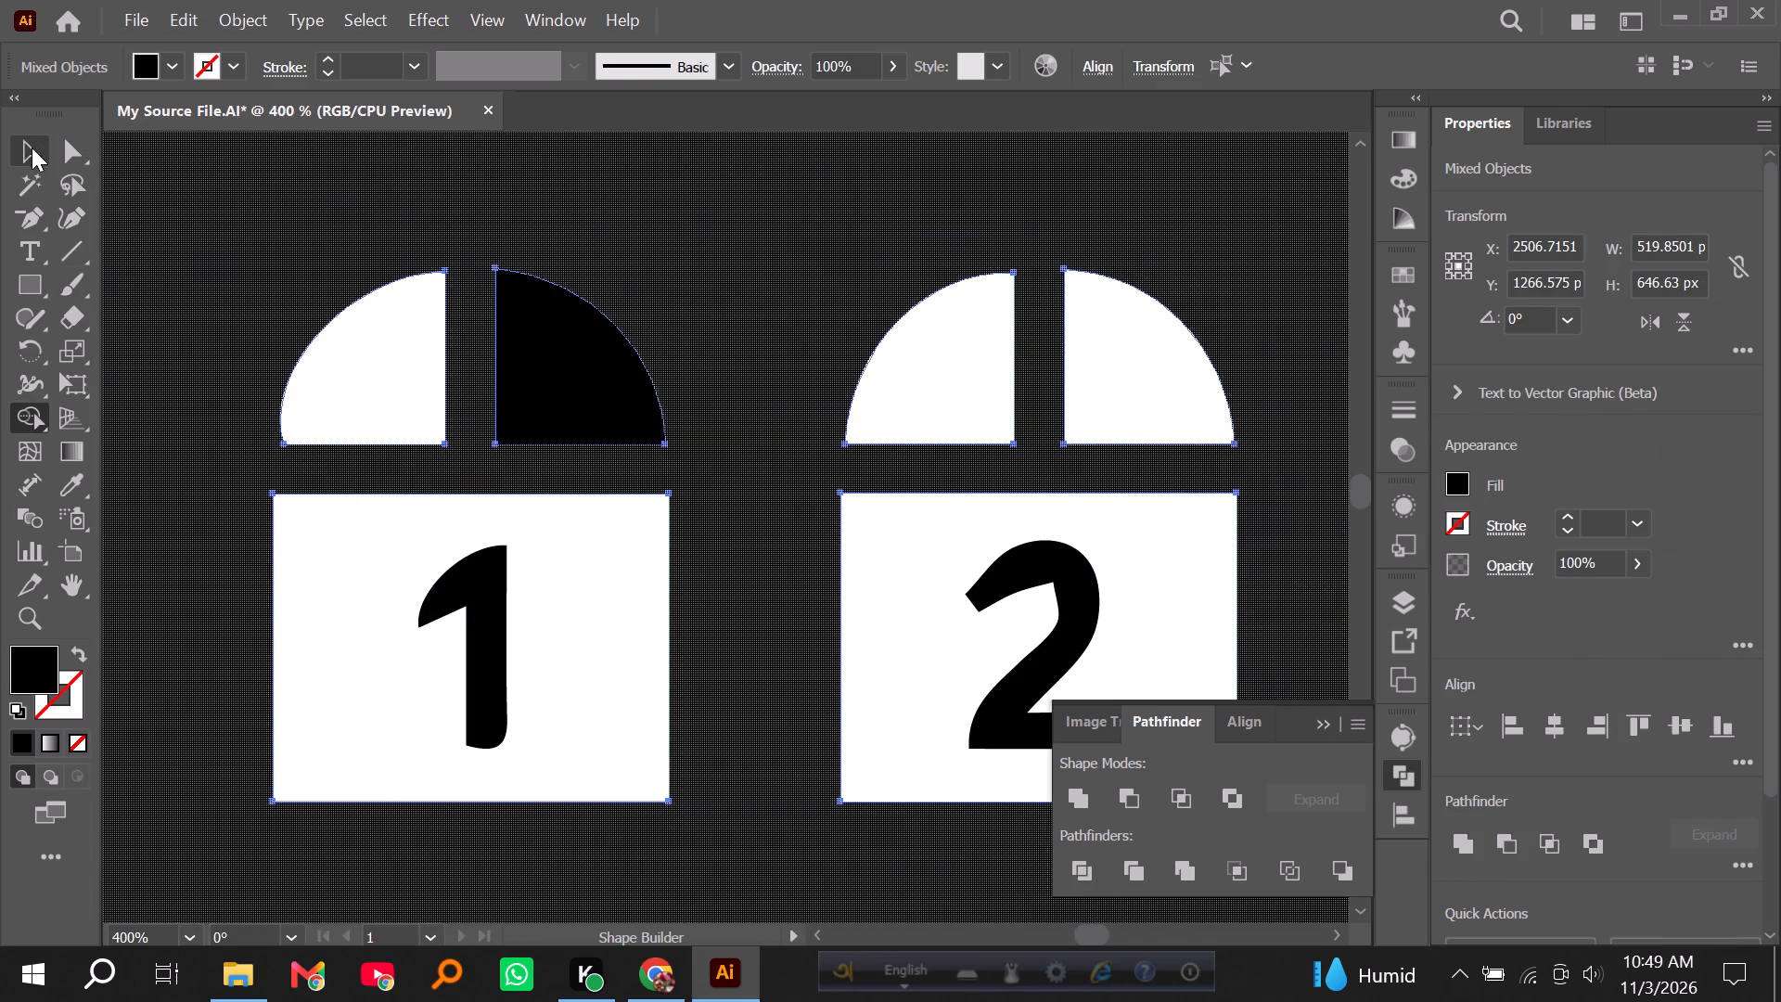
click(31, 148)
click(349, 352)
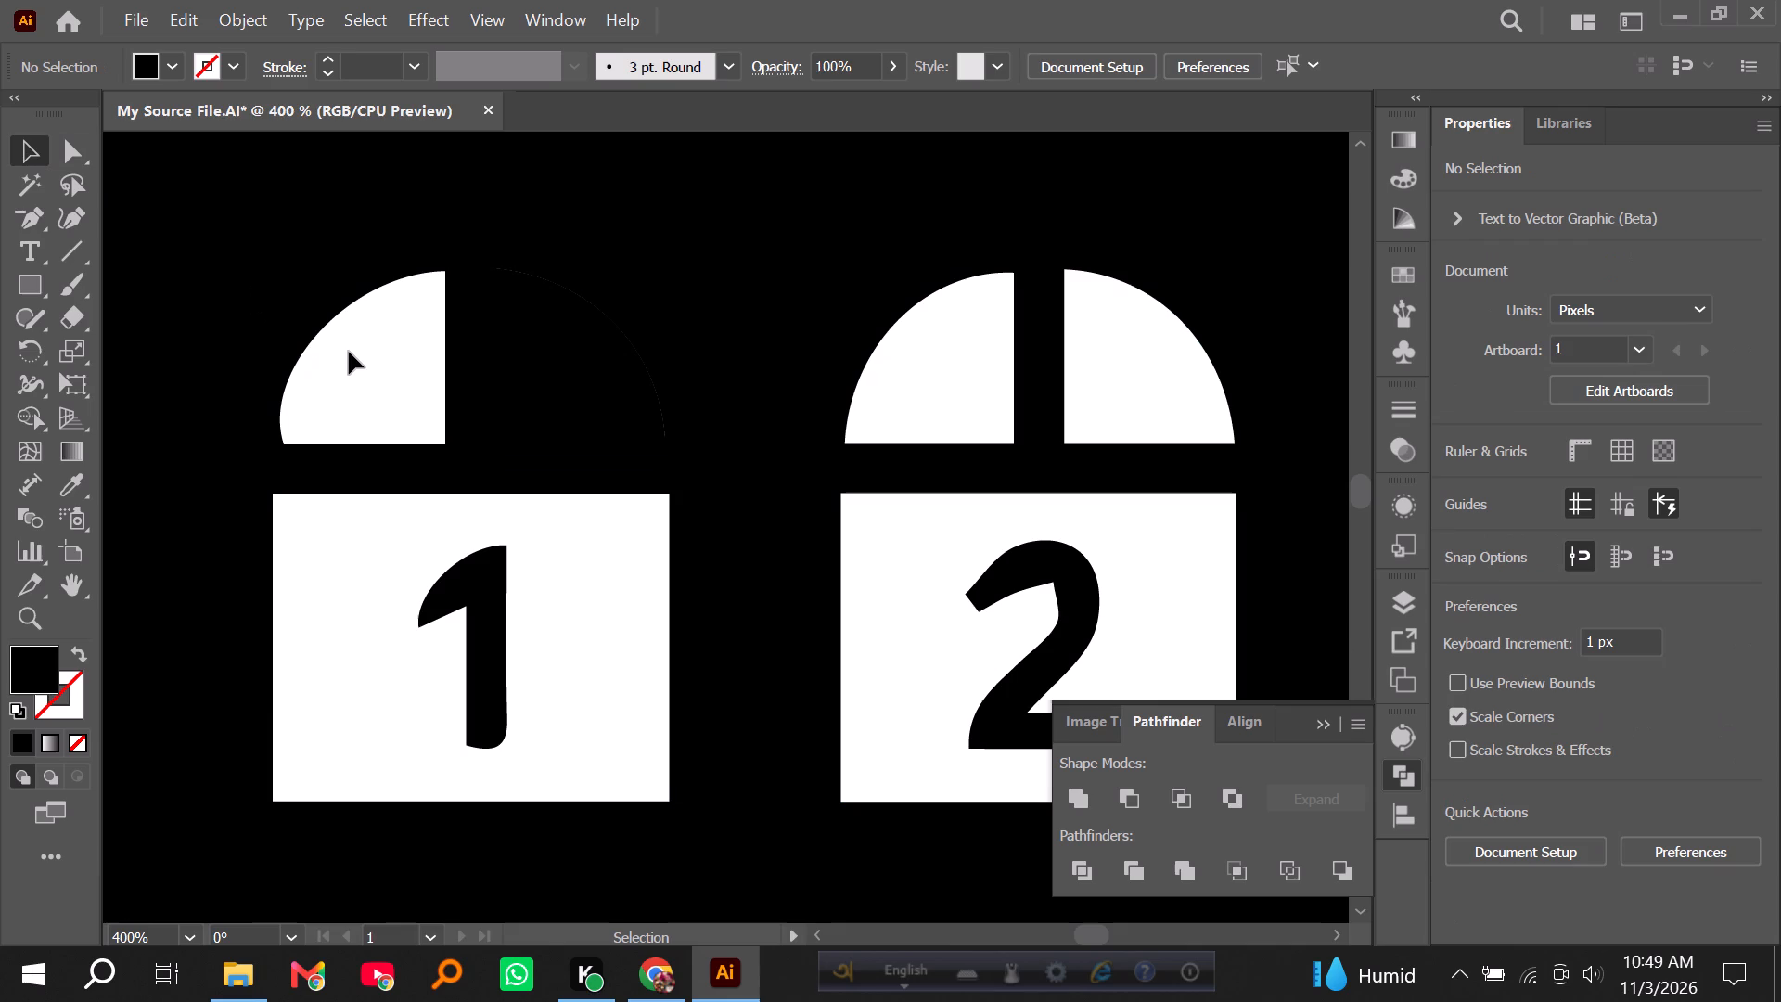
Reflect a copy of the black pane shape across the vertical axis and place it over window 1's left arched pane.
click(525, 389)
right_click(525, 389)
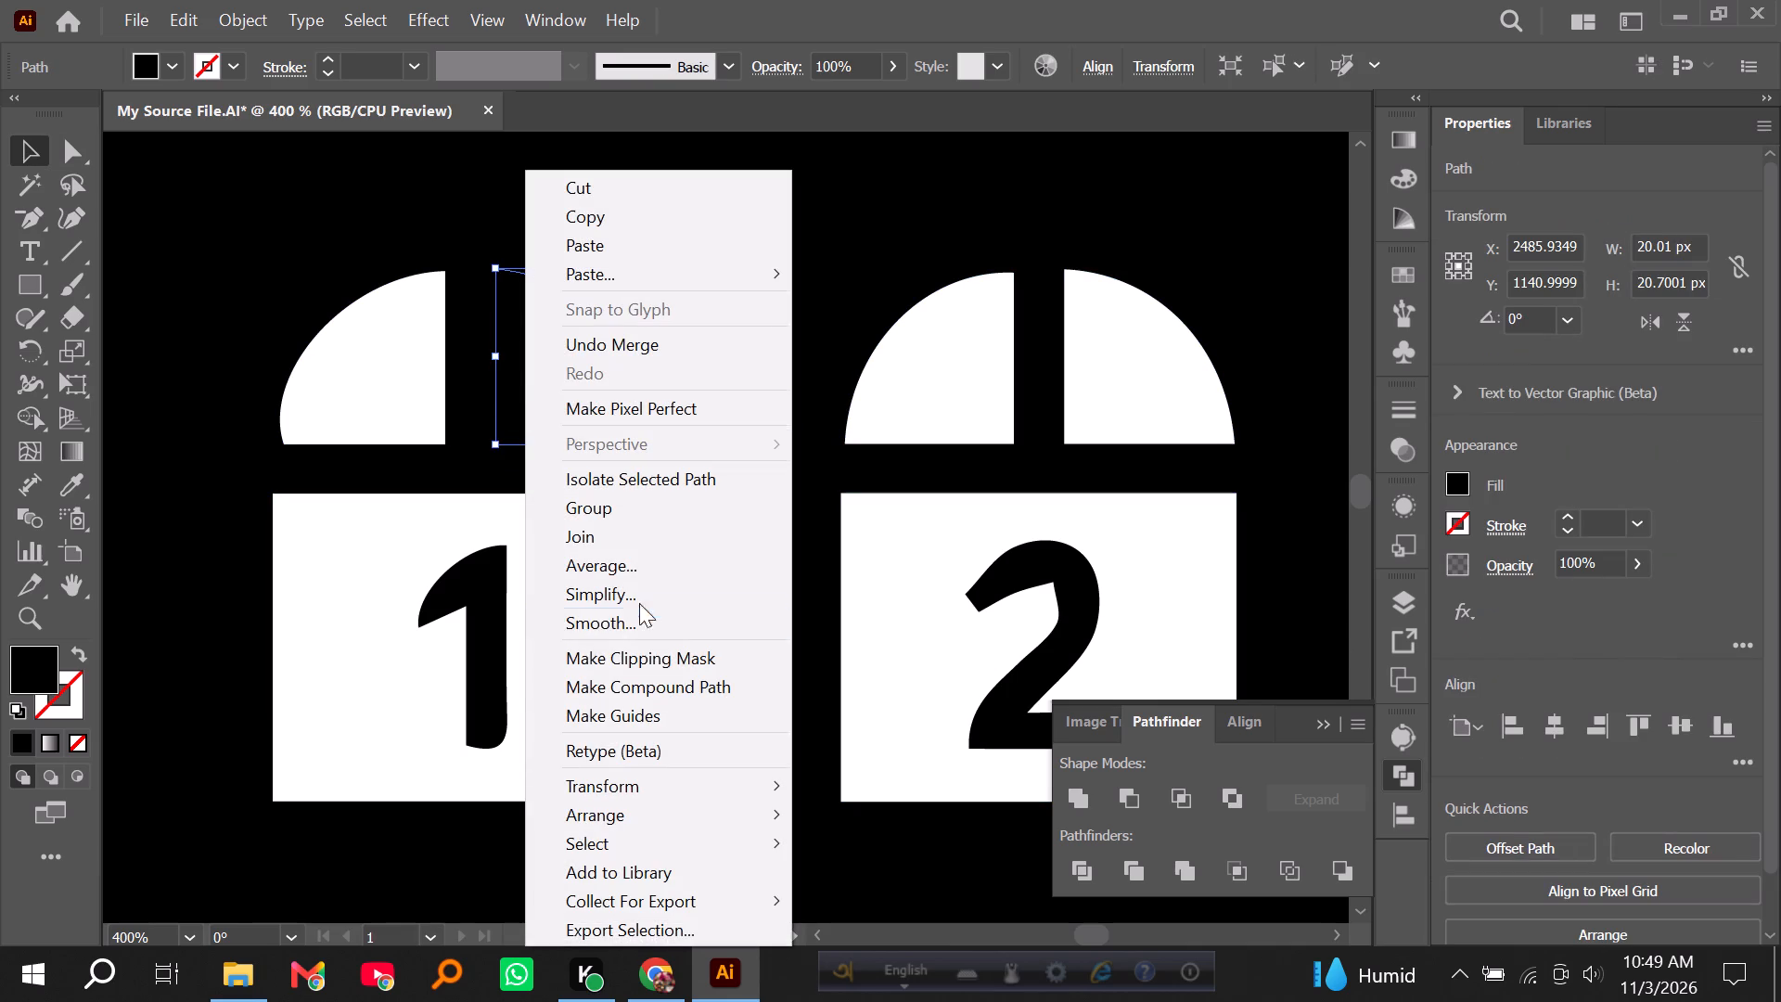
click(610, 779)
click(865, 655)
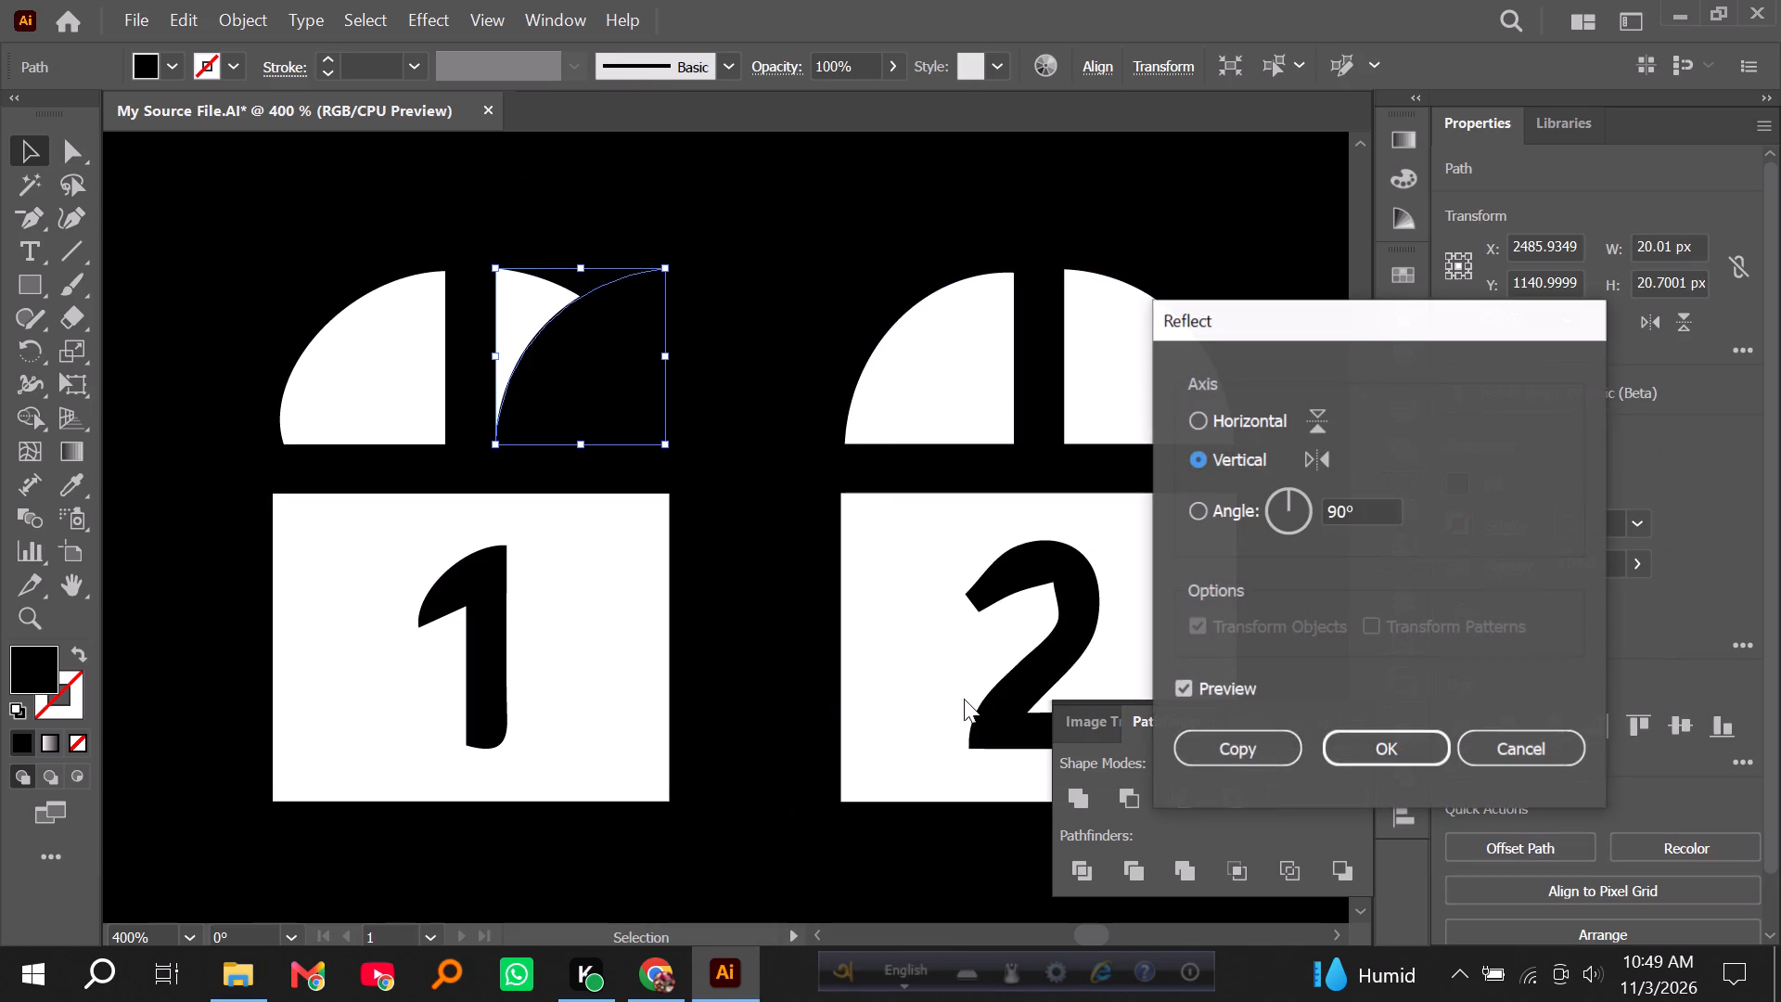
click(1197, 742)
drag(632, 368, 623, 368)
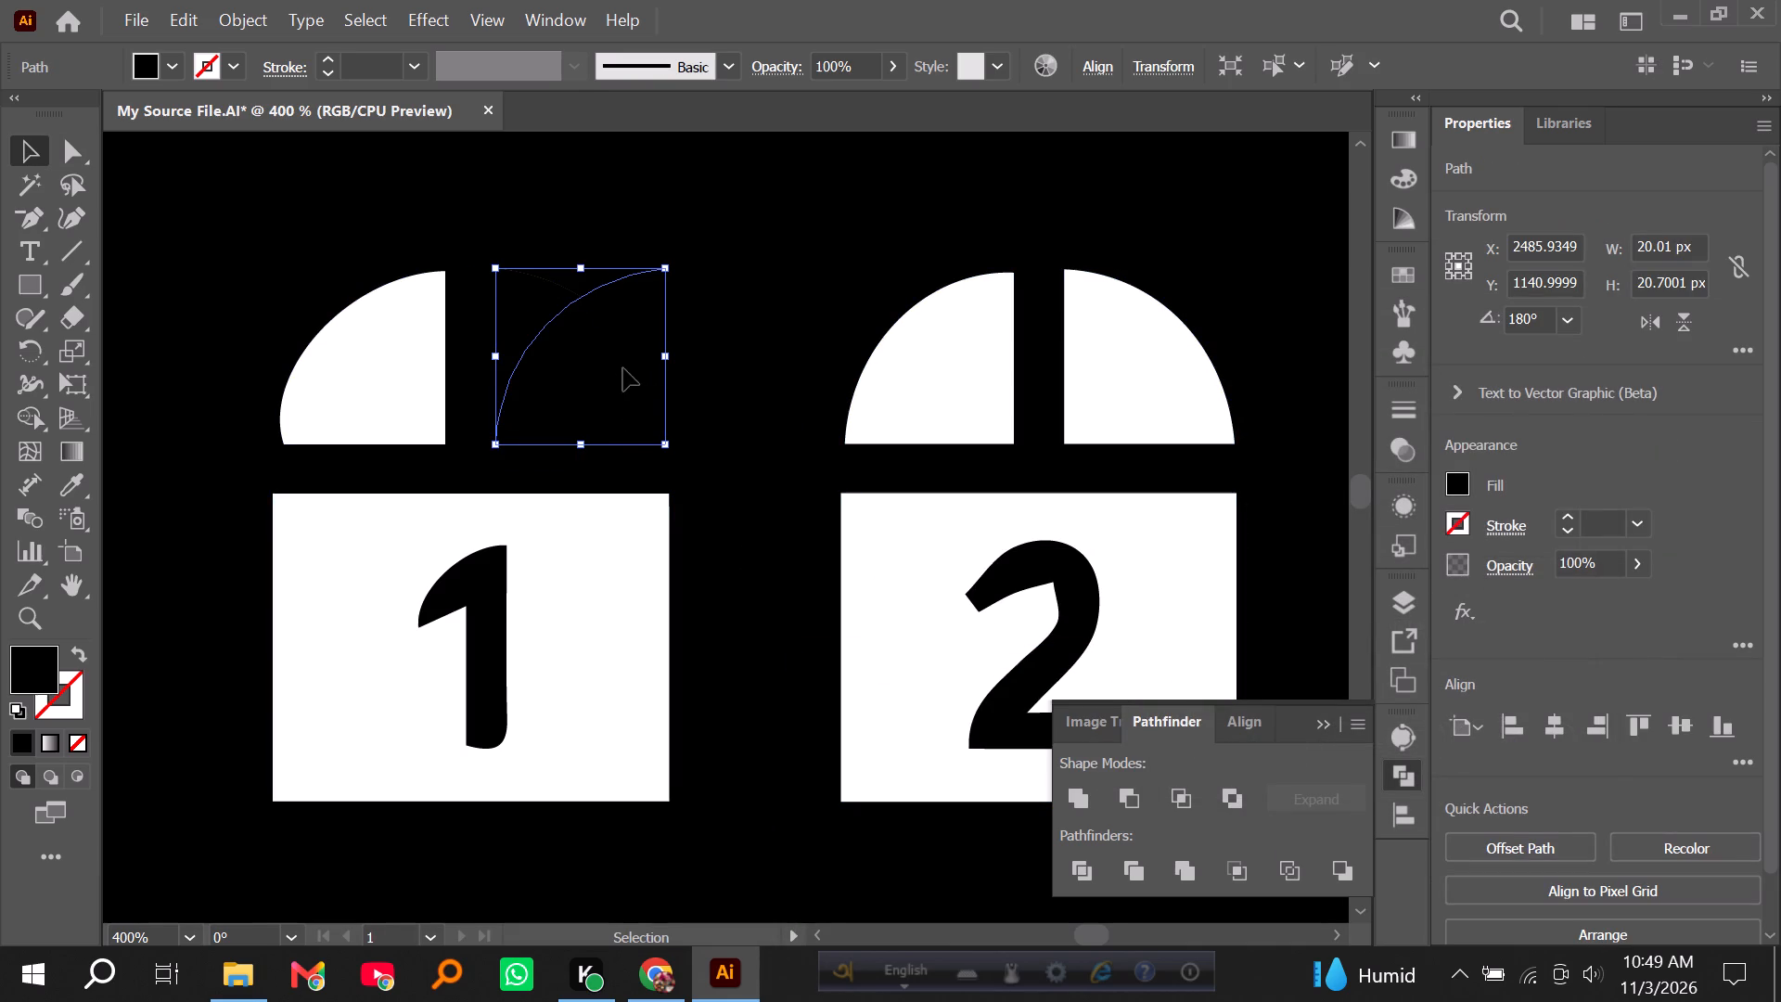
drag(623, 368, 412, 368)
Delete the original black shape covering window 1's right arched pane.
click(568, 351)
key(Delete)
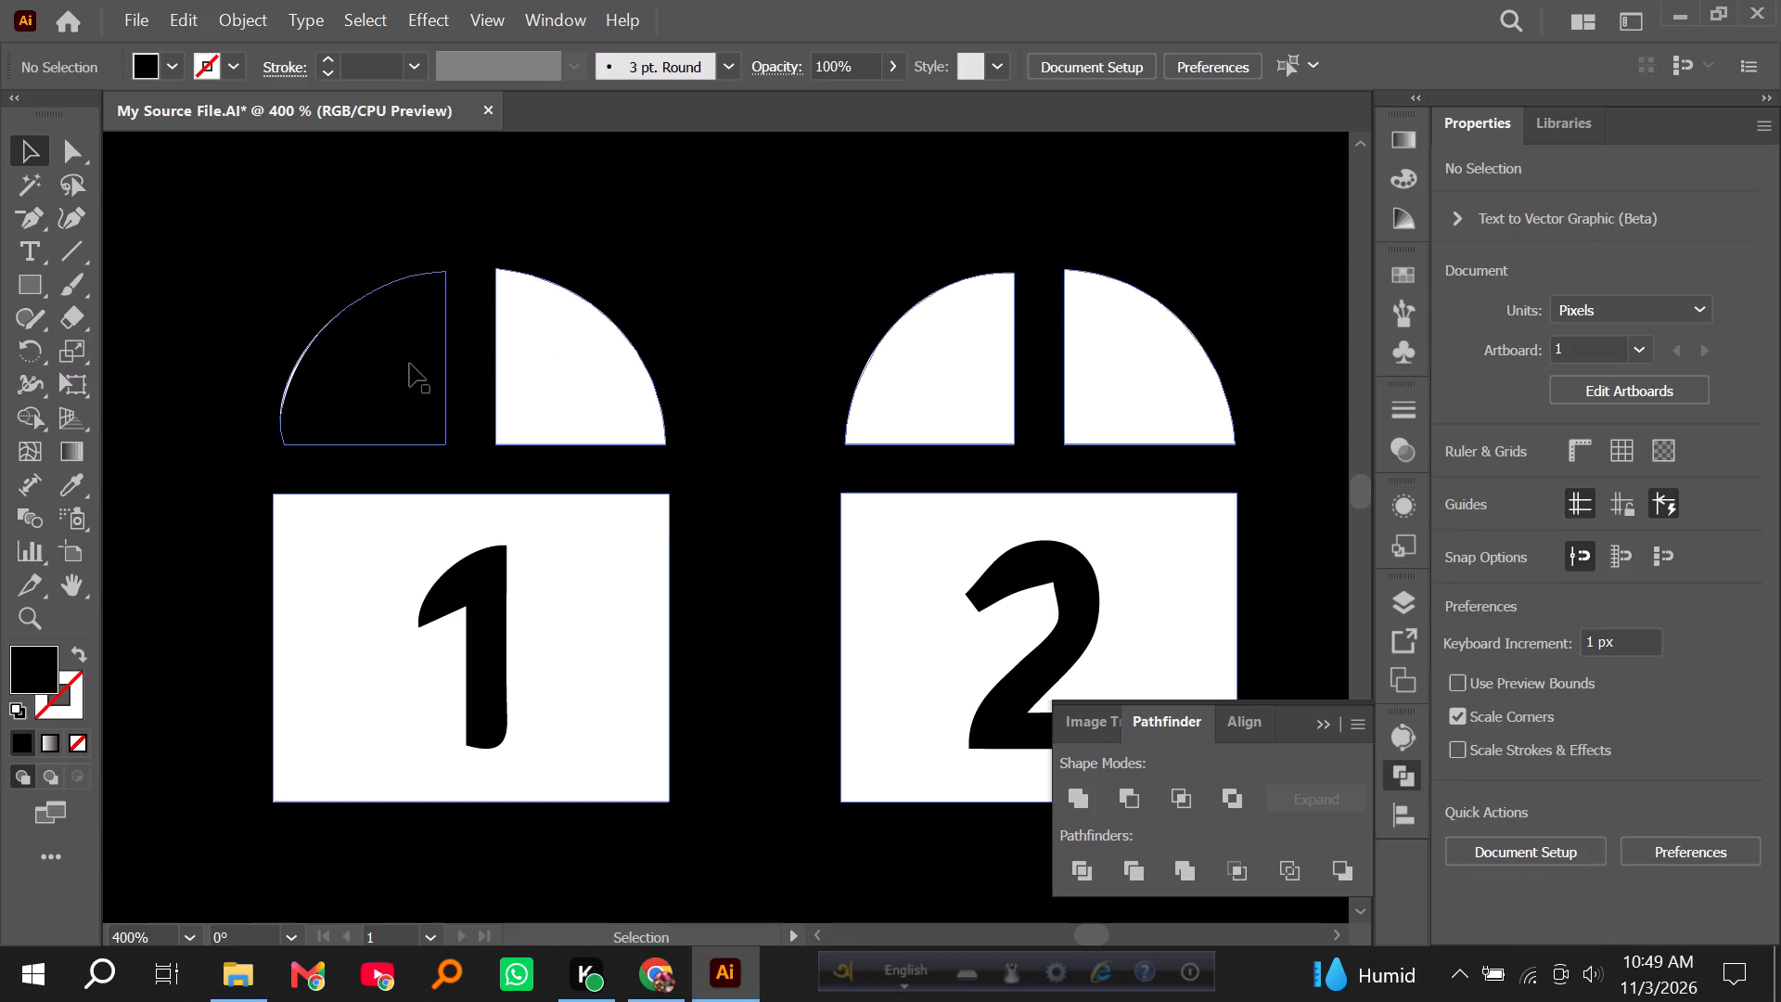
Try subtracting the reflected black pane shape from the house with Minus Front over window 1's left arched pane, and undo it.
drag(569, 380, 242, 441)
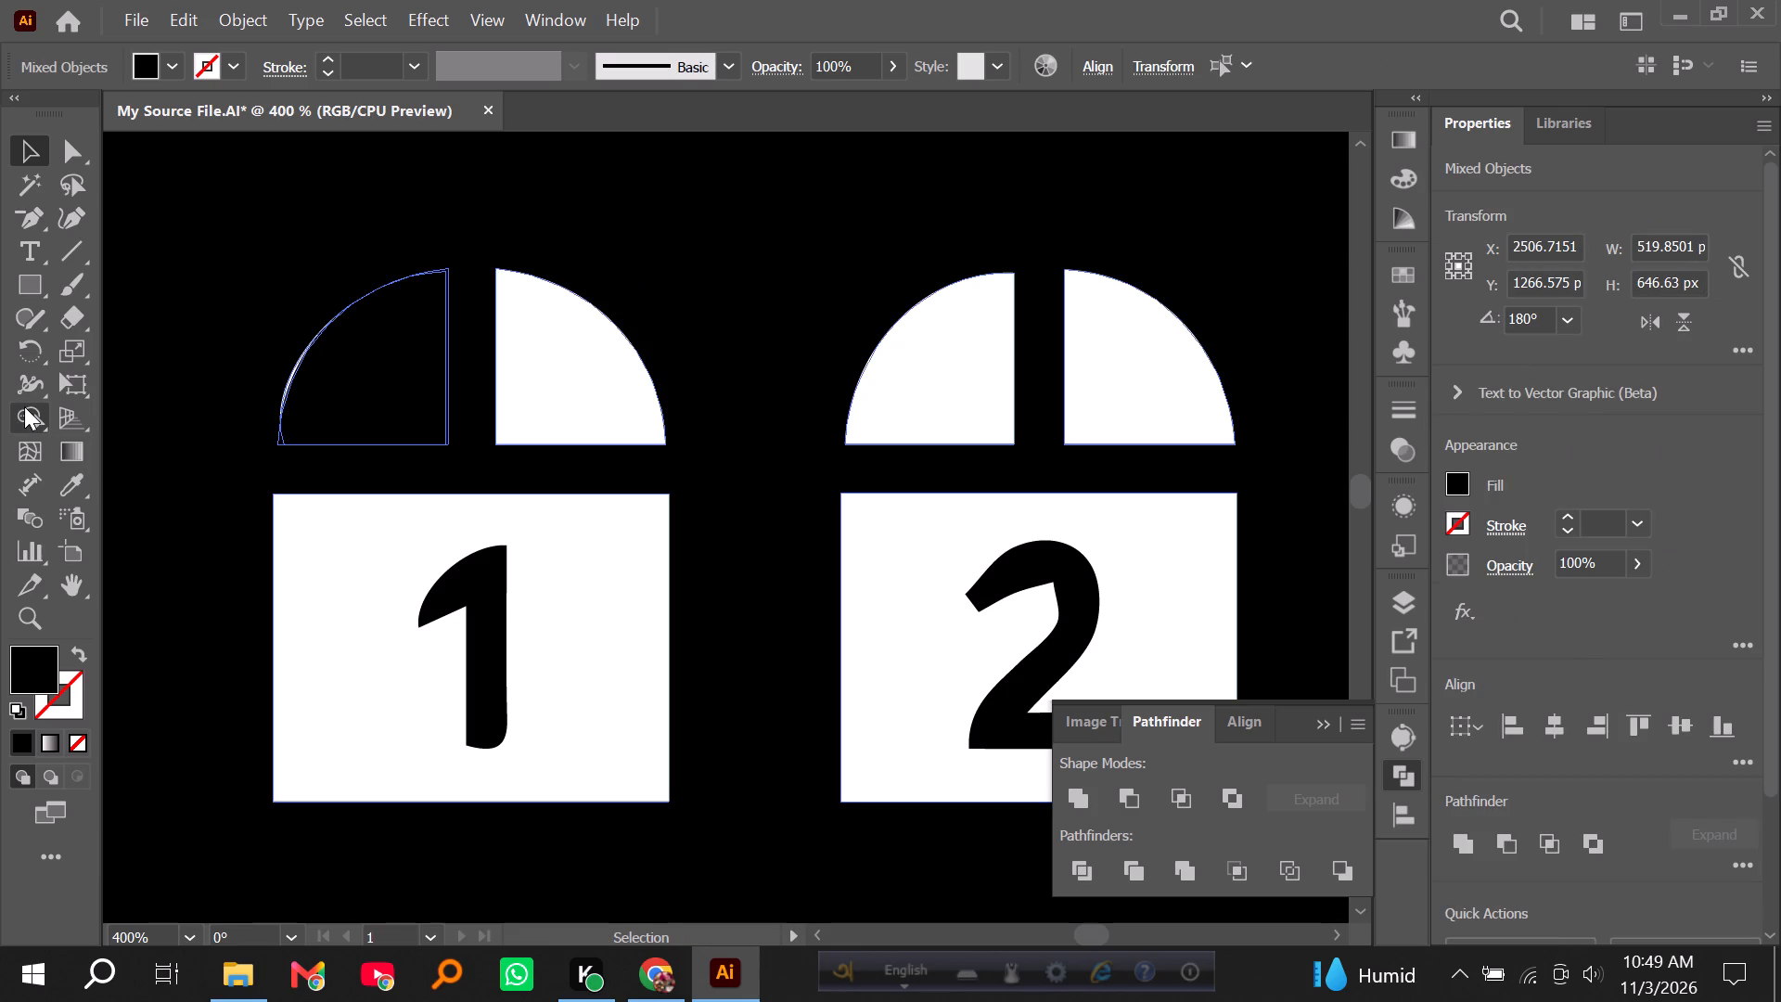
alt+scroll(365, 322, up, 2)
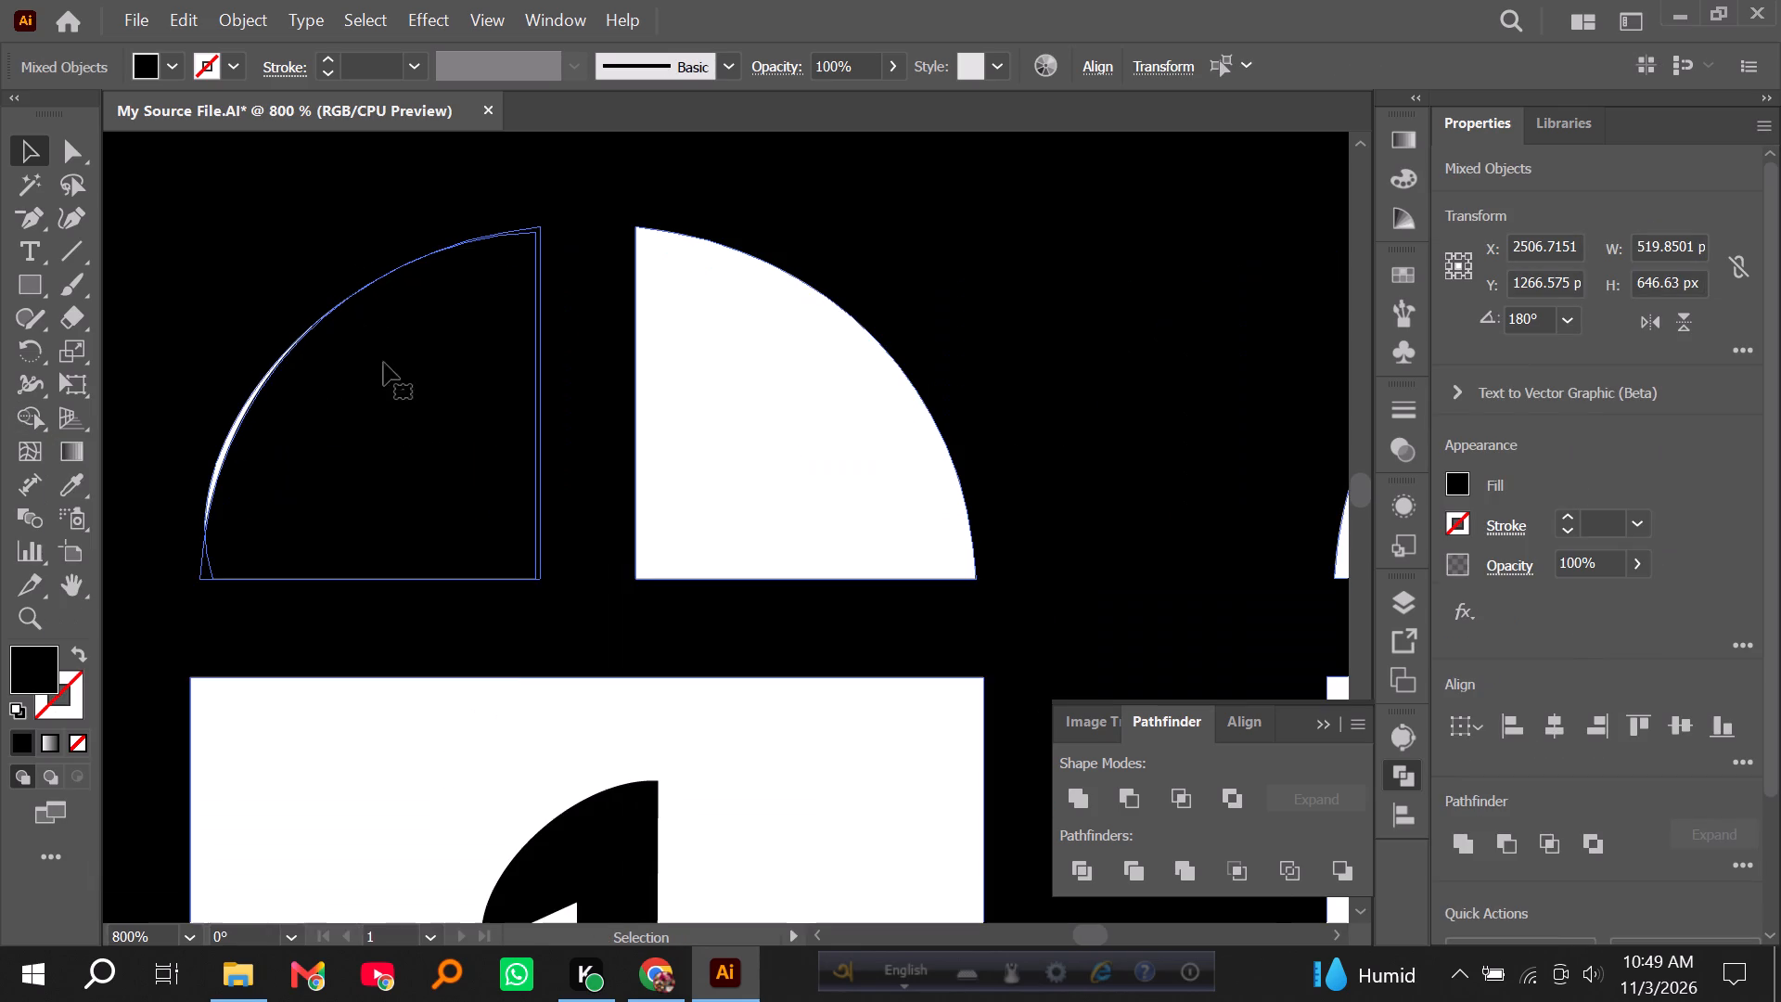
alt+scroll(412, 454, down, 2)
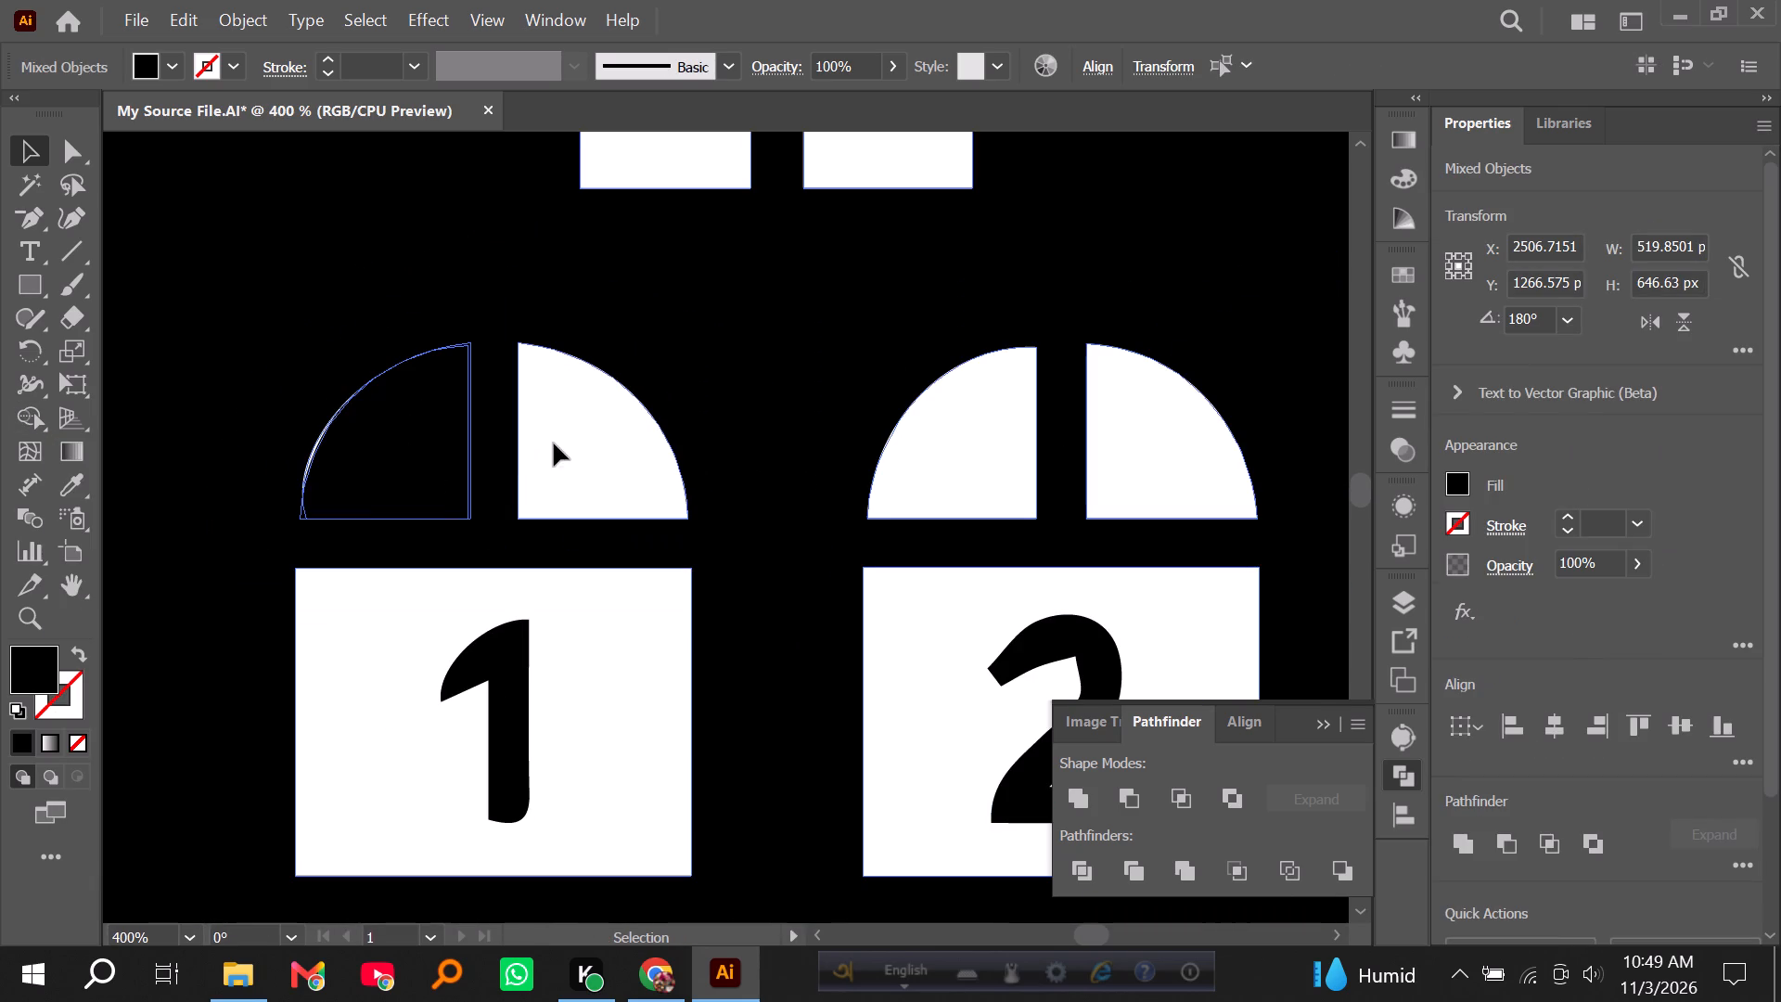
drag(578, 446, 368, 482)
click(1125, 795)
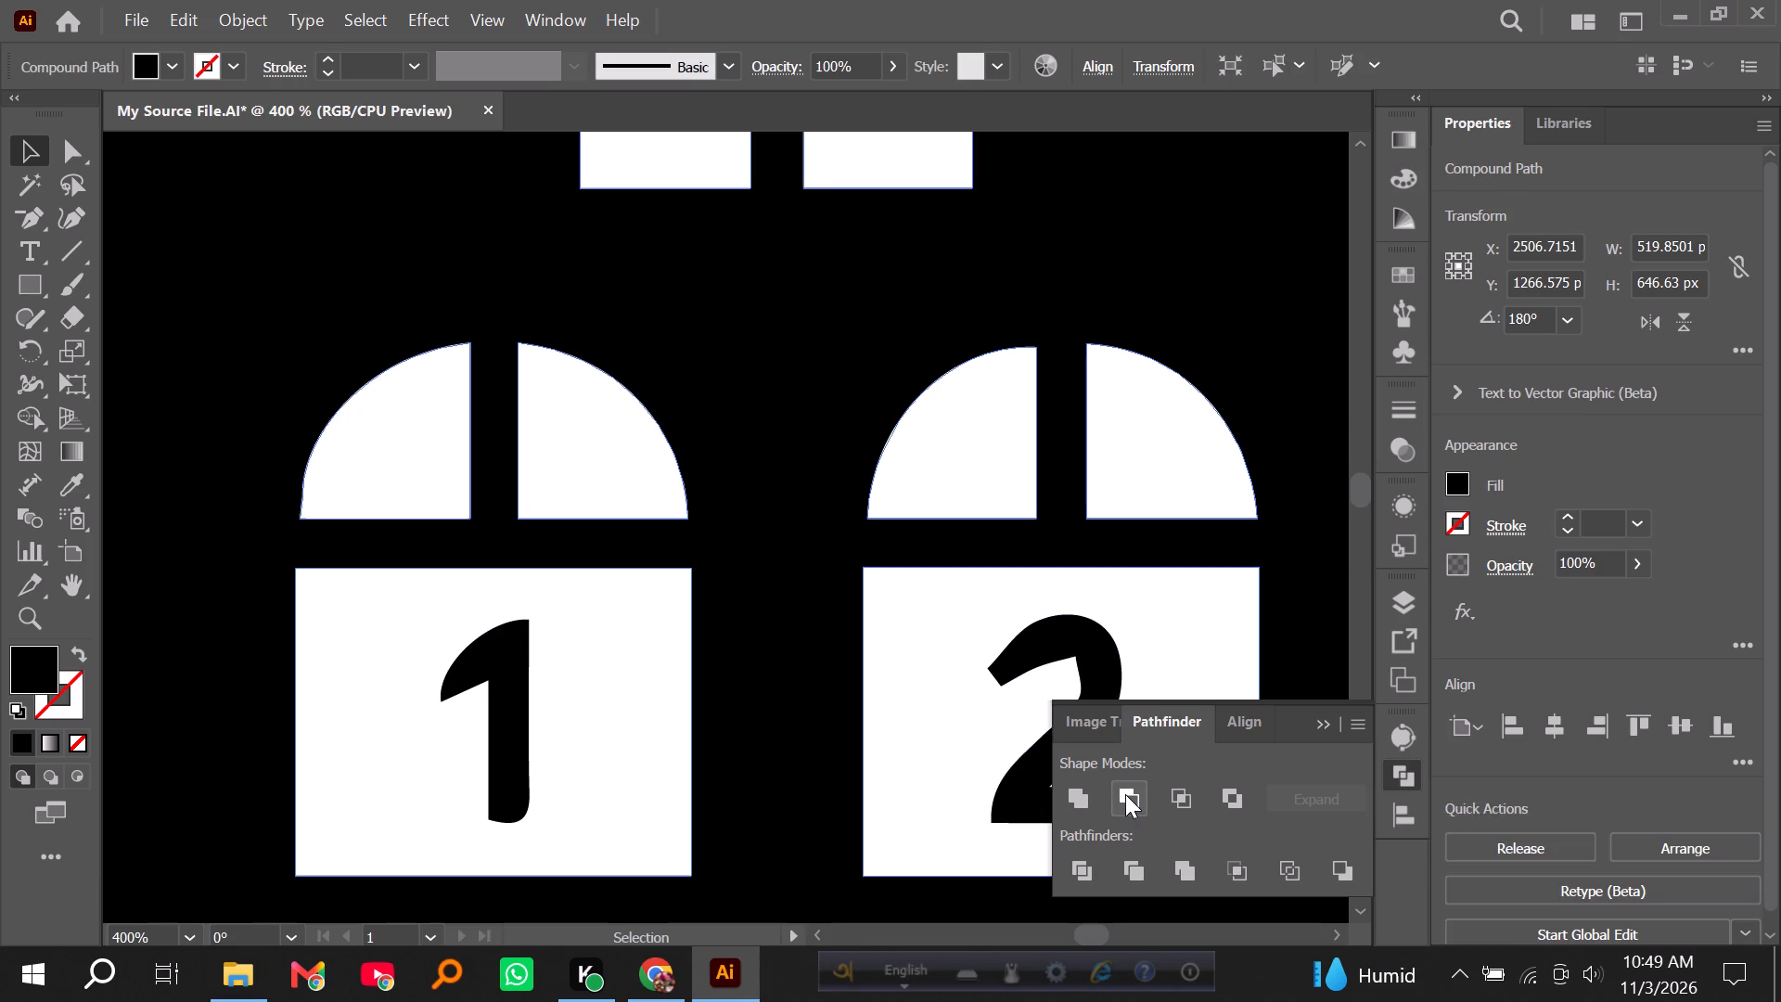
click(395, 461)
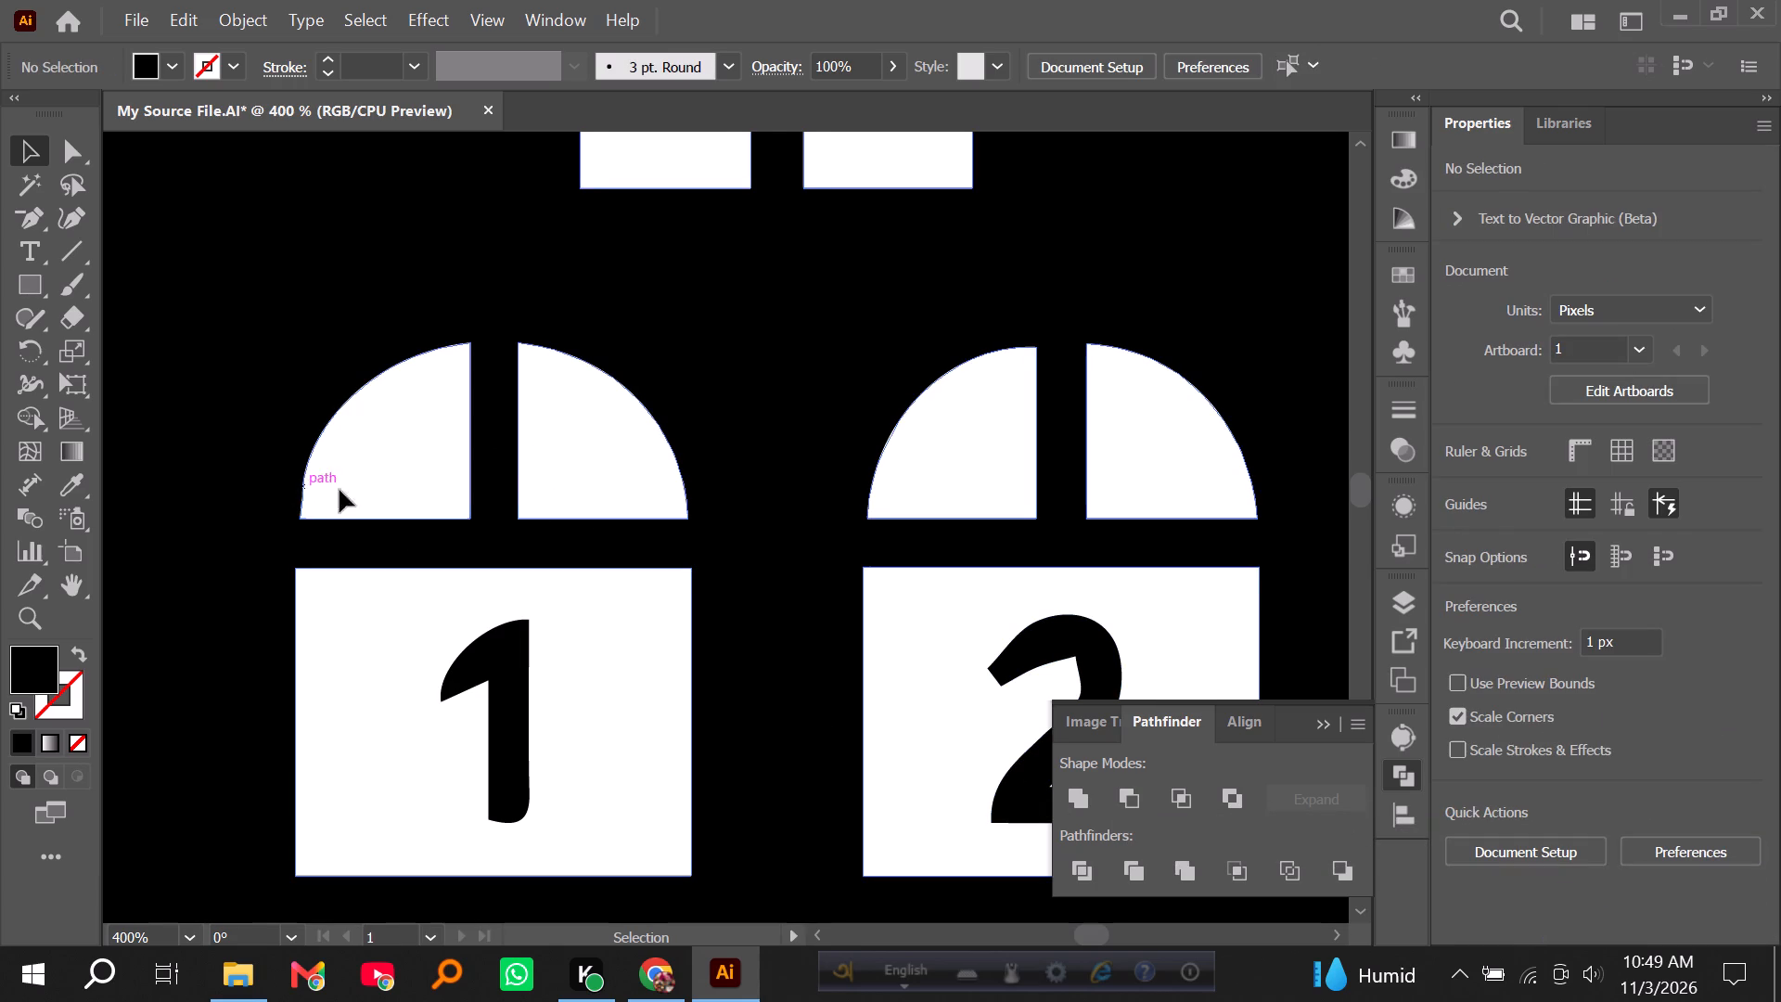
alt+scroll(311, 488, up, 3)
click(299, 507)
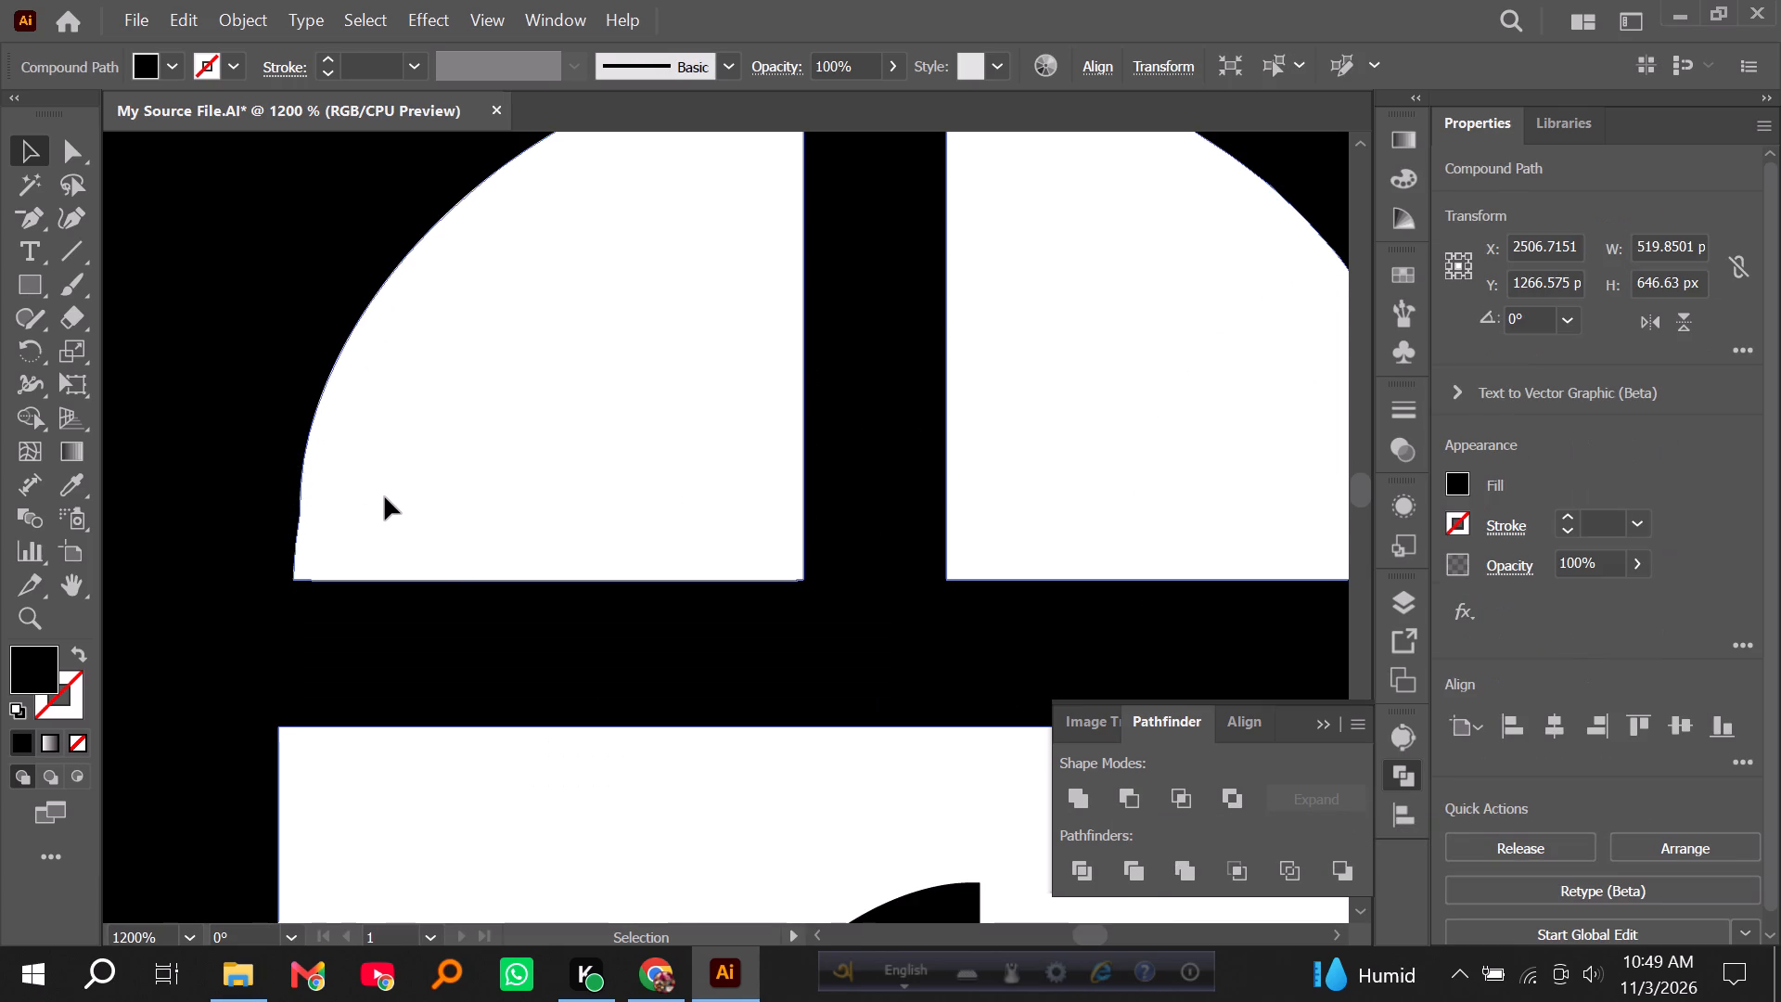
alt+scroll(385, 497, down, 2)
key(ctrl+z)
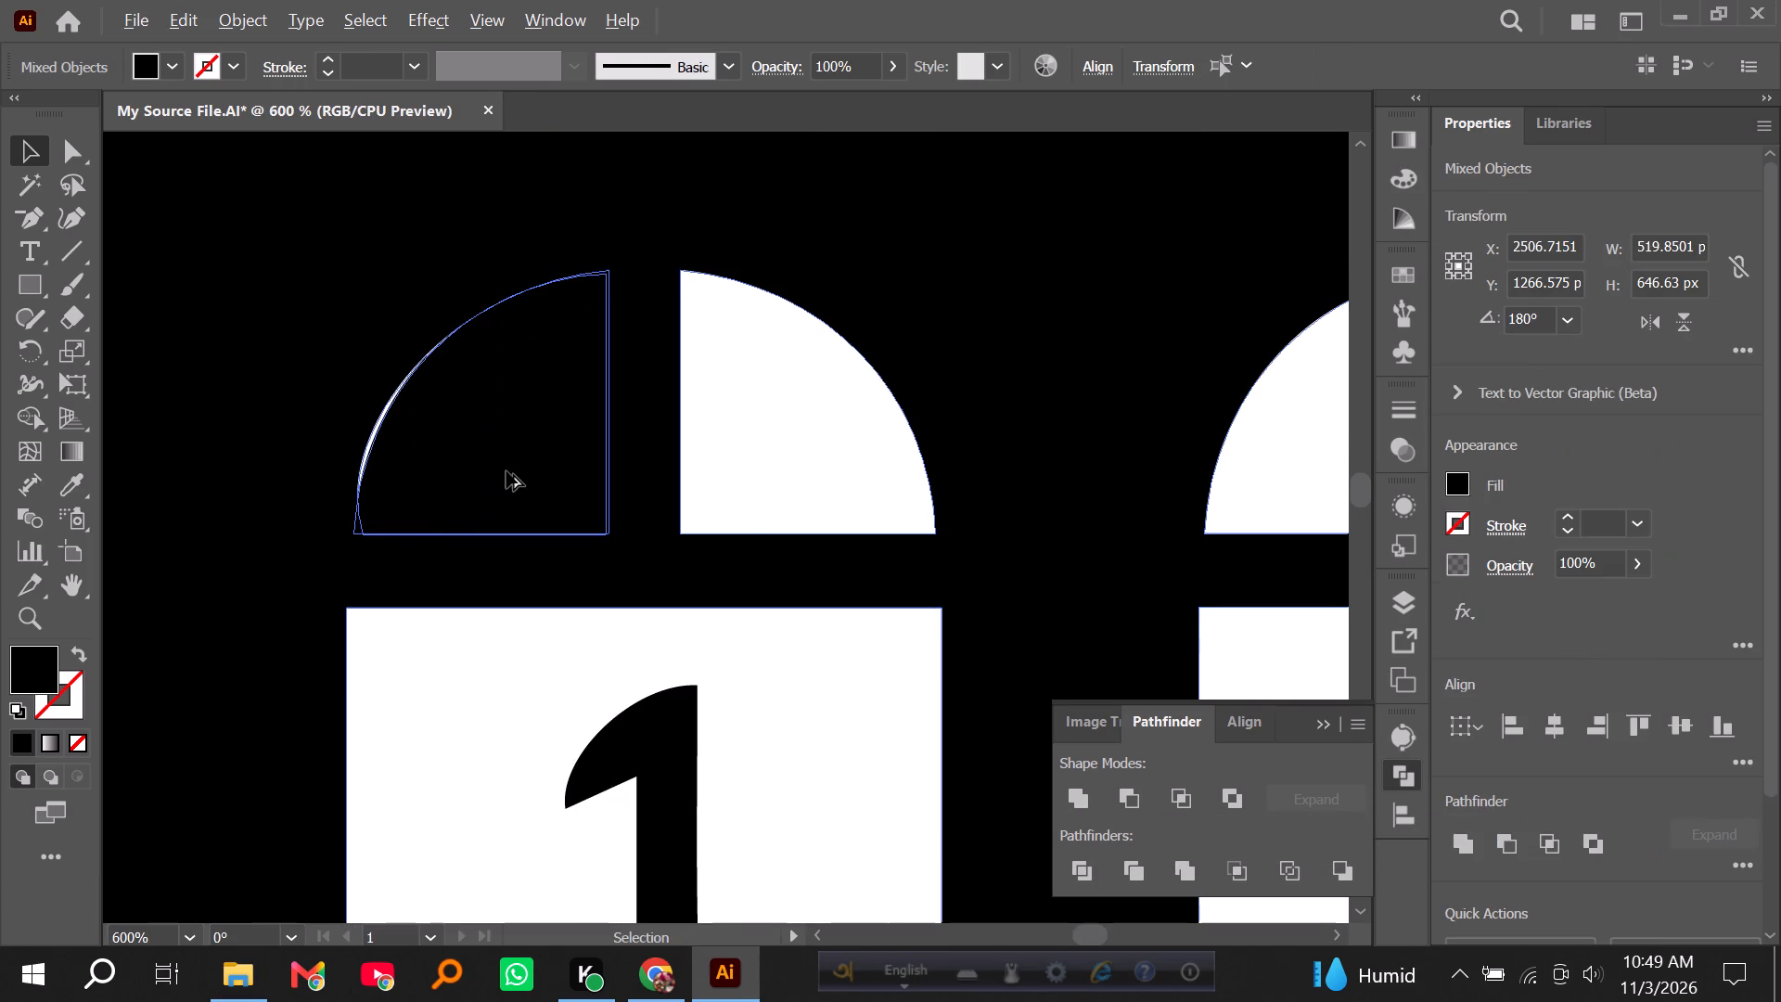
Move the black pane shape about 20 px aside and fill window 1's old left arched opening with the Shape Builder tool.
alt+scroll(506, 471, down, 2)
click(655, 436)
drag(528, 423, 530, 423)
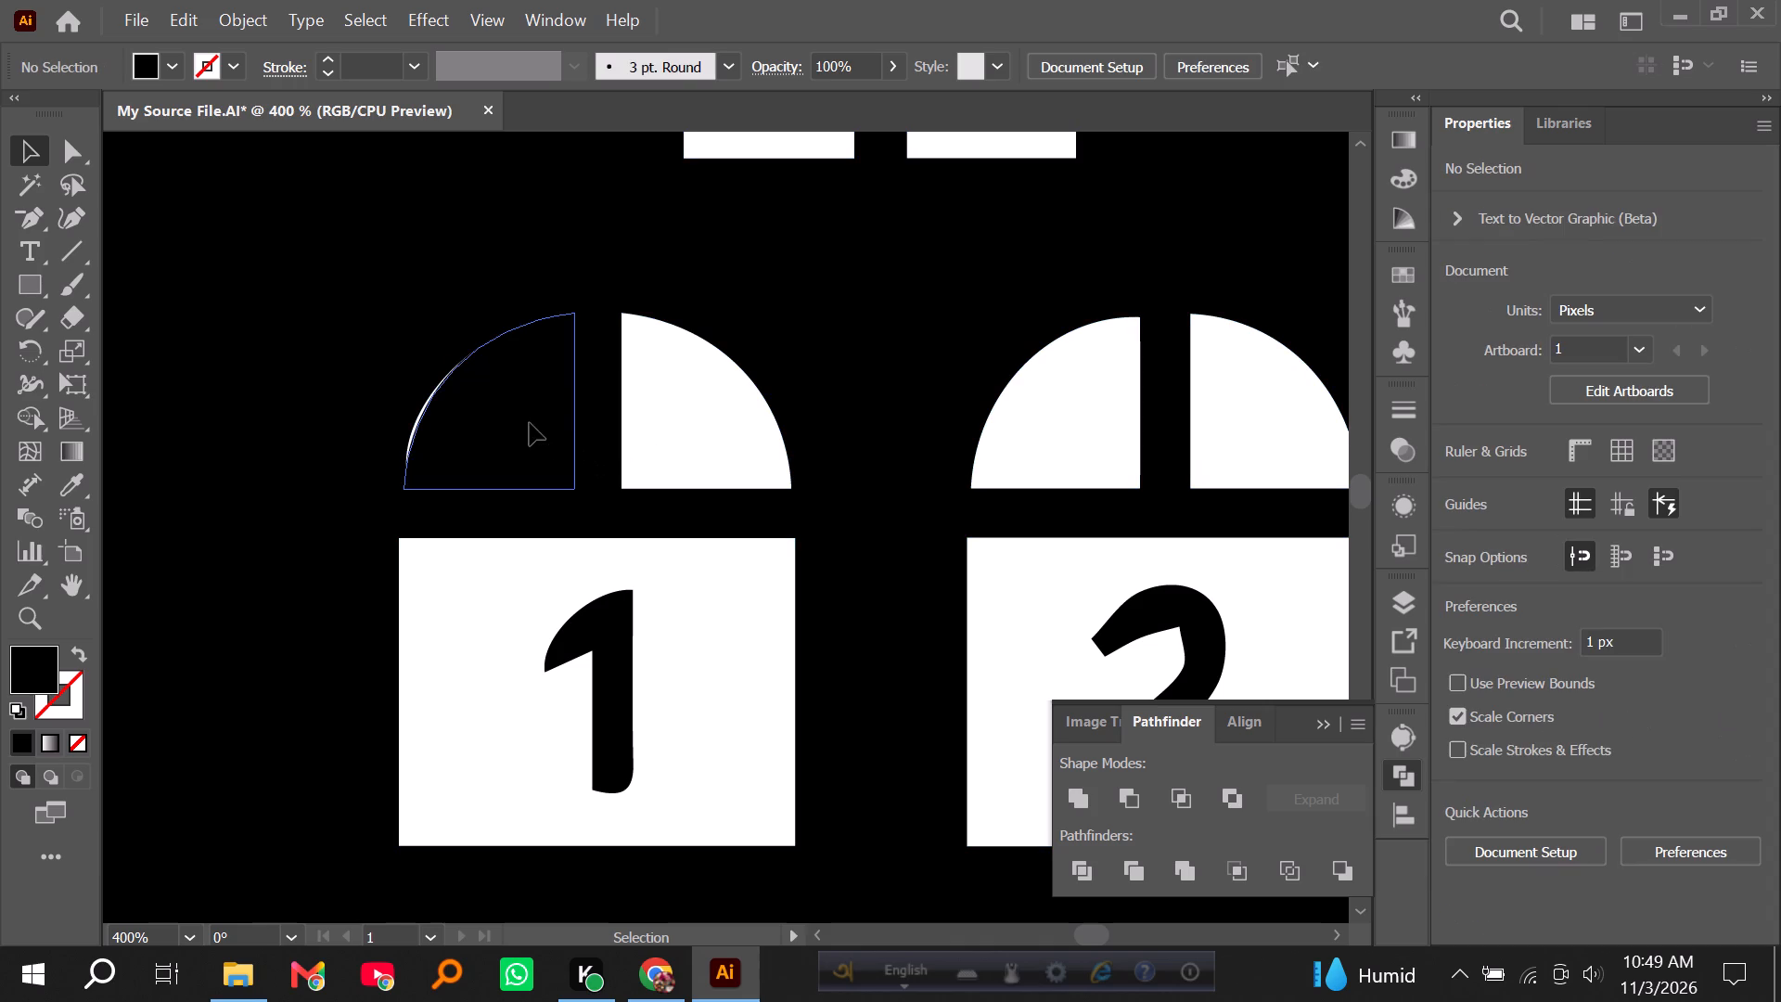
drag(530, 423, 701, 431)
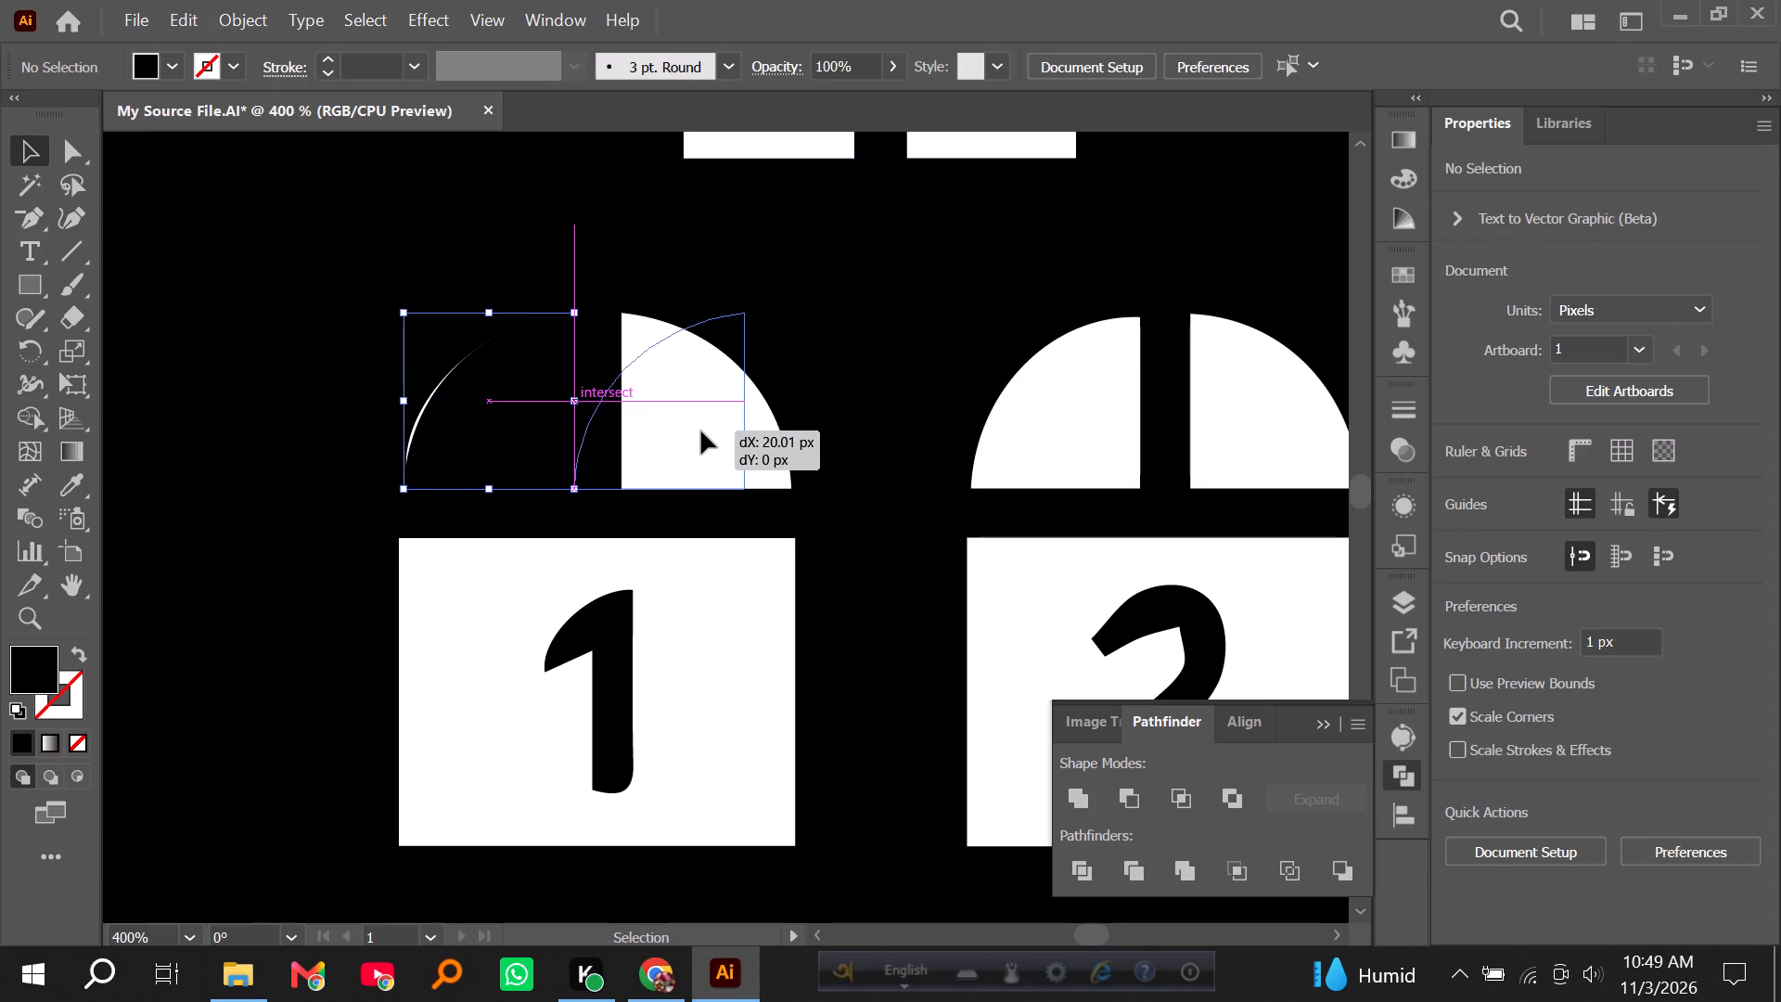
click(523, 395)
drag(485, 404, 390, 522)
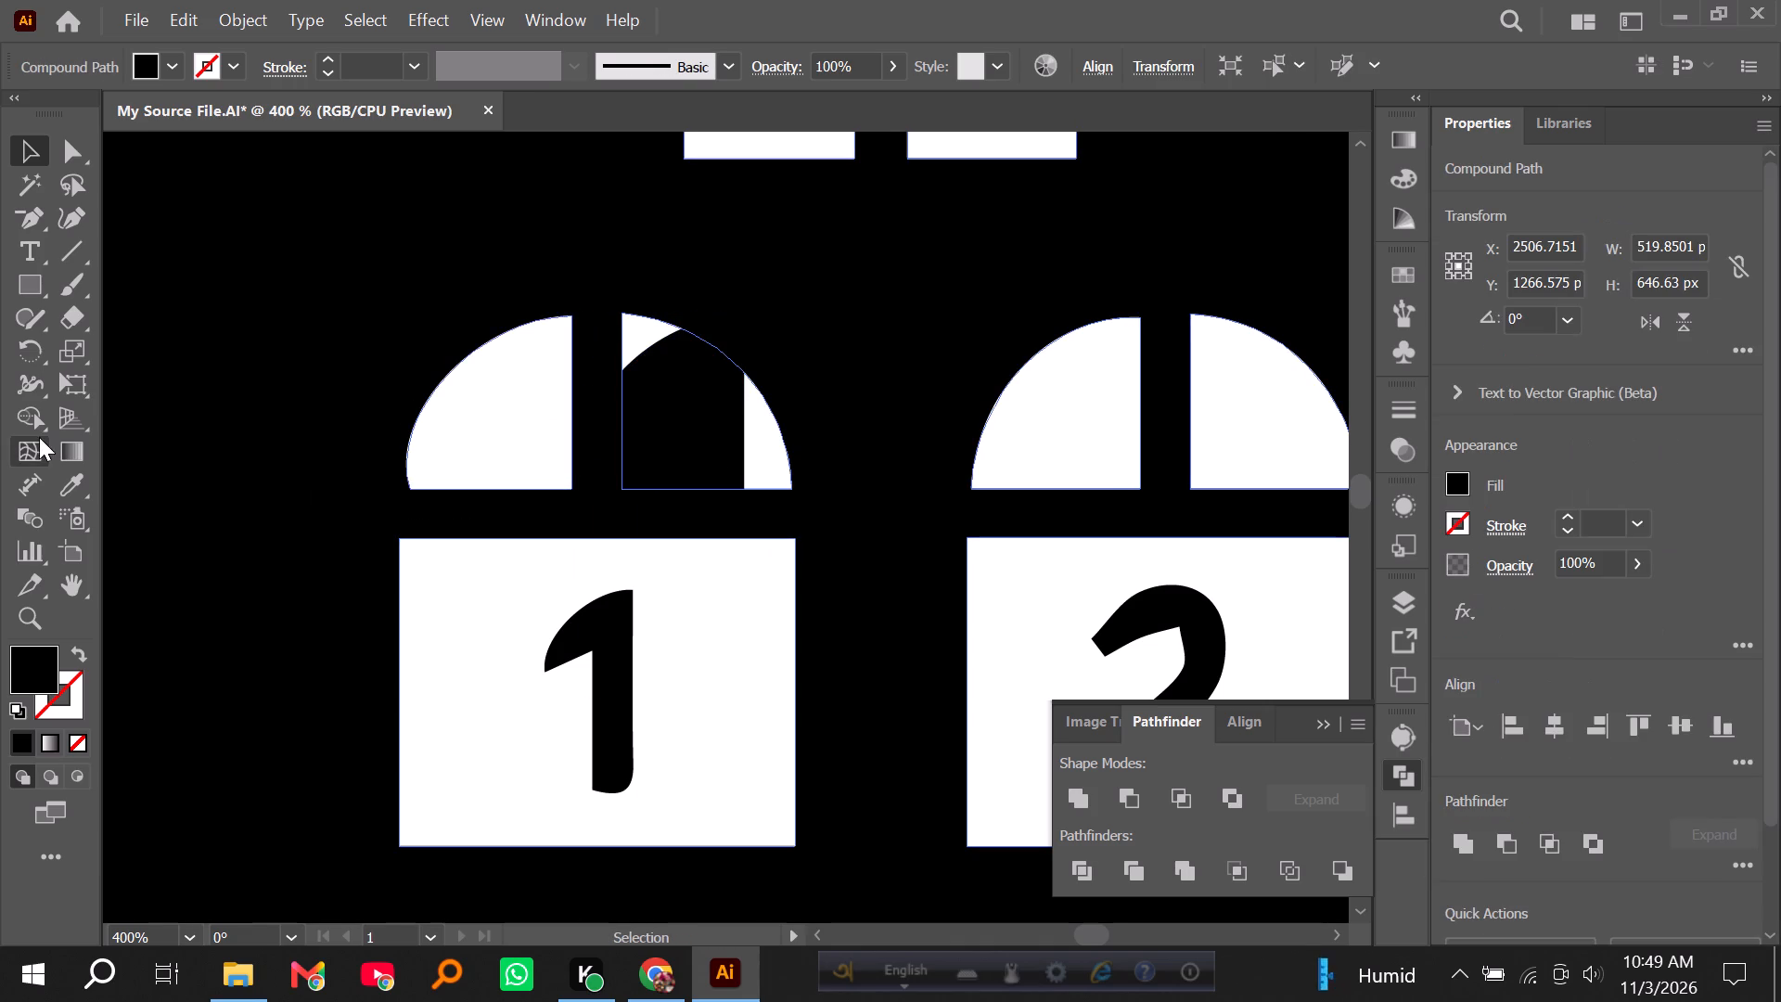
click(33, 426)
drag(447, 451, 320, 442)
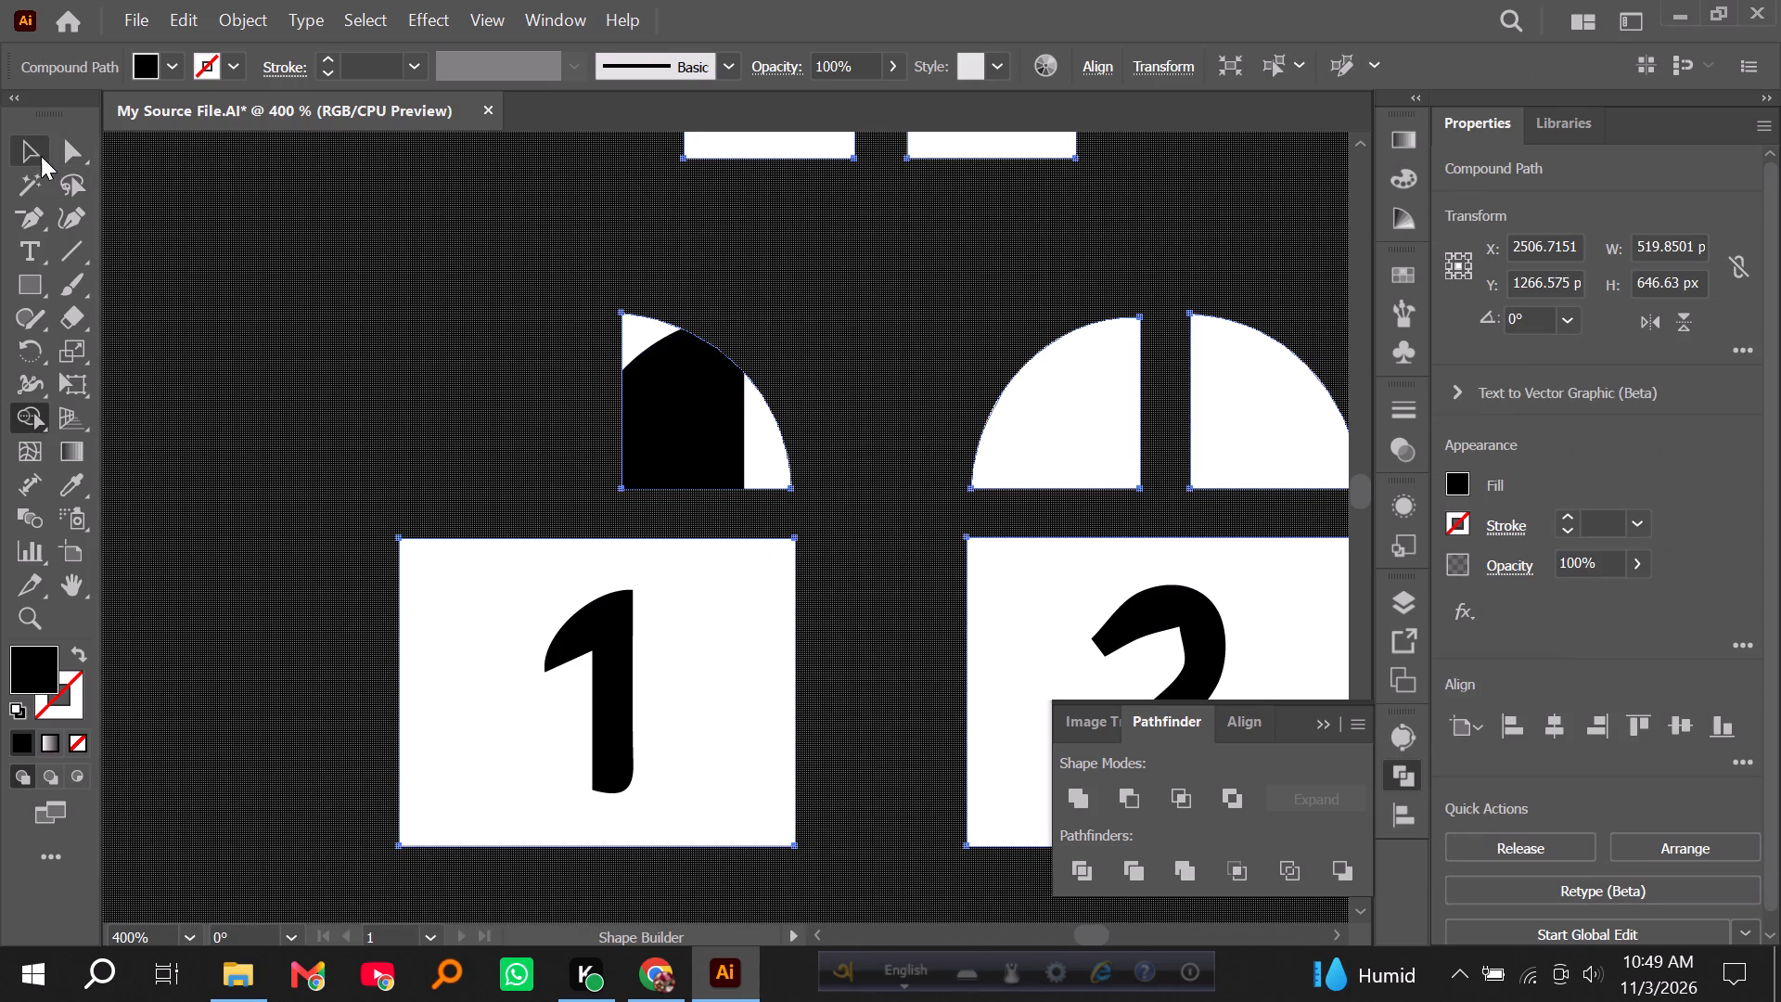
Move the black pane shape back to window 1's left arch position and subtract it from the house with Minus Front.
click(41, 156)
click(685, 403)
drag(685, 403, 682, 403)
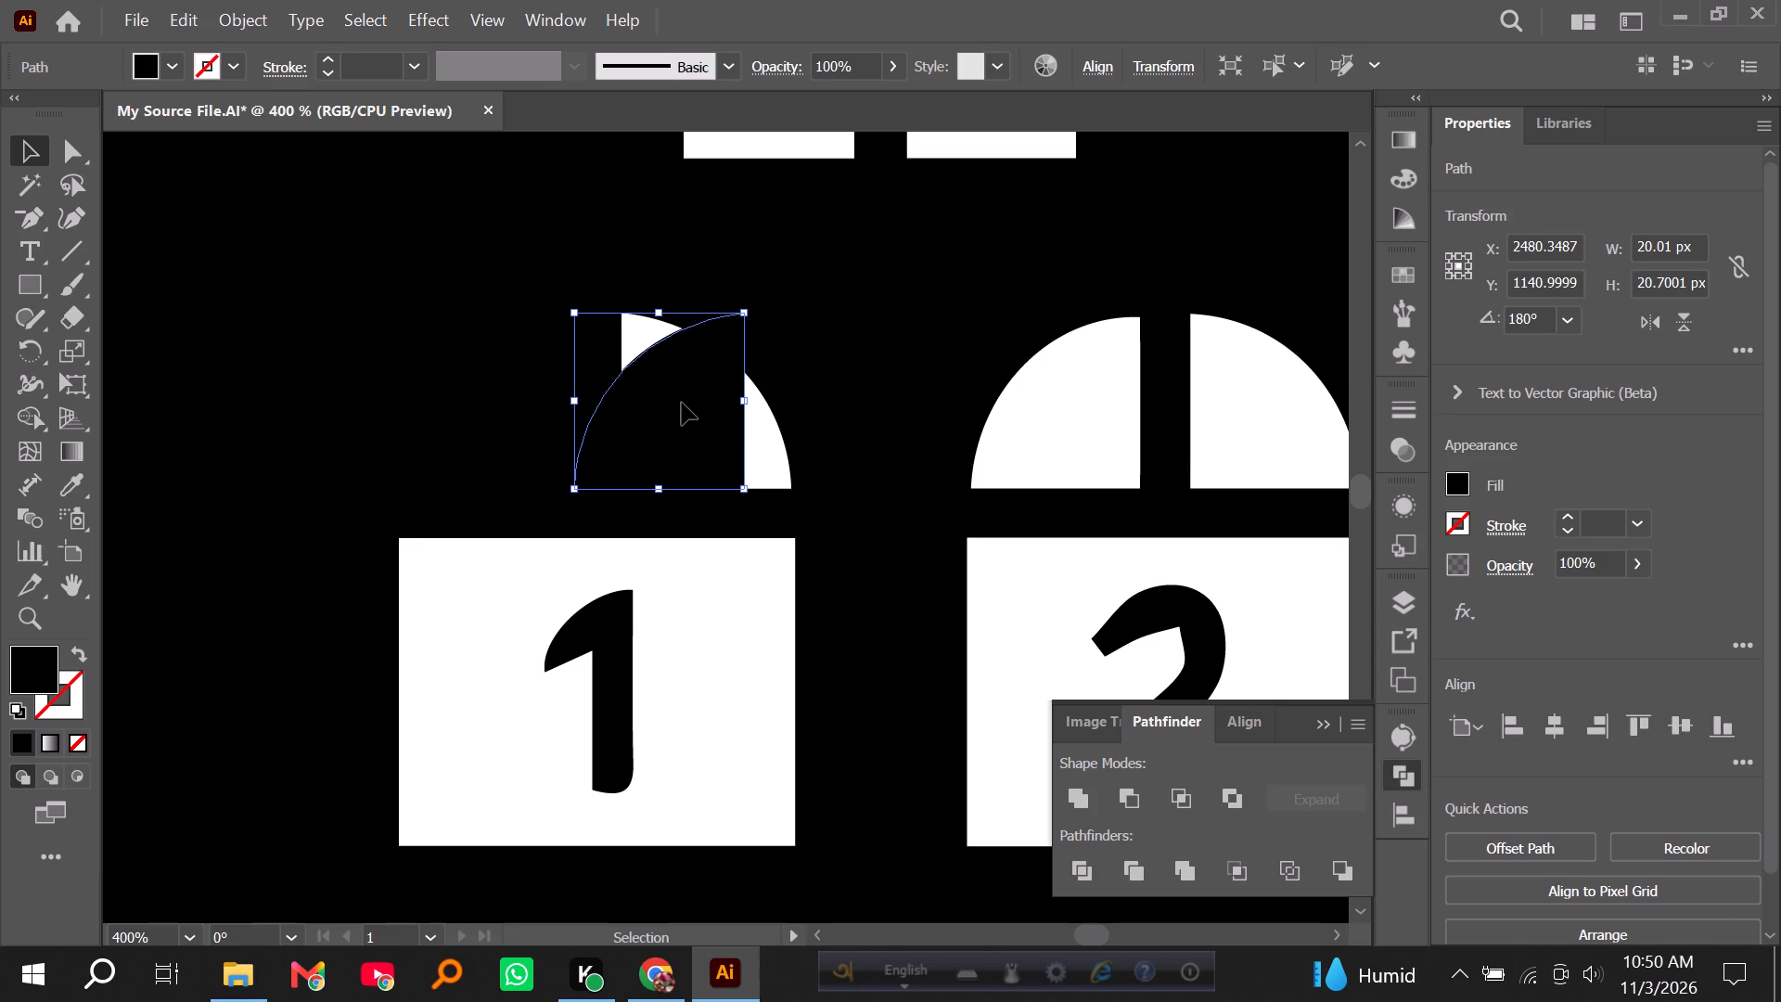
drag(682, 403, 516, 387)
drag(699, 432, 447, 482)
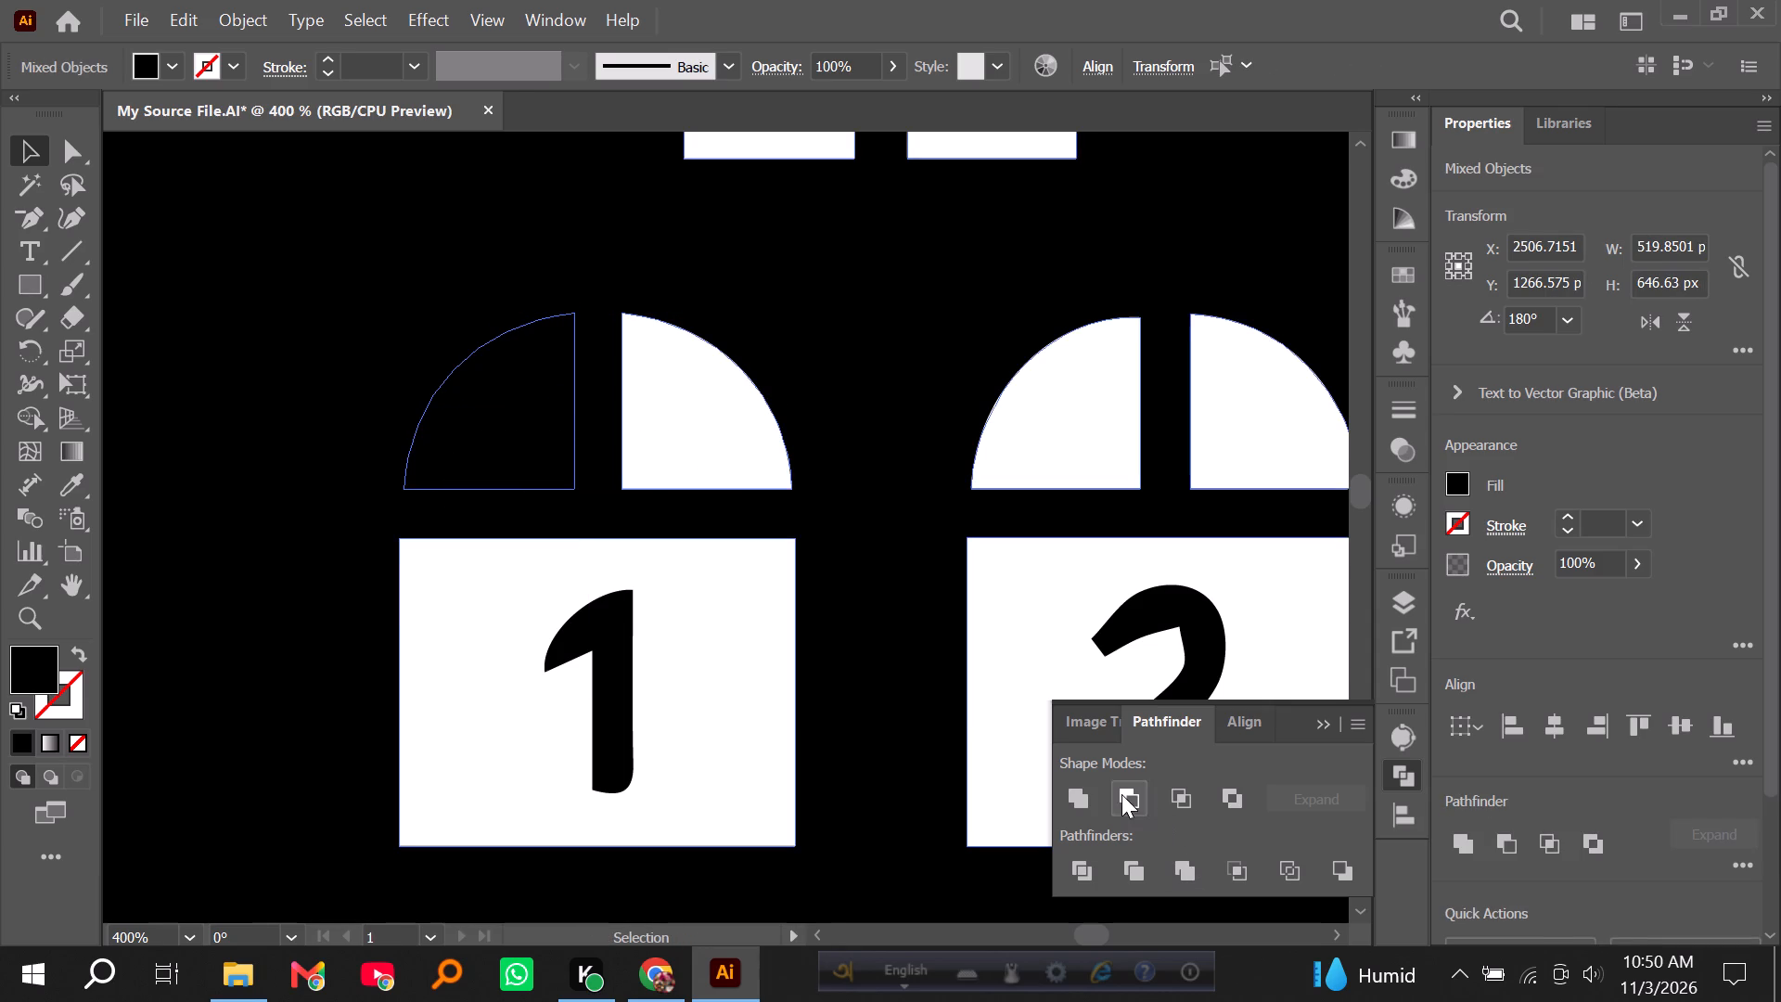
click(1121, 794)
click(696, 423)
Examine the arched panes and traced numbers across the house's window rows, looking closely at windows 3 and 4.
alt+scroll(431, 413, down, 2)
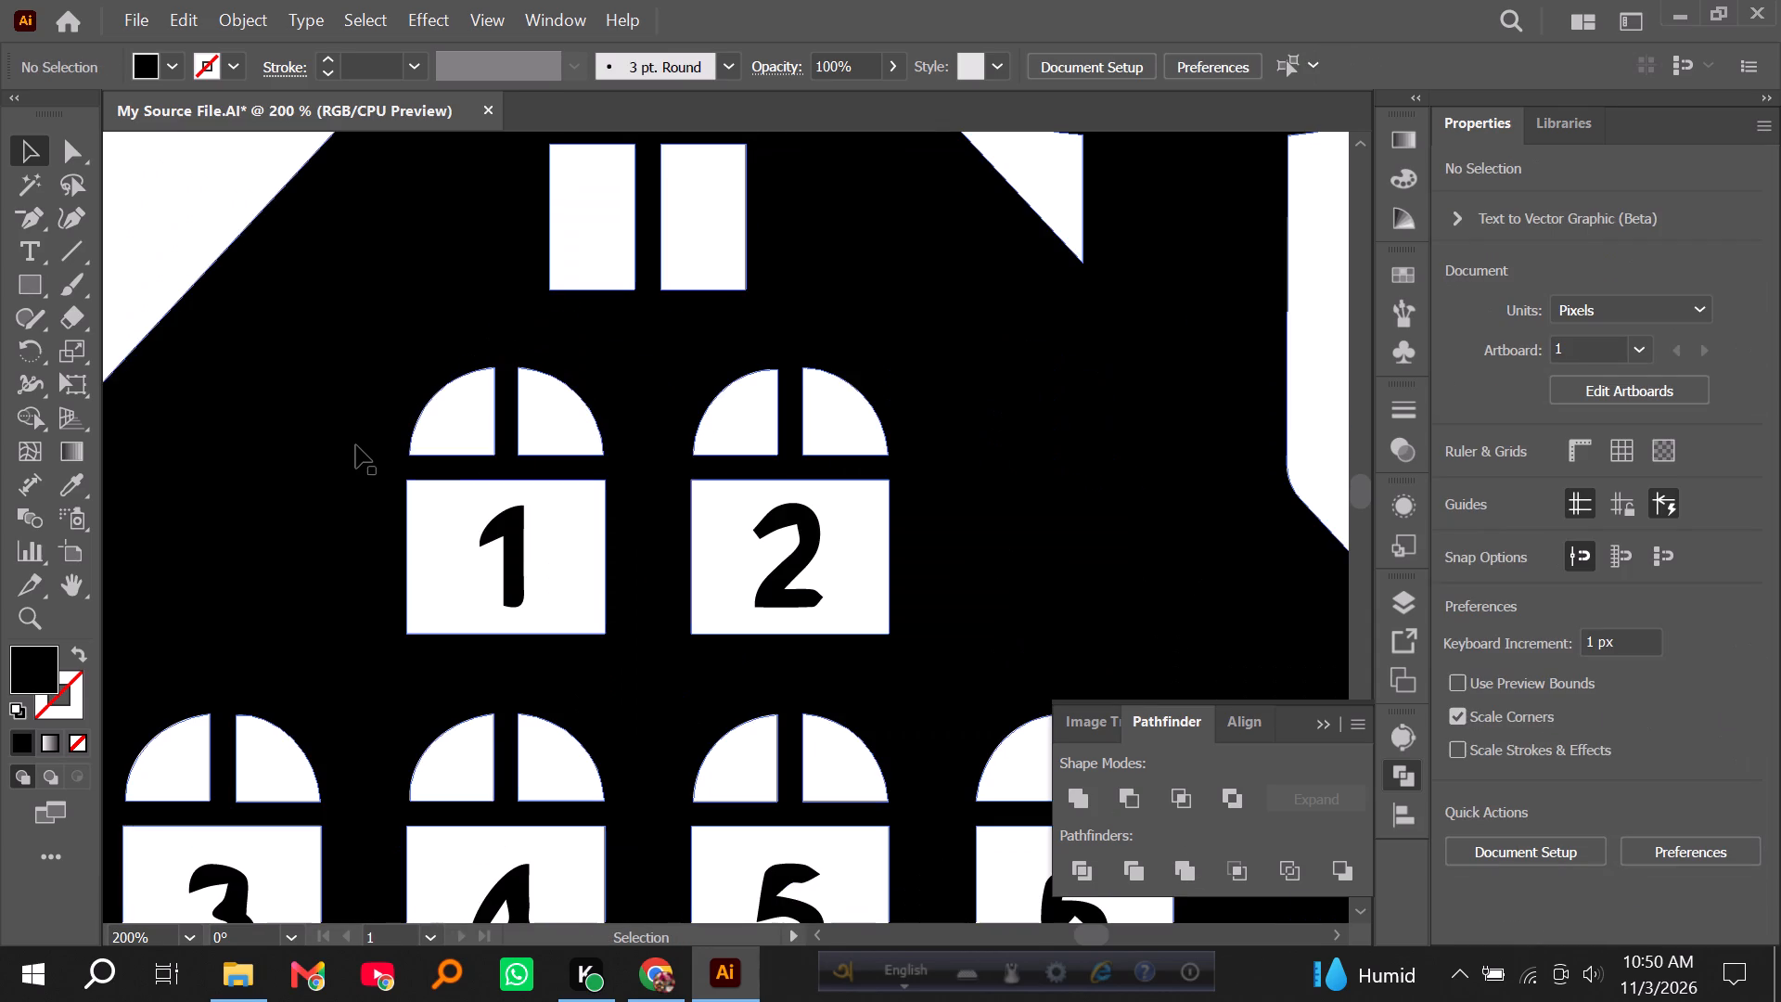
alt+scroll(360, 448, down, 3)
scroll(622, 530, down, 3)
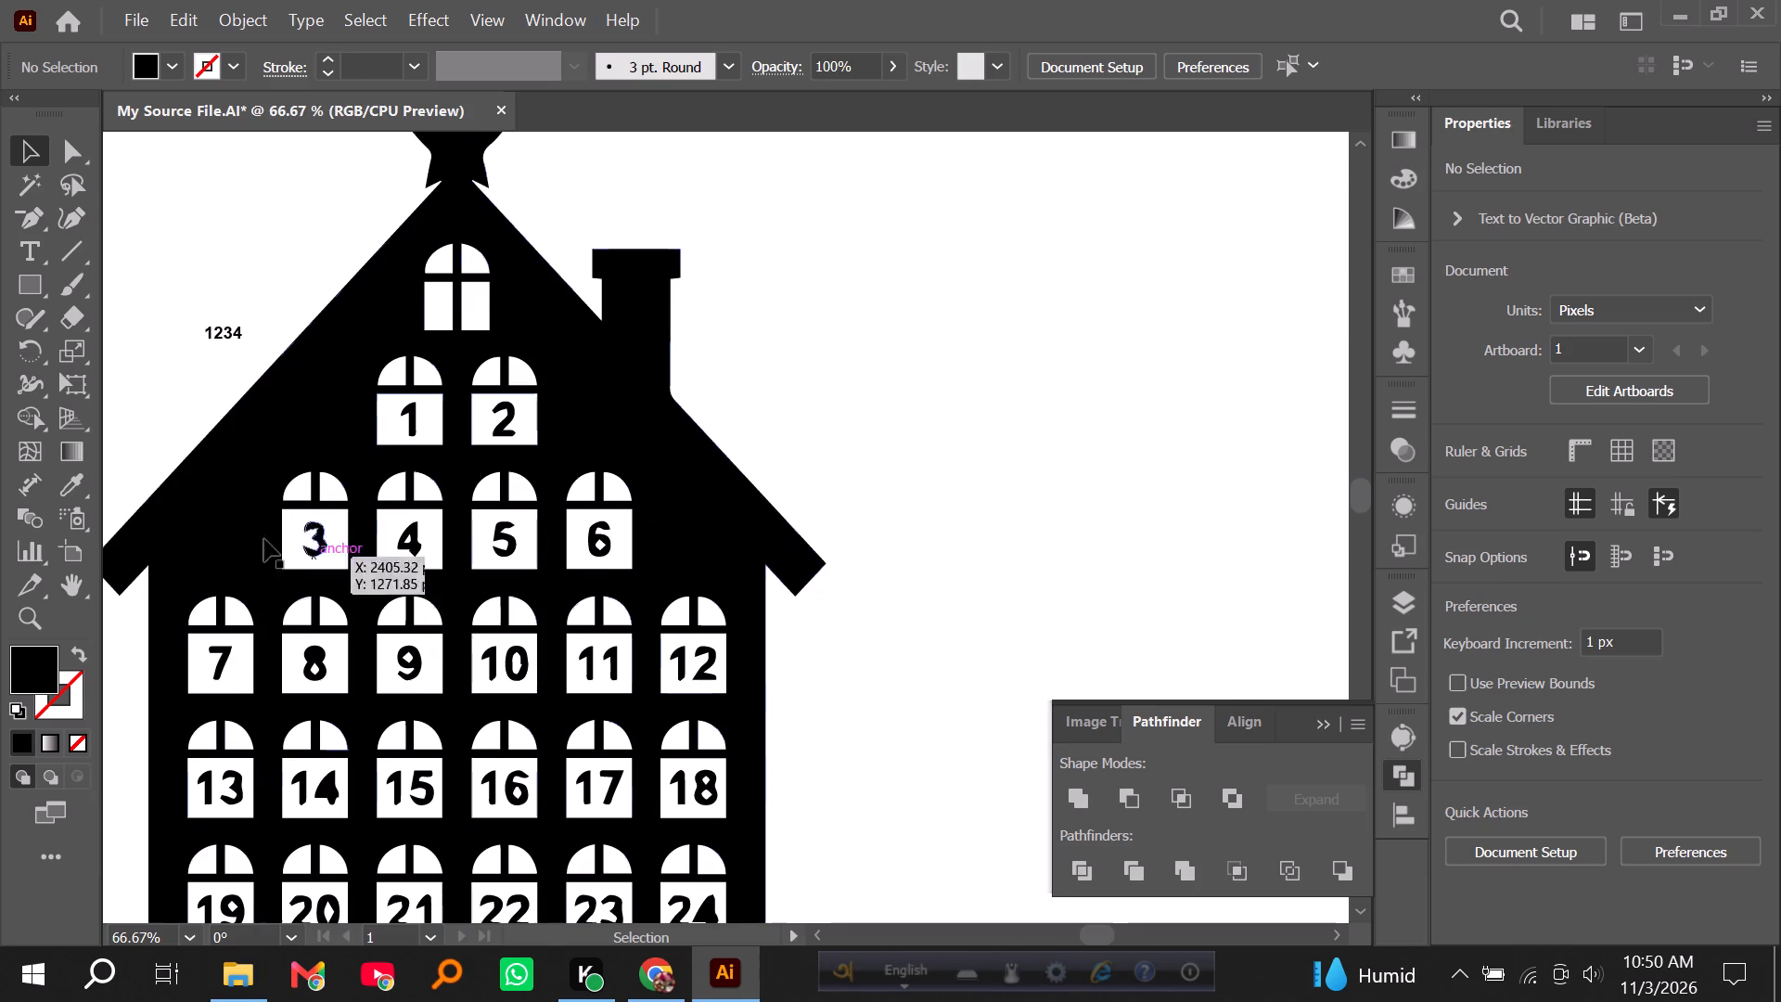
alt+scroll(268, 509, up, 4)
alt+scroll(386, 540, up, 1)
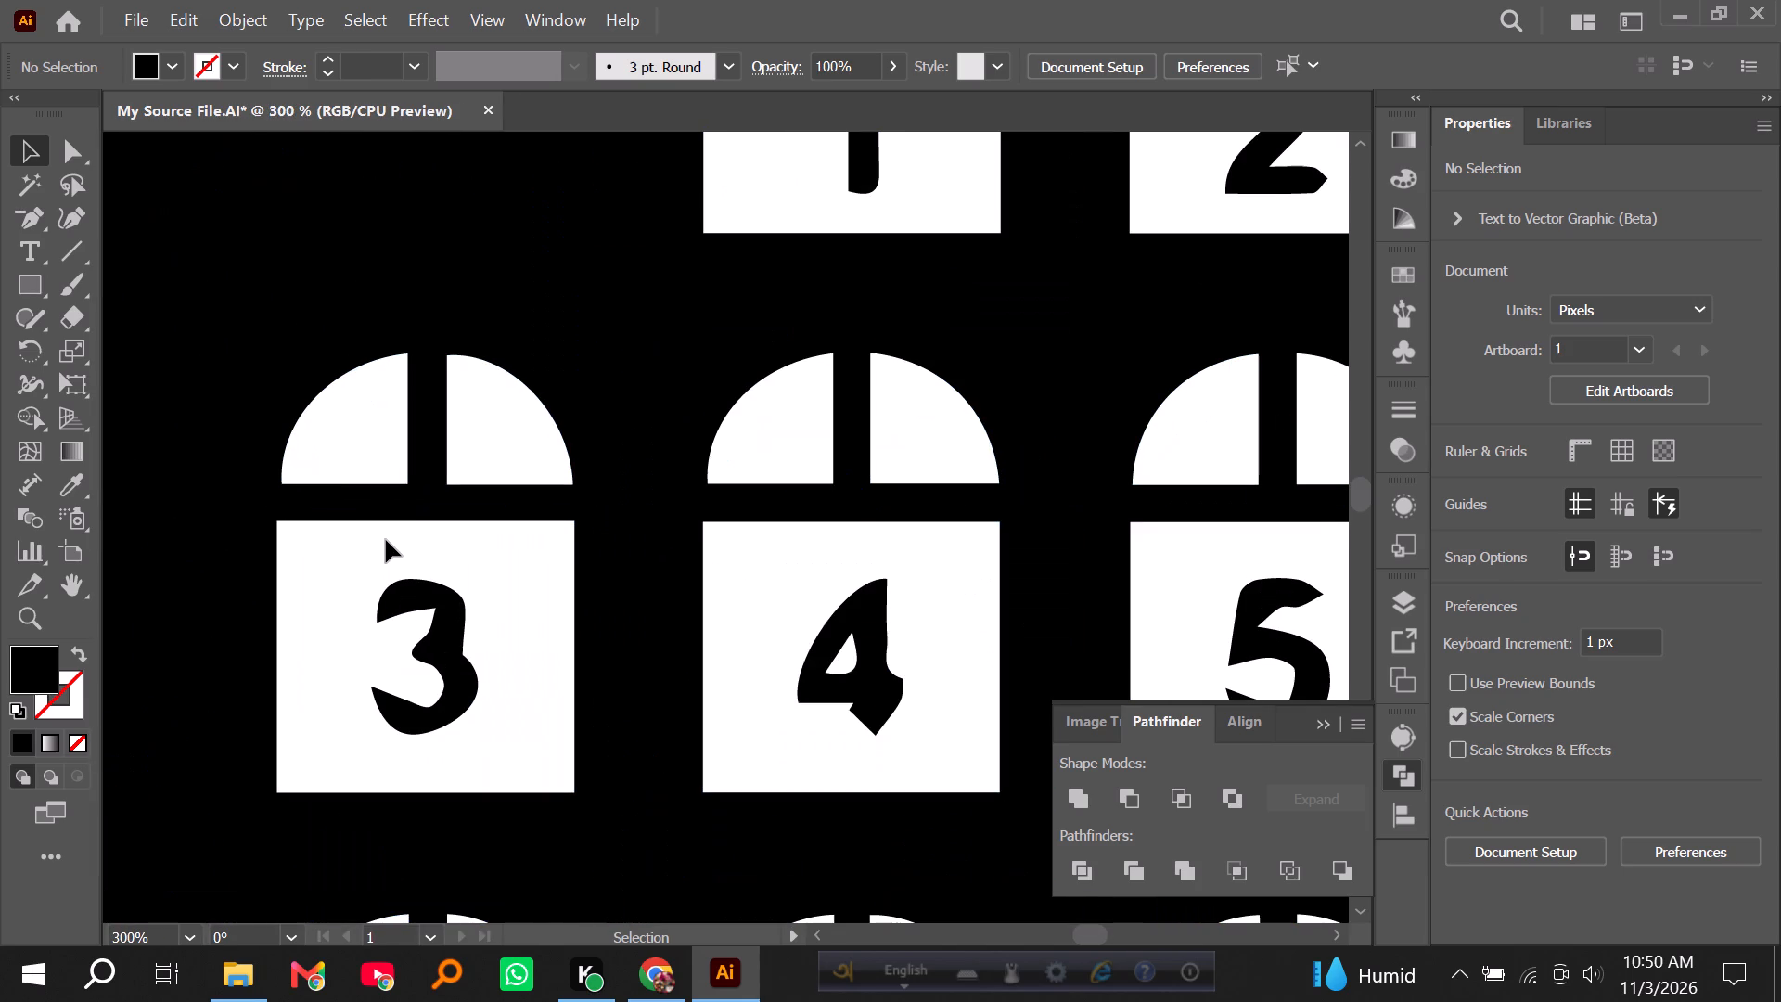
alt+scroll(410, 512, down, 6)
scroll(422, 568, down, 2)
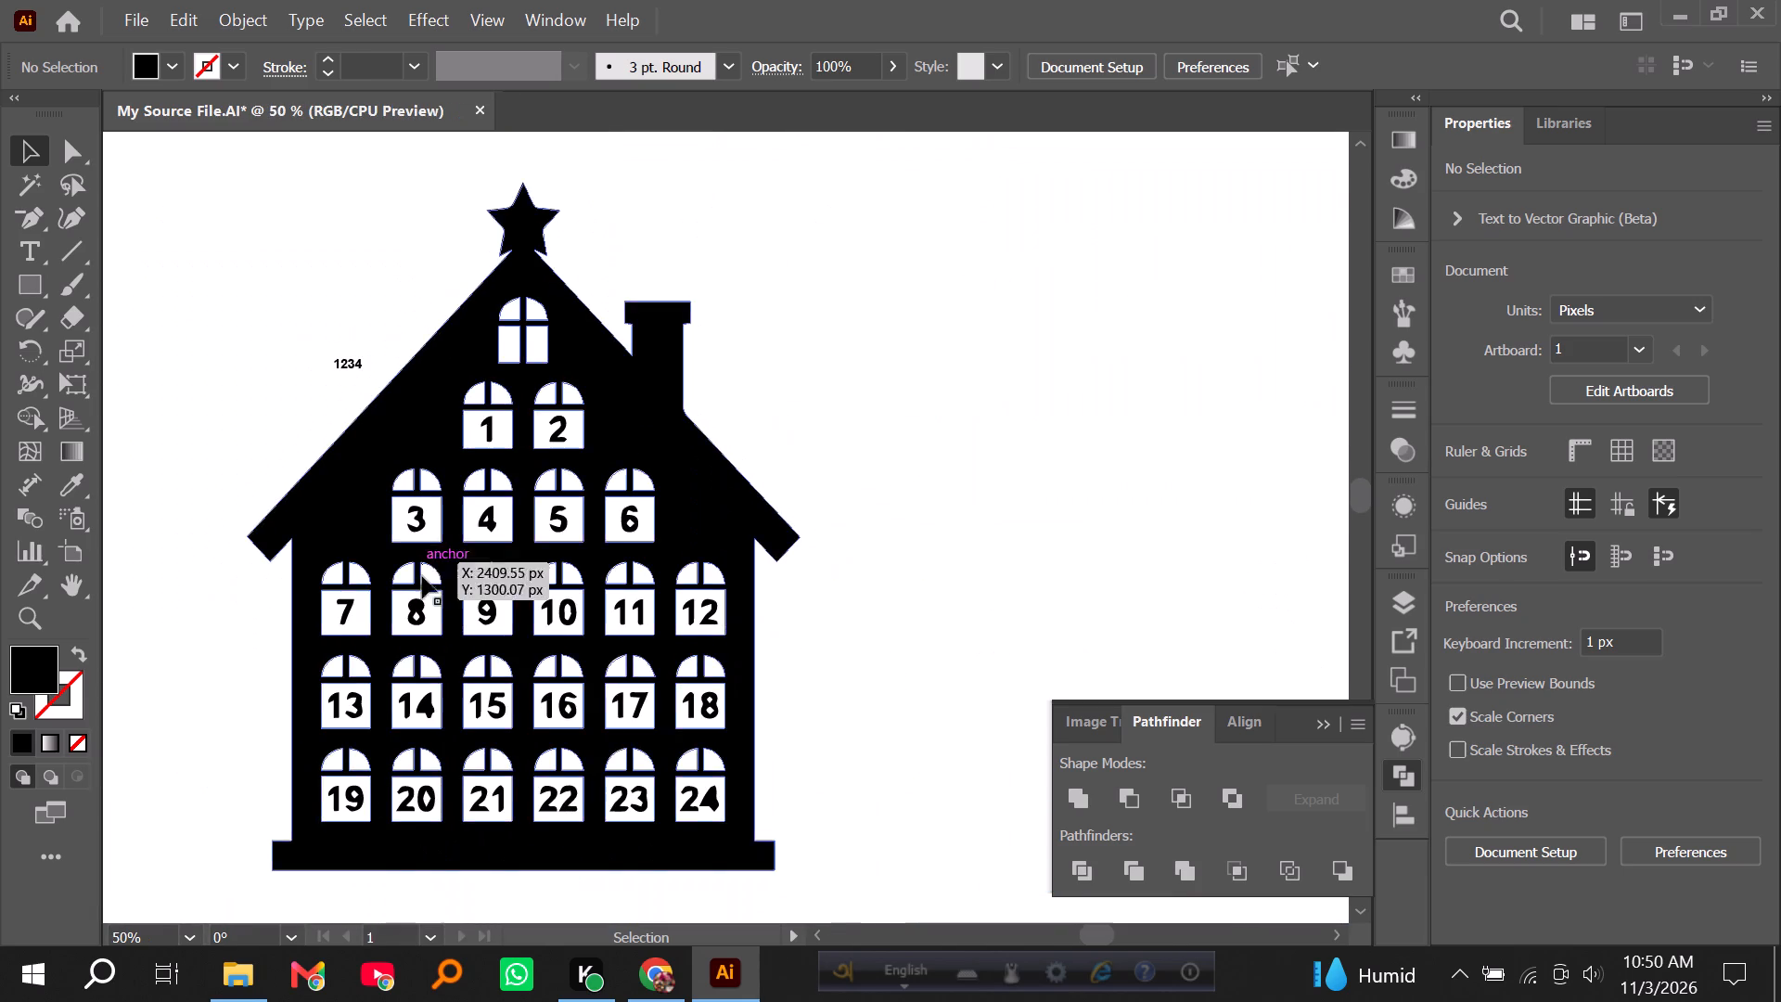
Replace the 1234 sample text beside the house with 1.
scroll(422, 576, down, 1)
alt+scroll(348, 316, up, 4)
triple_click(352, 283)
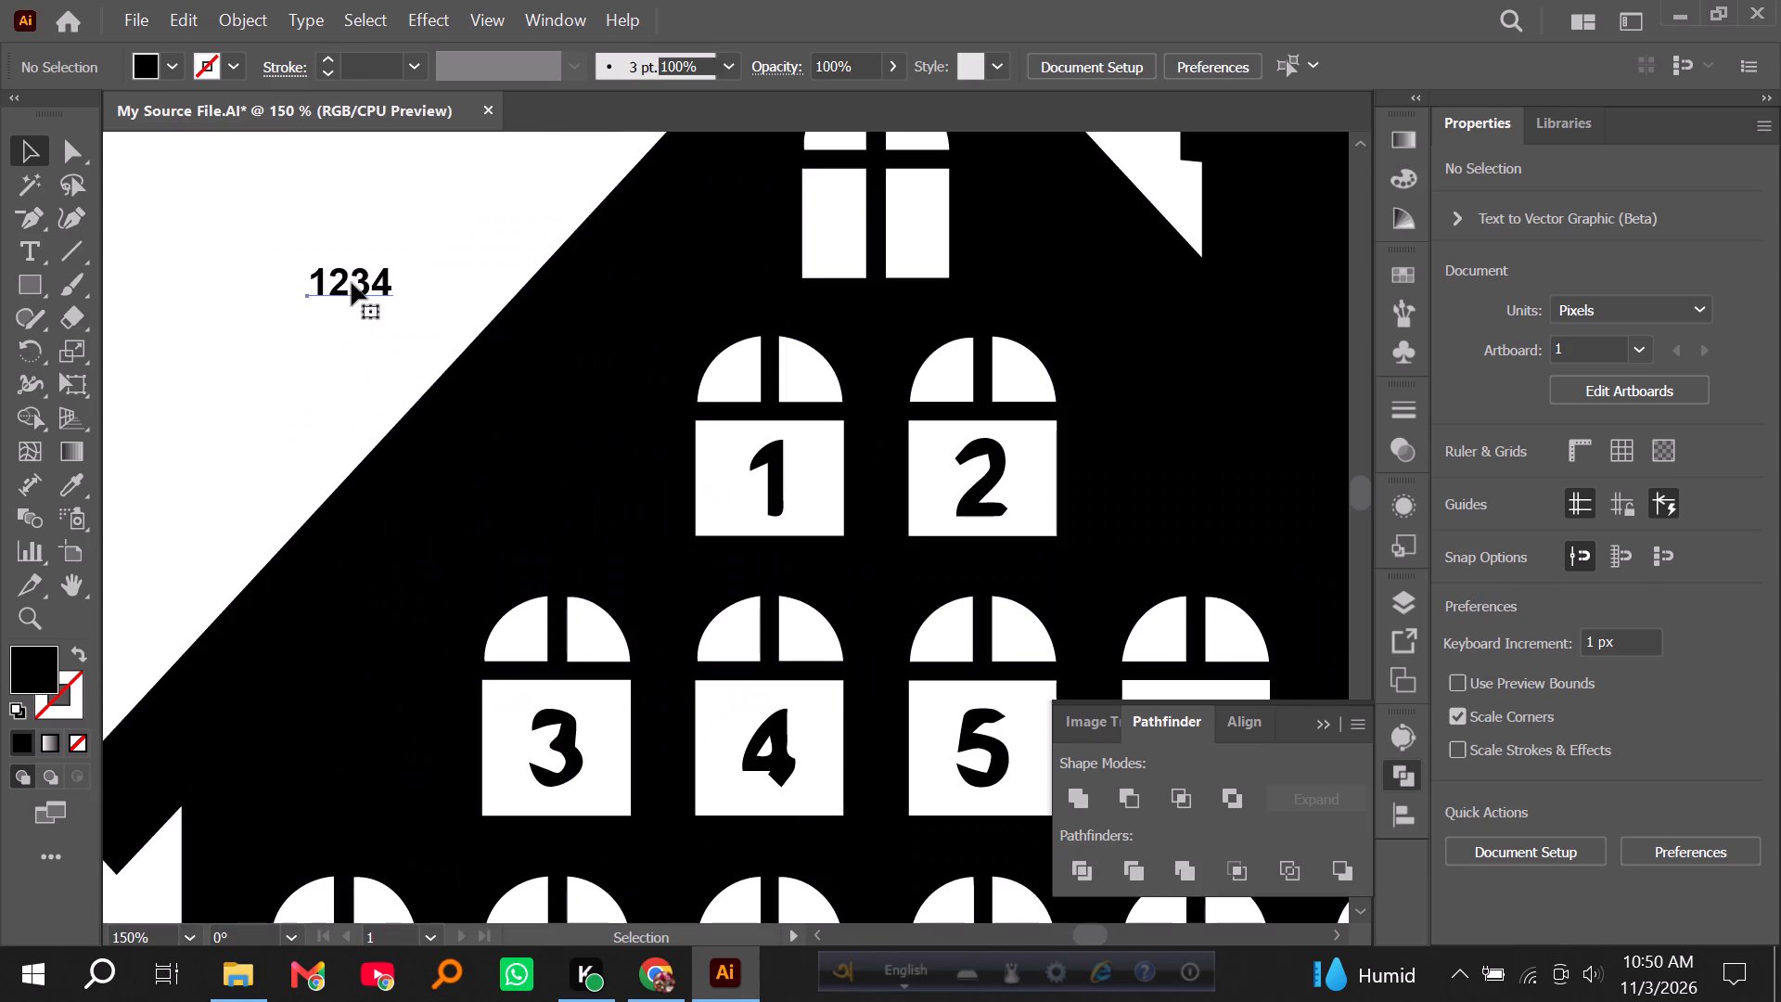
key(1)
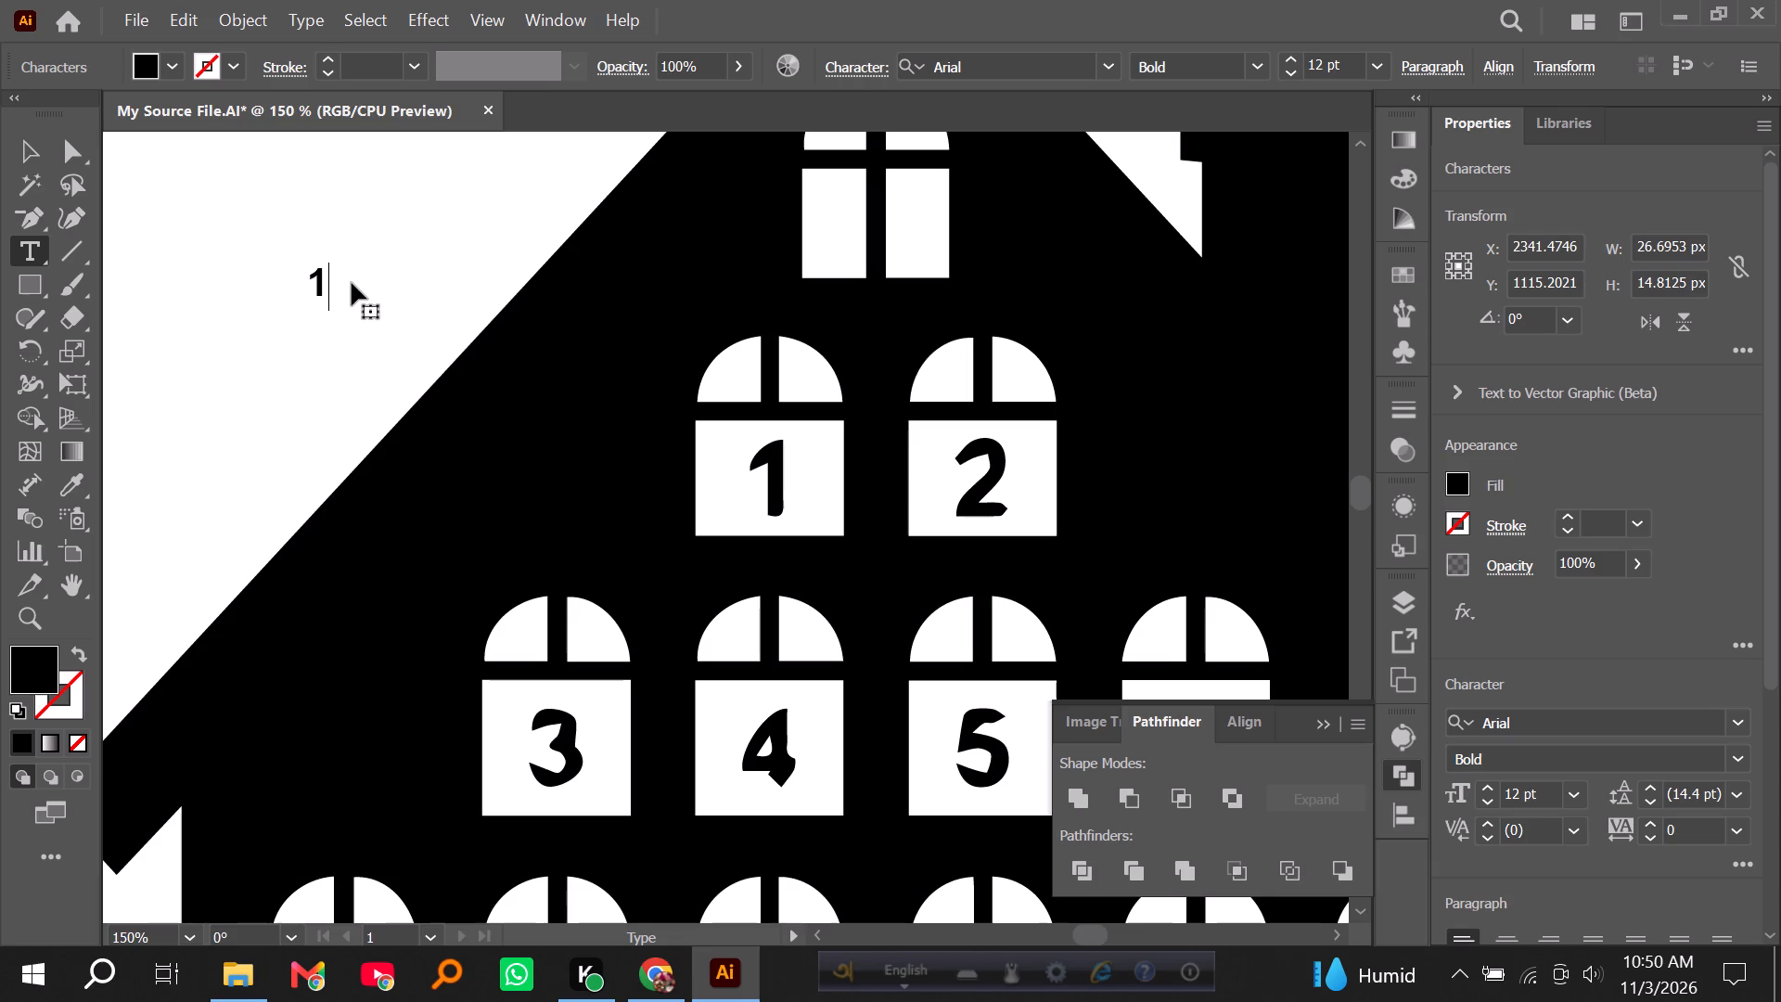
click(26, 154)
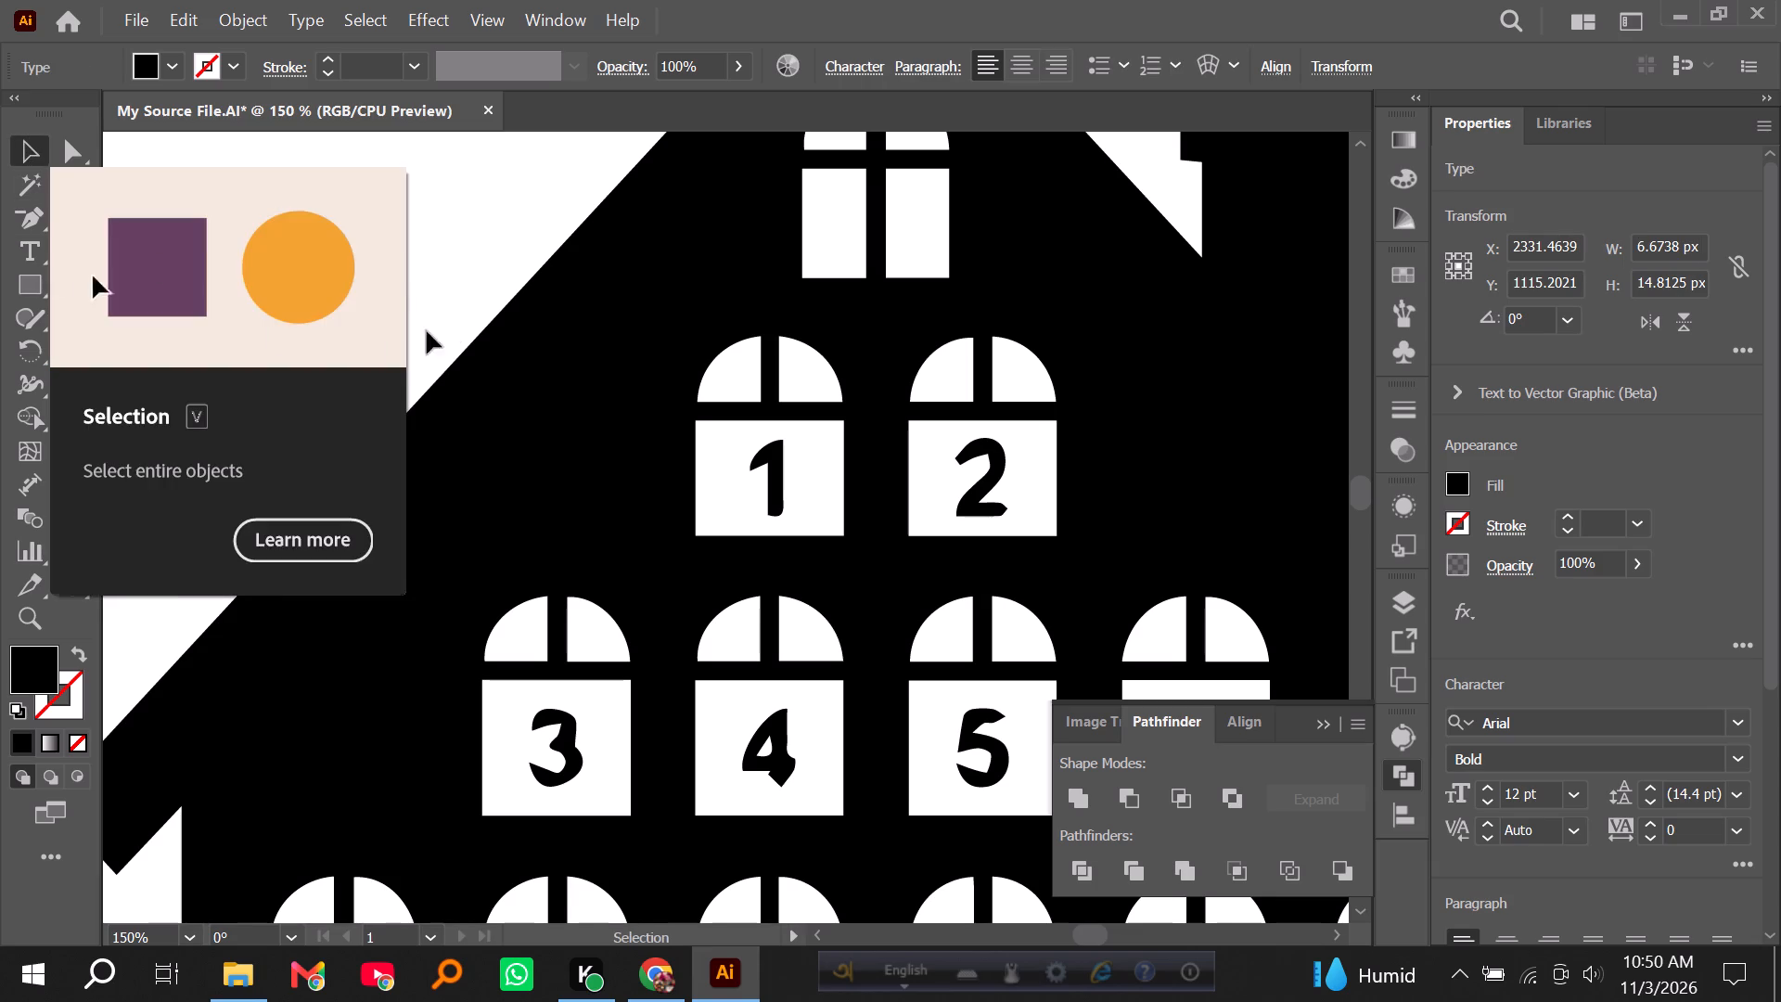
click(460, 285)
click(323, 288)
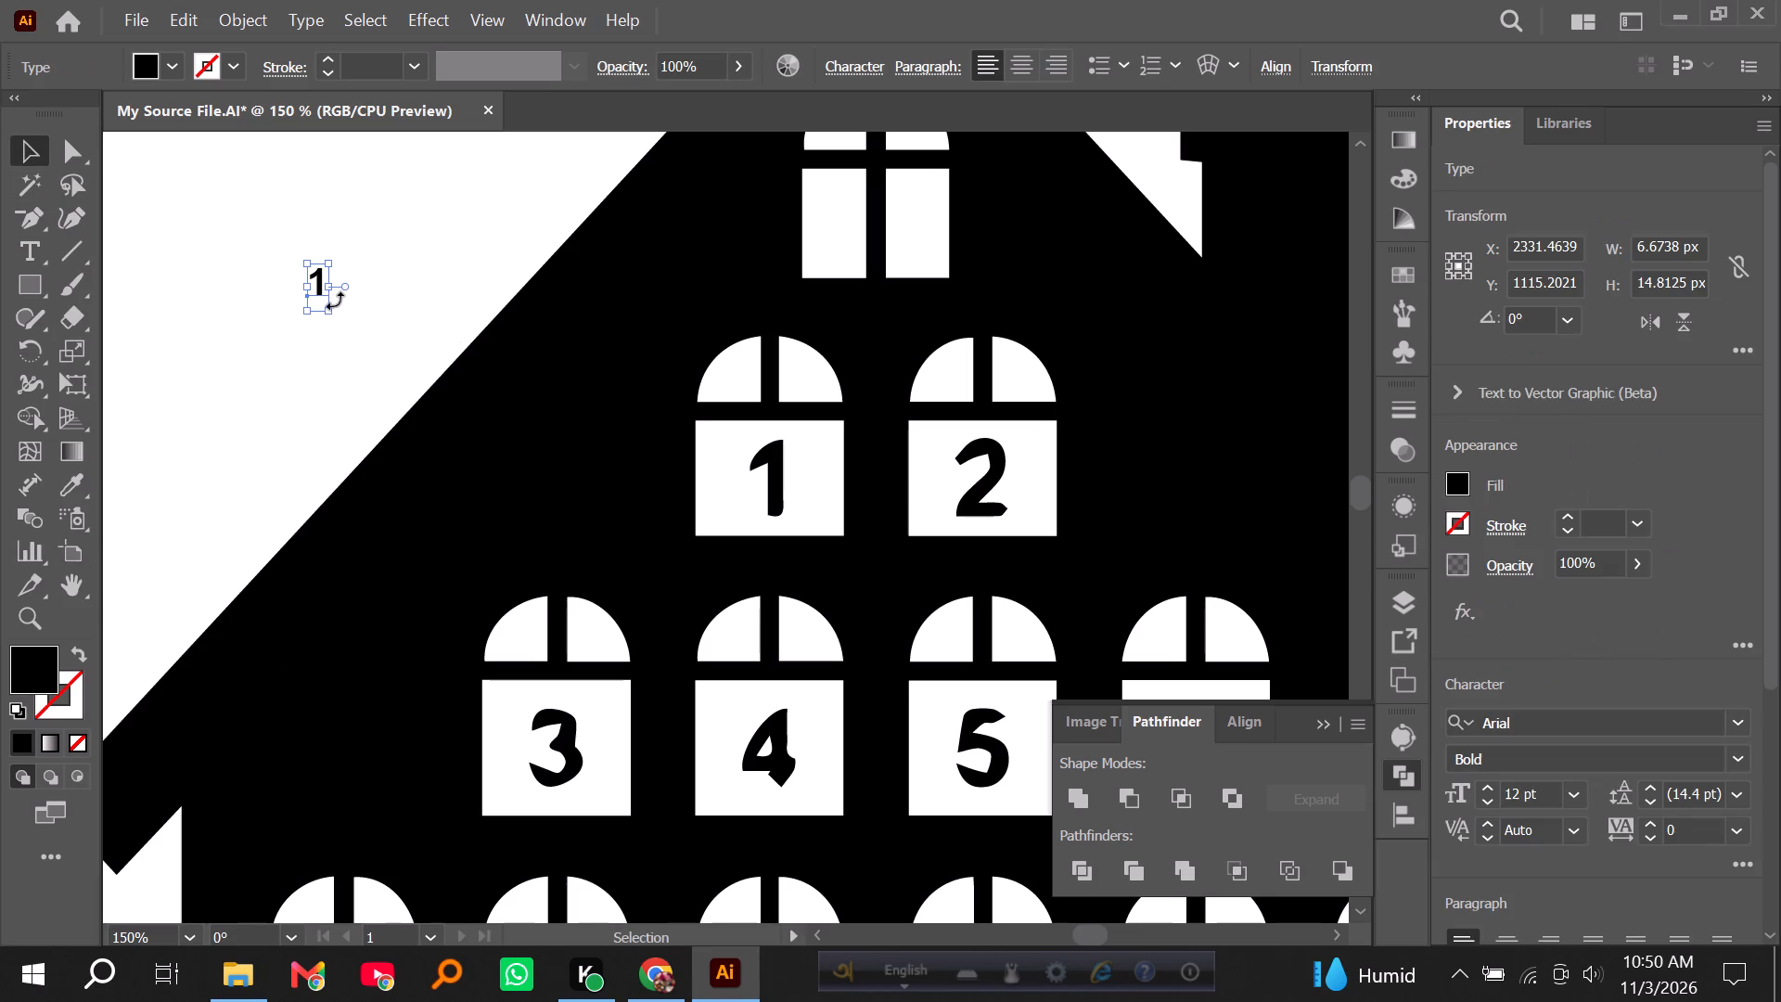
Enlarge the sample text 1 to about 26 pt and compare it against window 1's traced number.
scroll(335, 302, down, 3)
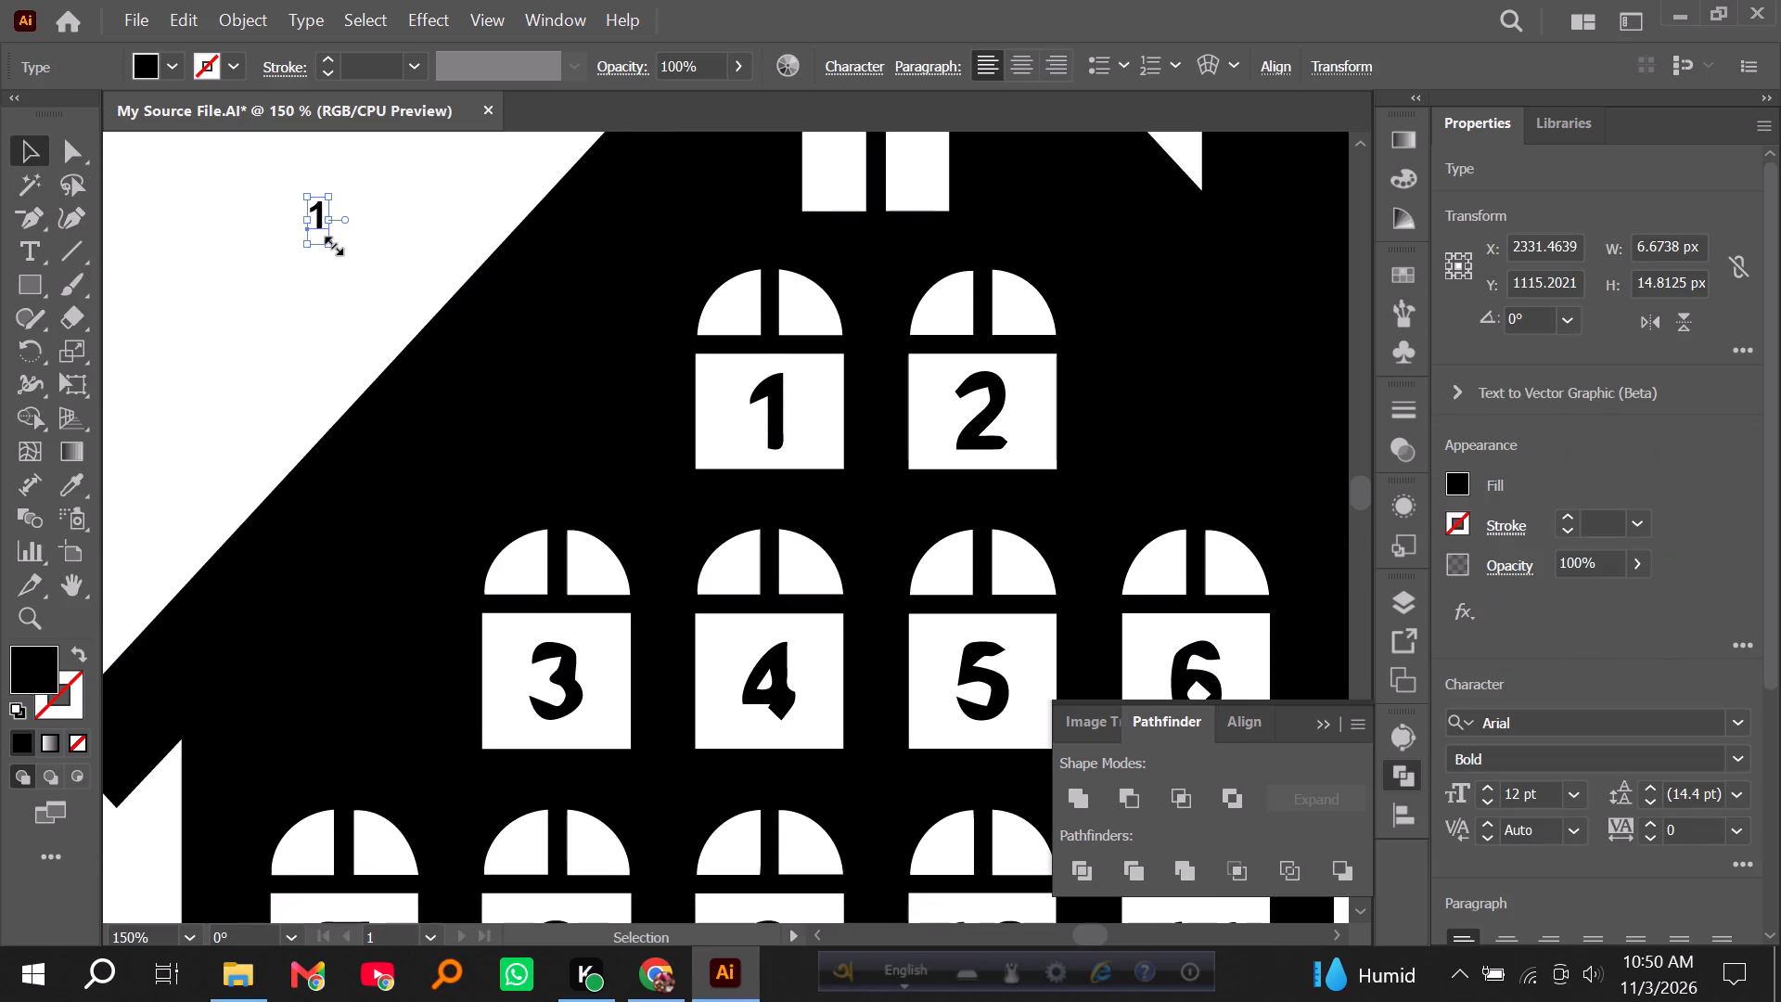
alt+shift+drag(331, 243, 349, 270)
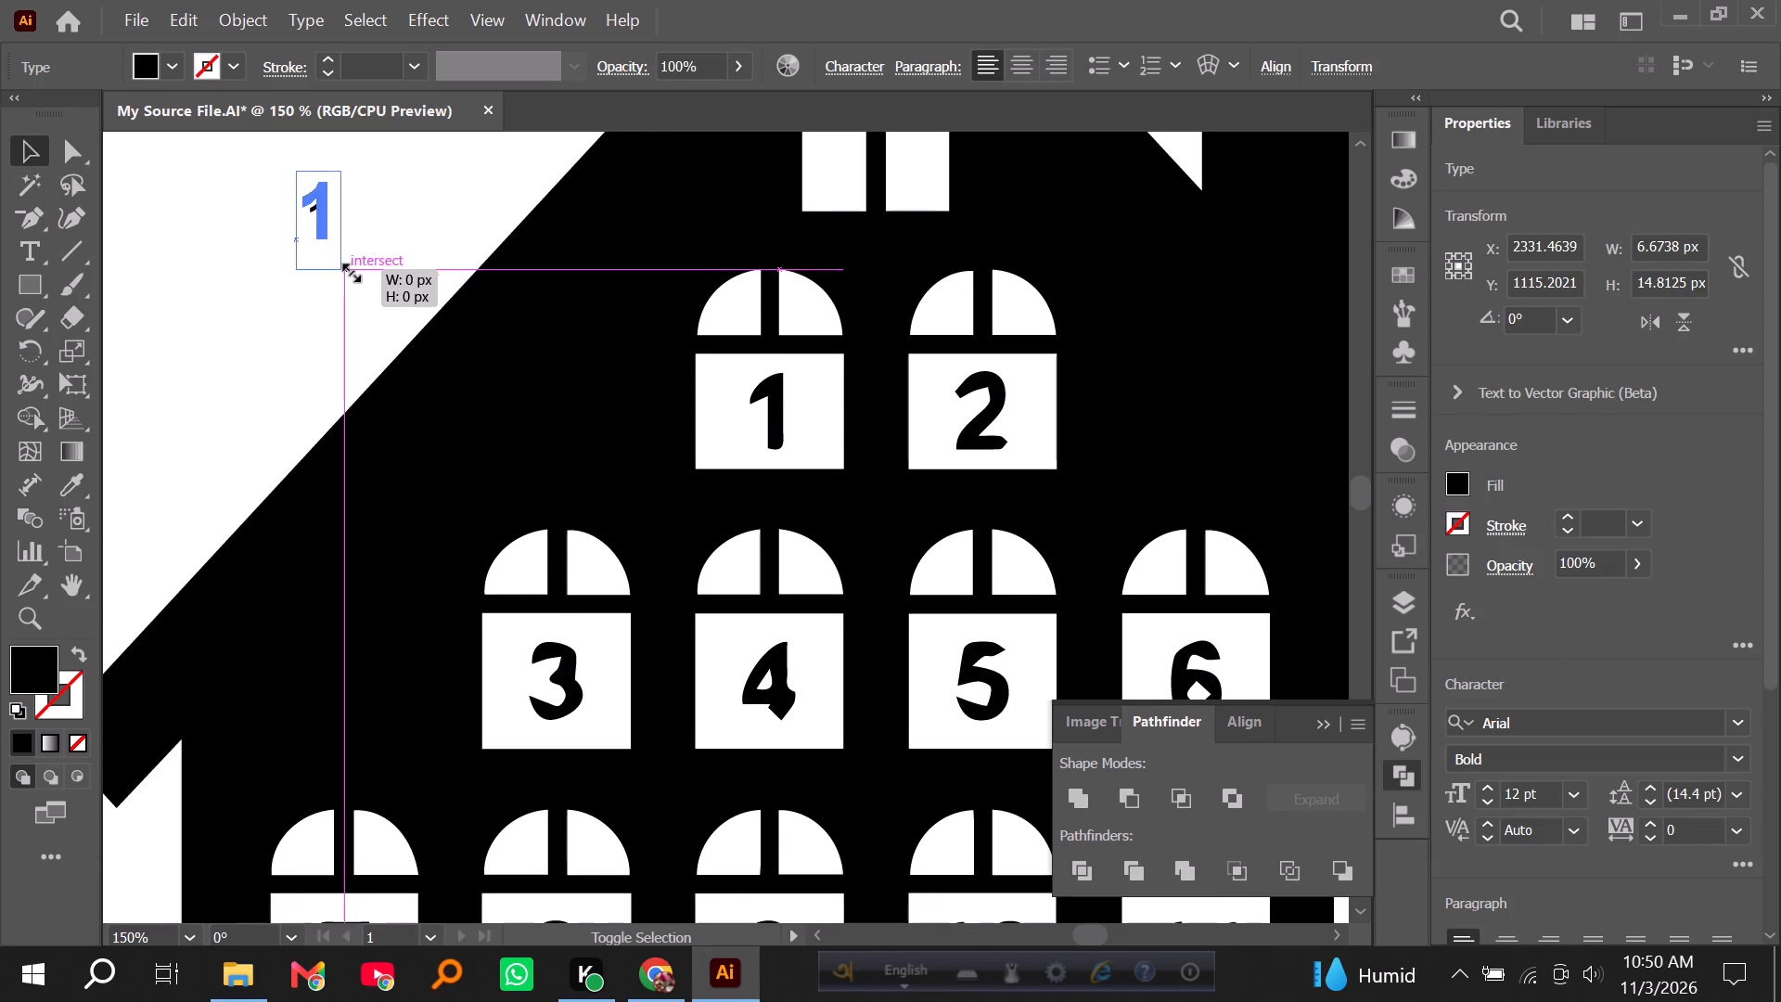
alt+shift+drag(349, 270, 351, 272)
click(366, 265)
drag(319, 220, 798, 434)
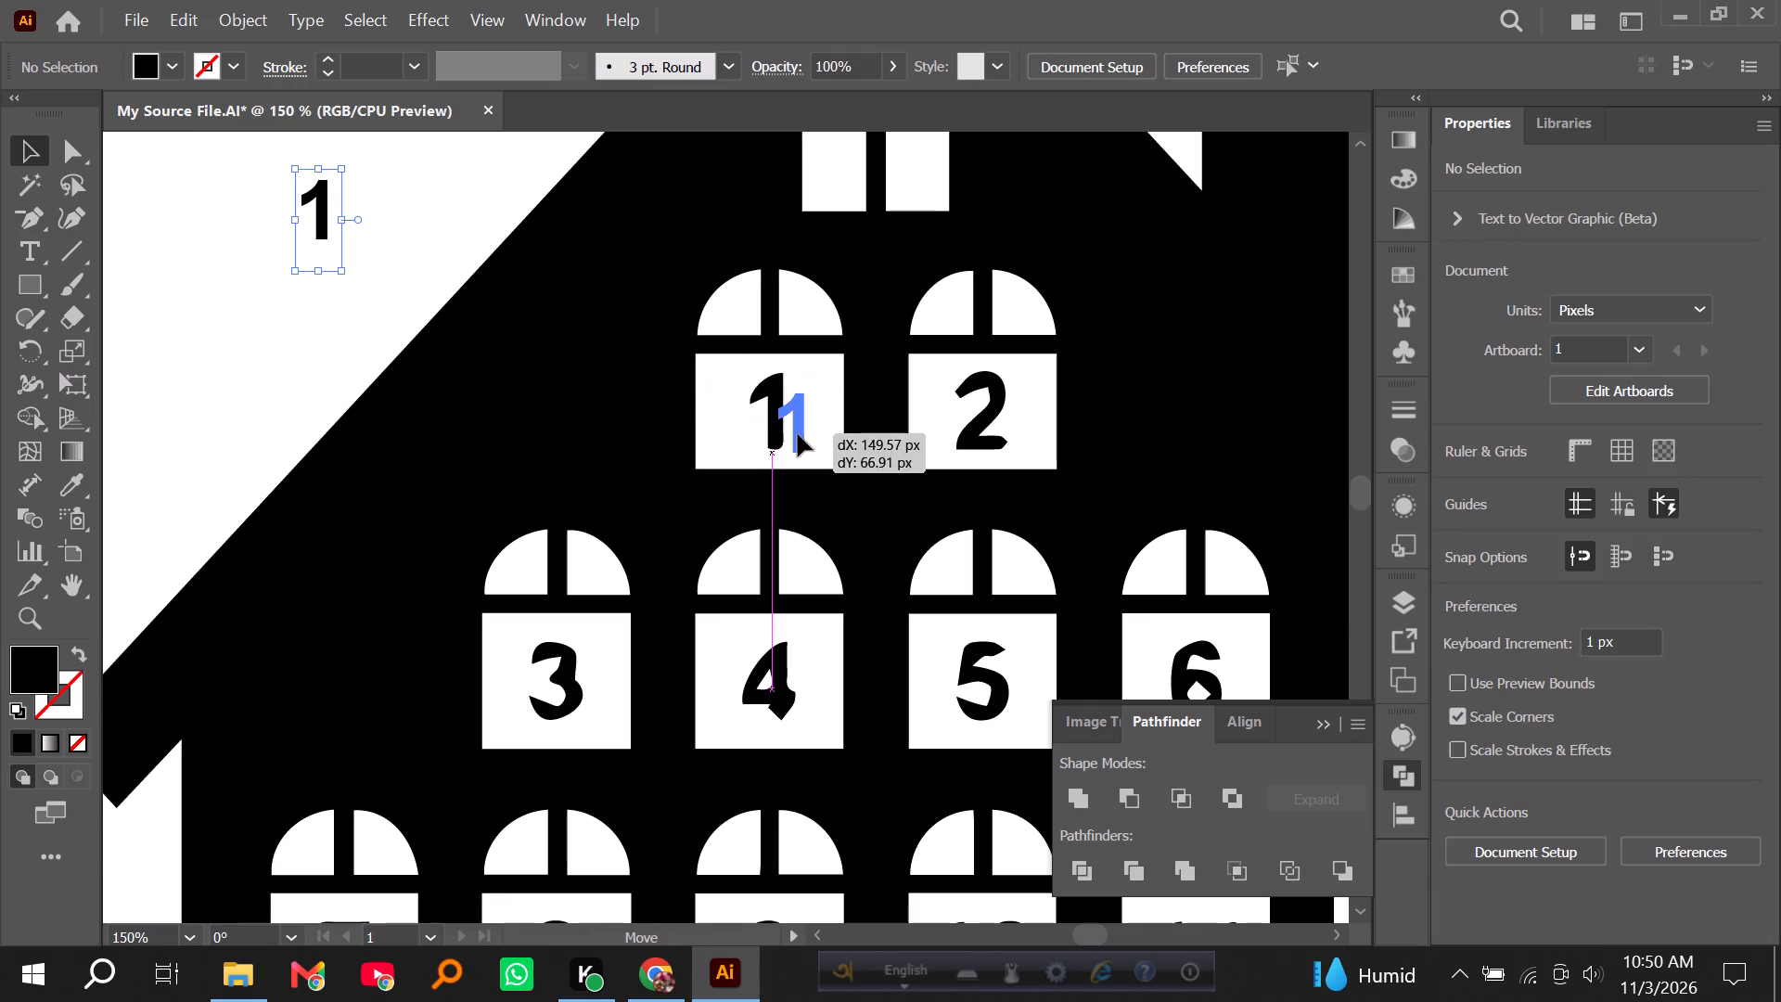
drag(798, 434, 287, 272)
Delete the traced number 1 from window 1.
drag(738, 381, 798, 434)
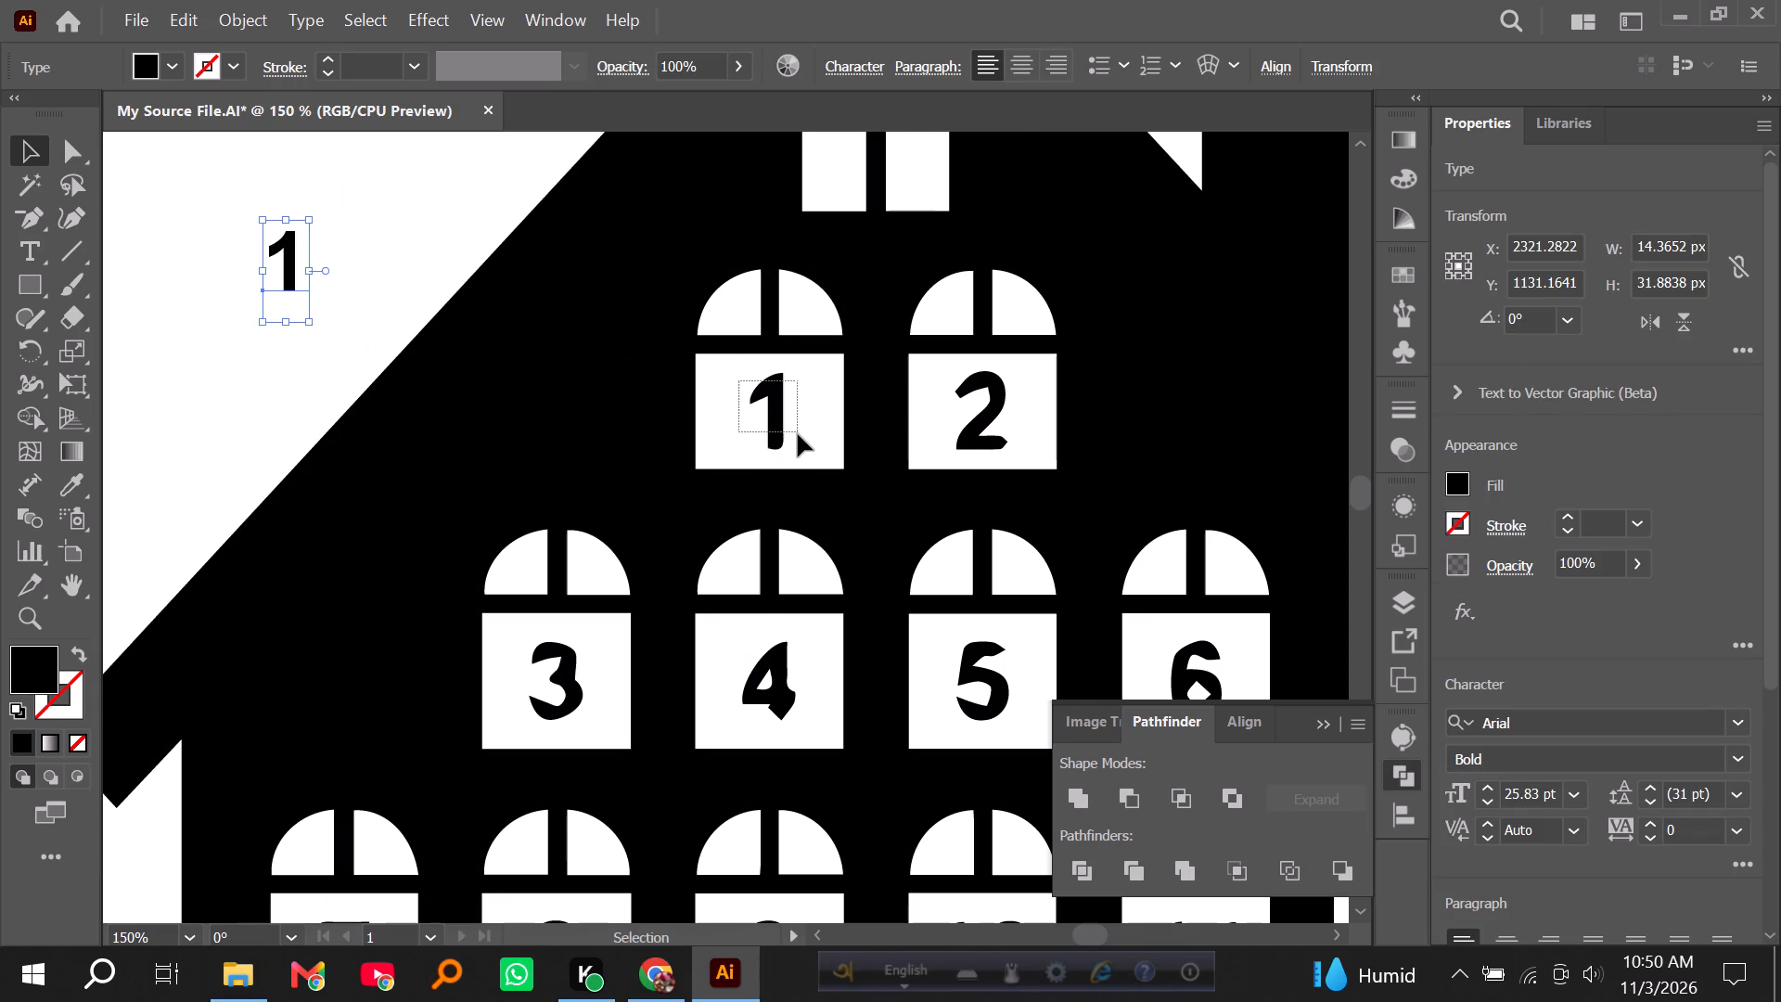
drag(798, 434, 800, 433)
key(Delete)
Place the Arial Bold text 1 in the middle of window 1 and scale it to about 32.6 pt.
click(289, 263)
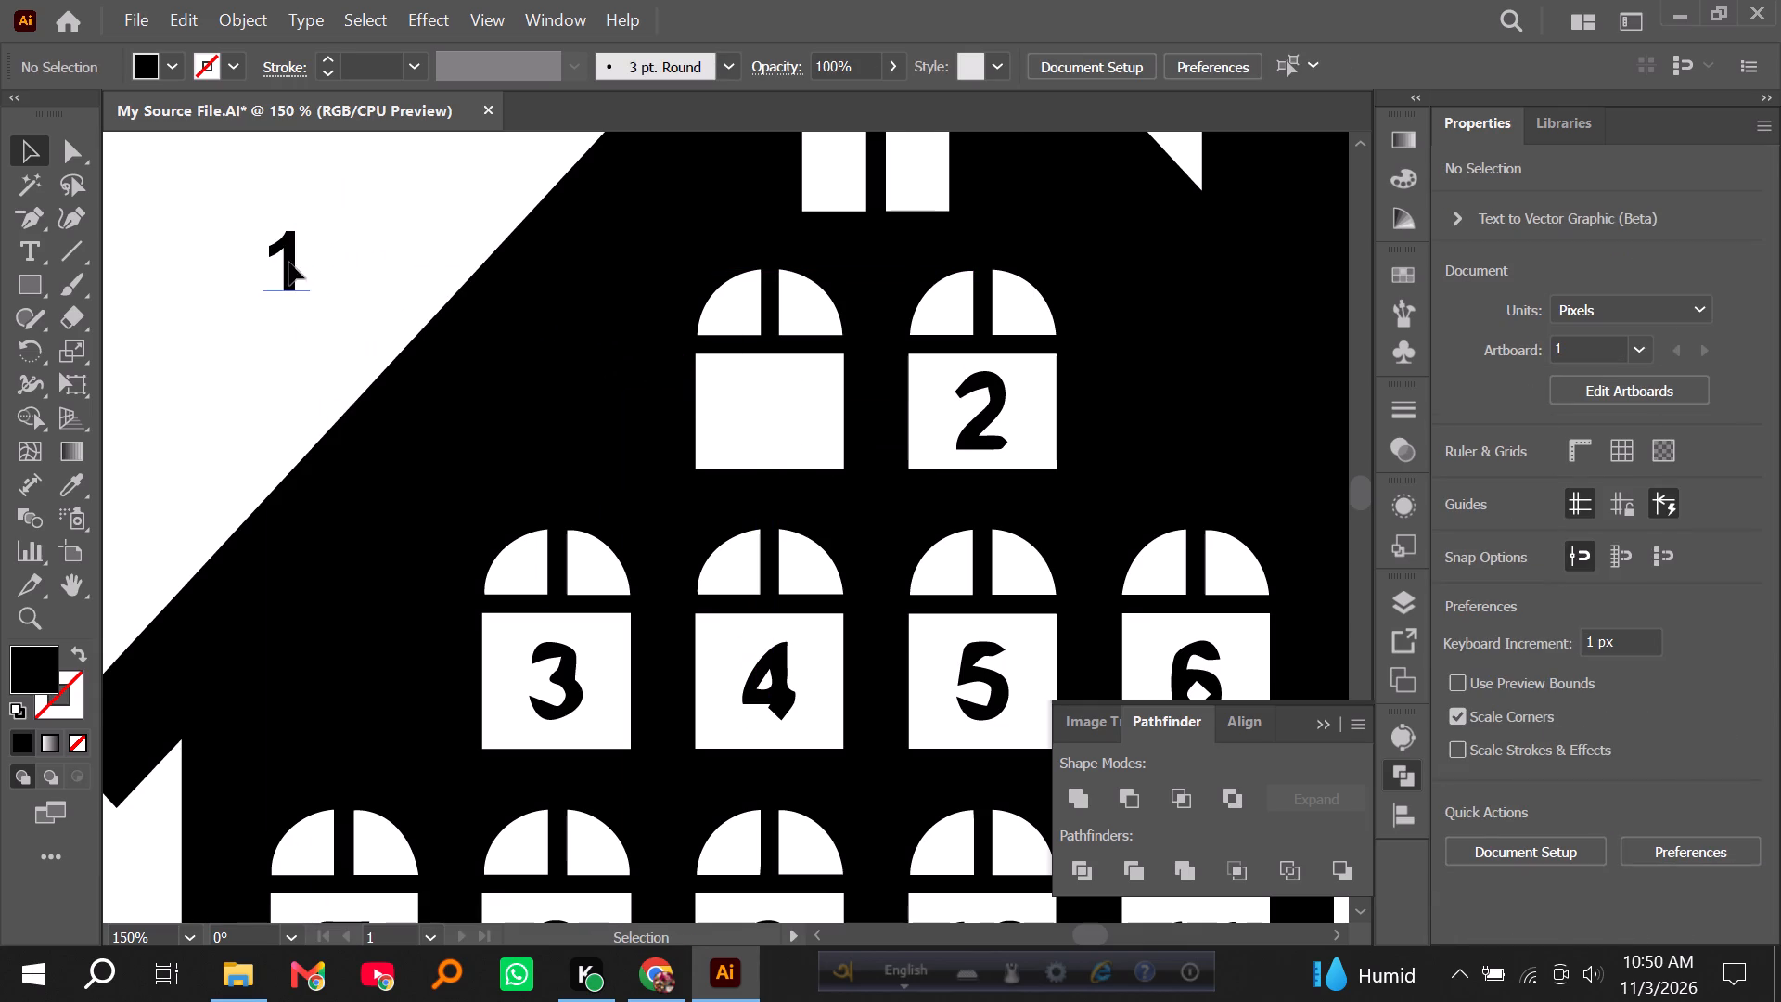
alt+shift+drag(308, 322, 326, 340)
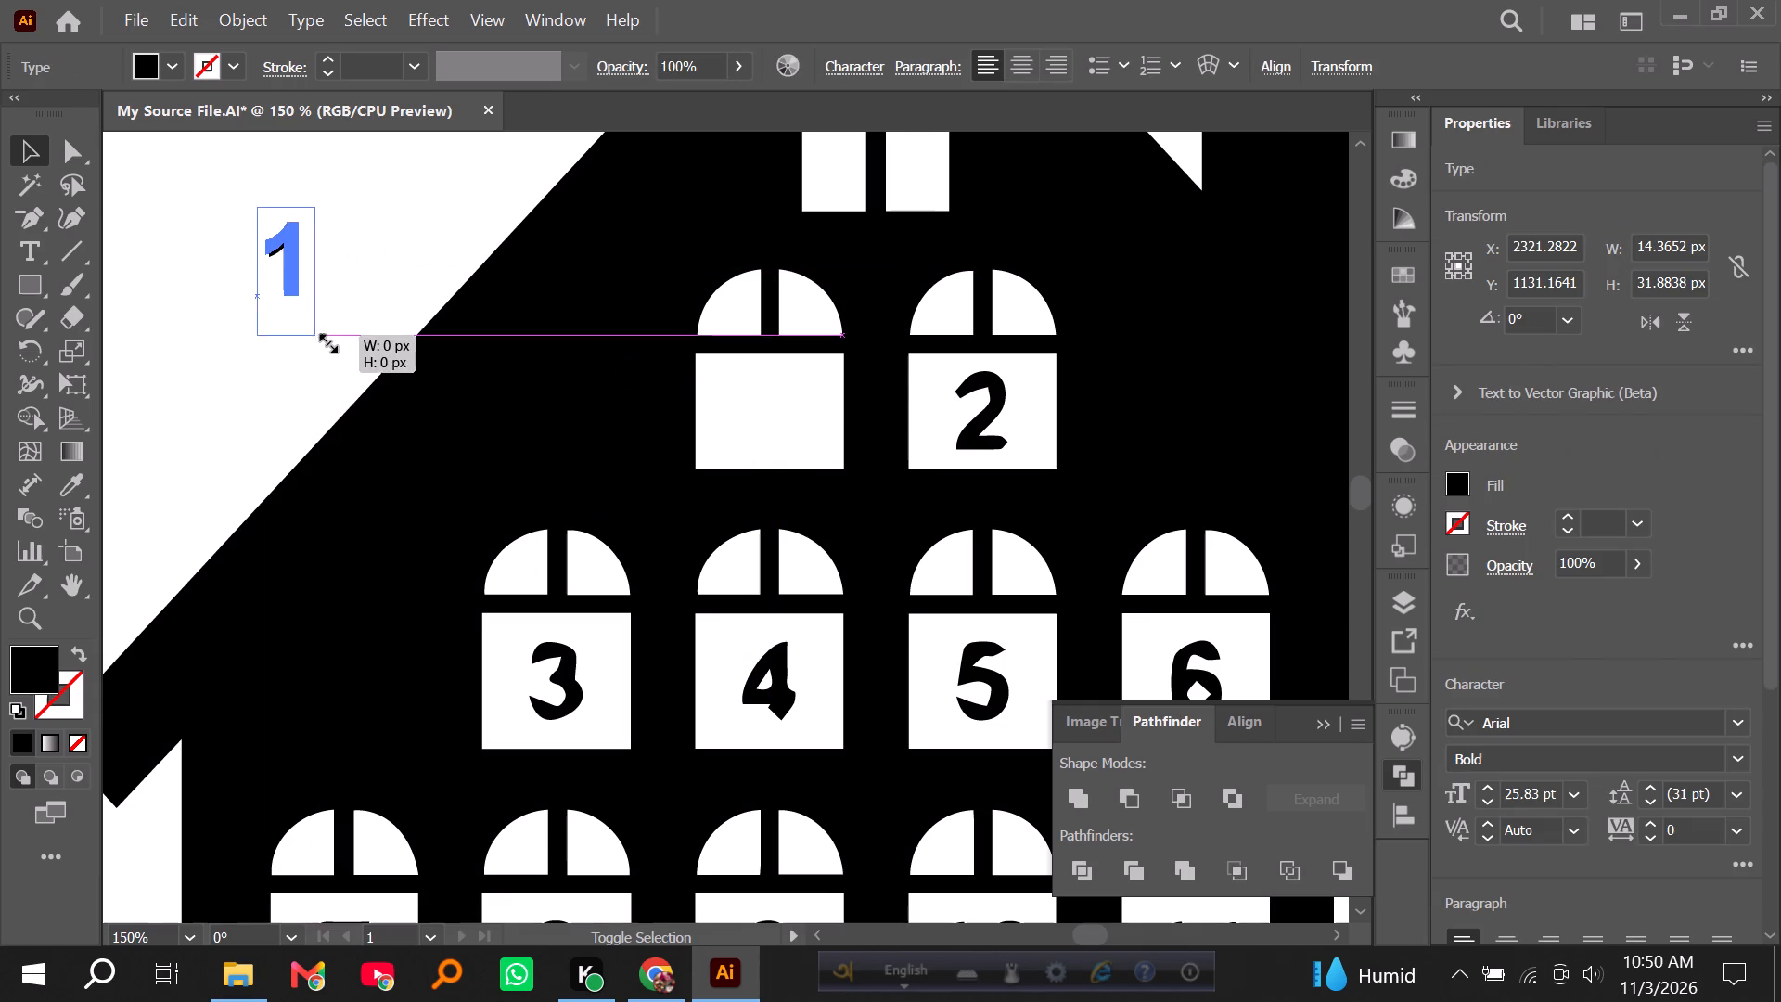
alt+shift+drag(326, 340, 339, 353)
drag(301, 287, 789, 441)
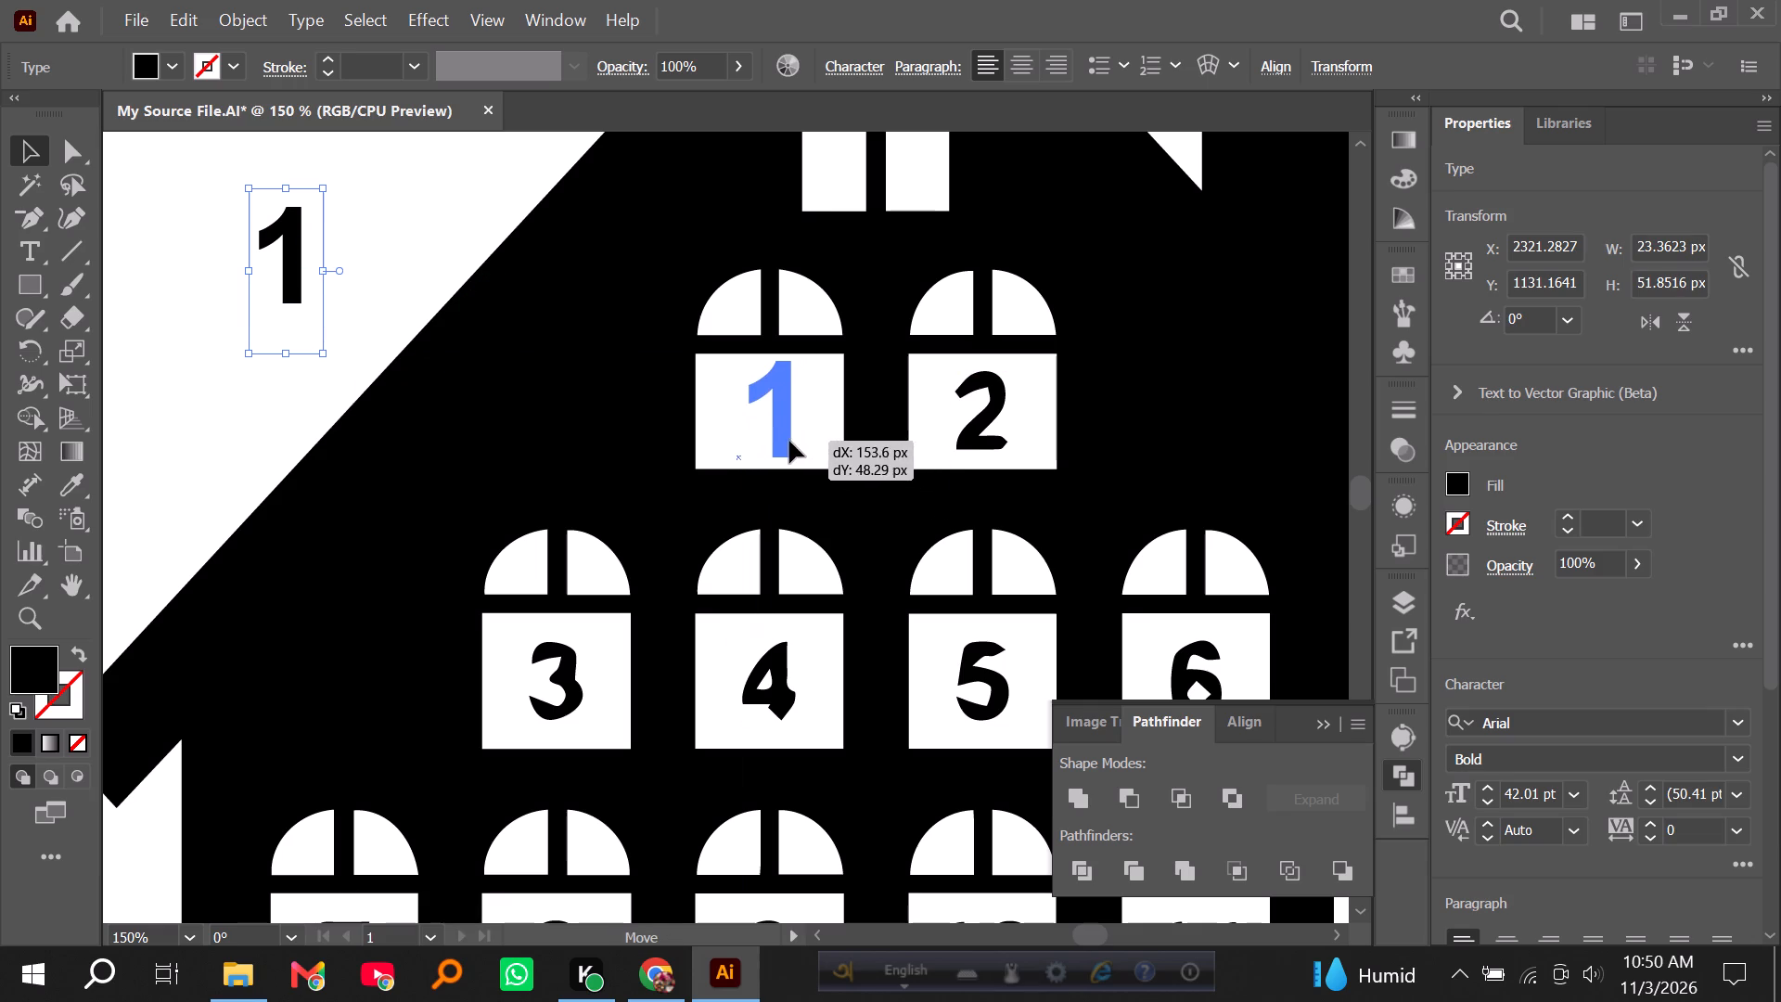
drag(789, 441, 785, 443)
alt+drag(806, 424, 798, 424)
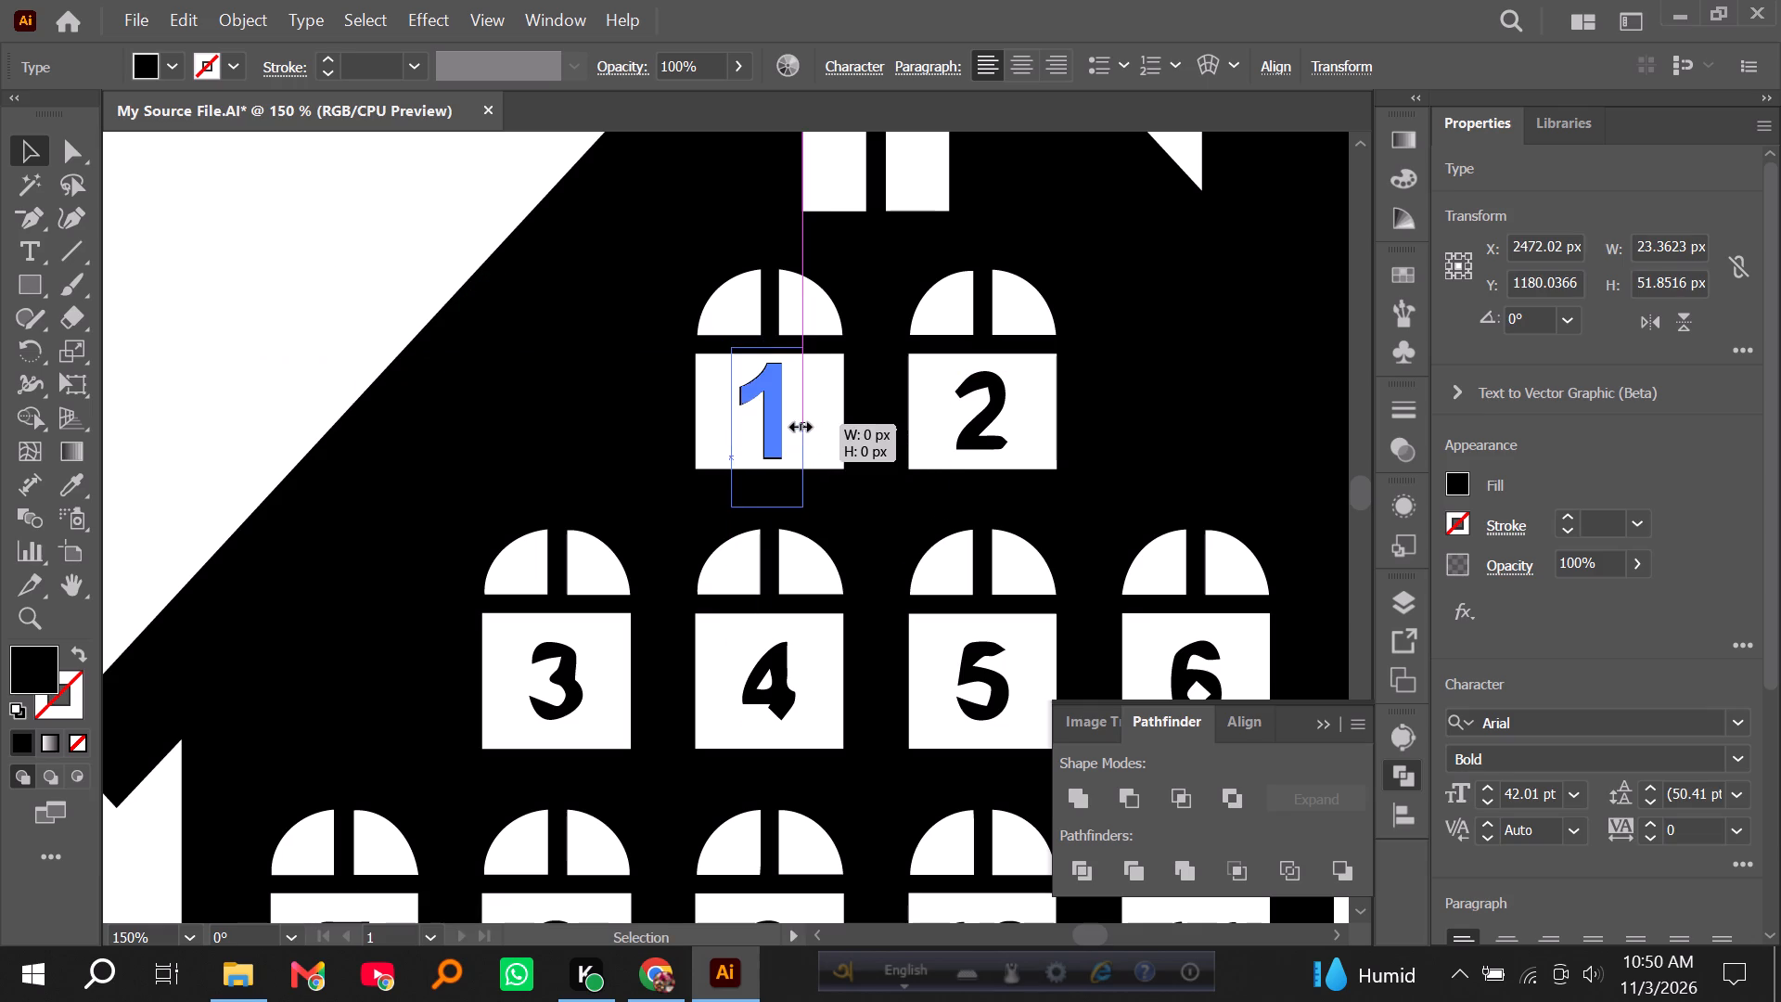
alt+drag(798, 424, 795, 423)
click(817, 408)
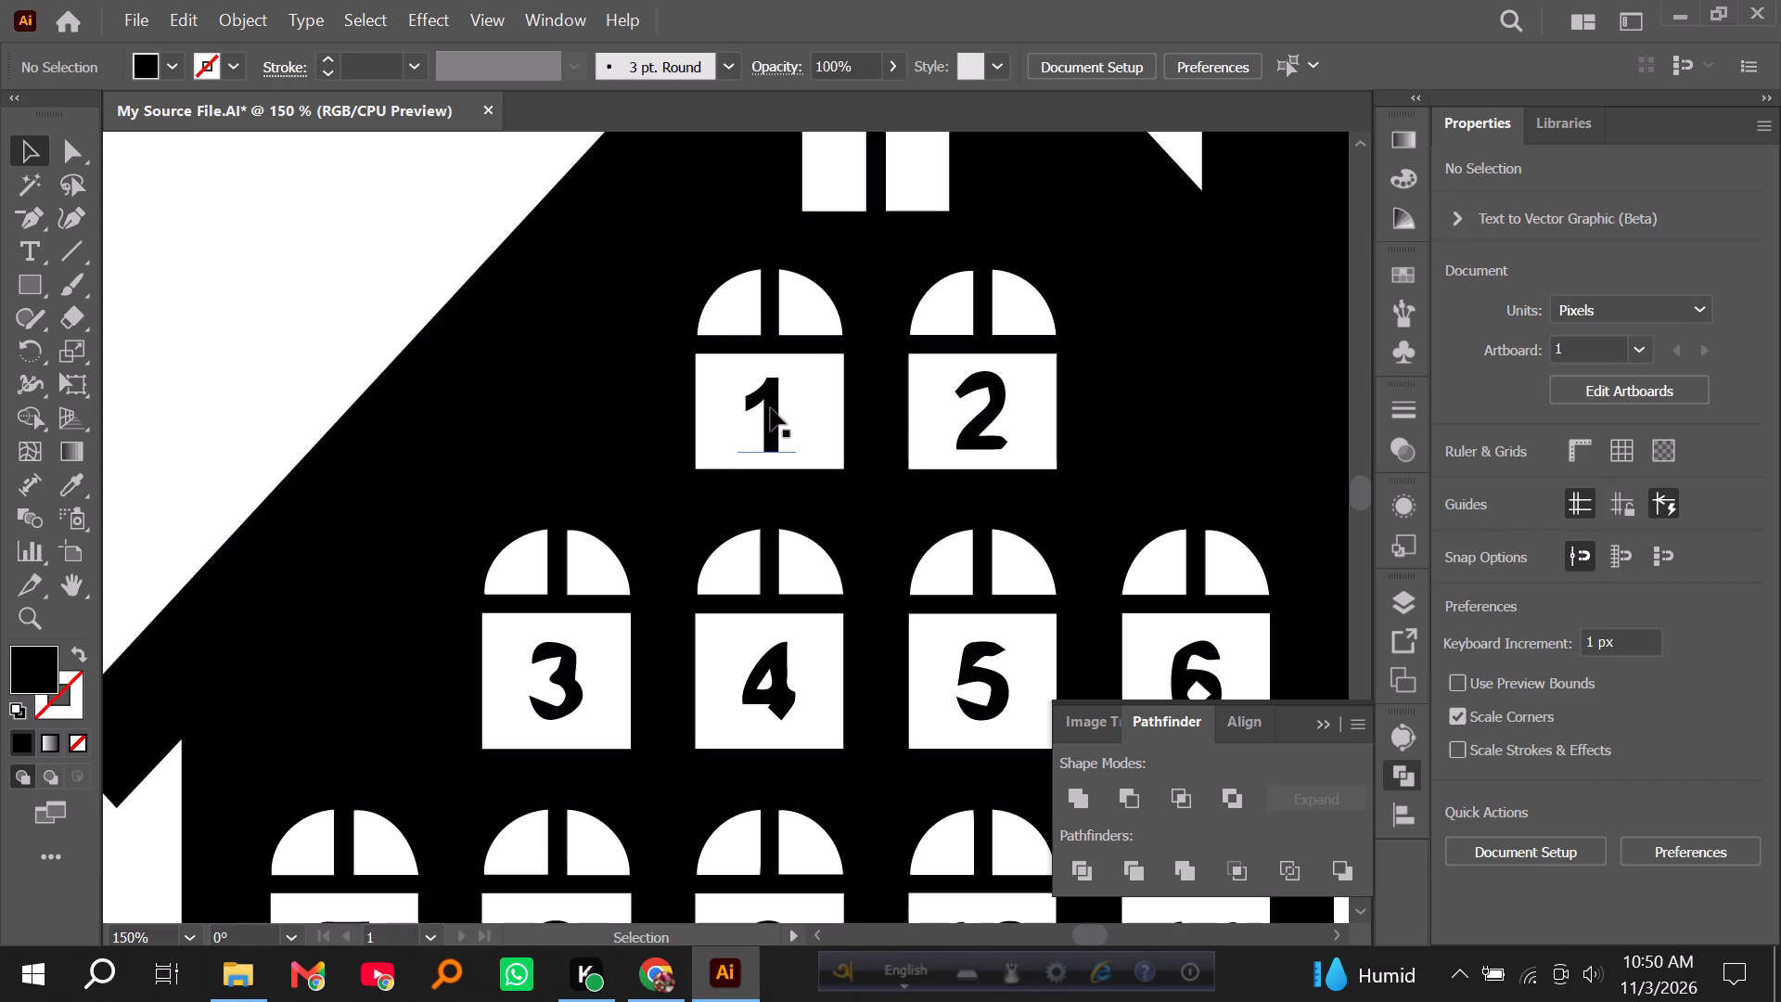
click(770, 407)
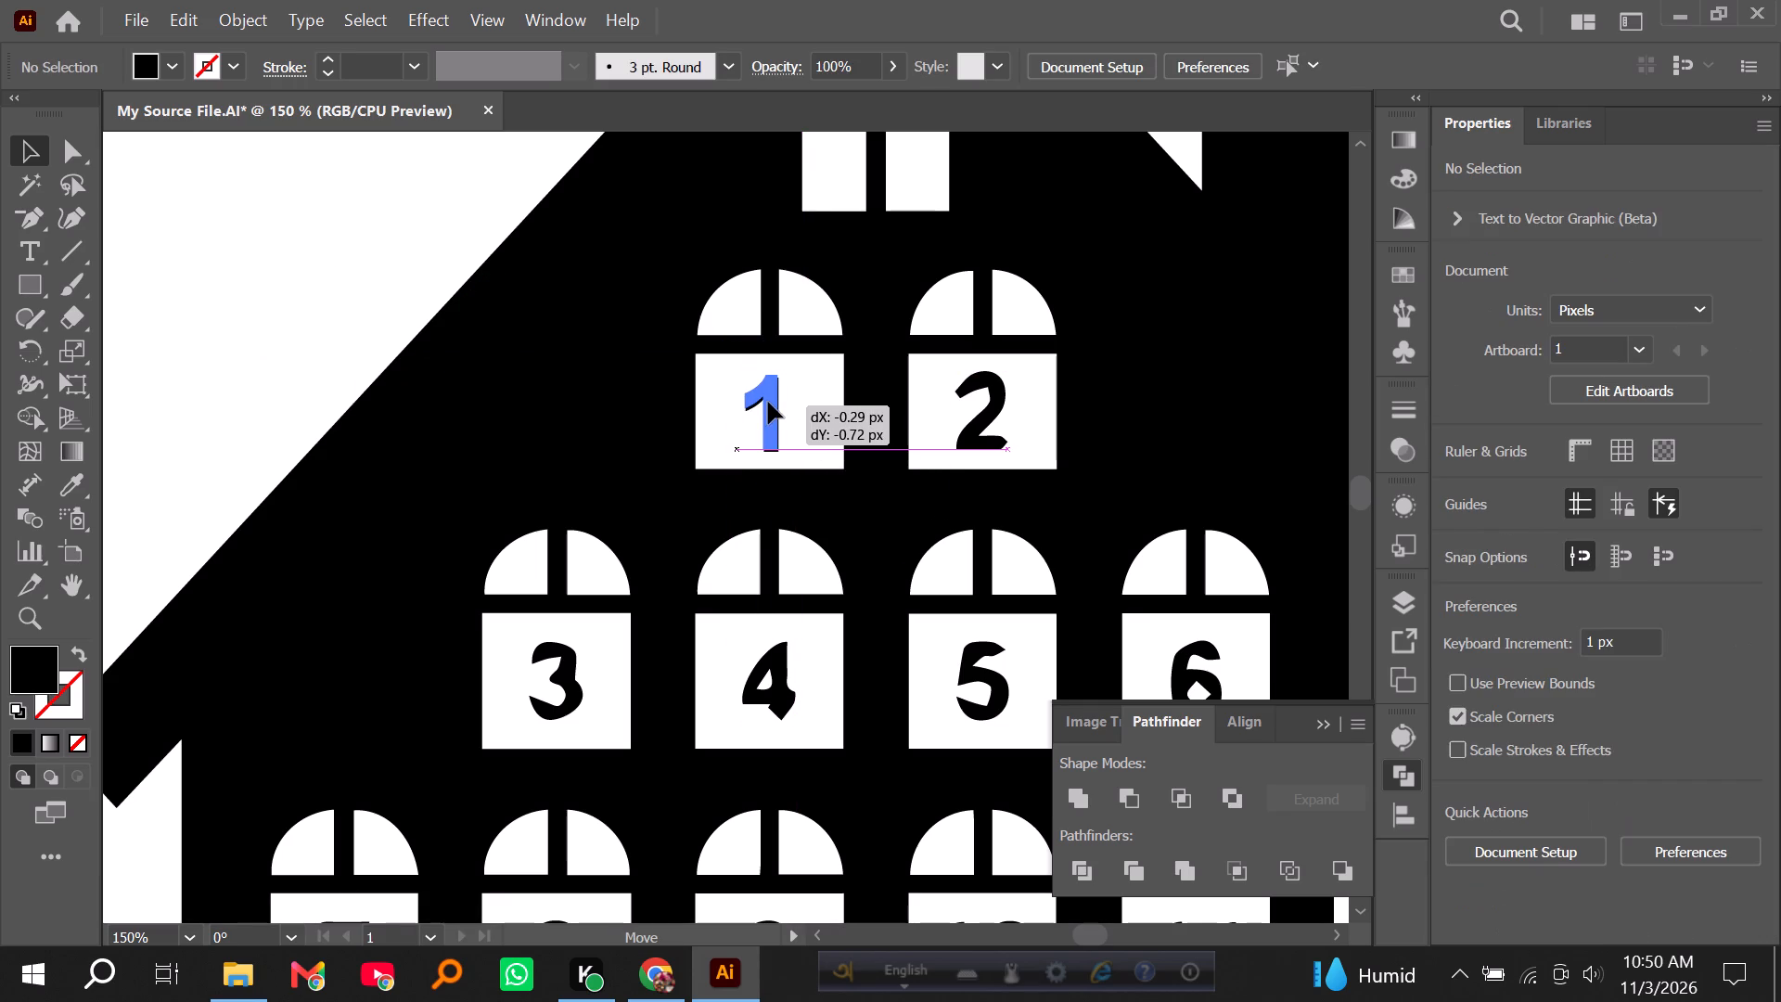
click(836, 418)
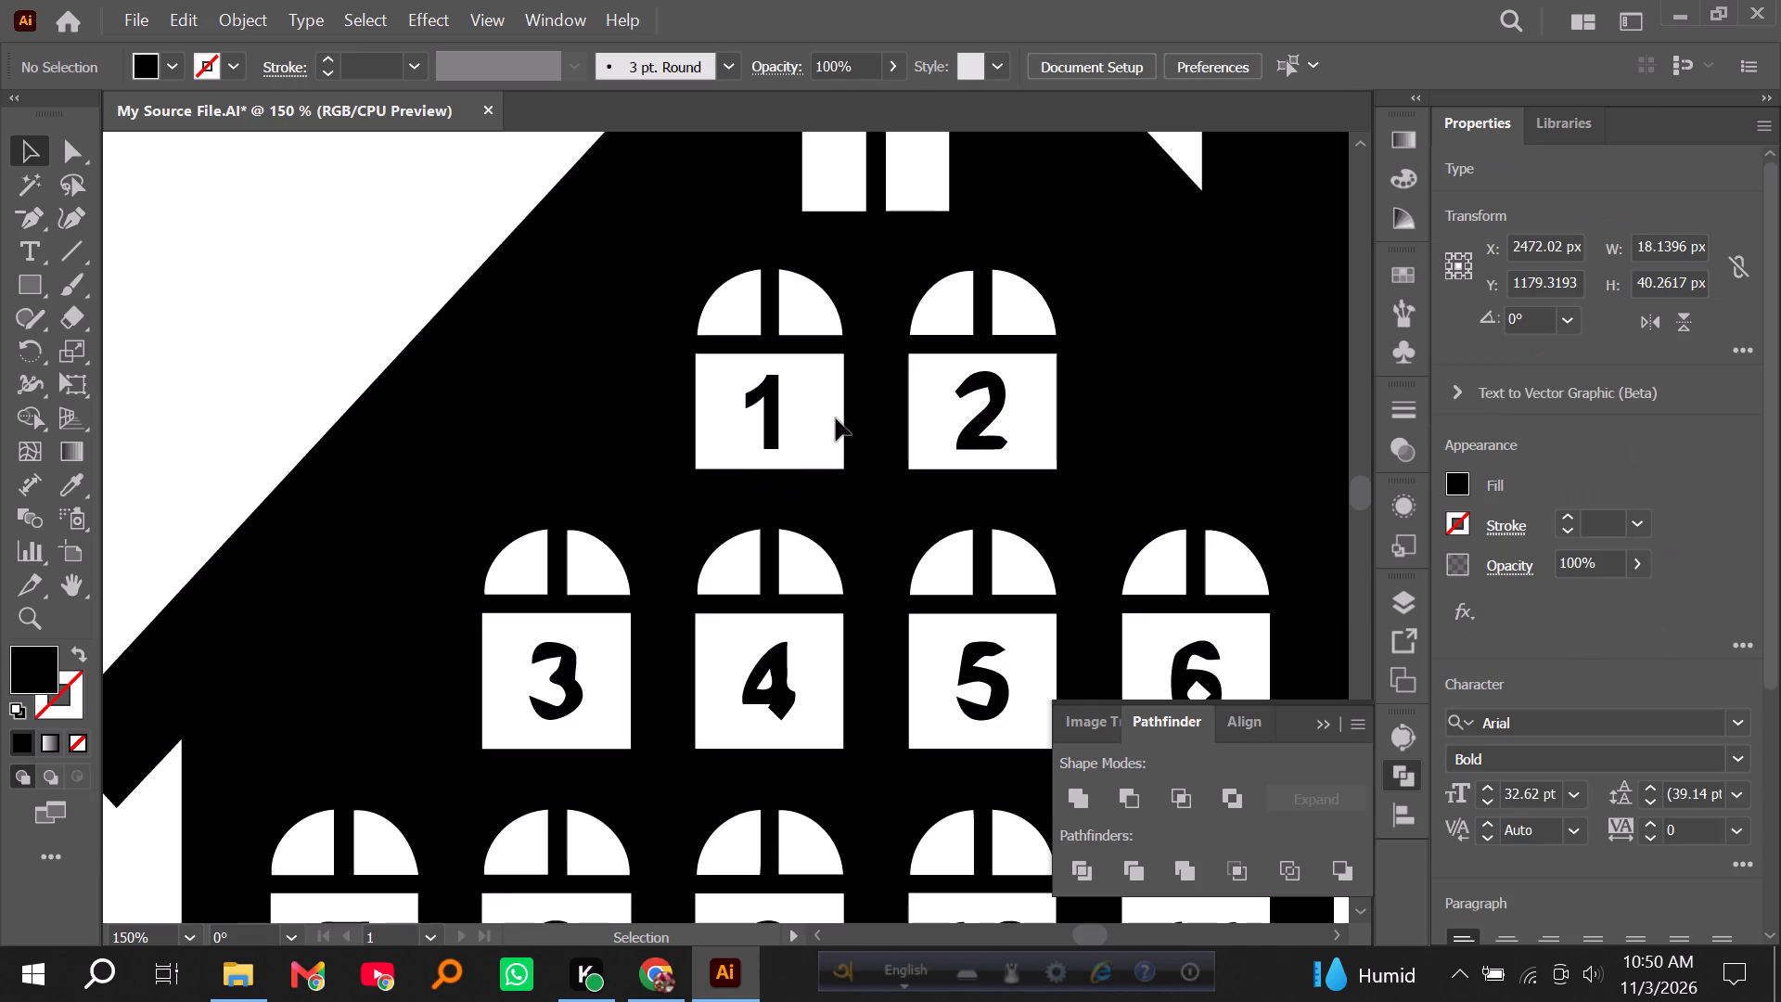
Copy the text 1 horizontally about 68 px from window 1 onto the traced number in window 2.
drag(773, 417, 962, 429)
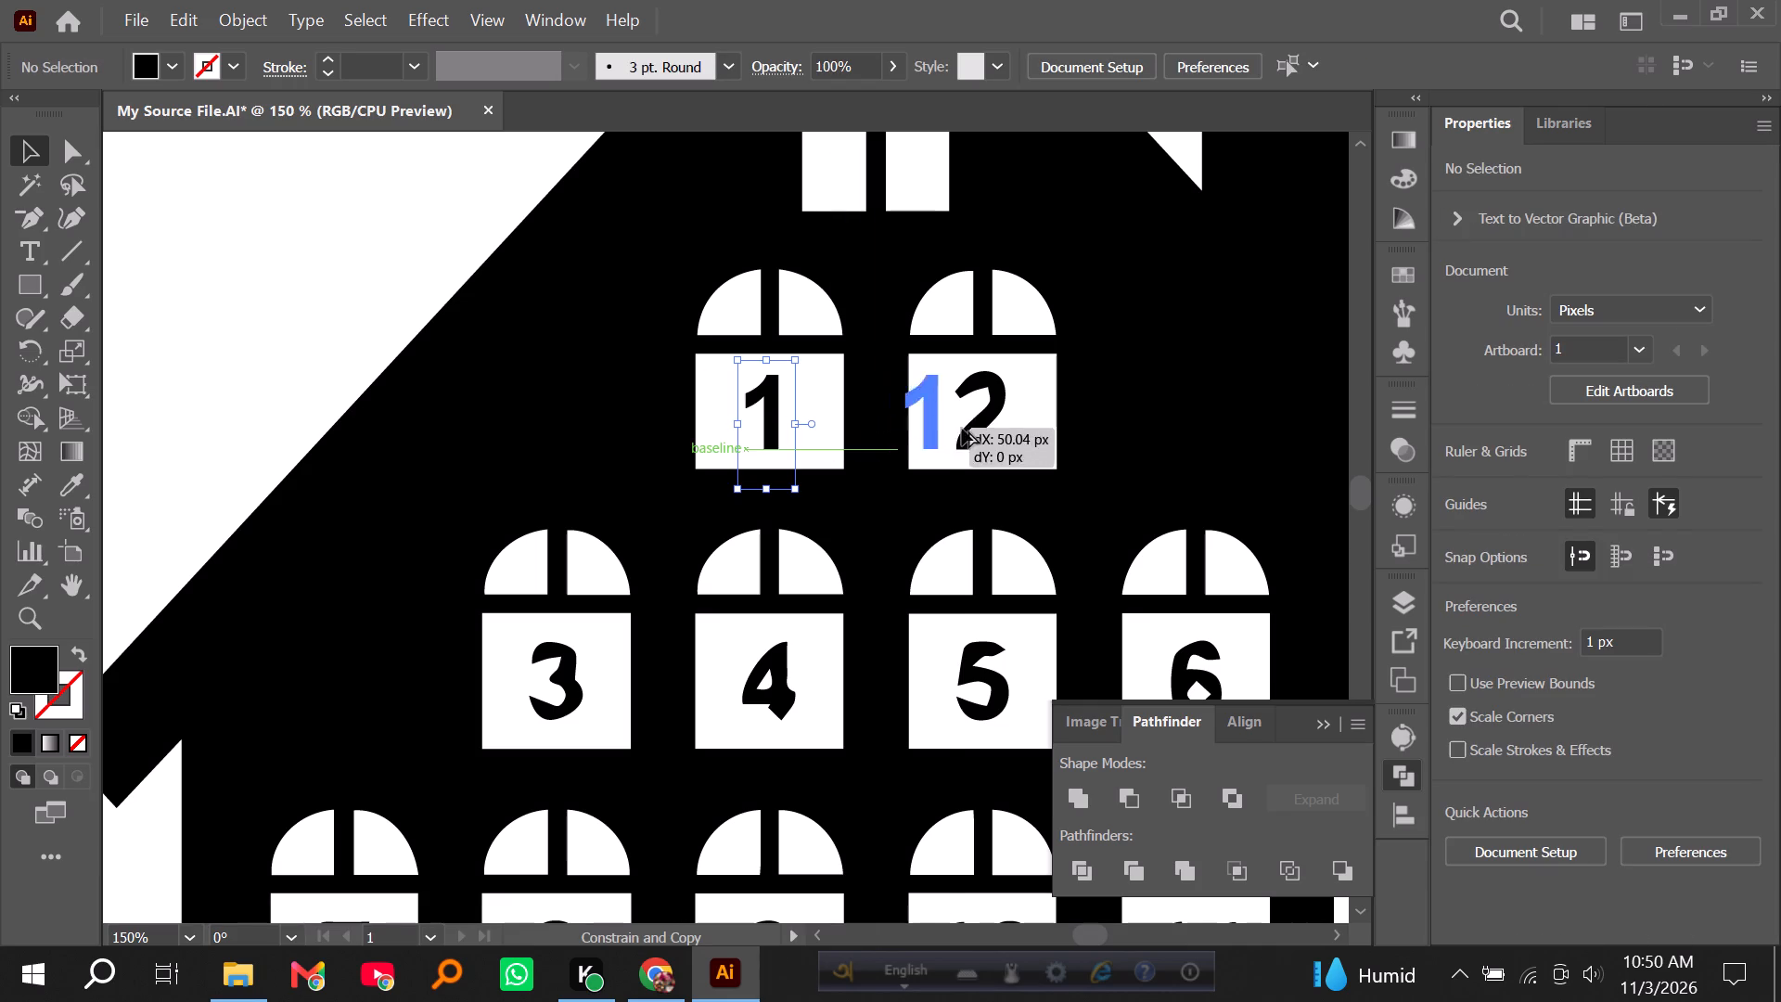
drag(962, 429, 988, 429)
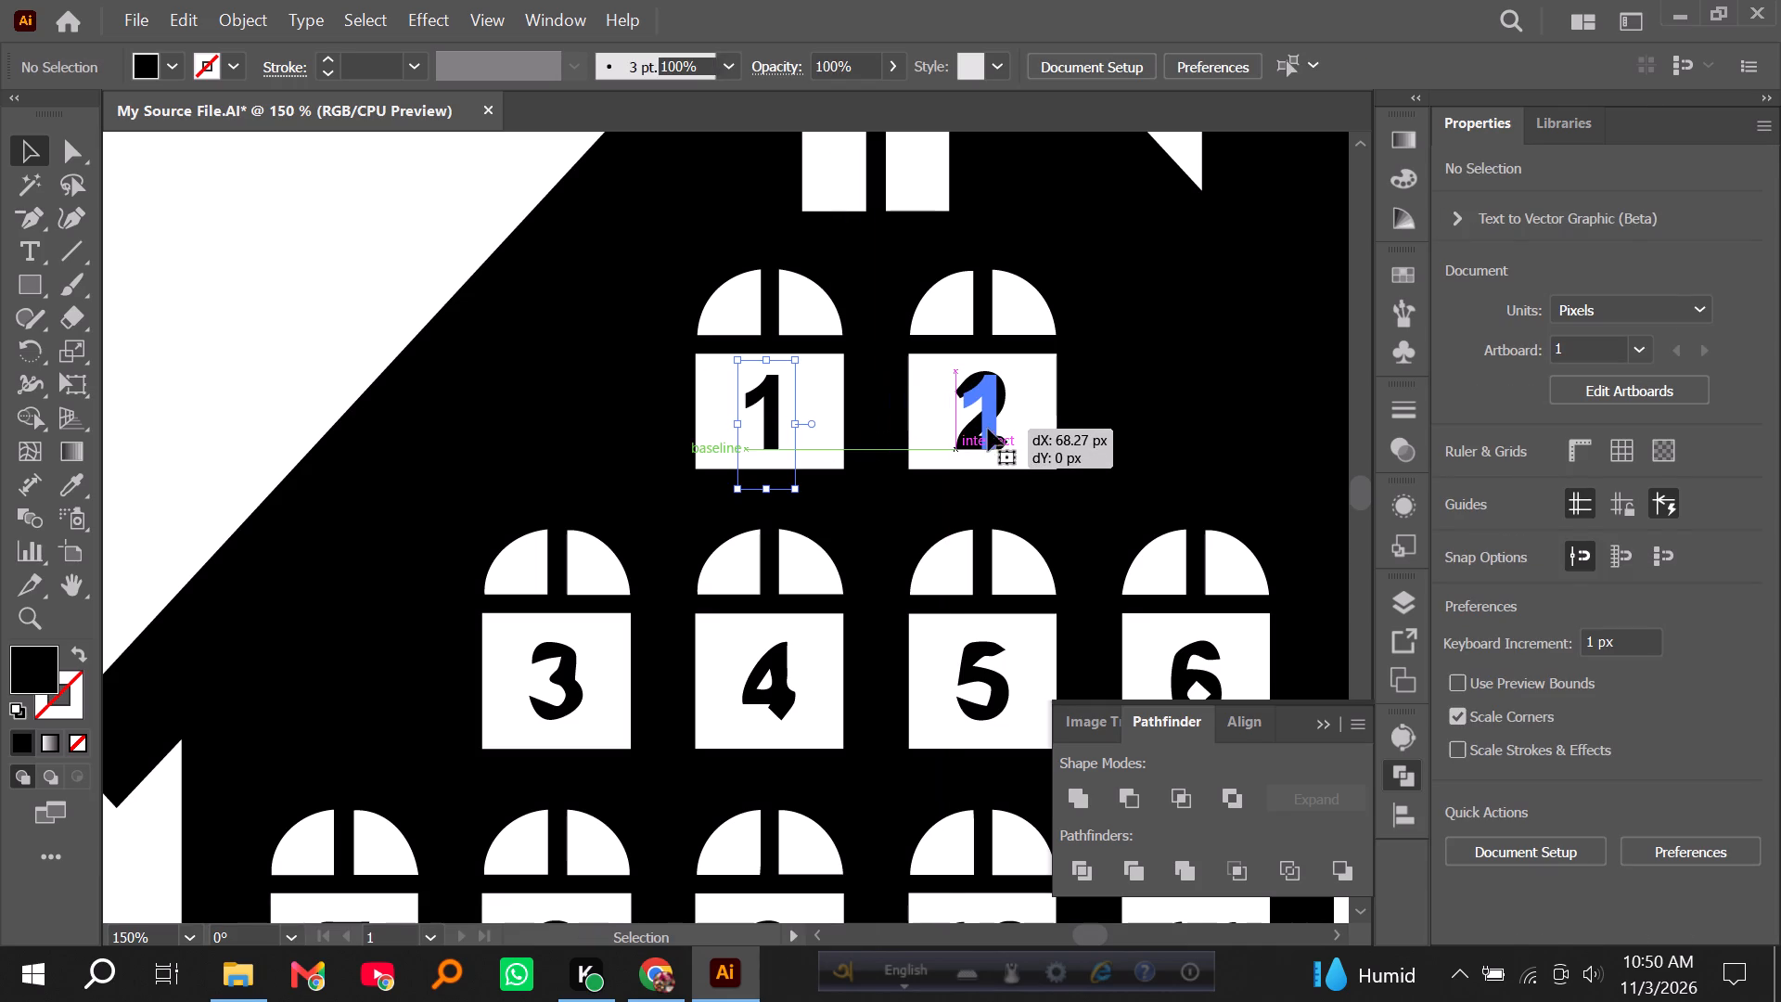
click(960, 436)
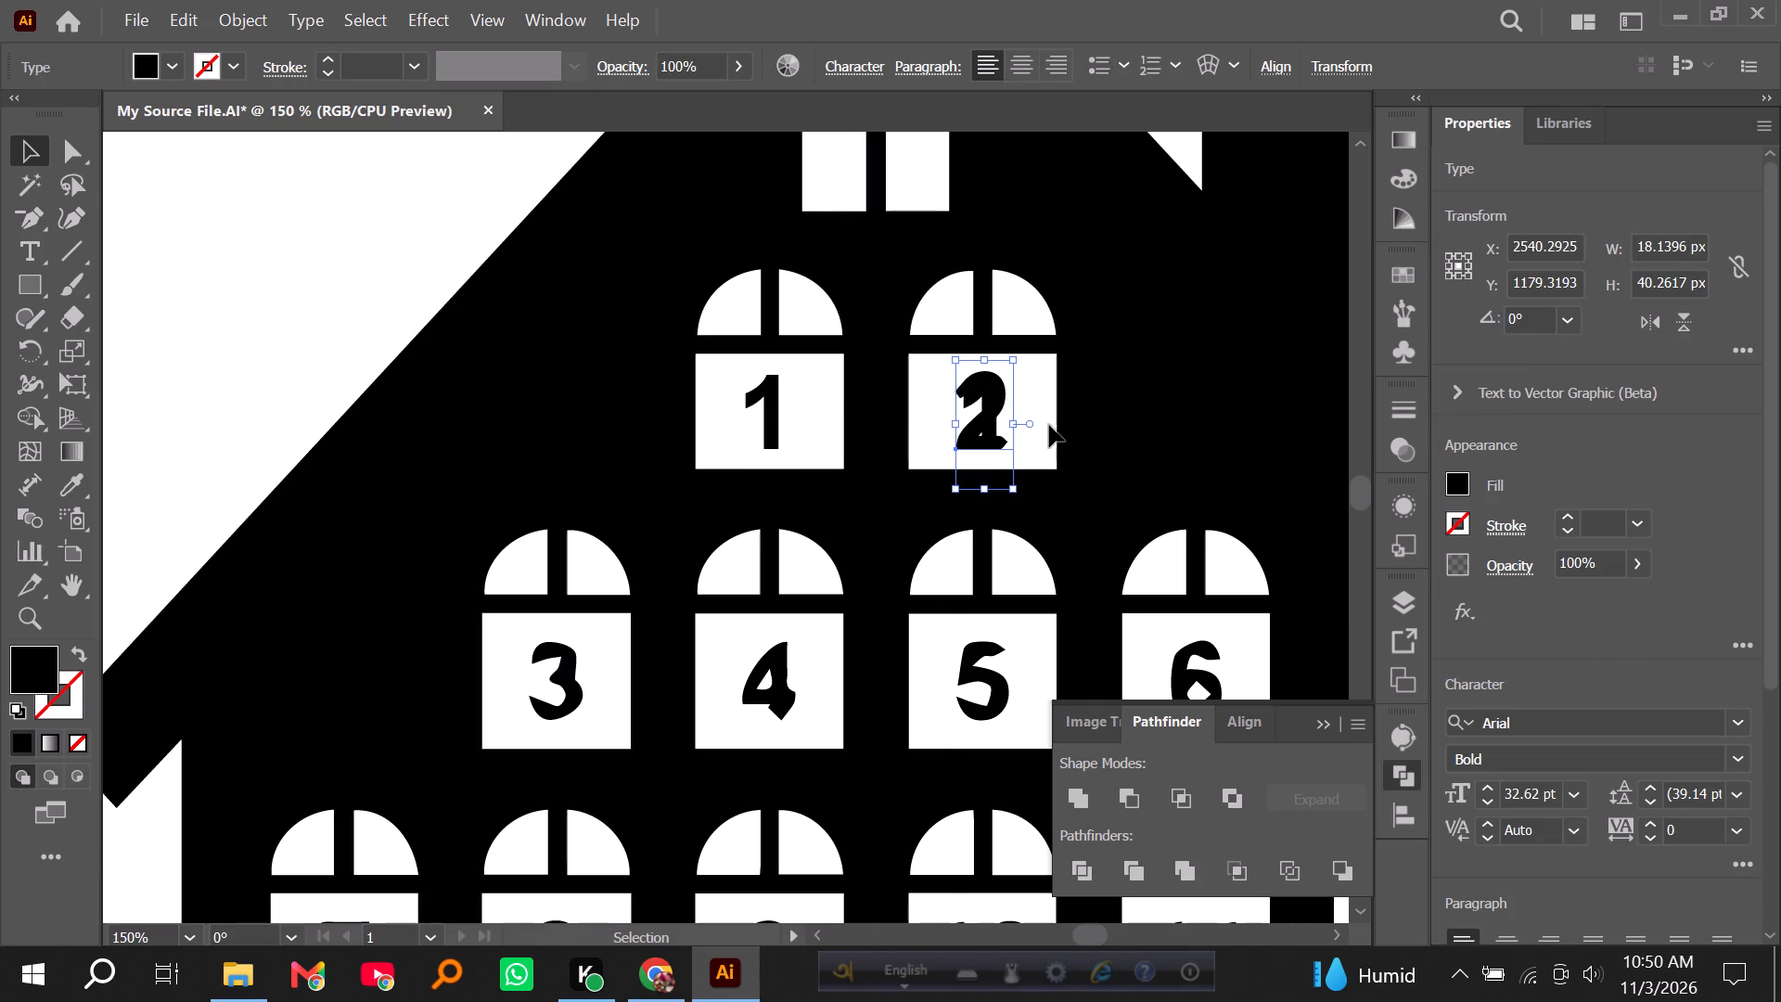
Clear window 2 by deleting both the copied text 1 and the traced number 2.
click(1049, 425)
click(963, 391)
key(Delete)
click(983, 417)
key(Delete)
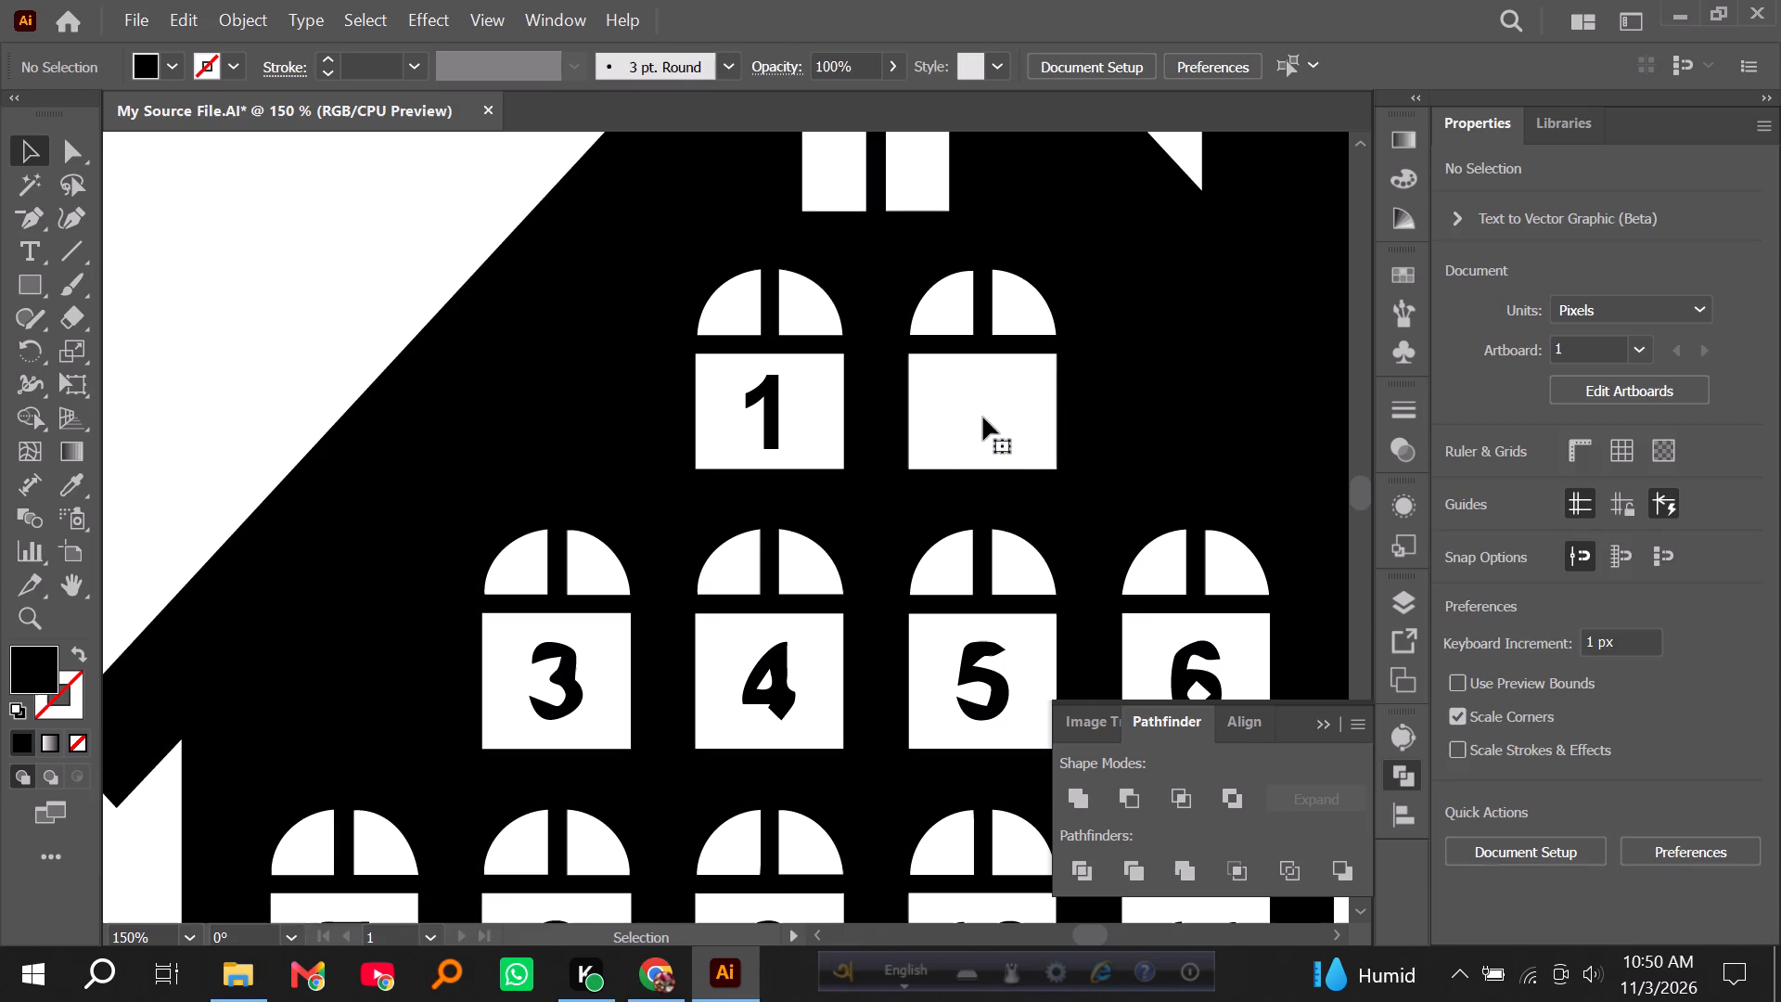
drag(962, 404, 1016, 467)
scroll(1002, 462, down, 4)
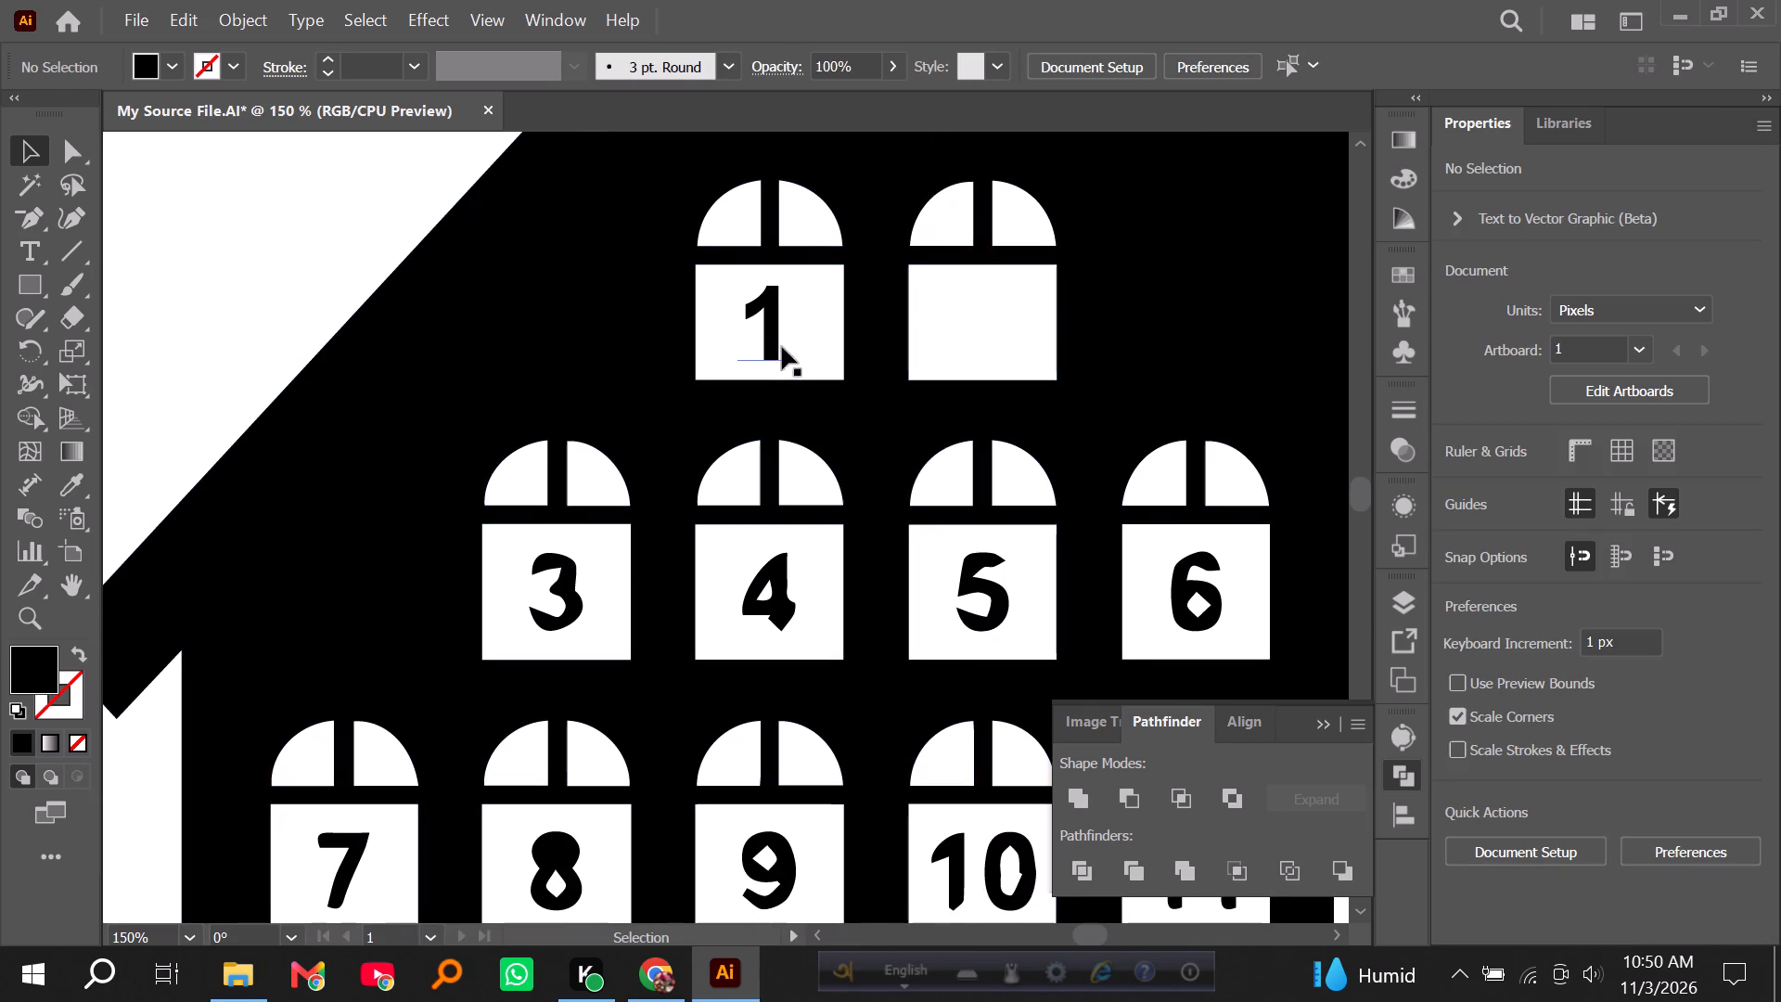
Copy the text 1 from window 1 horizontally into the emptied window 2 and change the copy to read 2.
drag(775, 339, 993, 338)
scroll(992, 348, down, 1)
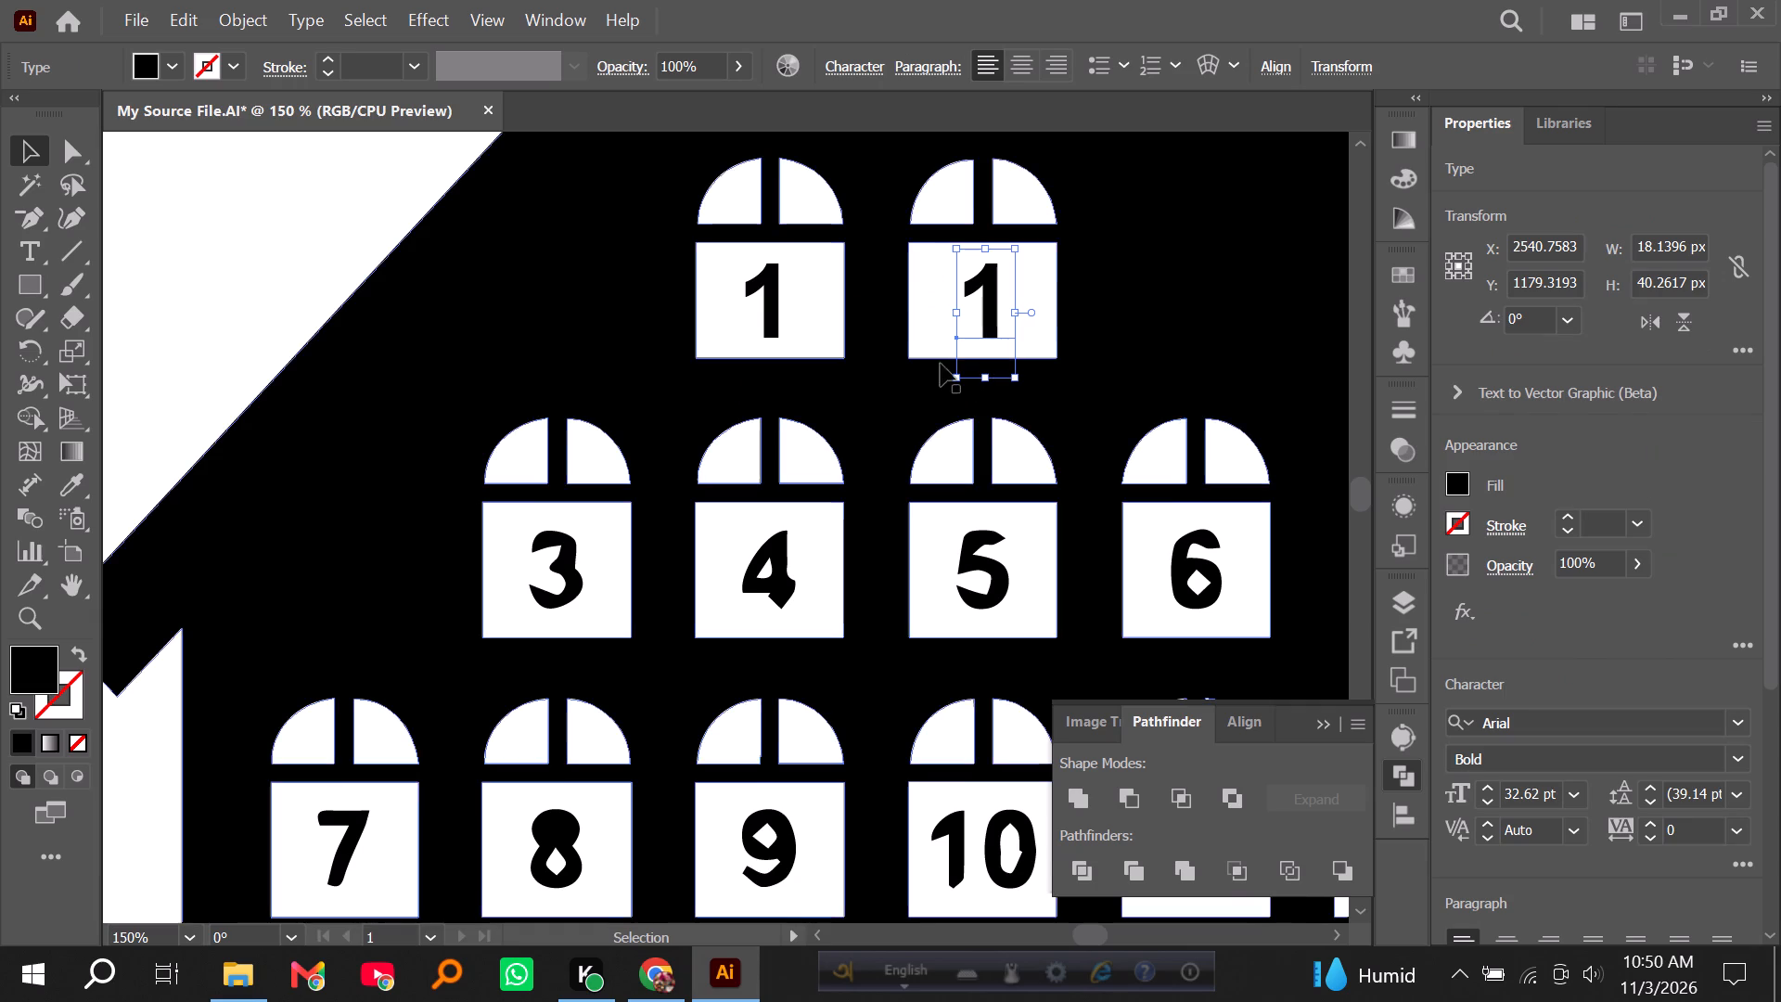
scroll(822, 360, down, 4)
scroll(853, 434, down, 4)
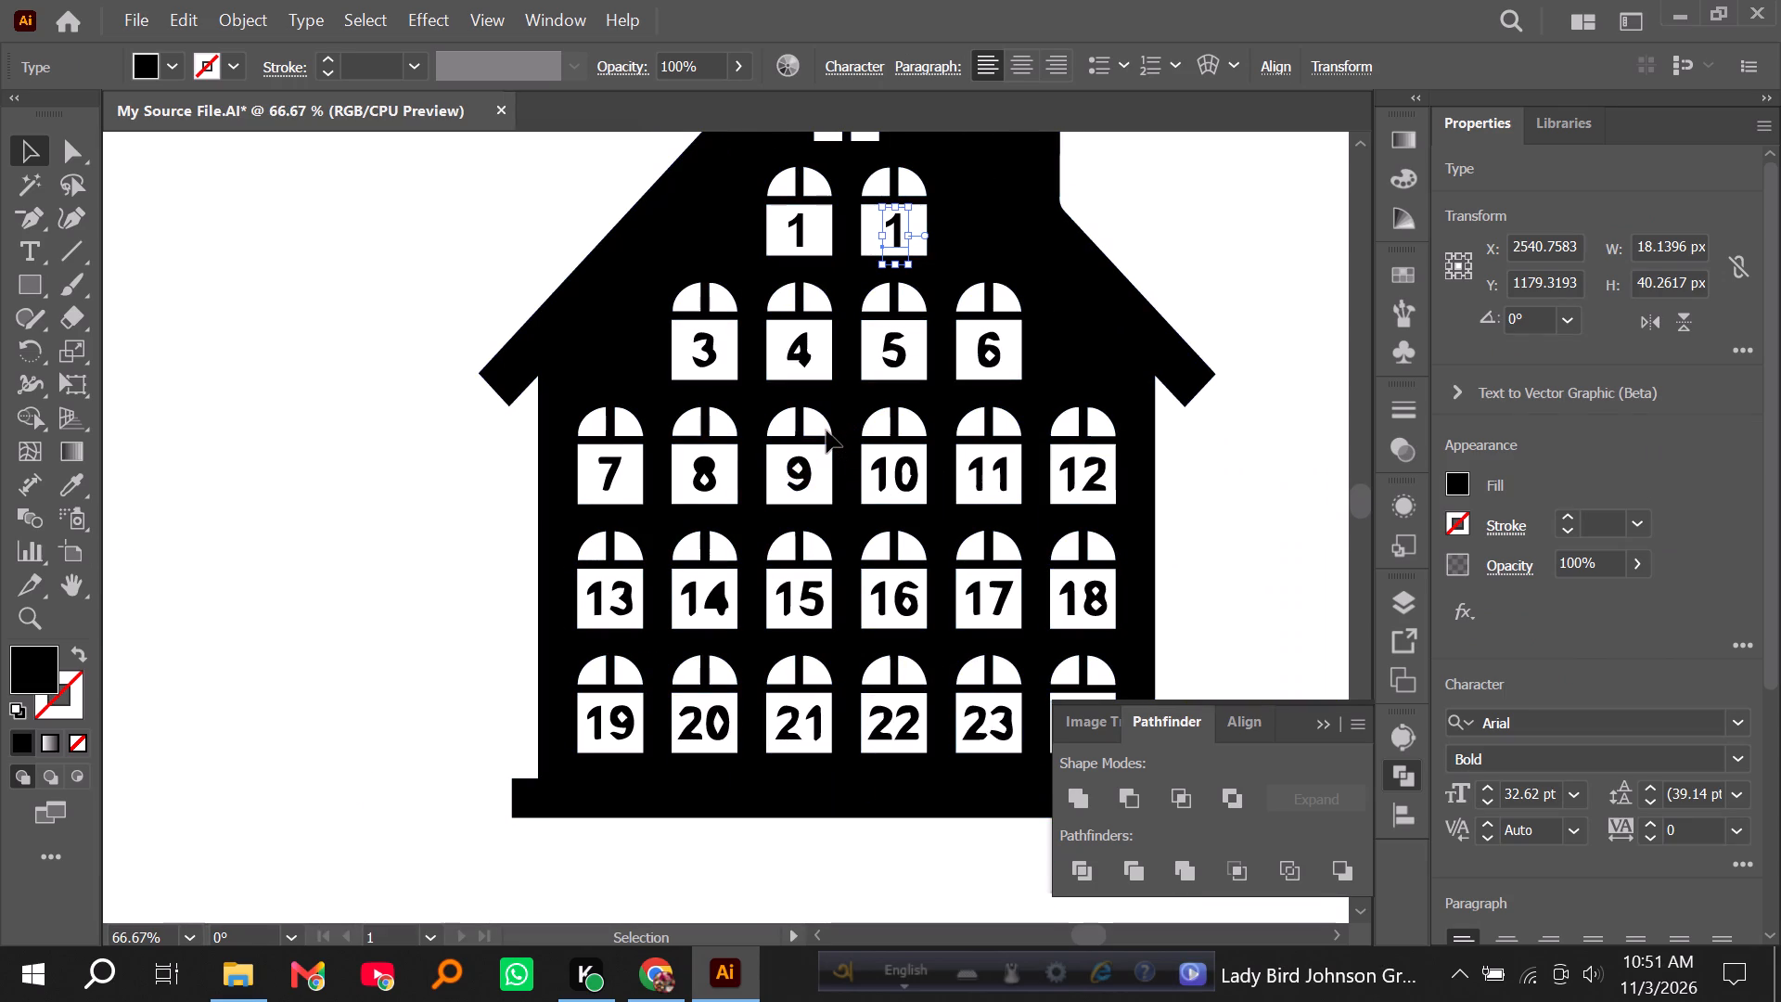
scroll(822, 431, up, 2)
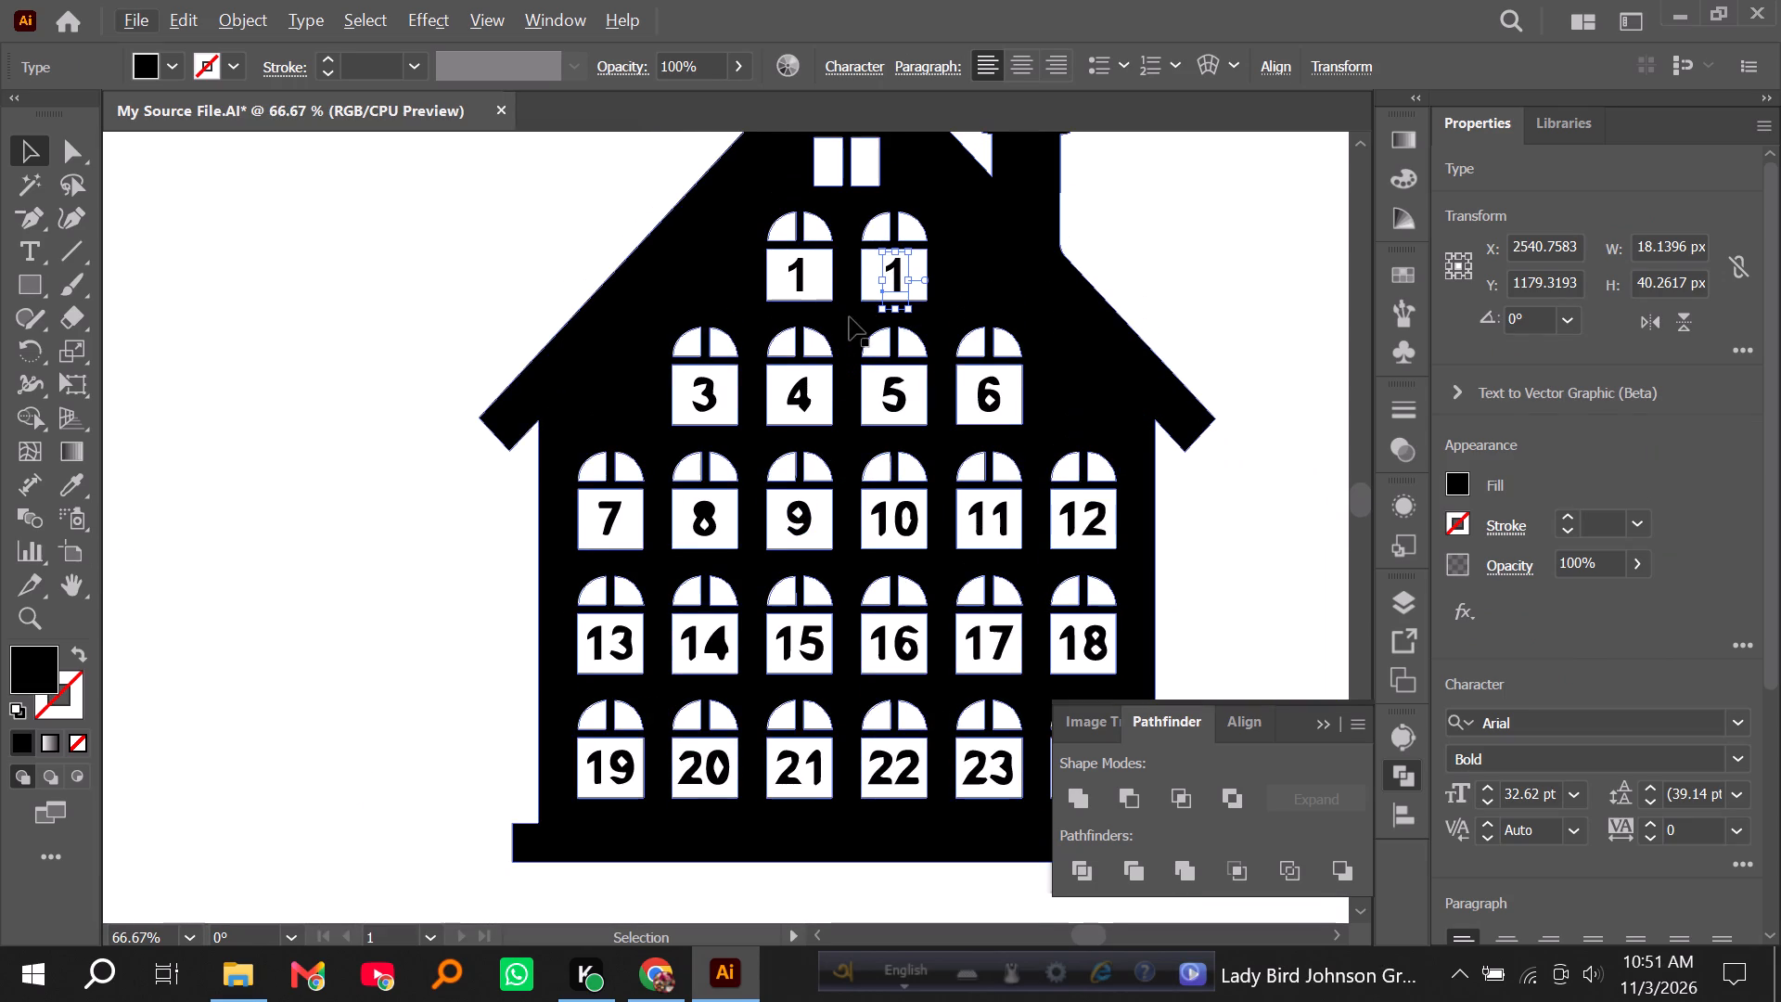
double_click(901, 272)
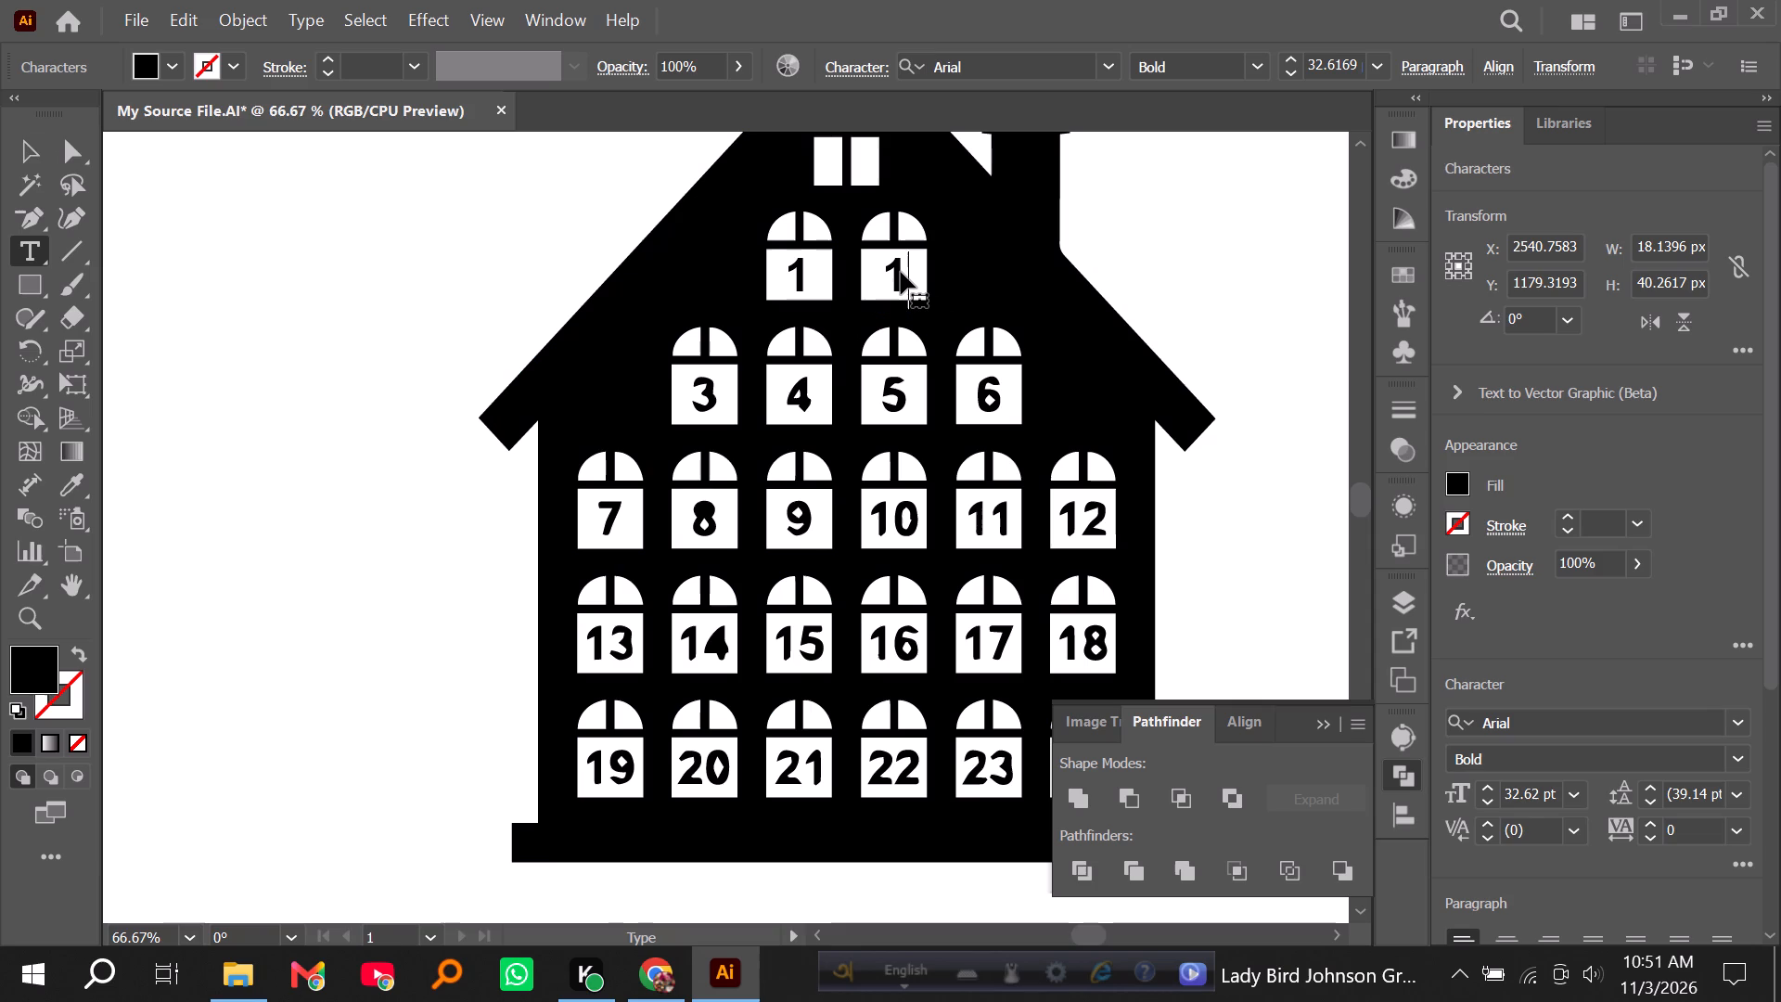
key(BackSpace)
key(2)
click(40, 152)
click(279, 307)
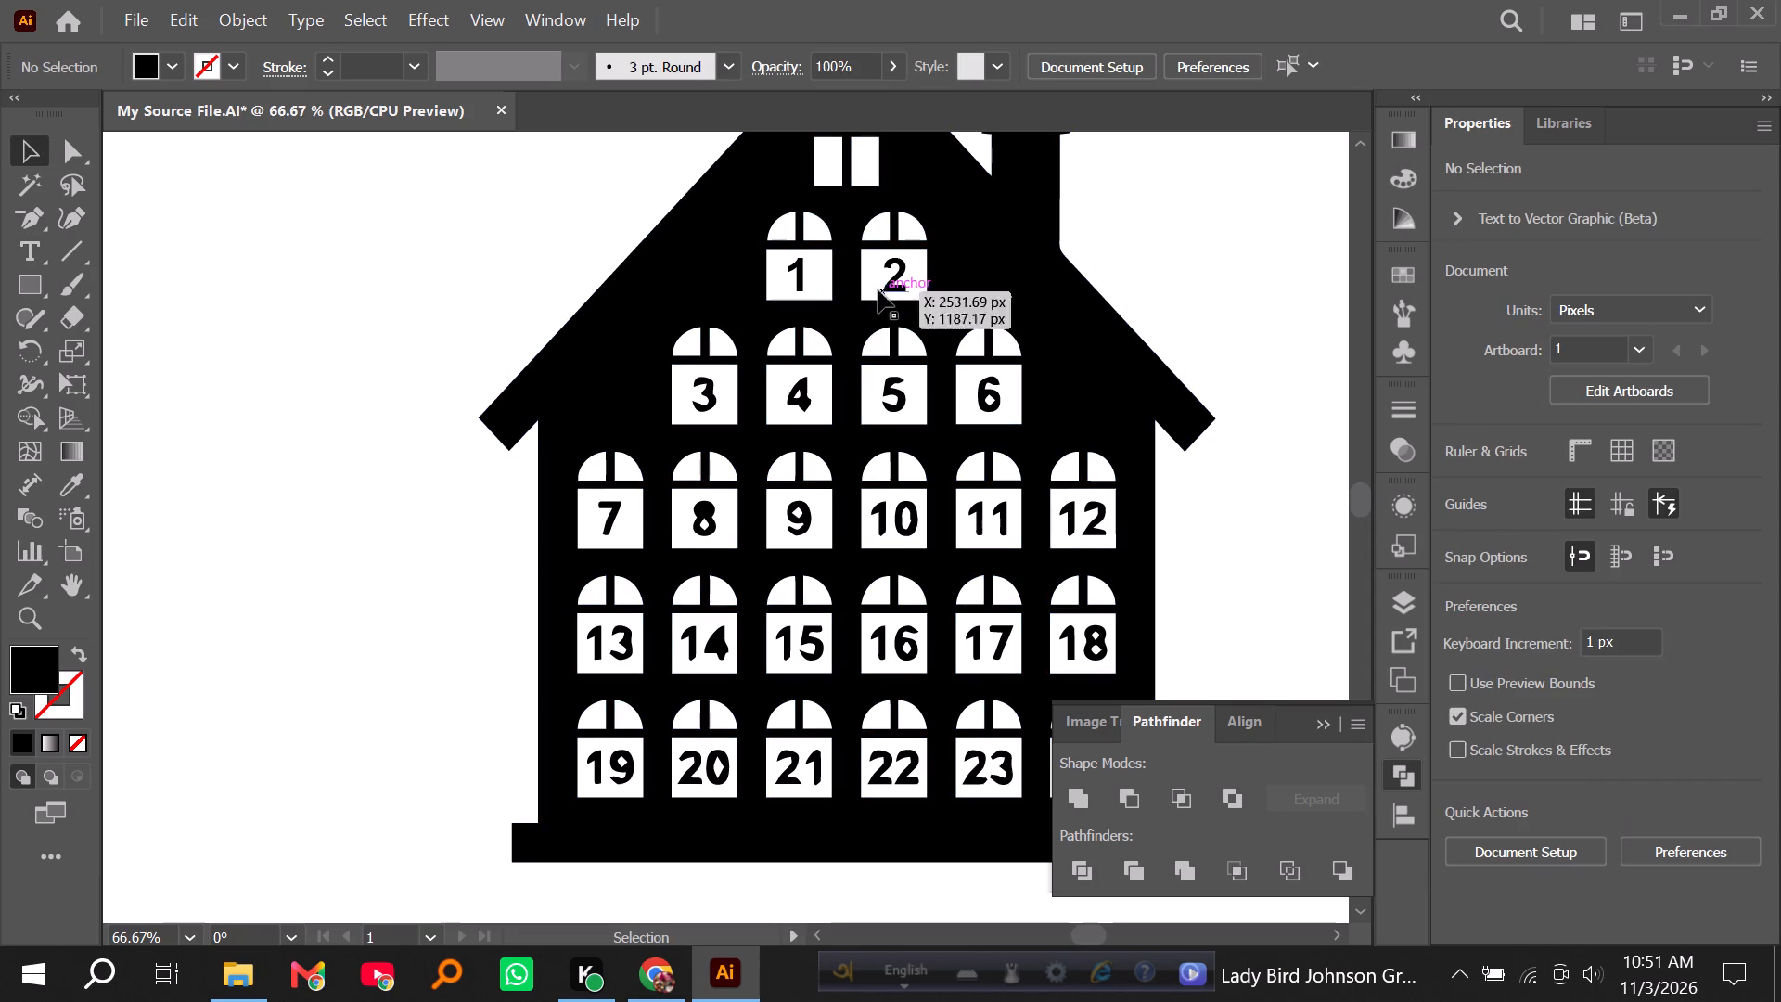
Copy the text 1 from window 1 into window 3 and delete the traced number 3 beneath it.
drag(800, 276, 706, 389)
alt+scroll(706, 389, up, 3)
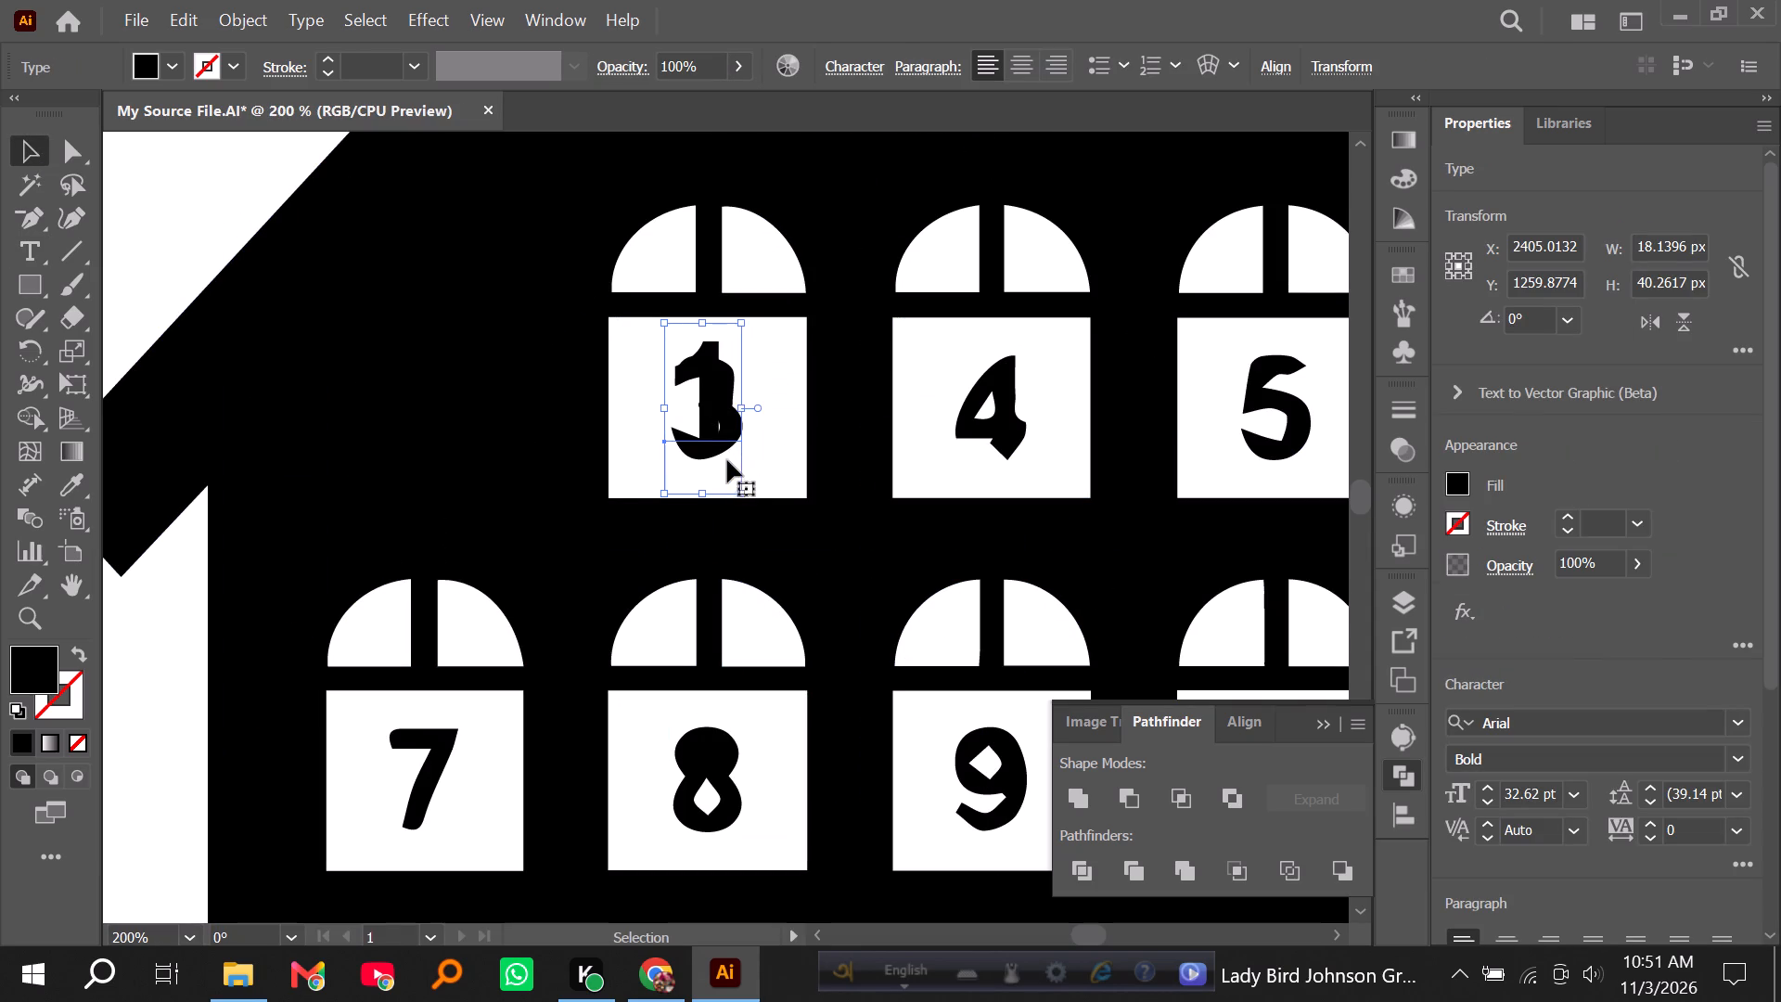
click(707, 458)
click(765, 450)
click(739, 420)
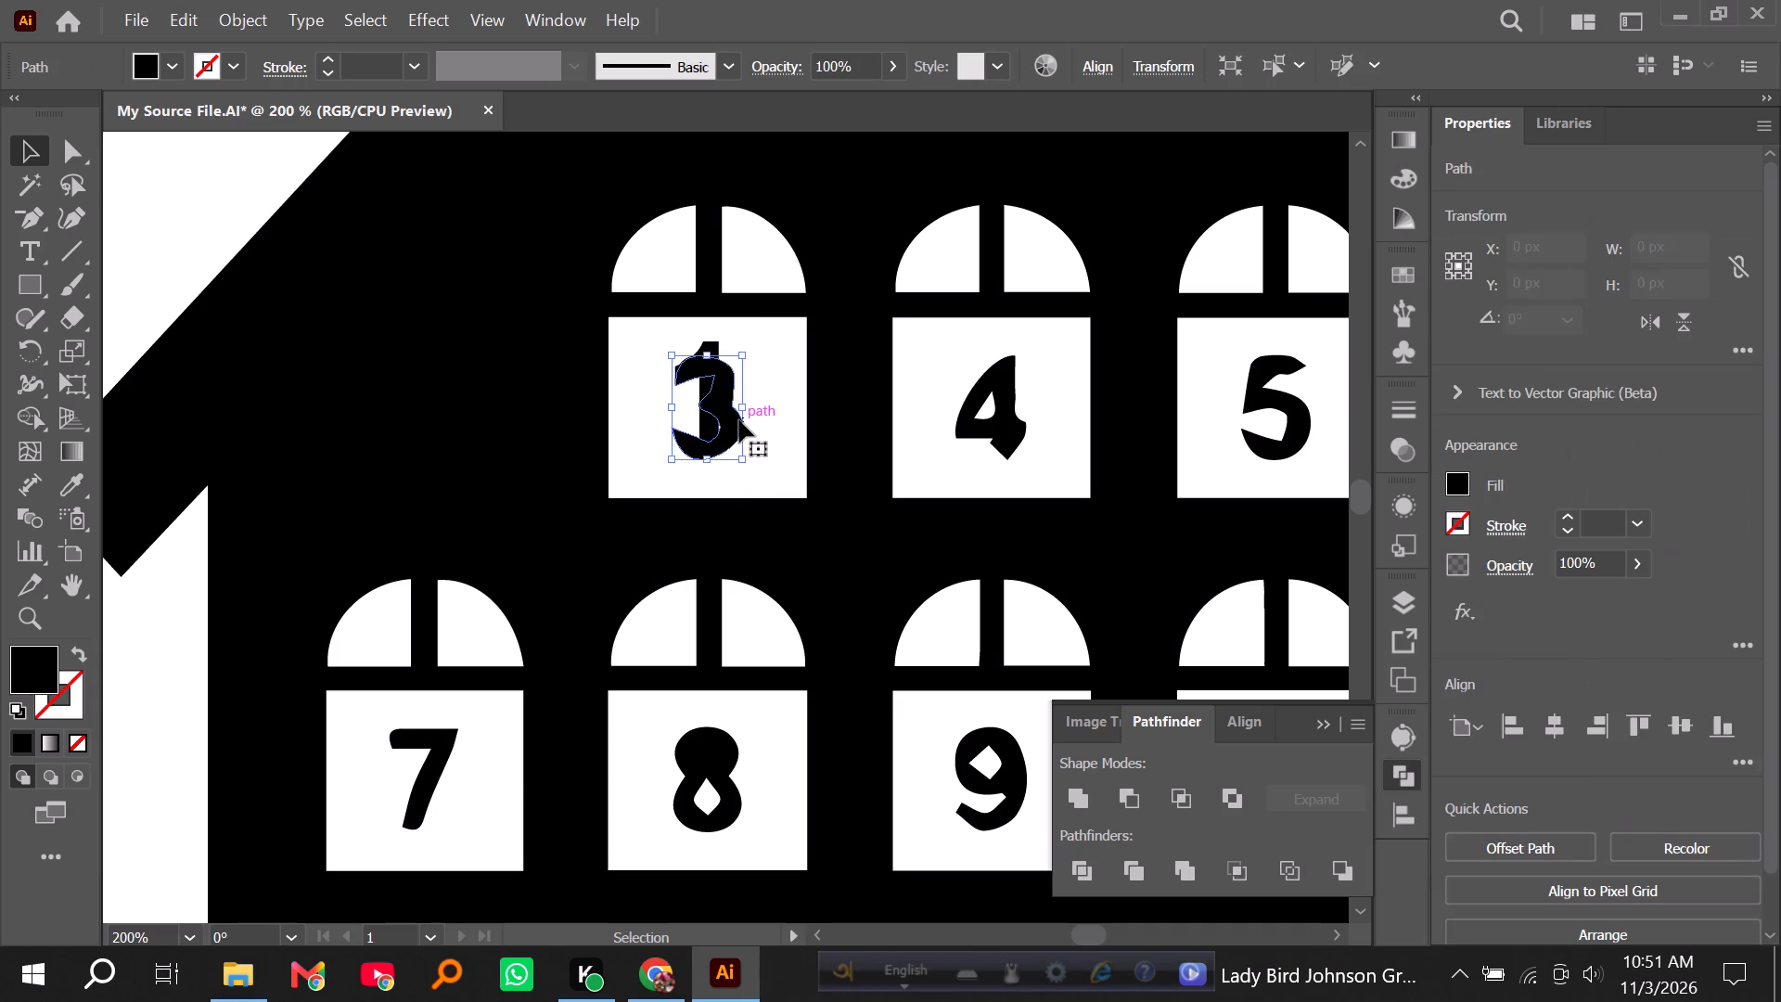
key(Delete)
Change the copied text in window 3 to read 3.
click(709, 405)
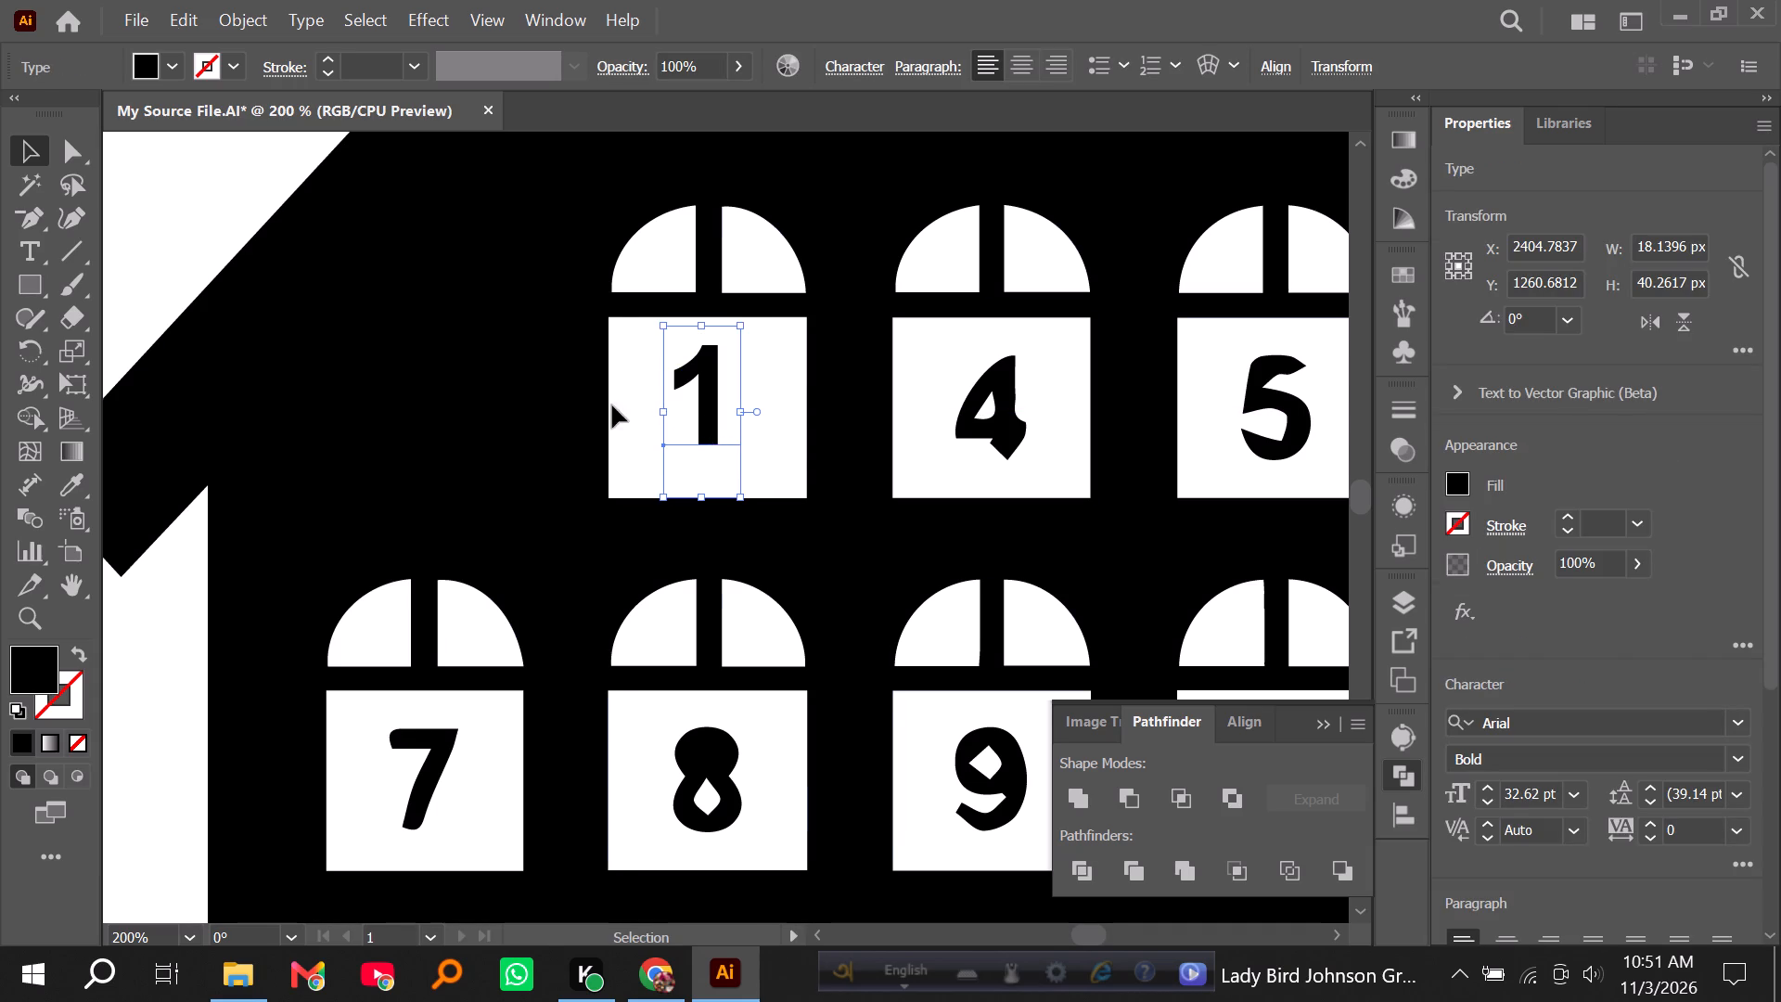
alt+scroll(609, 415, down, 2)
scroll(665, 422, down, 2)
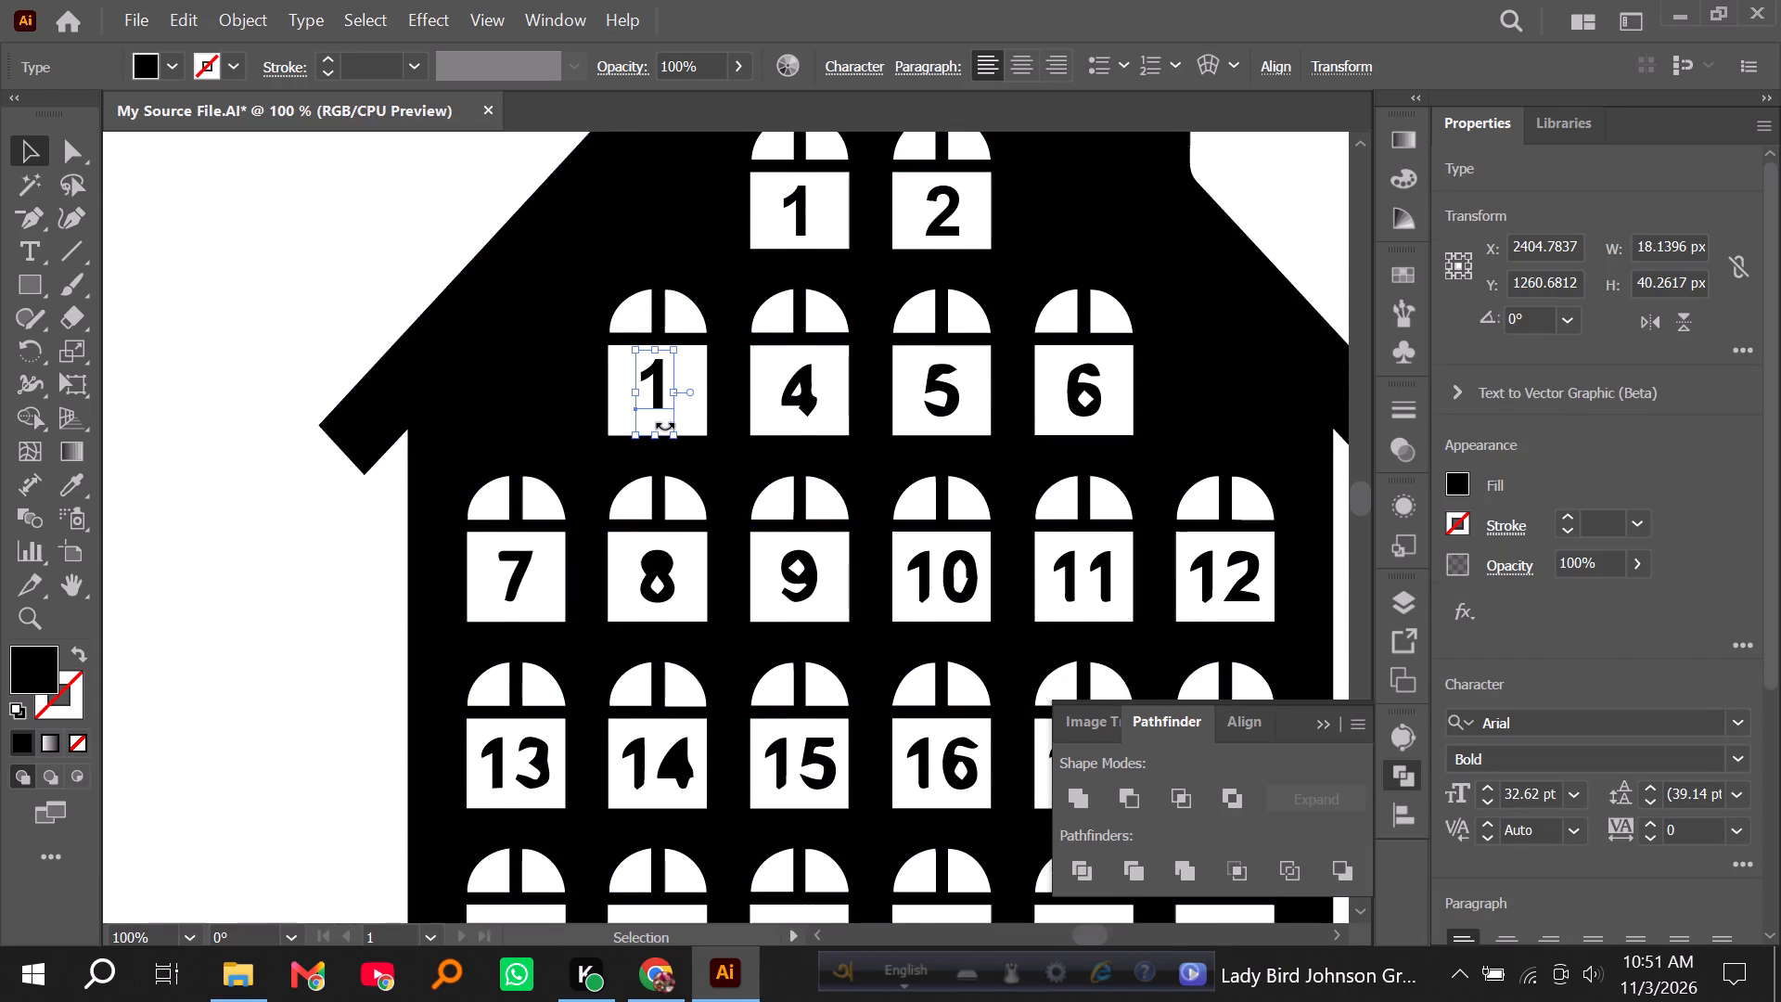
scroll(665, 425, down, 3)
scroll(646, 435, up, 2)
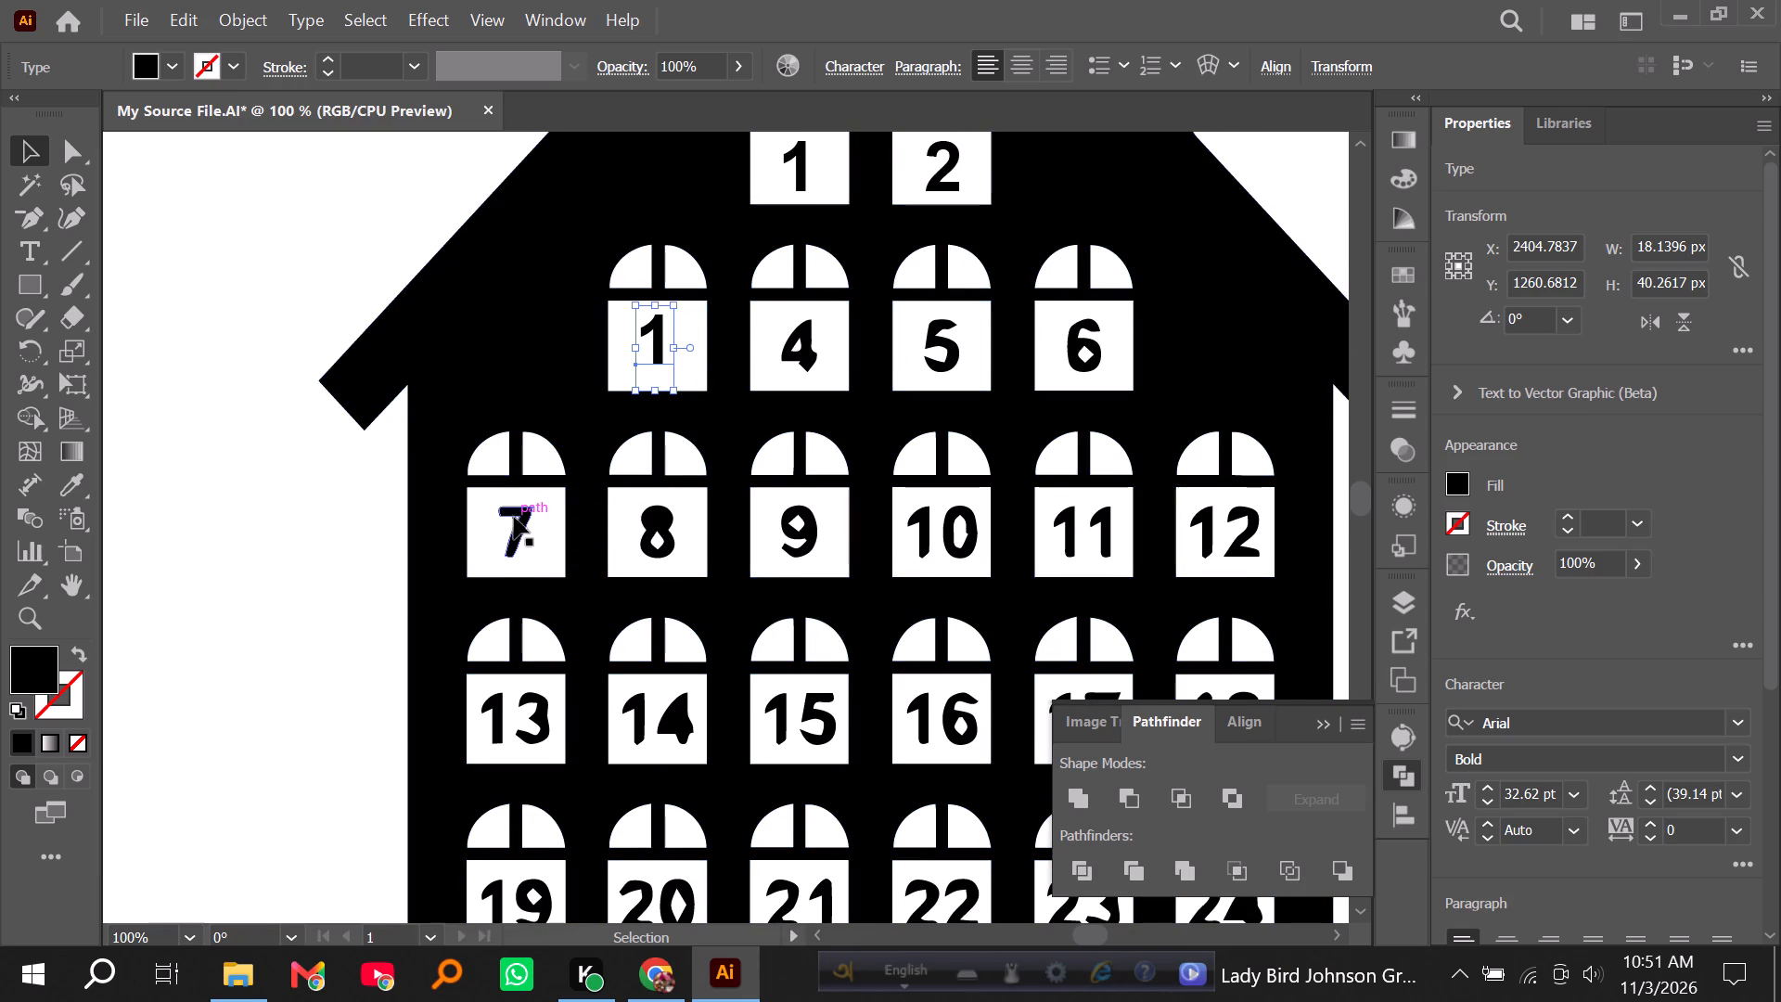
double_click(657, 346)
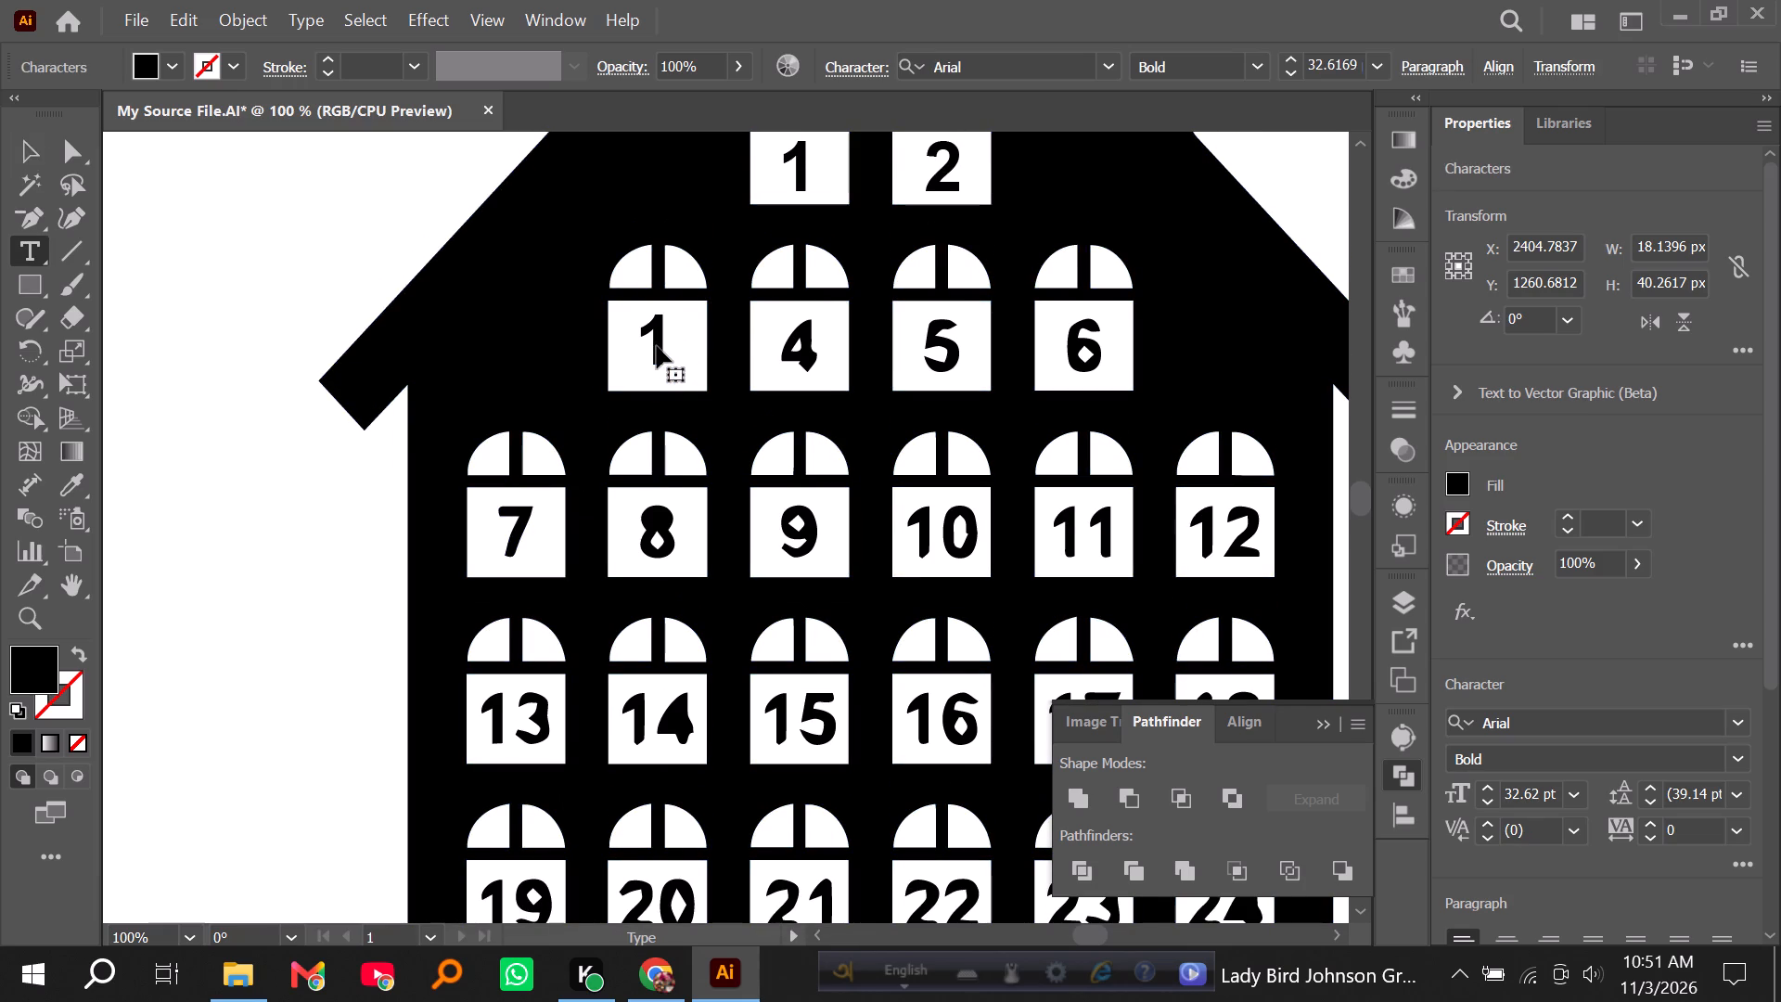
key(BackSpace)
key(3)
click(35, 149)
click(194, 226)
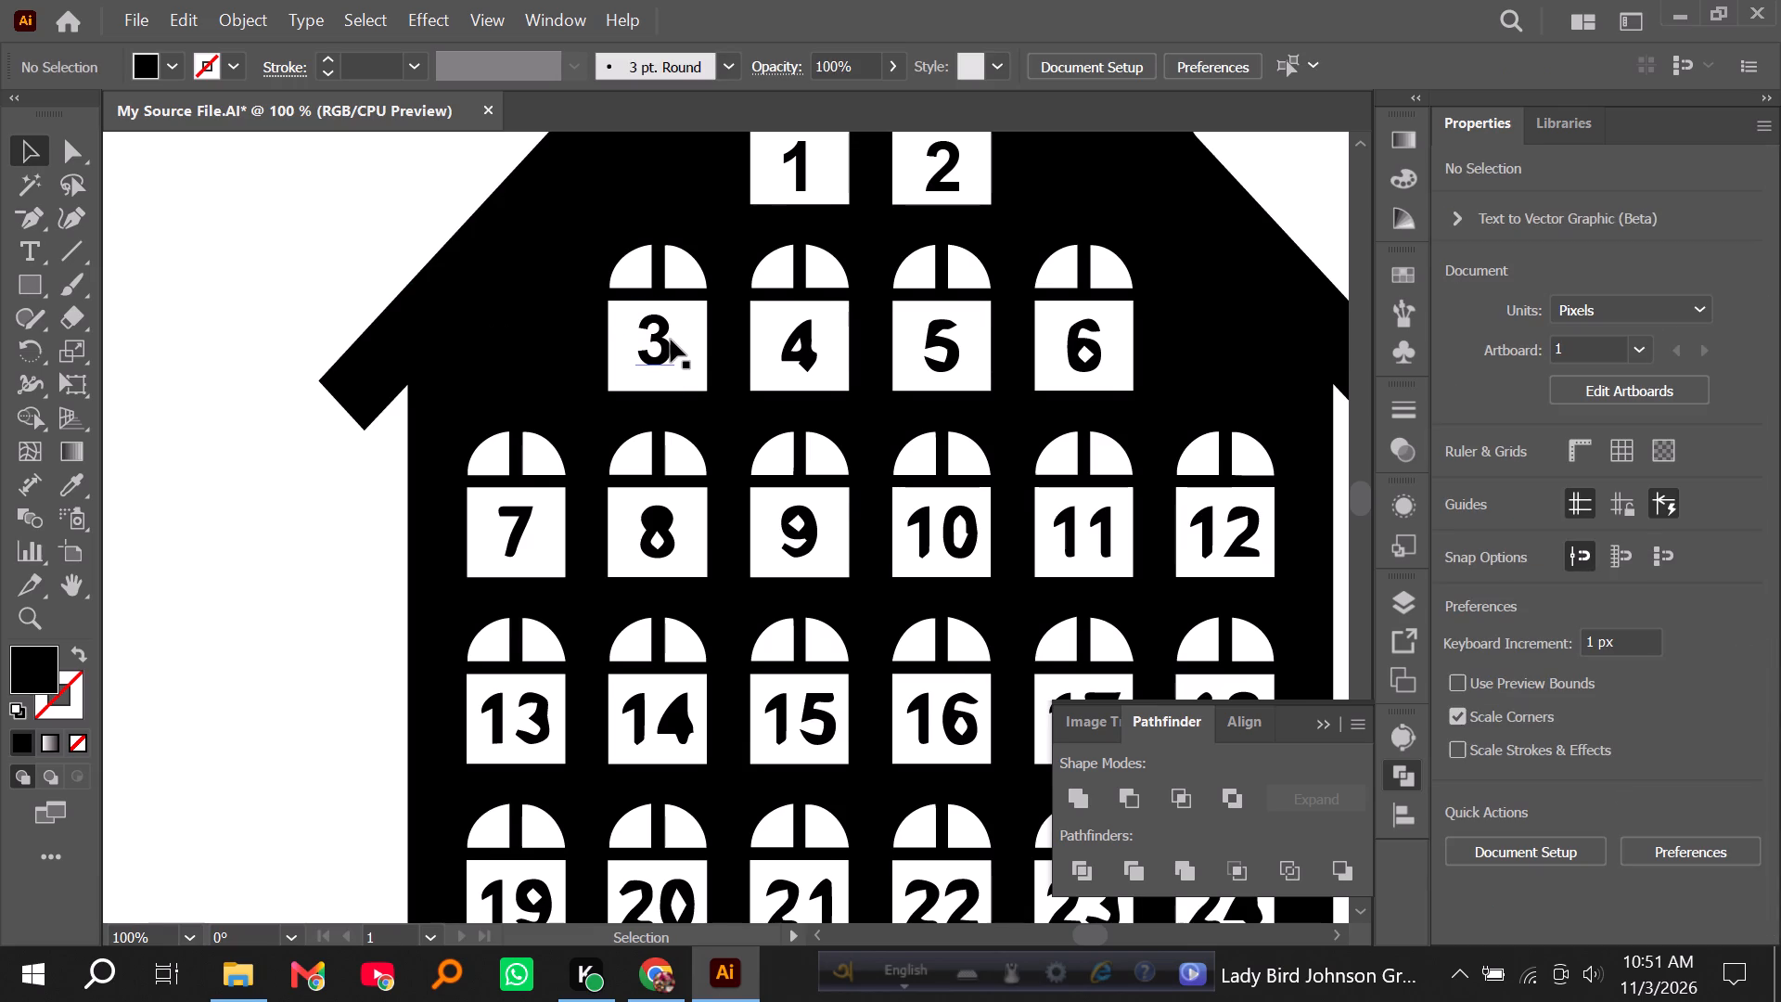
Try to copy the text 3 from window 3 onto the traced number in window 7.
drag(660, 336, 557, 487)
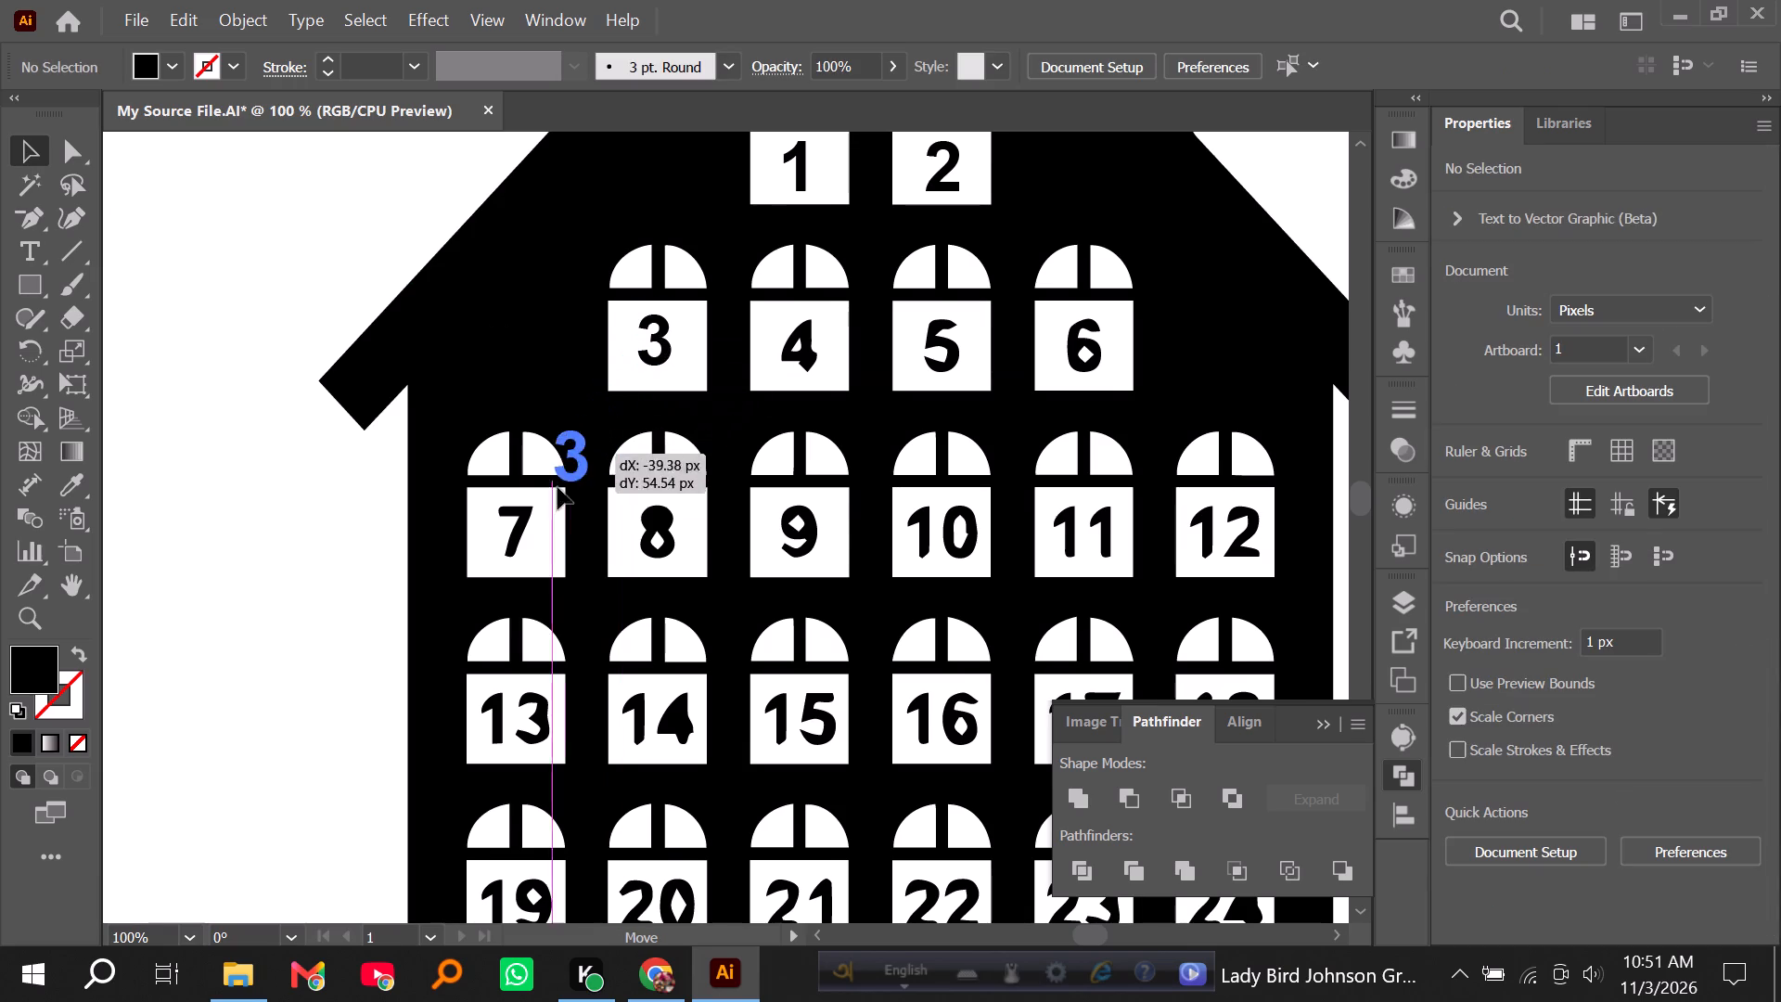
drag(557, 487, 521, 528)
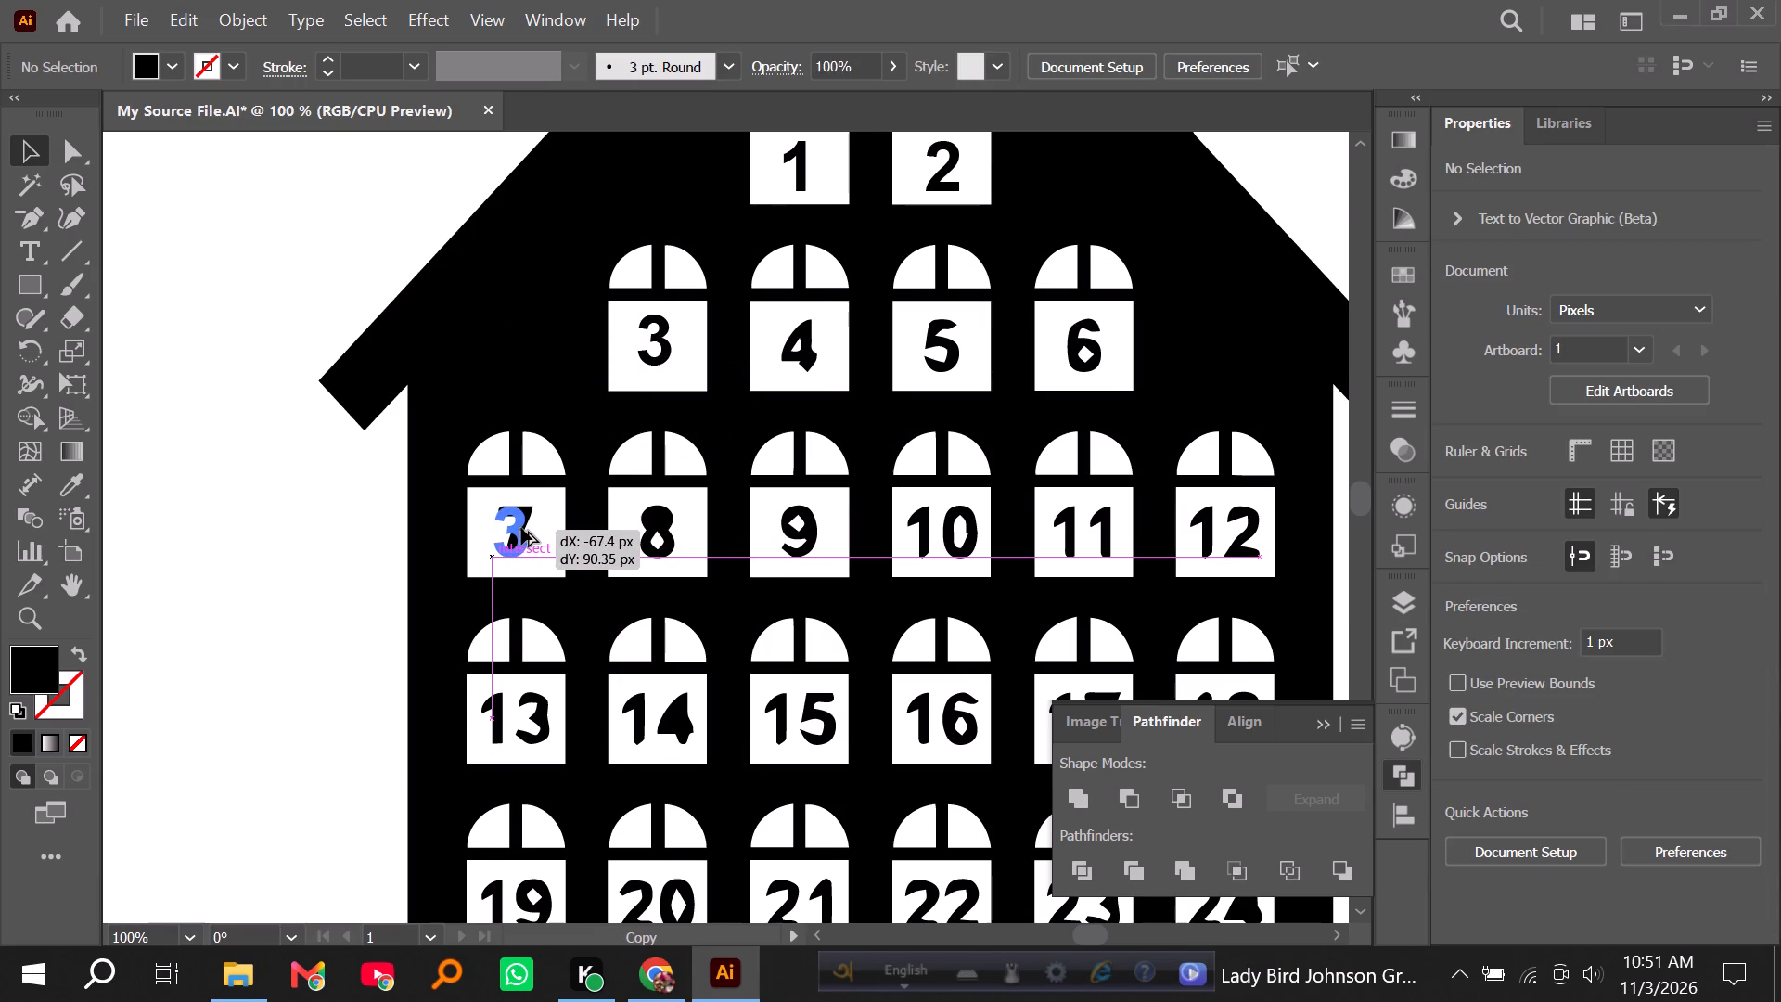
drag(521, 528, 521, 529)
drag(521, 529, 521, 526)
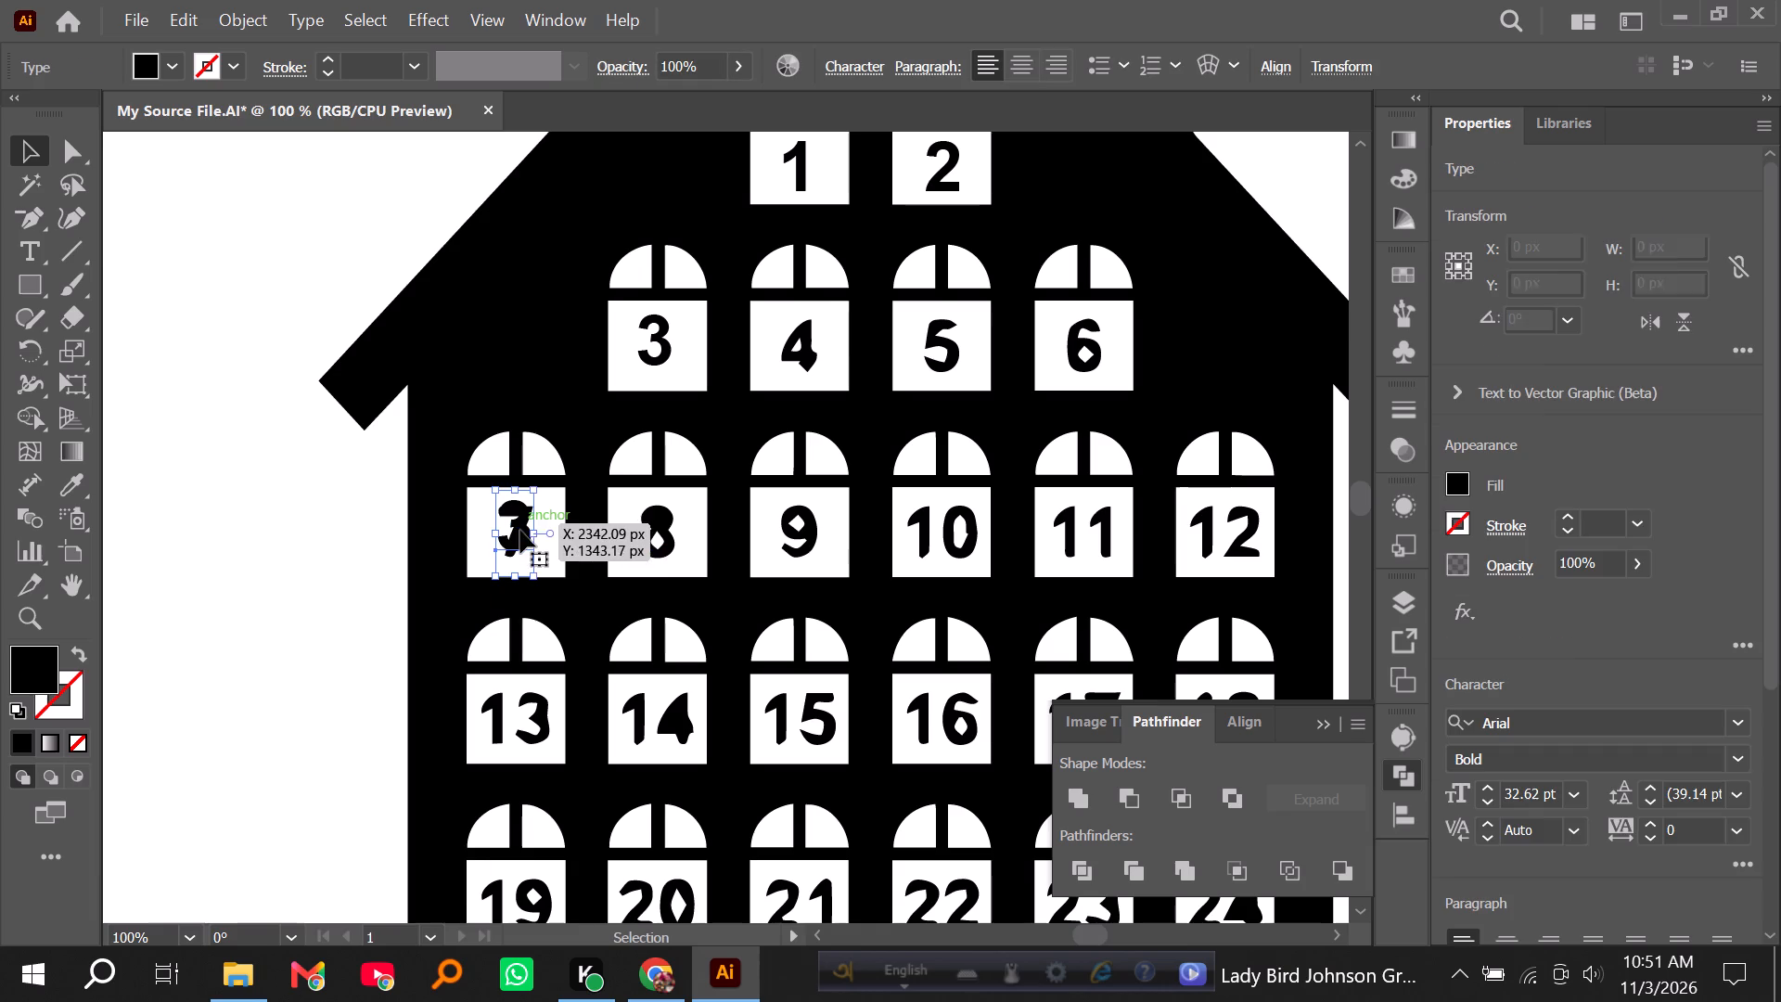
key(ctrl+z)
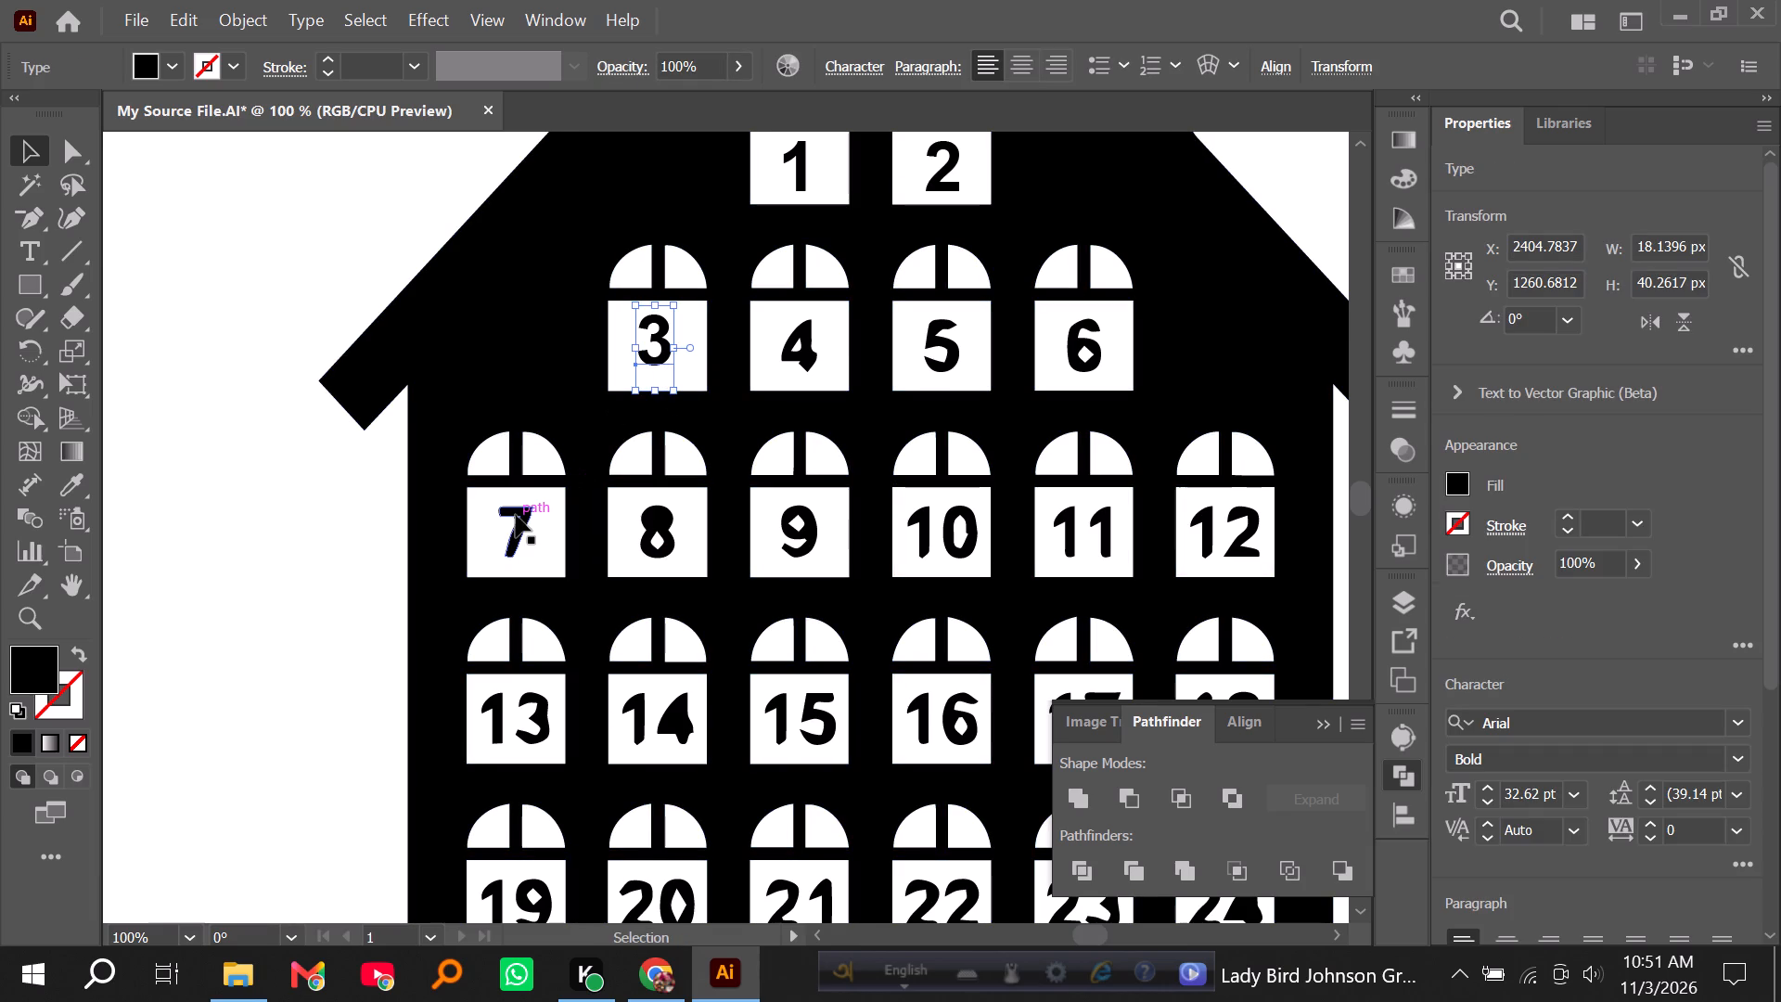
Replace the traced number in window 7 with a copy of window 3's text, offset about 65 px left and 90 px down.
click(516, 513)
key(Delete)
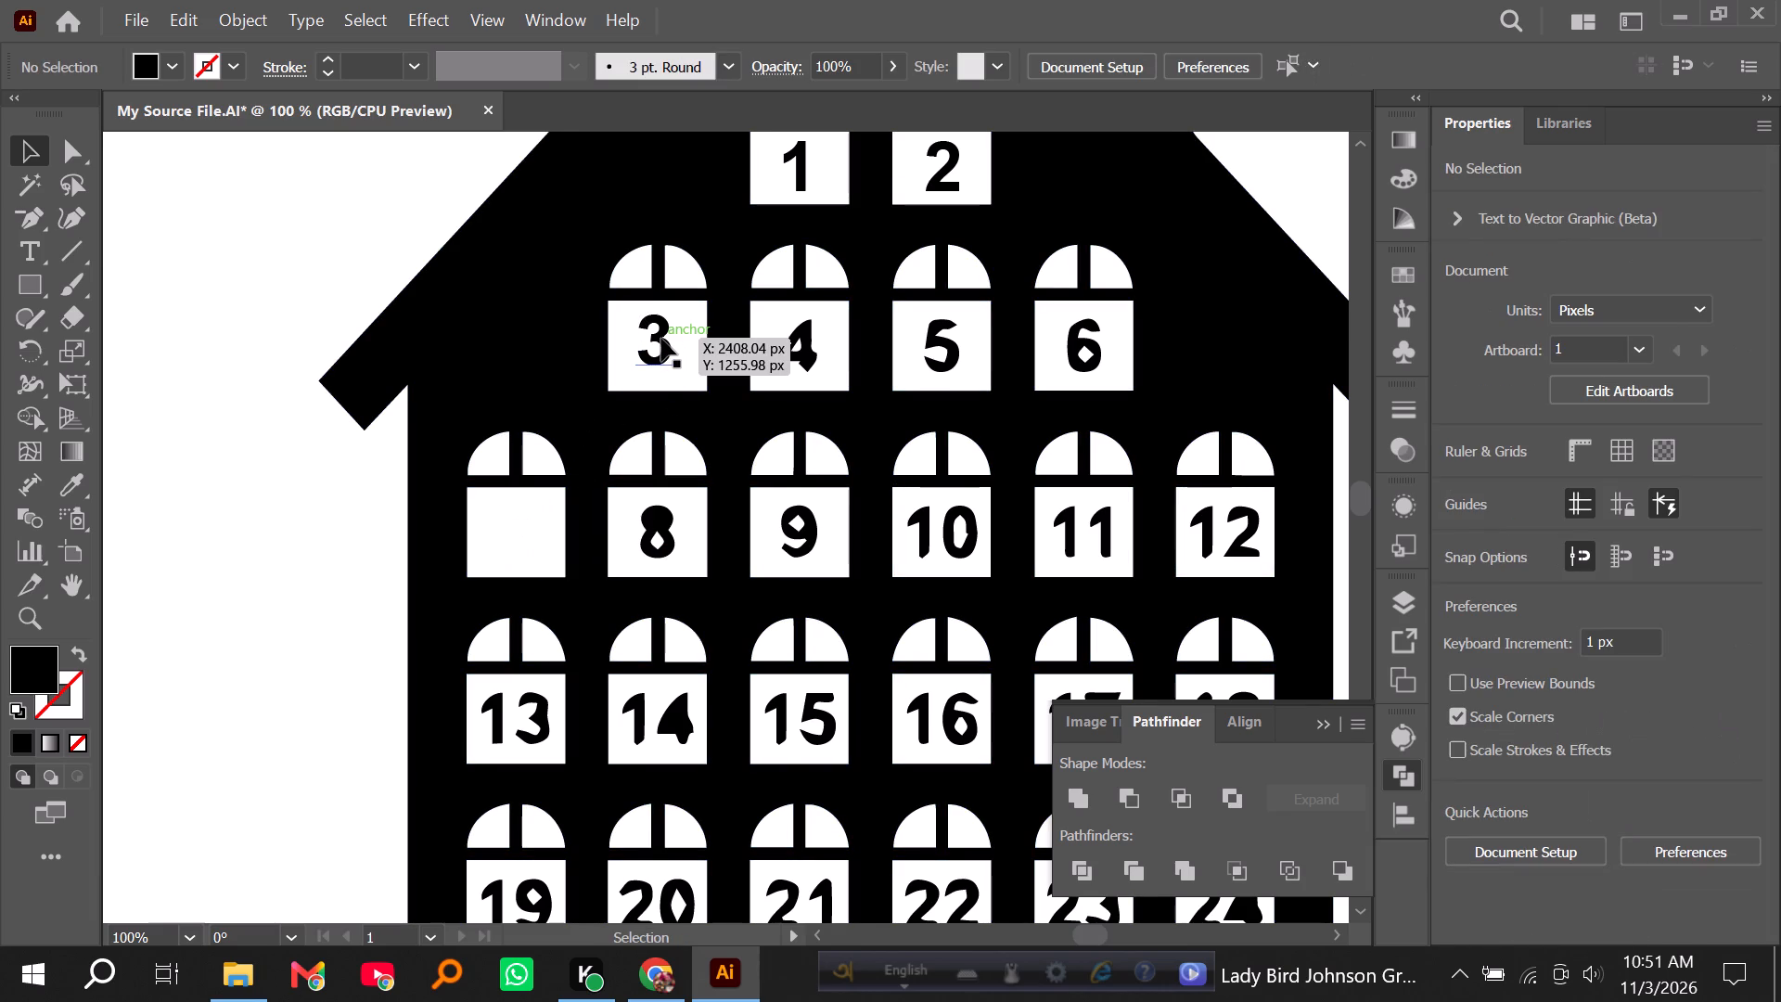
drag(661, 339, 521, 532)
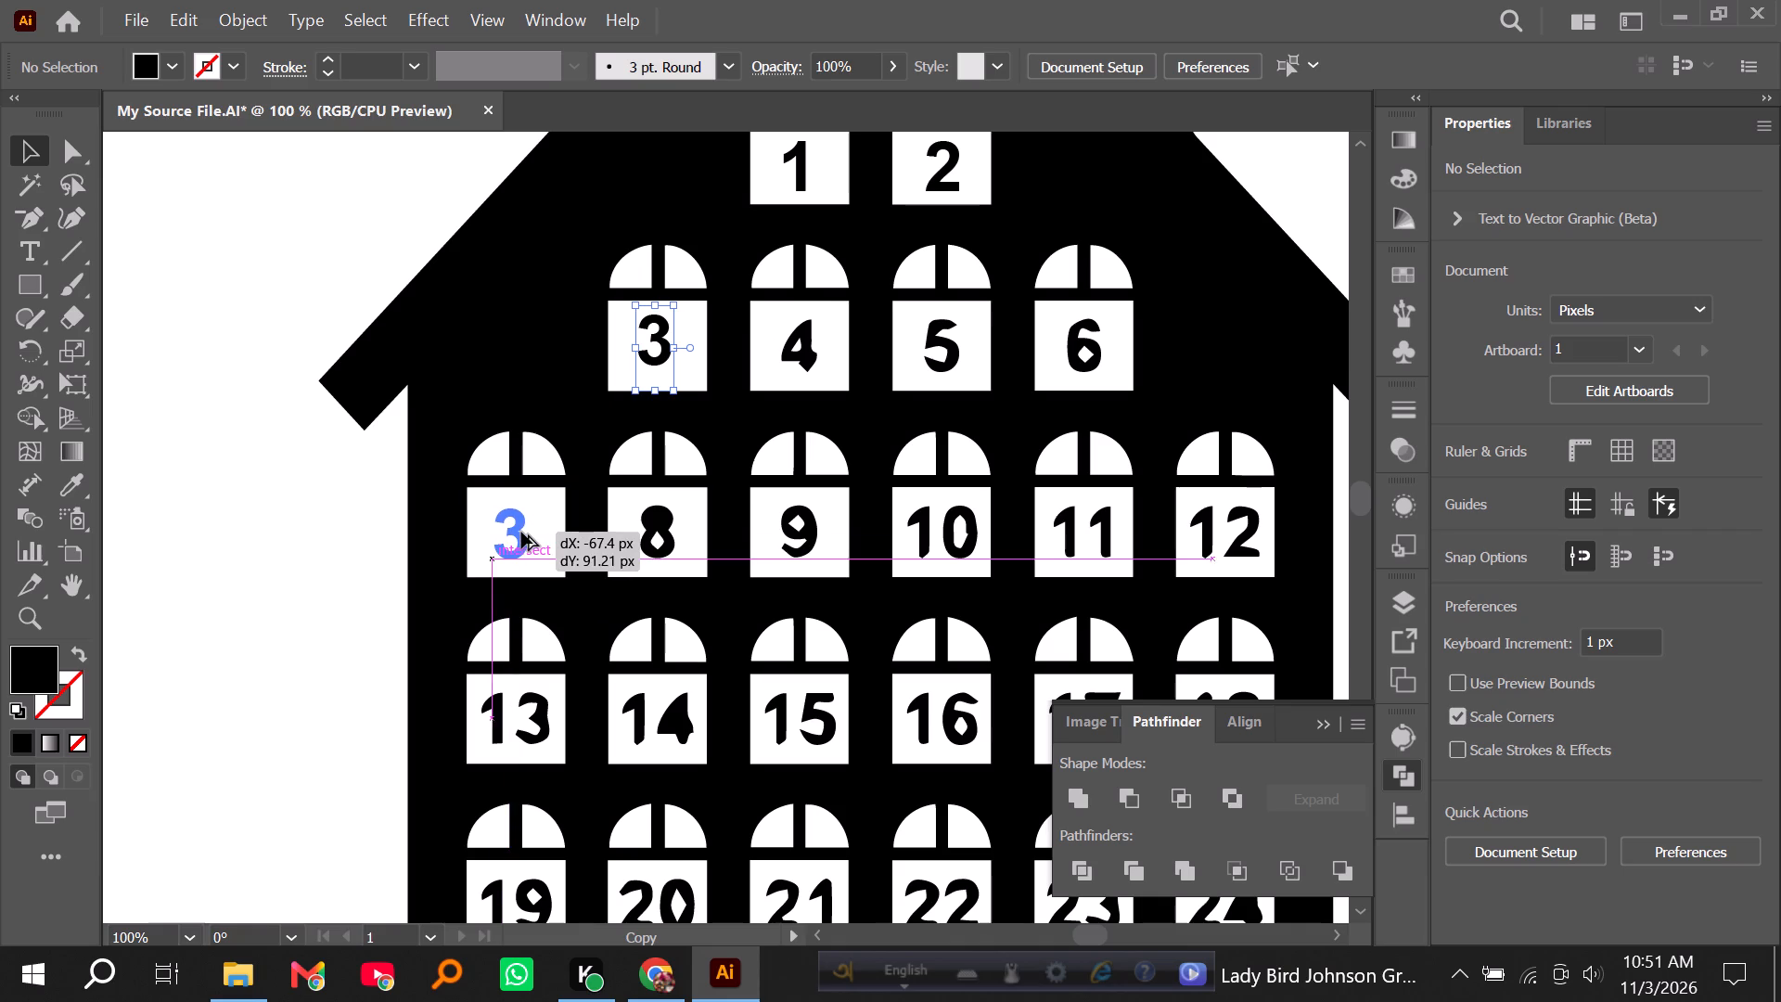
drag(521, 532, 522, 525)
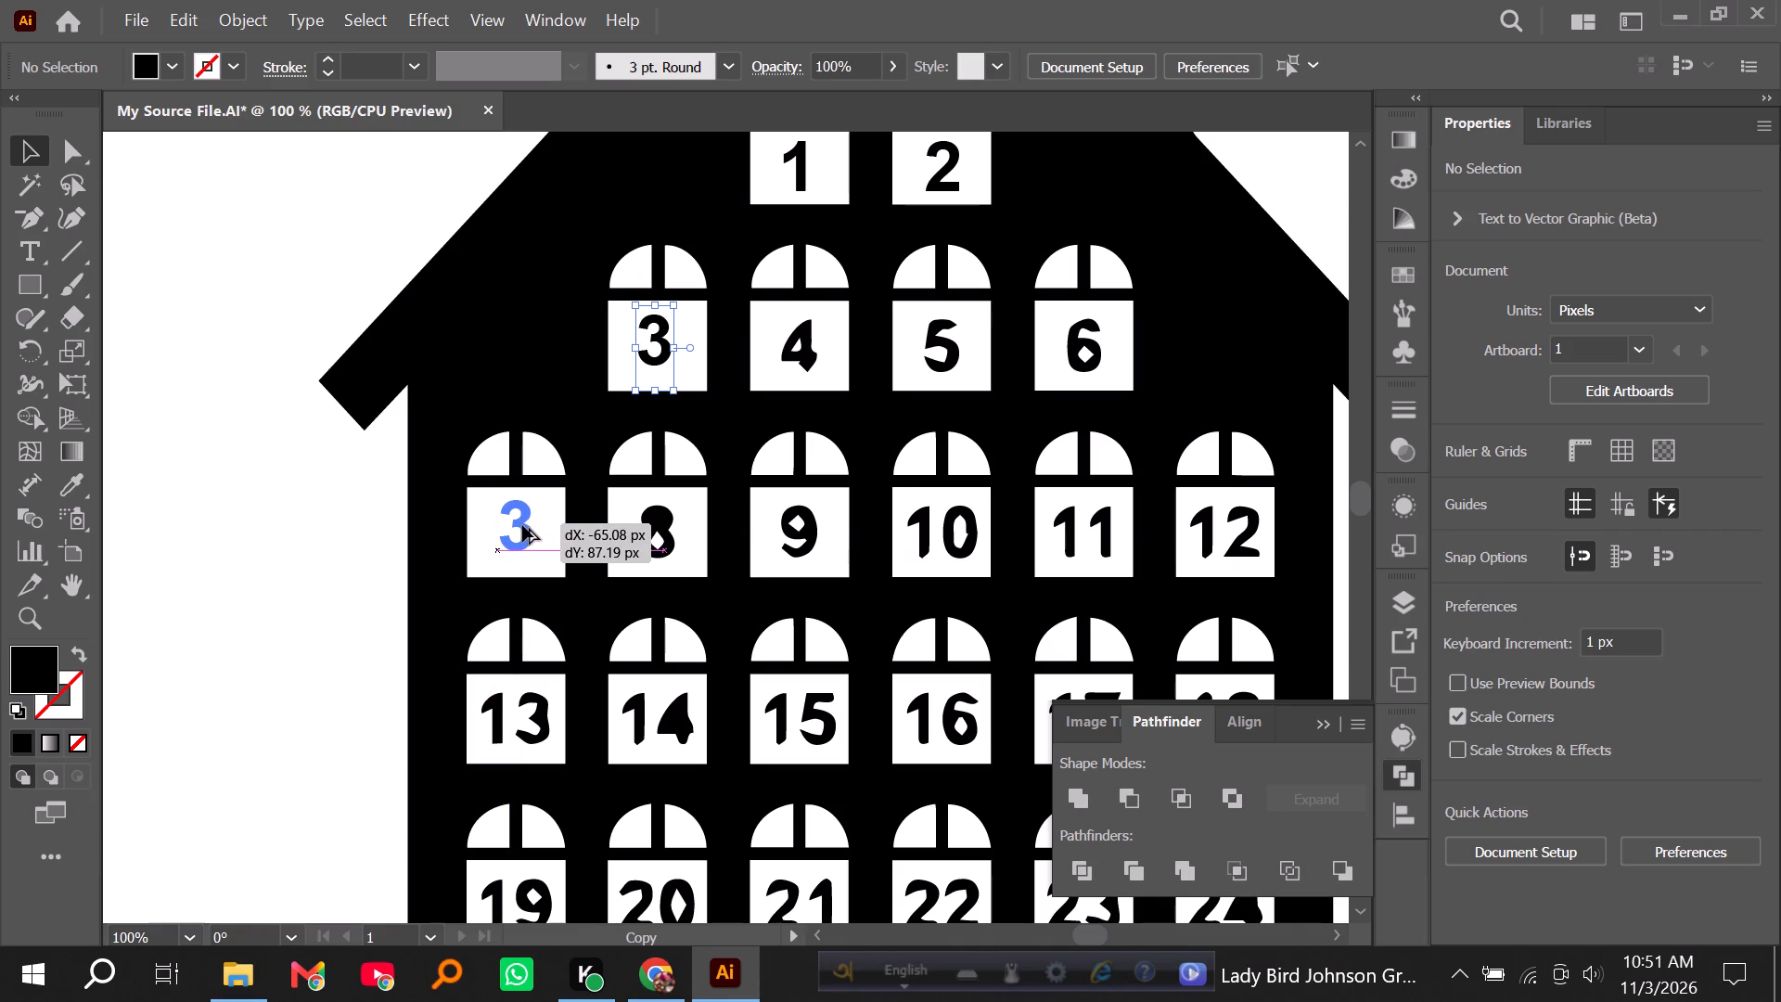
drag(522, 525, 524, 527)
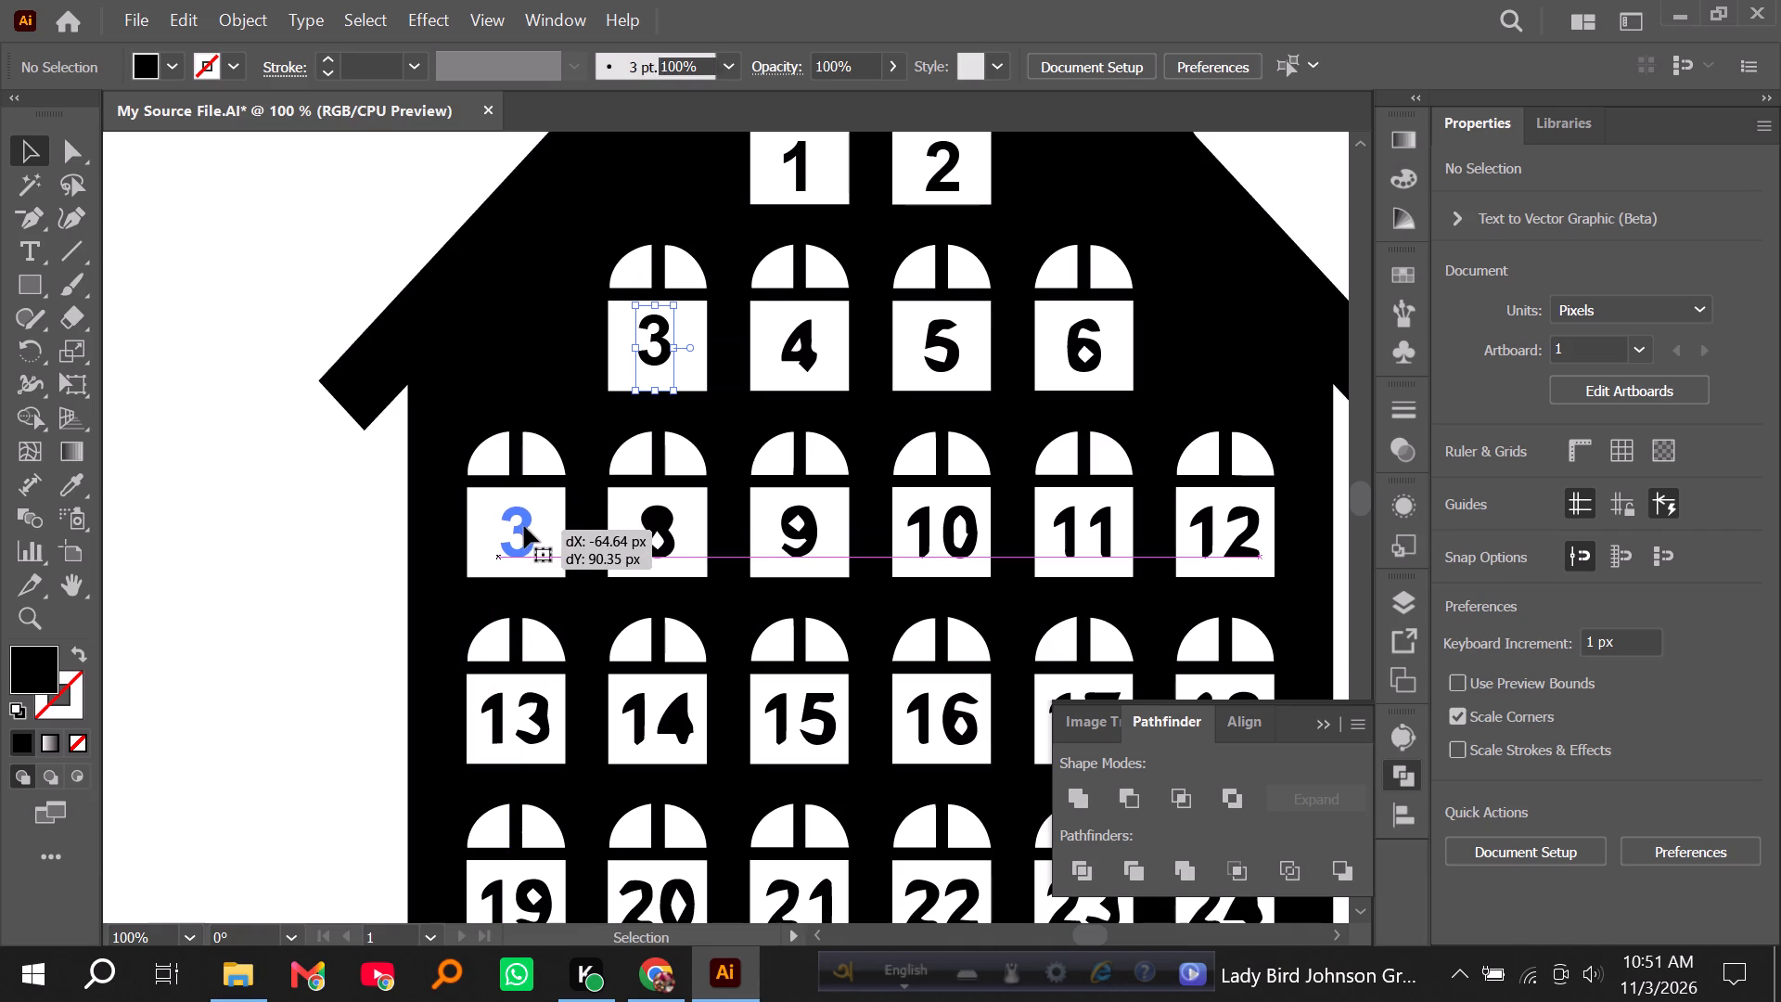
Group the traced numbers 8 through 24, excluding the house shape and the text in window 7.
click(647, 529)
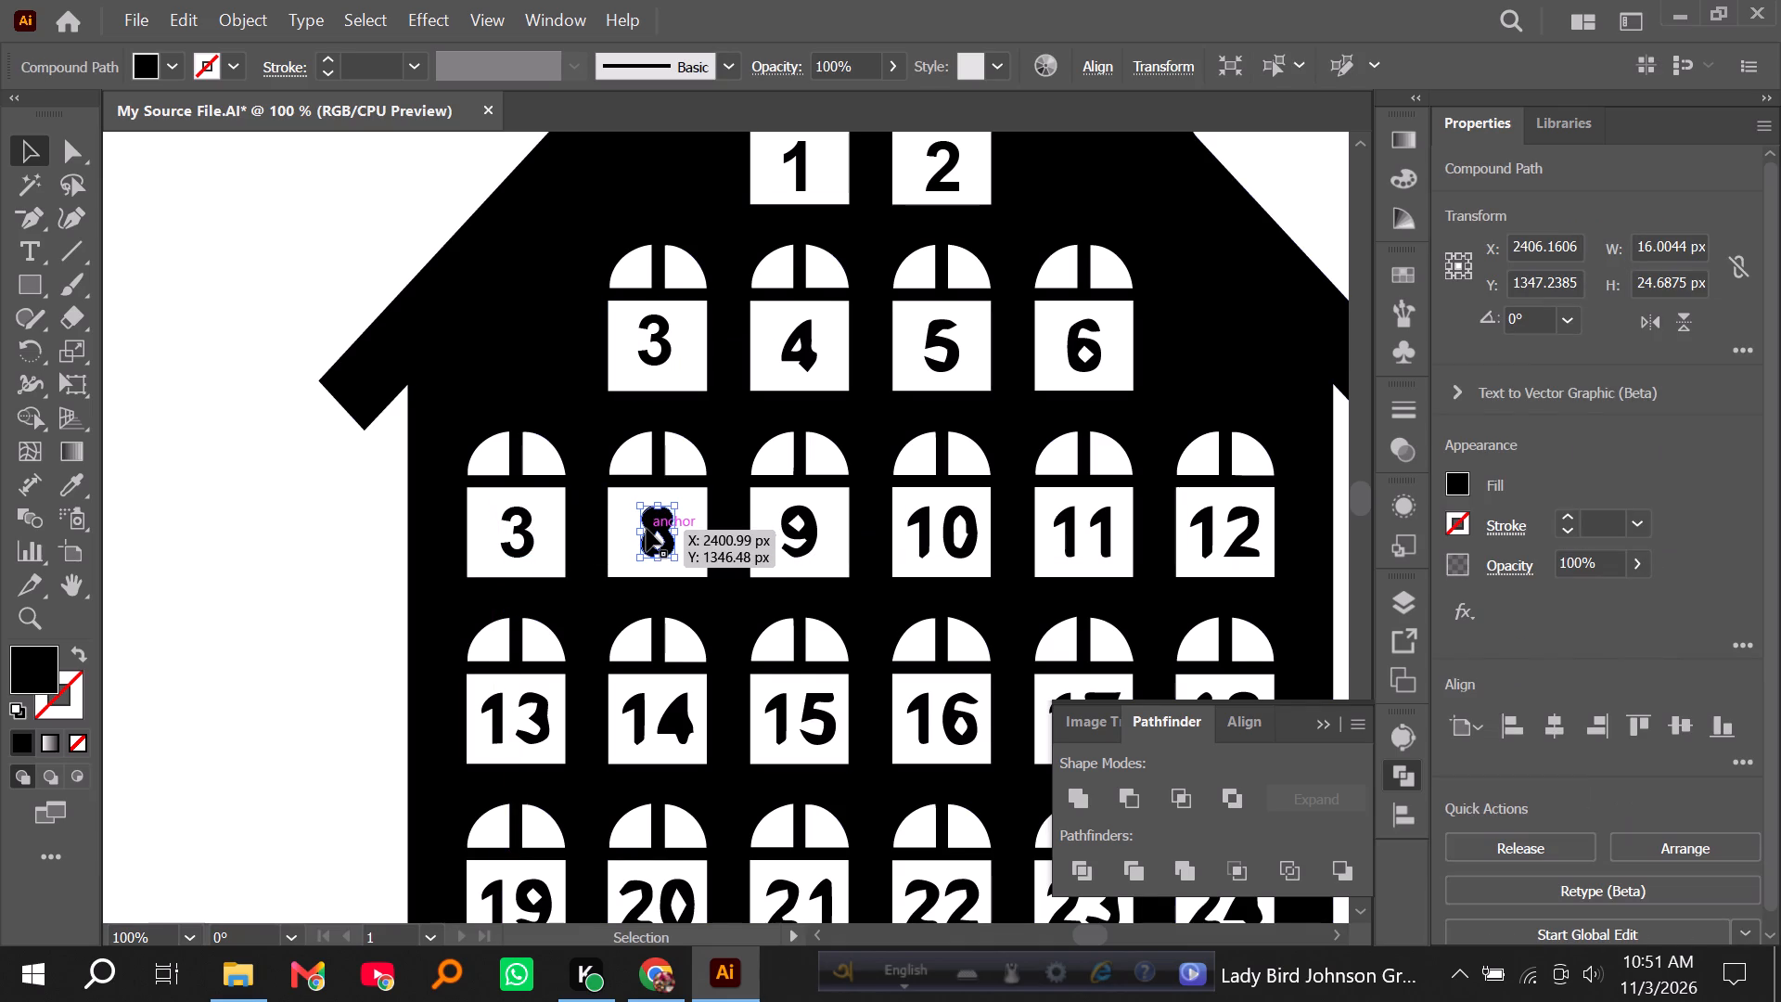
alt+scroll(647, 529, down, 2)
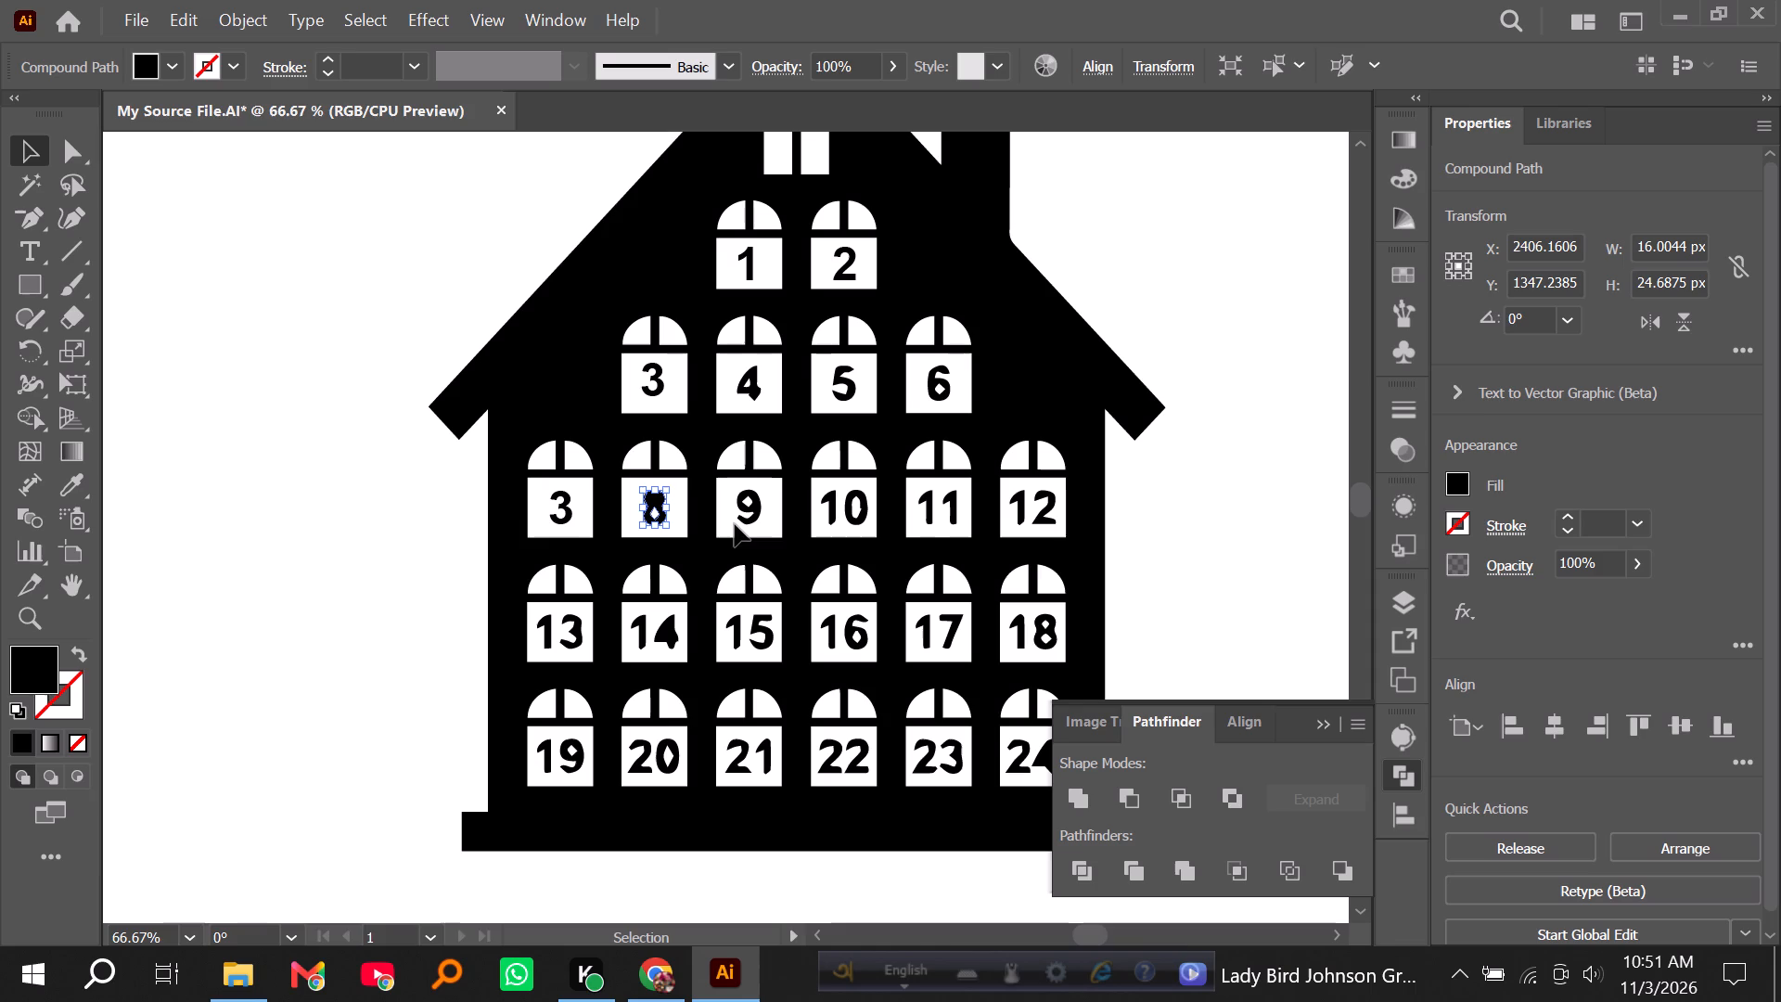
alt+scroll(732, 519, down, 1)
drag(493, 458, 996, 726)
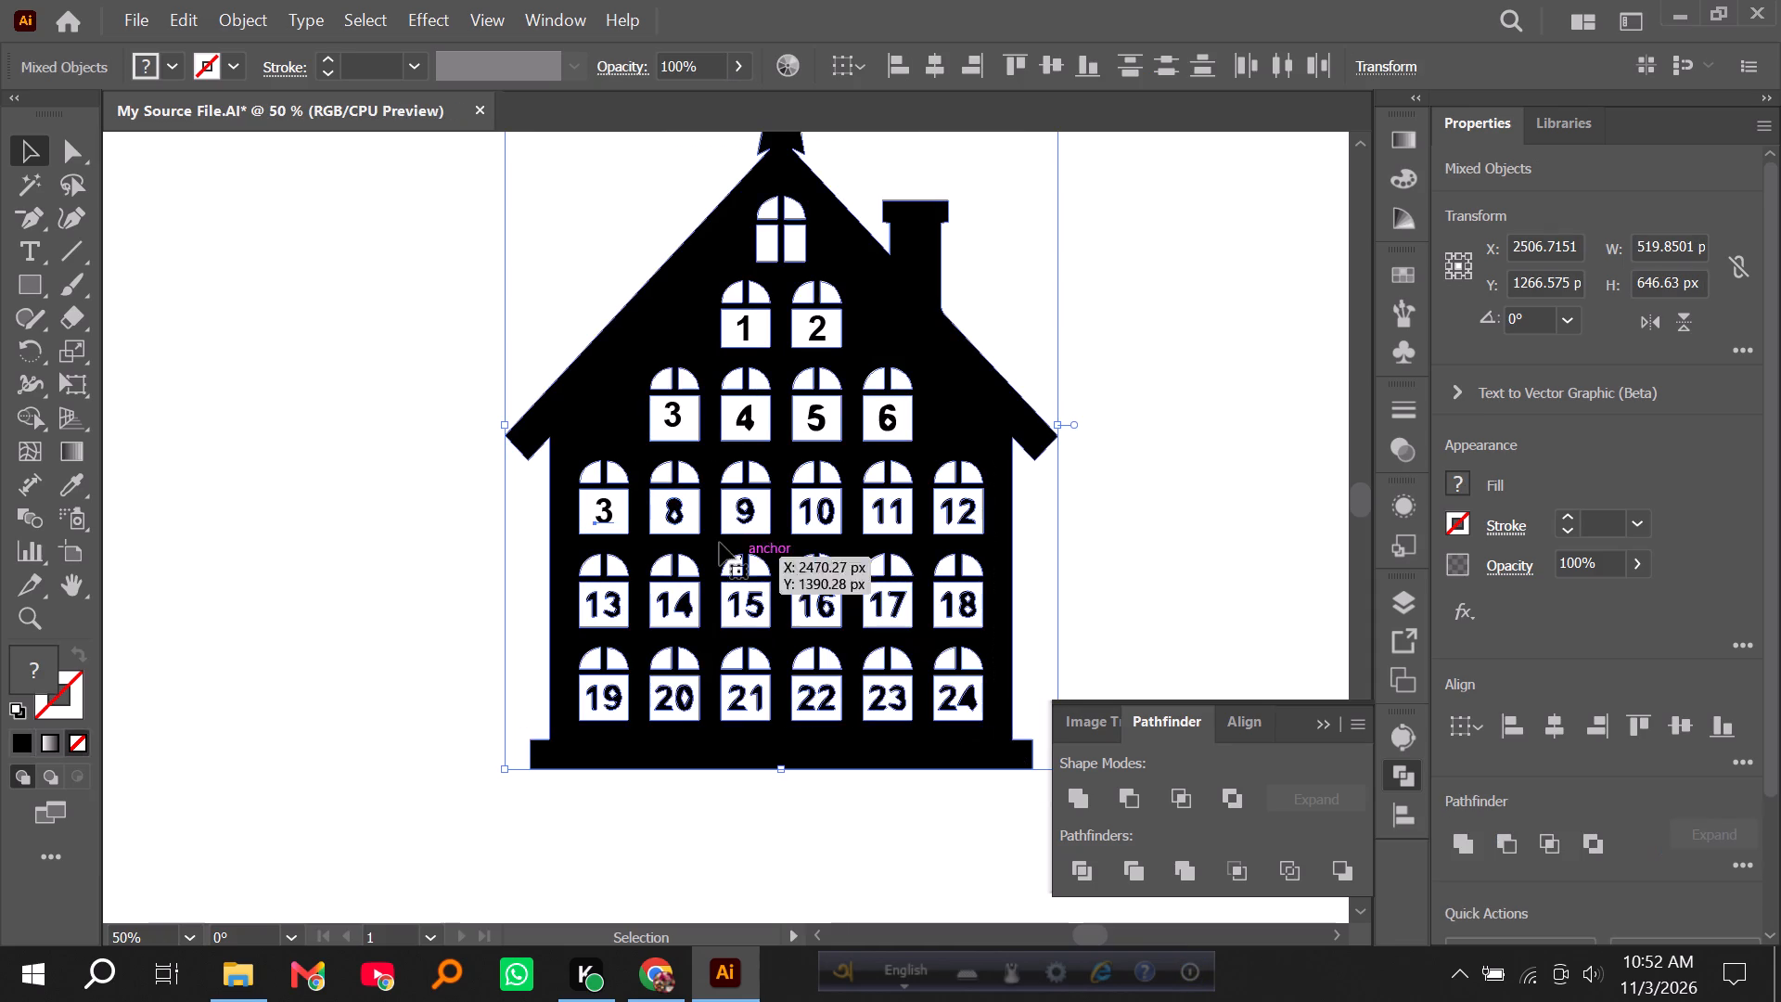
shift+click(606, 424)
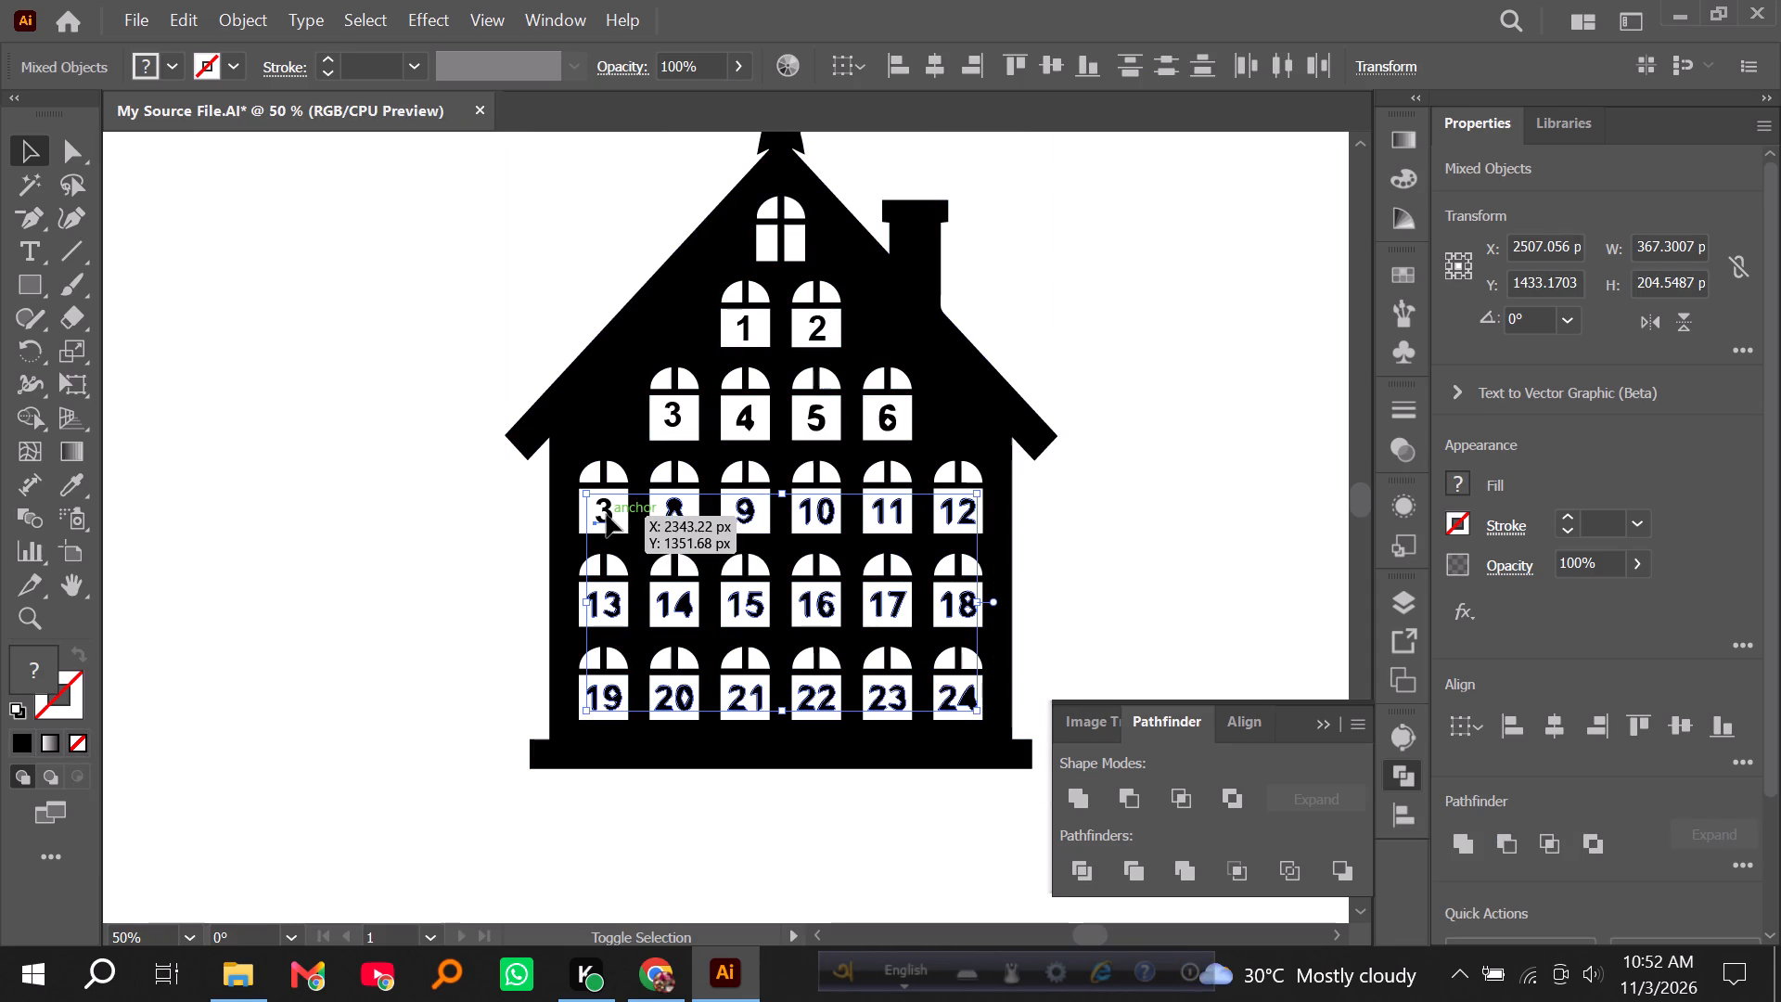
shift+click(607, 515)
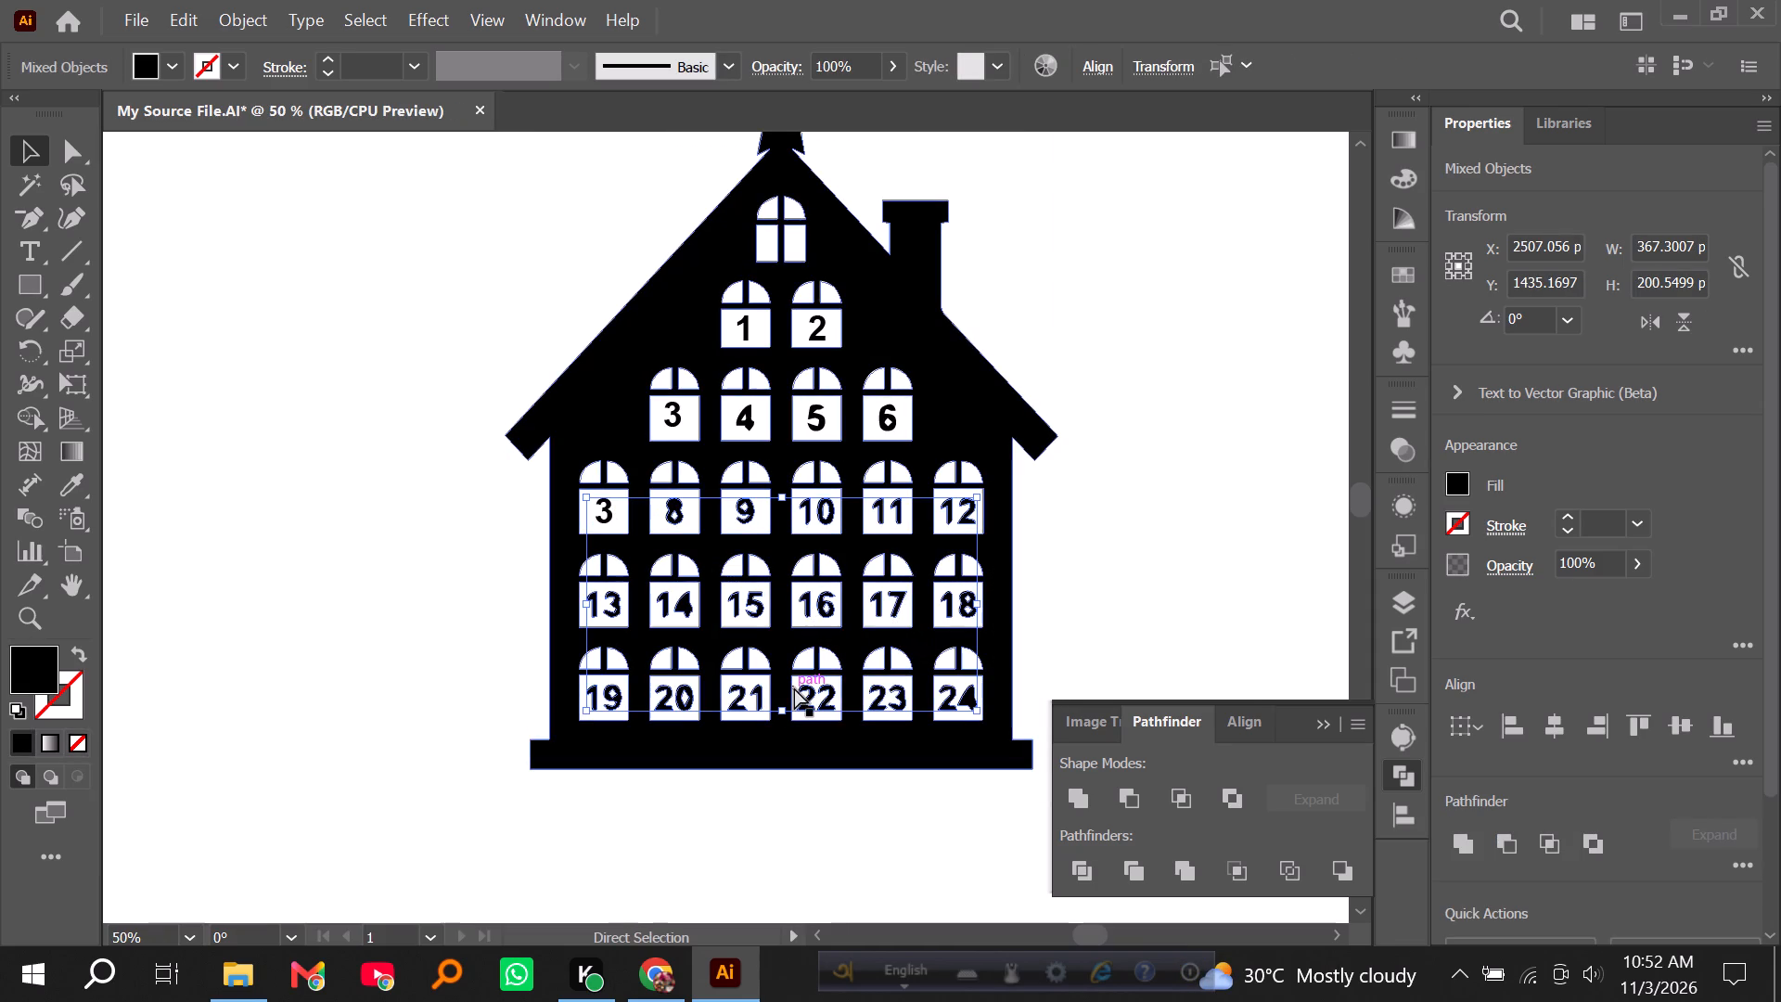
key(ctrl+g)
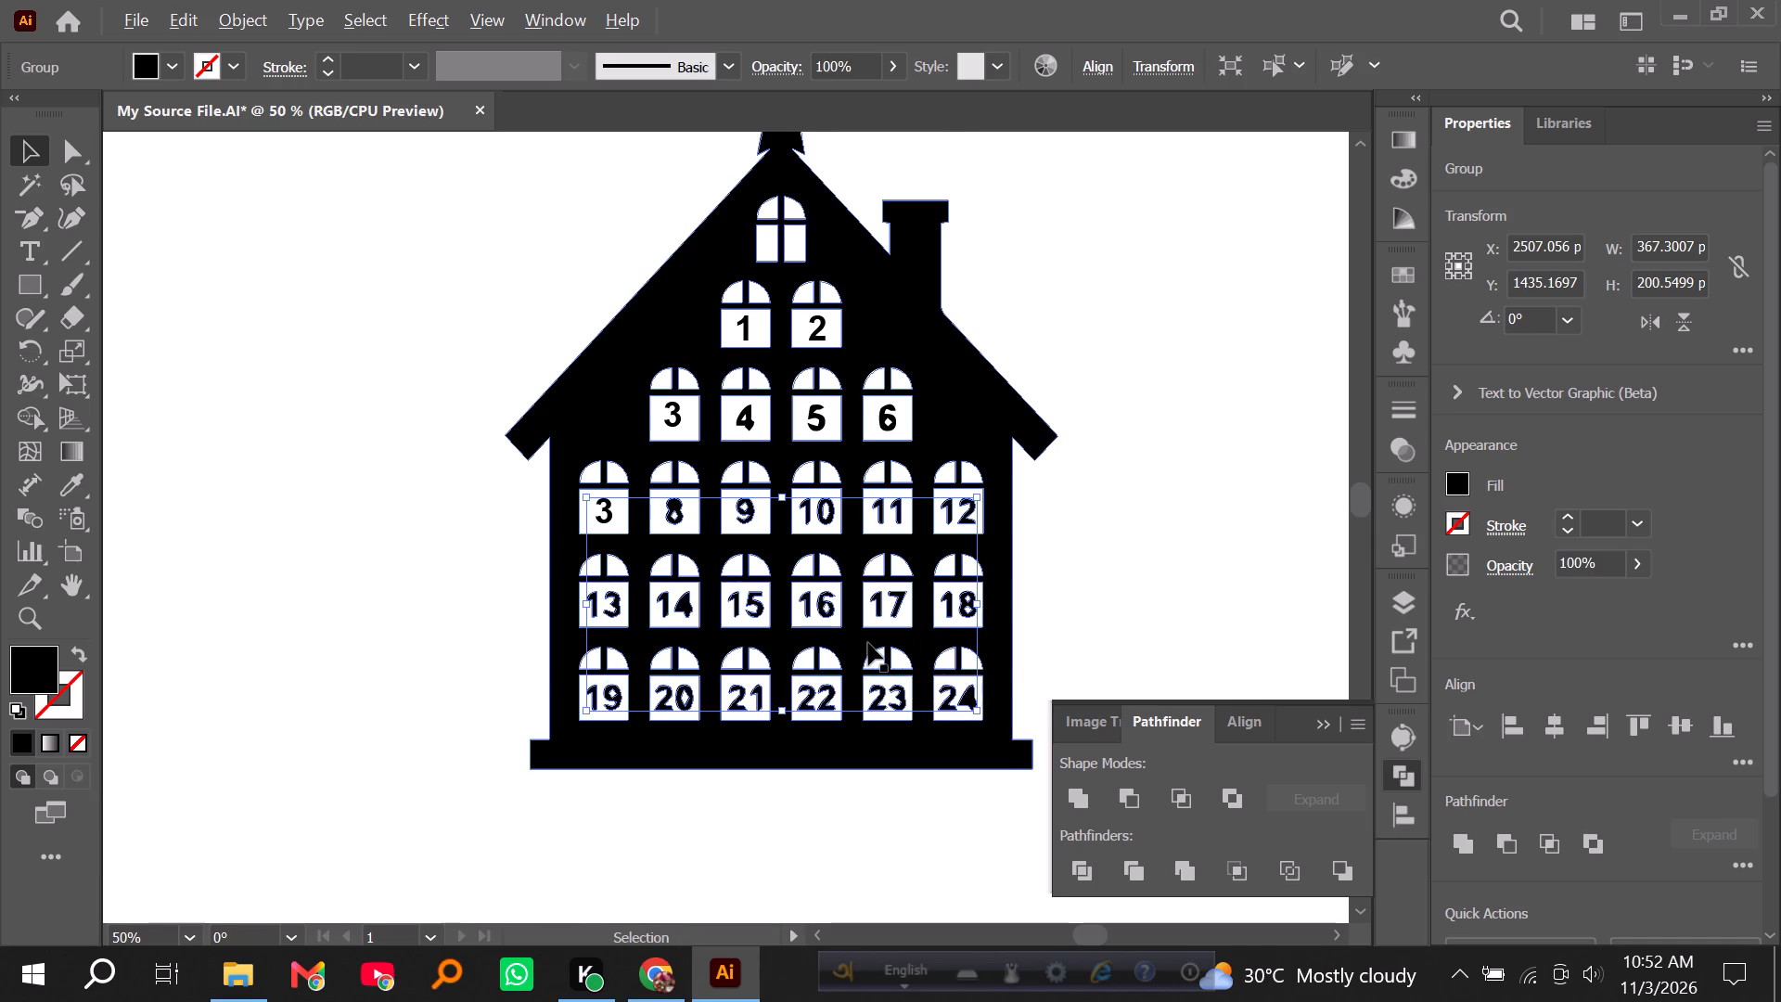
Examine the grouped traced numbers in the house's lower three rows of windows against the new text numbers.
alt+scroll(868, 643, up, 1)
alt+scroll(583, 478, up, 2)
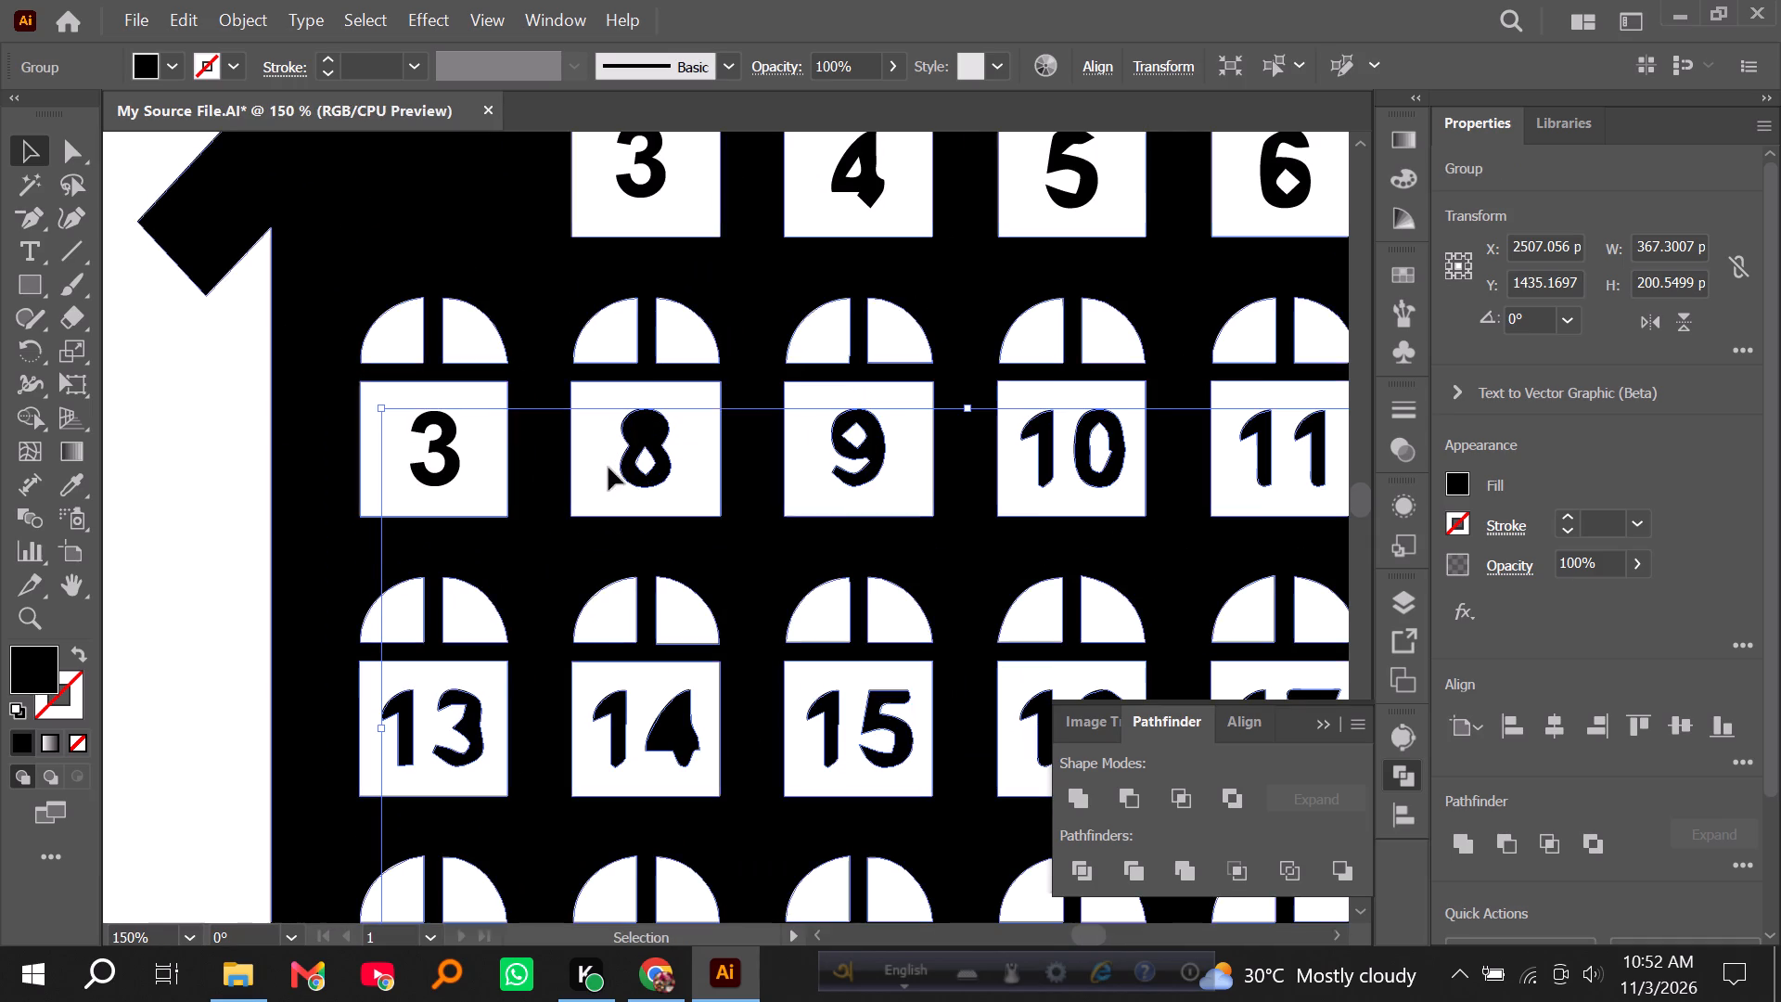
alt+scroll(597, 478, down, 1)
scroll(596, 491, down, 7)
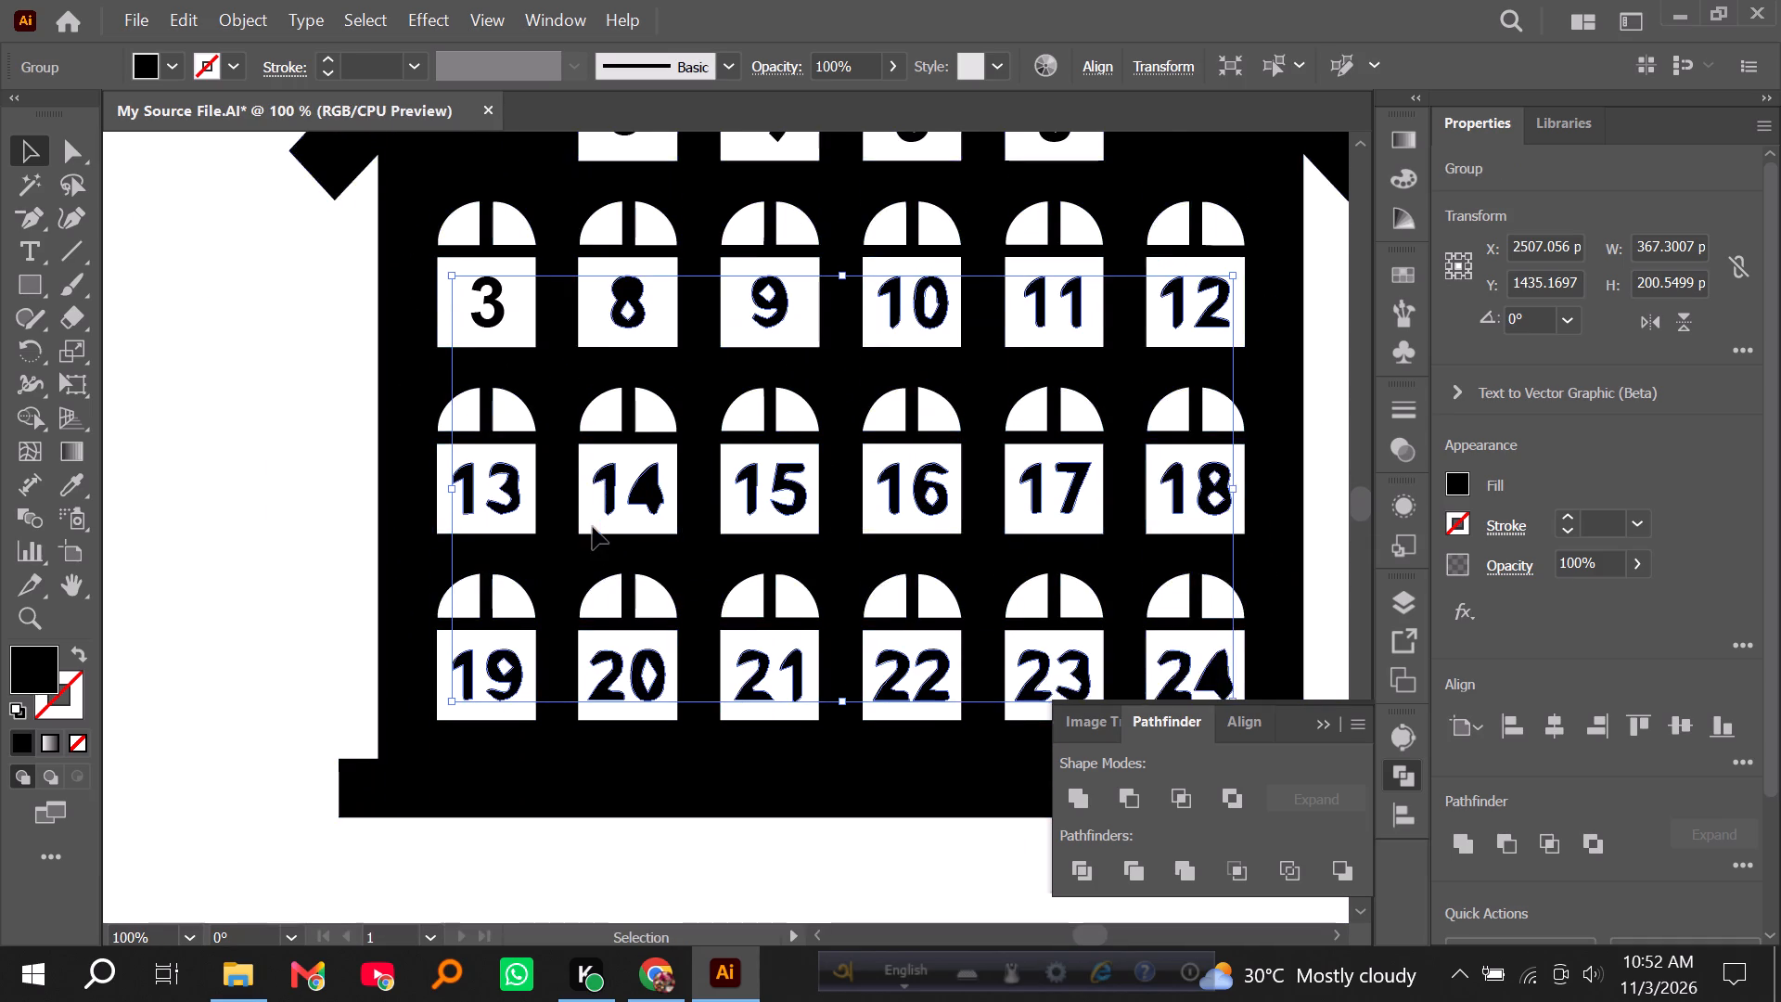
scroll(593, 527, down, 2)
scroll(593, 527, up, 3)
alt+scroll(593, 528, down, 2)
alt+scroll(687, 433, up, 1)
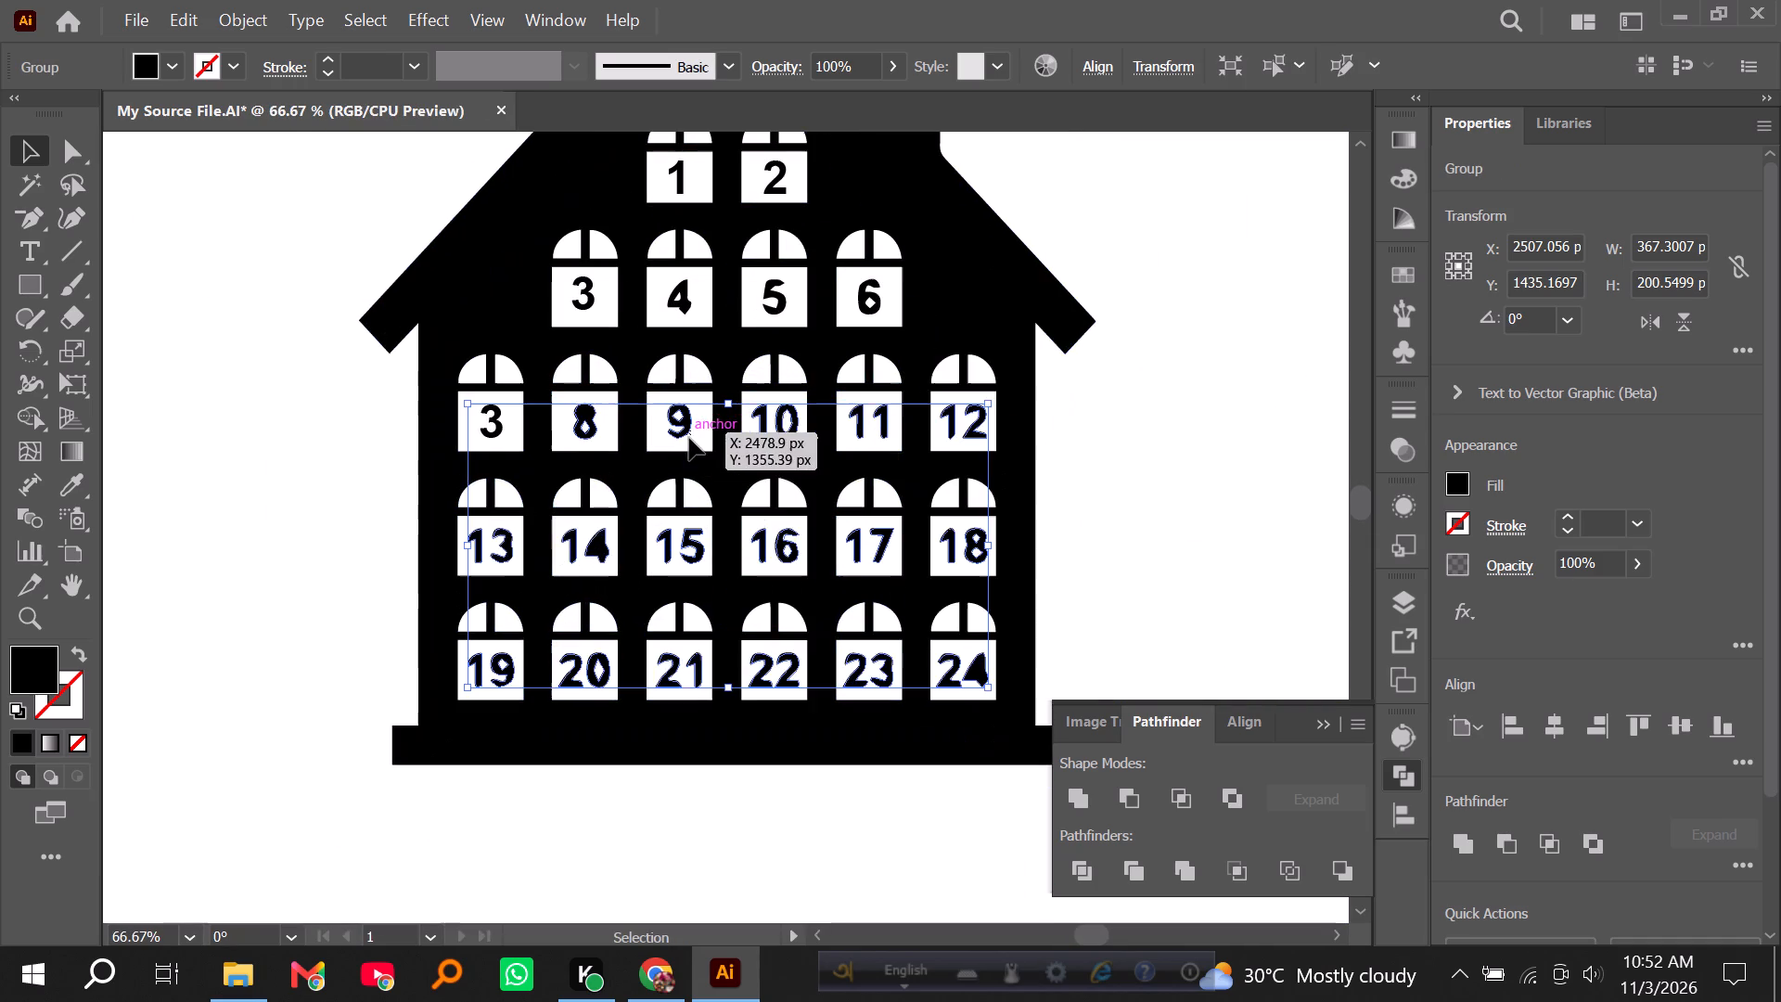
Delete the grouped traced numbers 8 through 24 from the house's lower three rows of windows.
scroll(689, 440, up, 3)
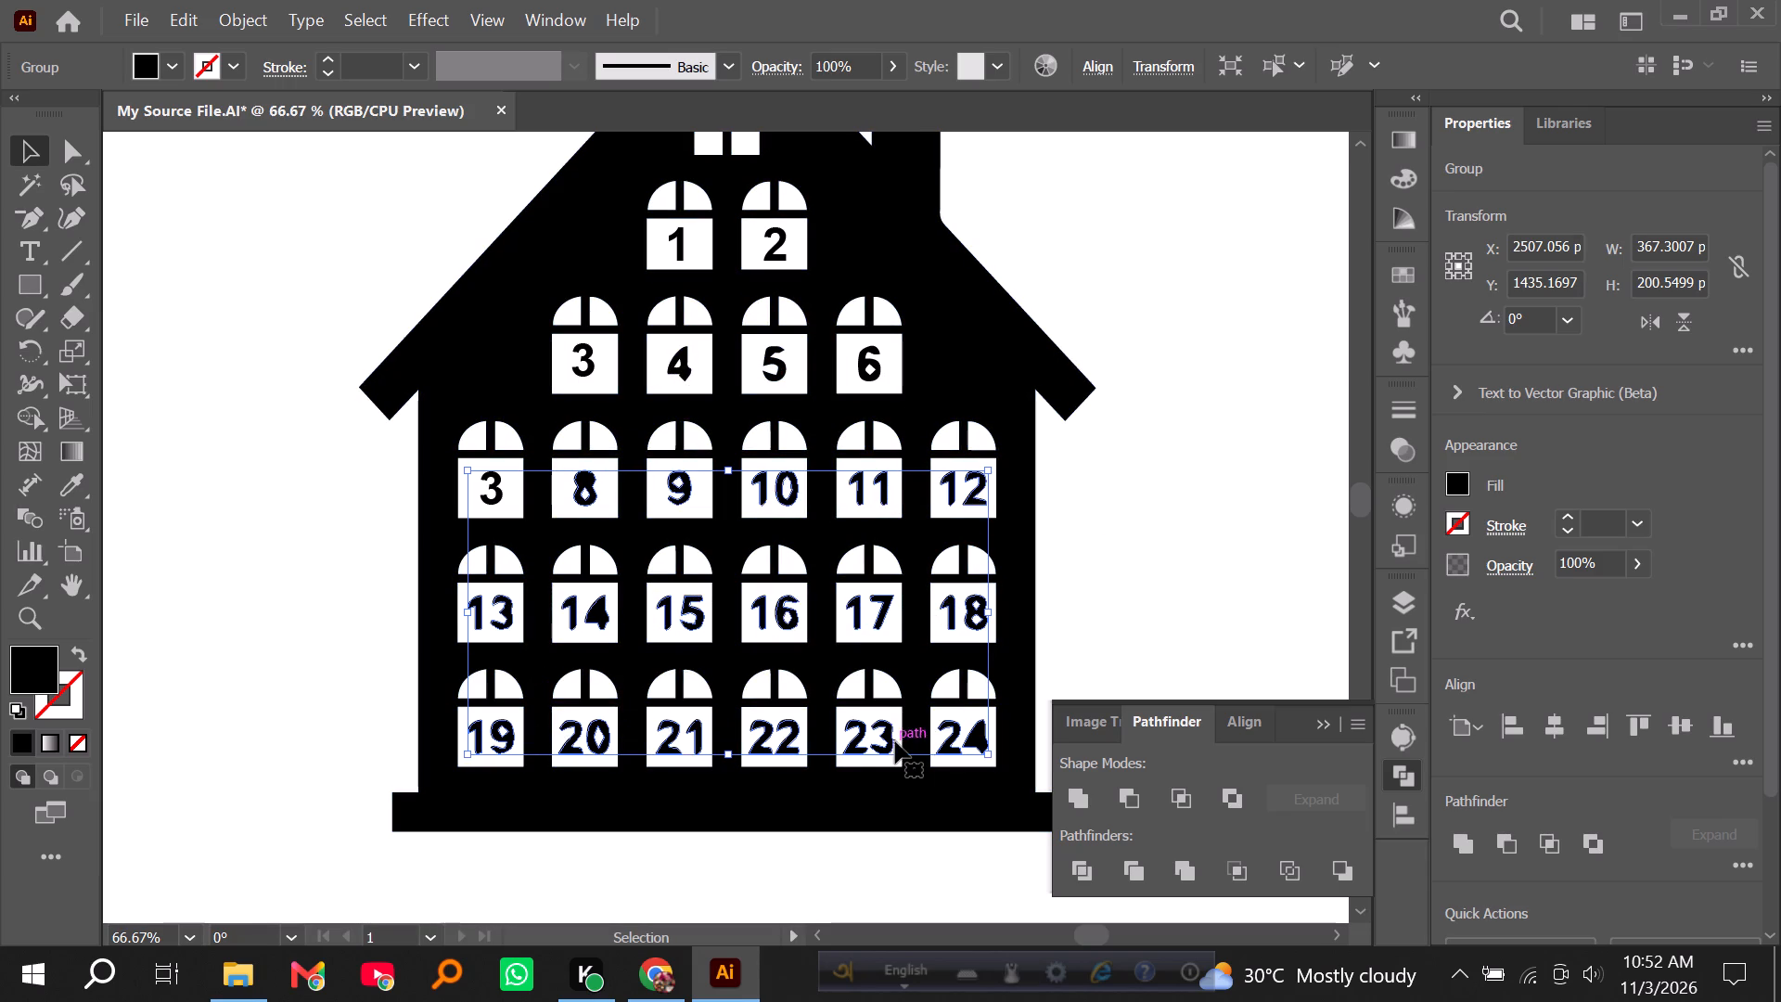
scroll(707, 754, up, 6)
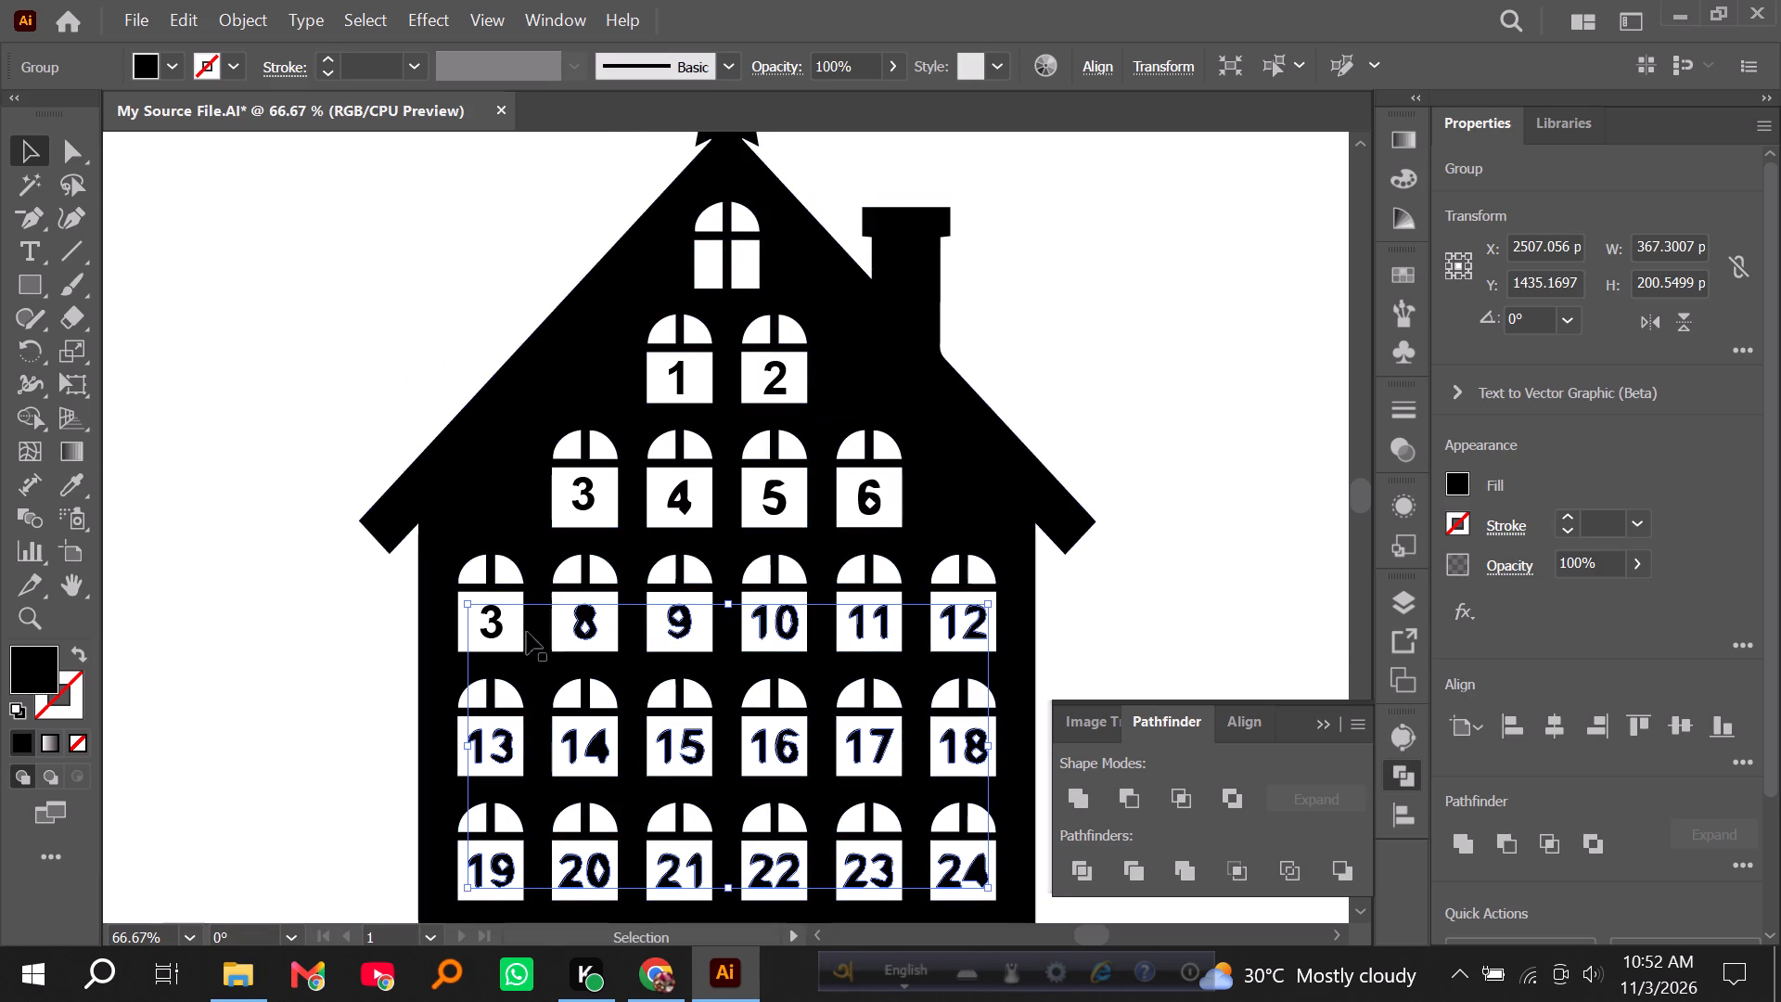
key(Delete)
Copy the text 3 from window 7 across the other five windows of its row, spaced about 66 px apart.
scroll(563, 617, down, 4)
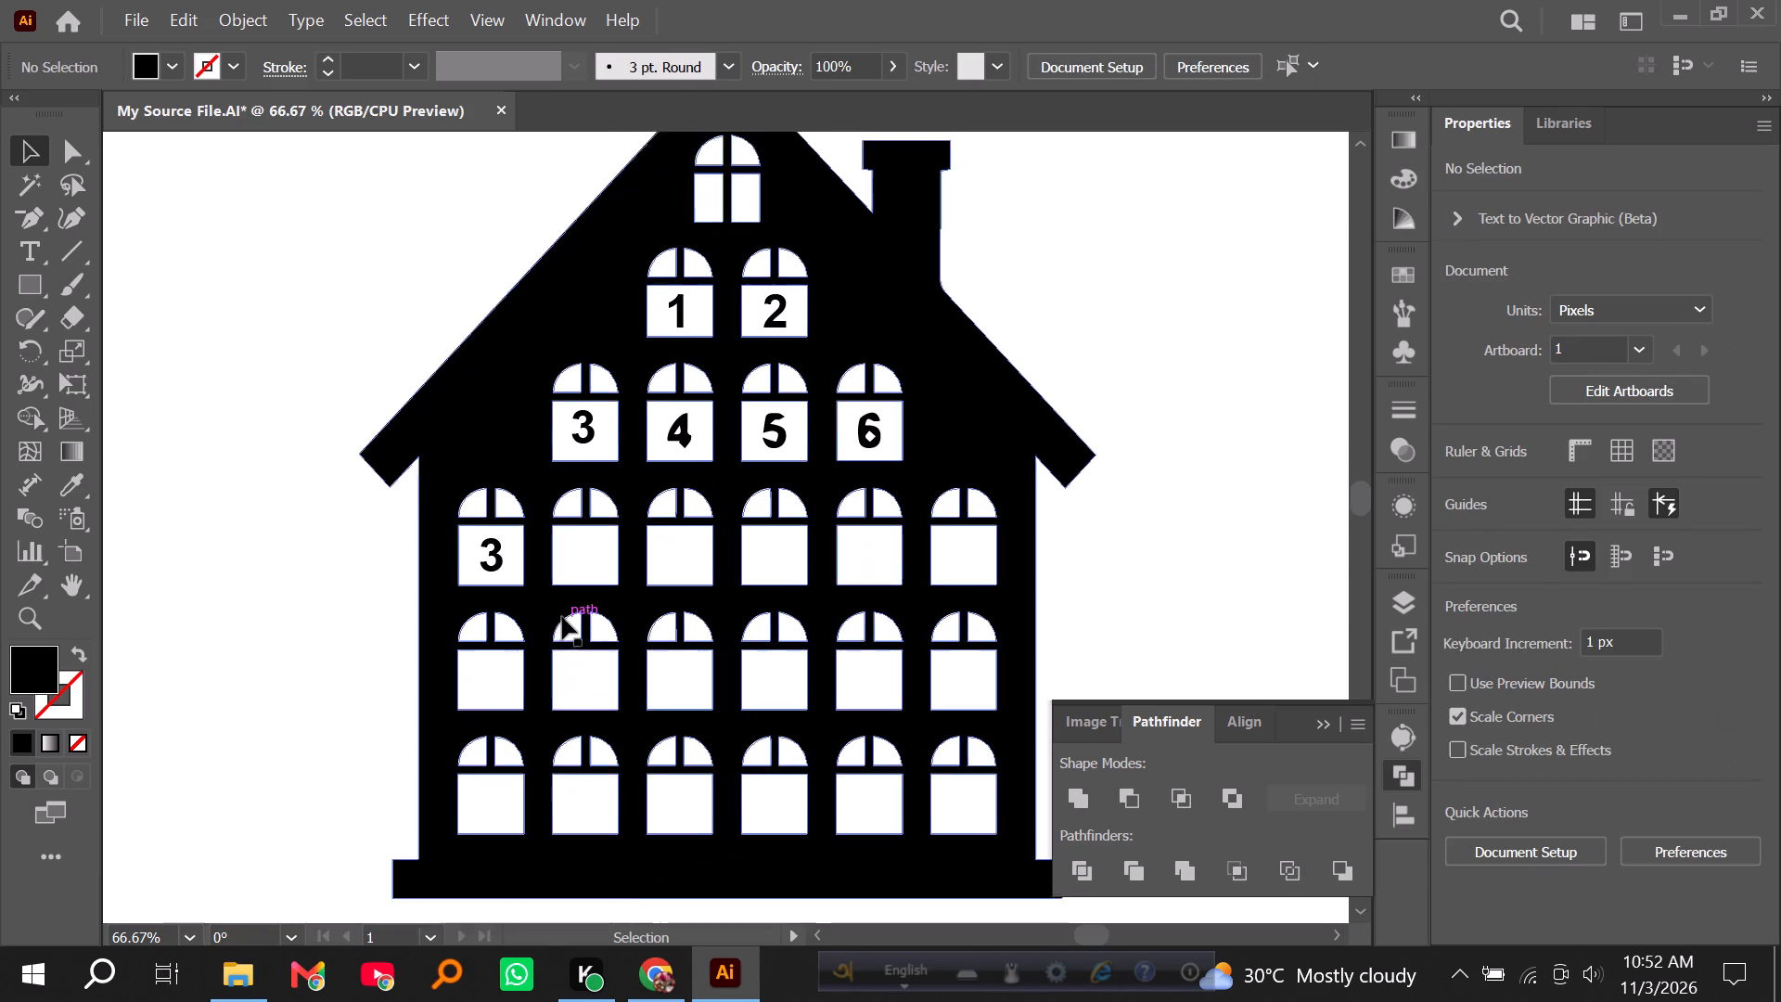
scroll(506, 611, up, 5)
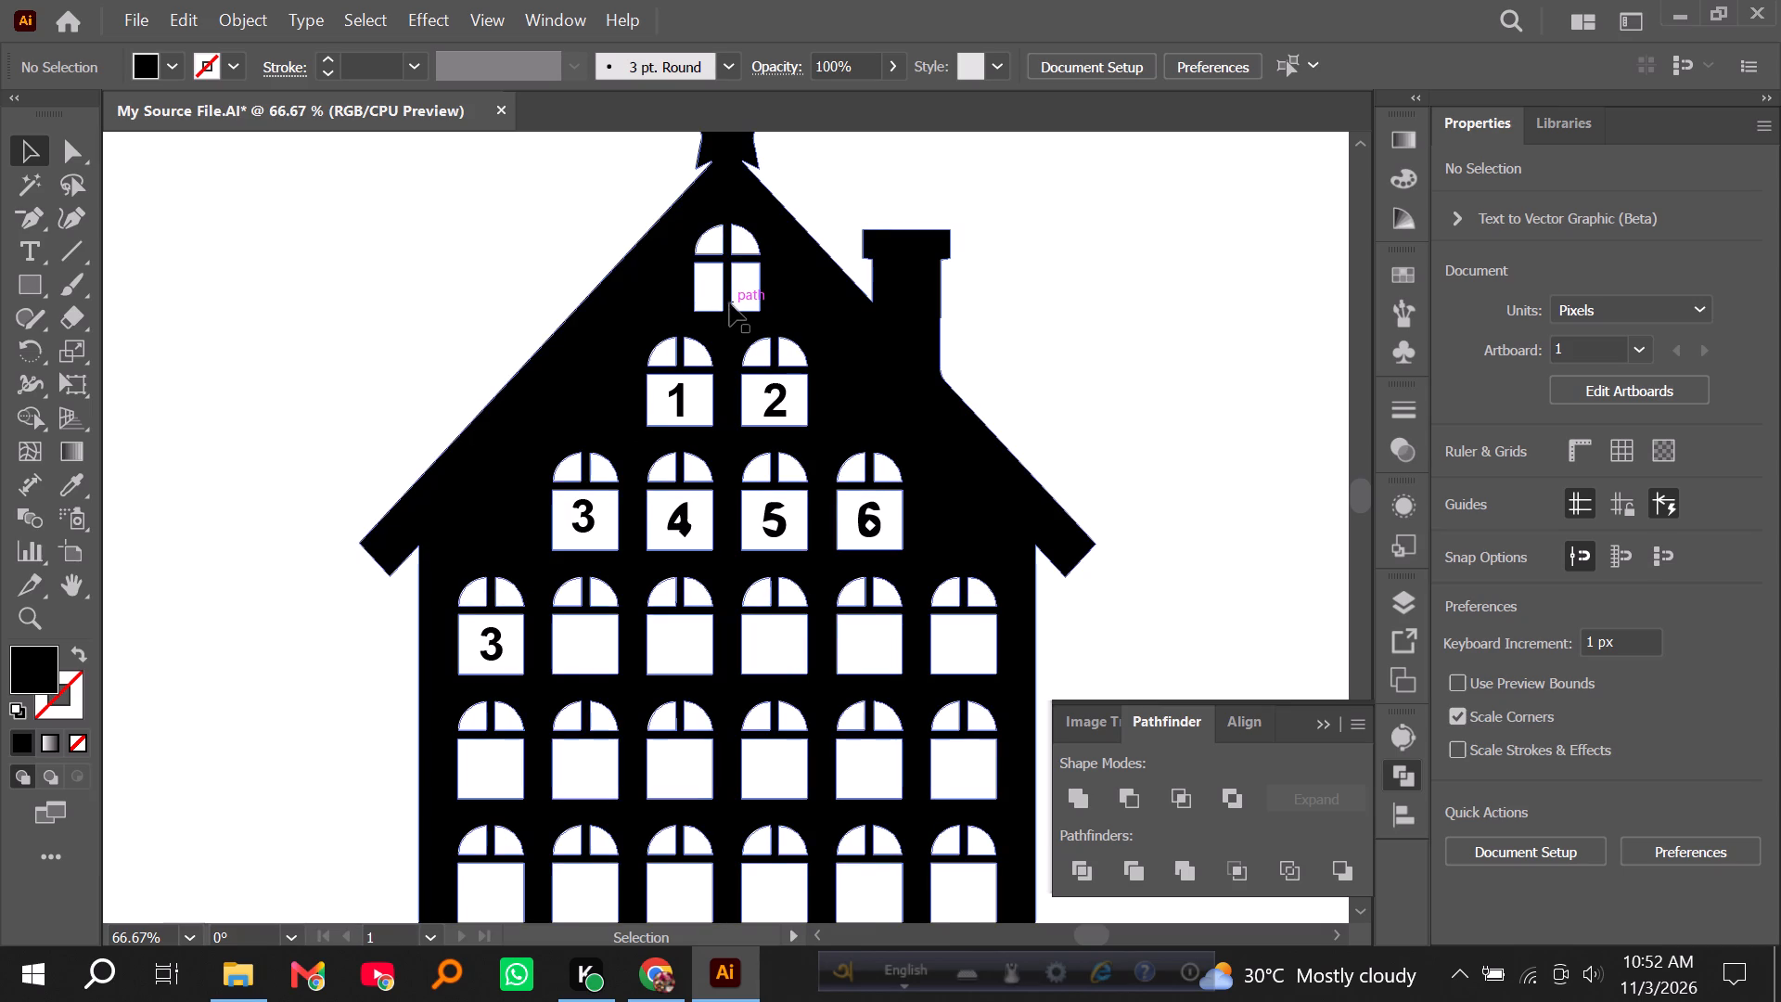
scroll(676, 432, down, 3)
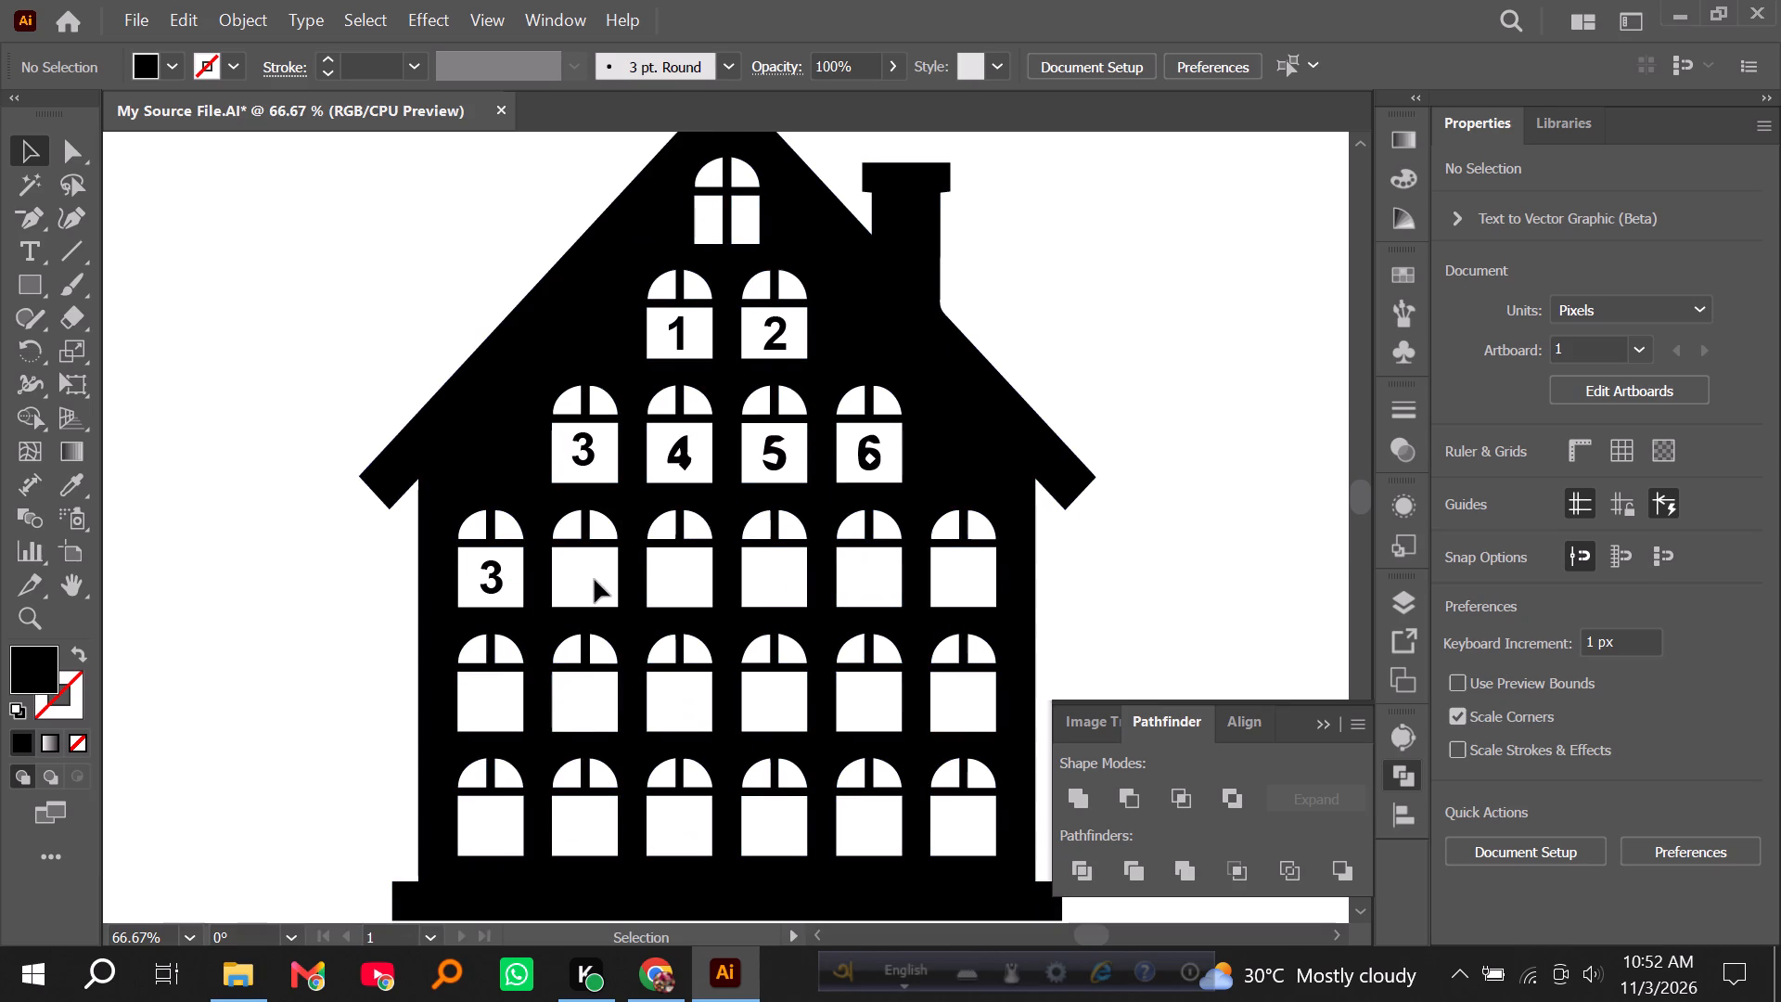
scroll(944, 588, down, 2)
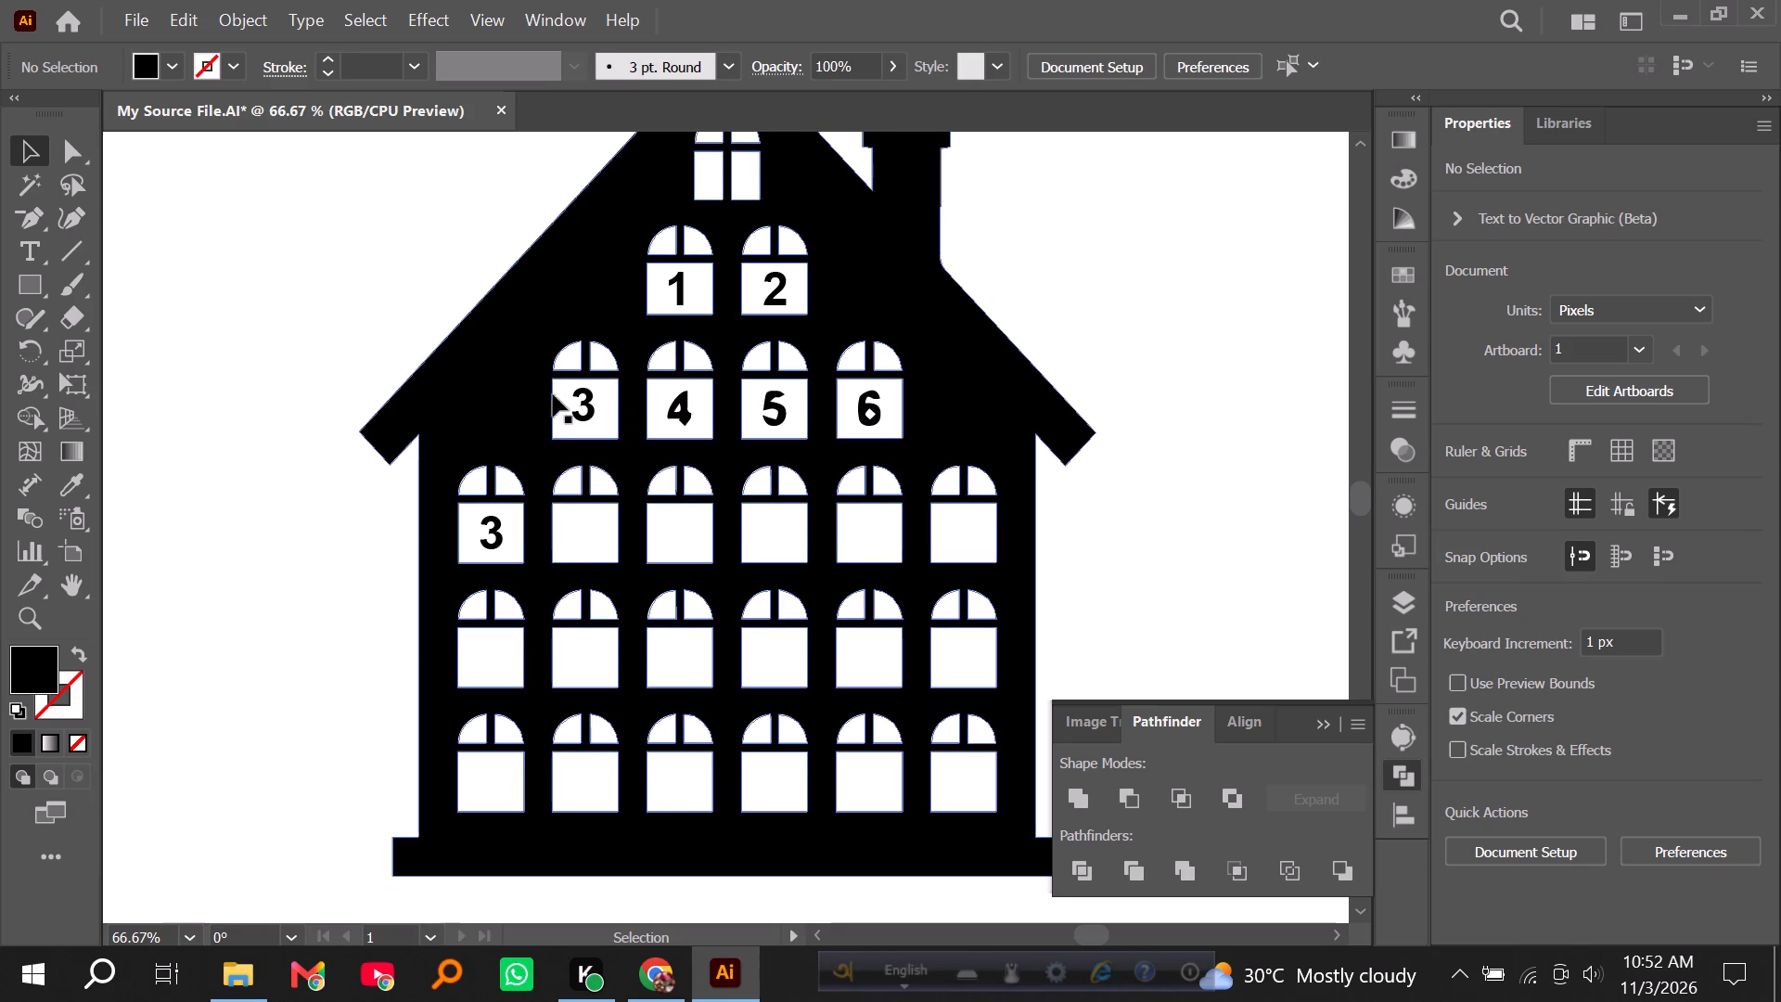
scroll(763, 359, up, 2)
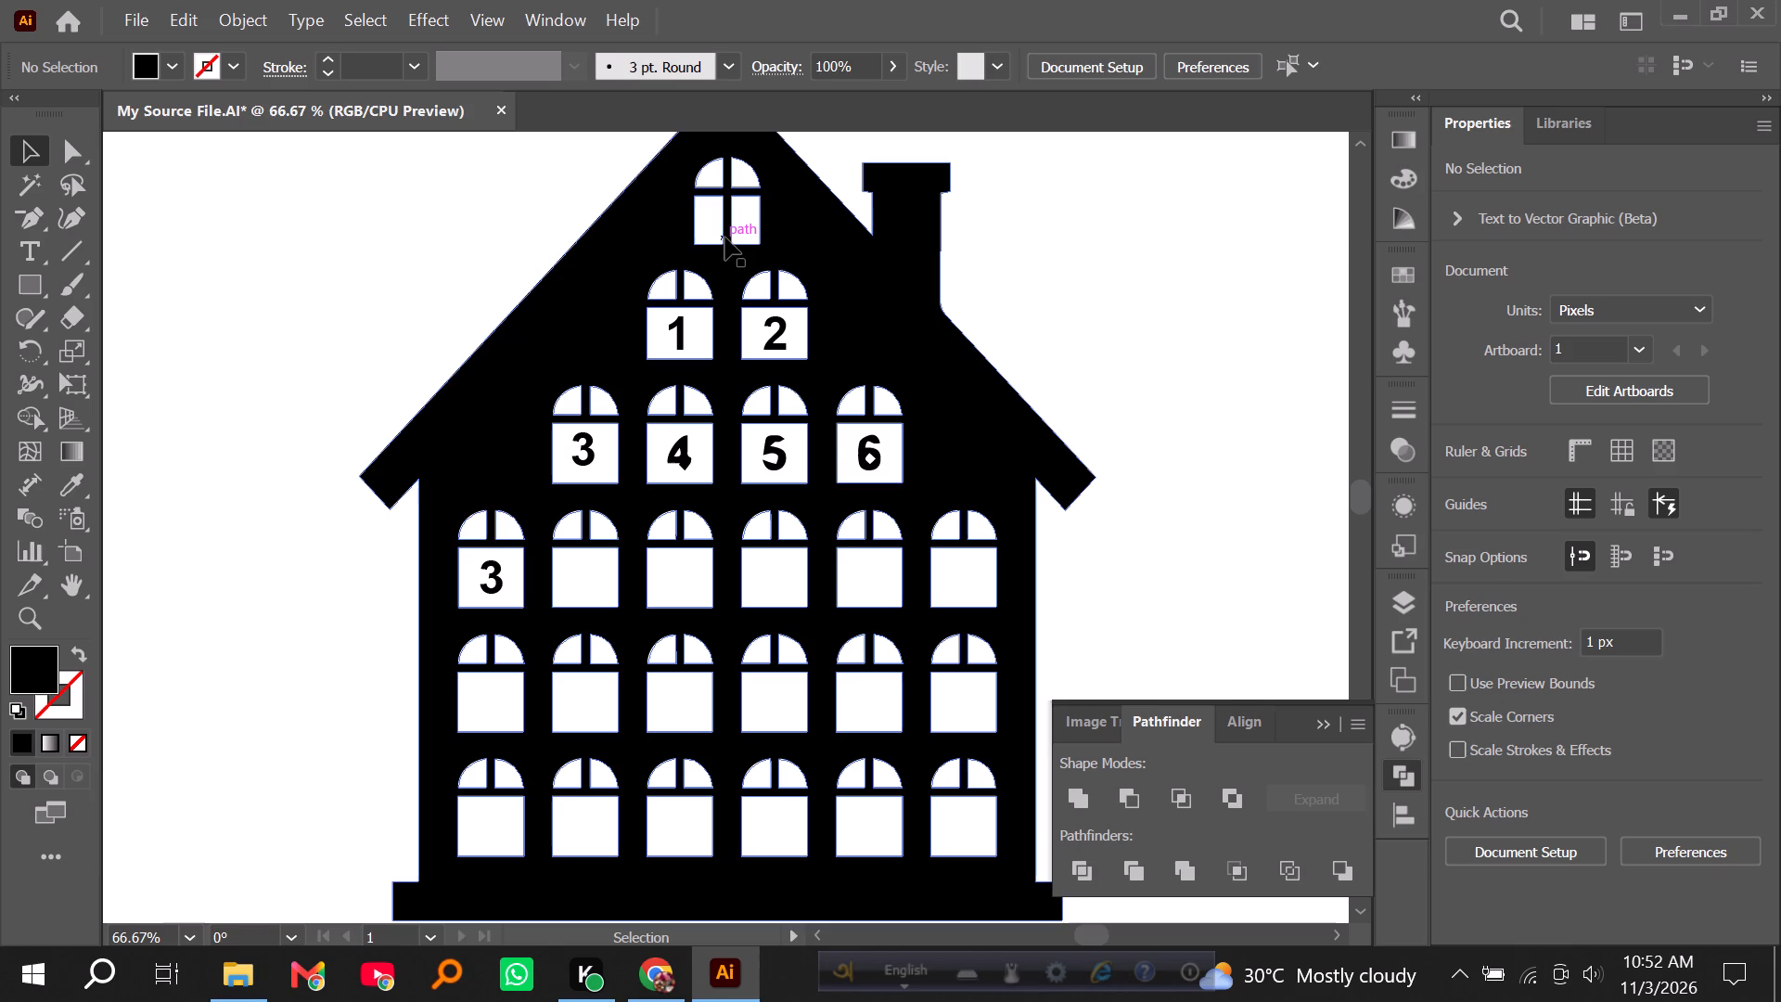
scroll(645, 484, down, 2)
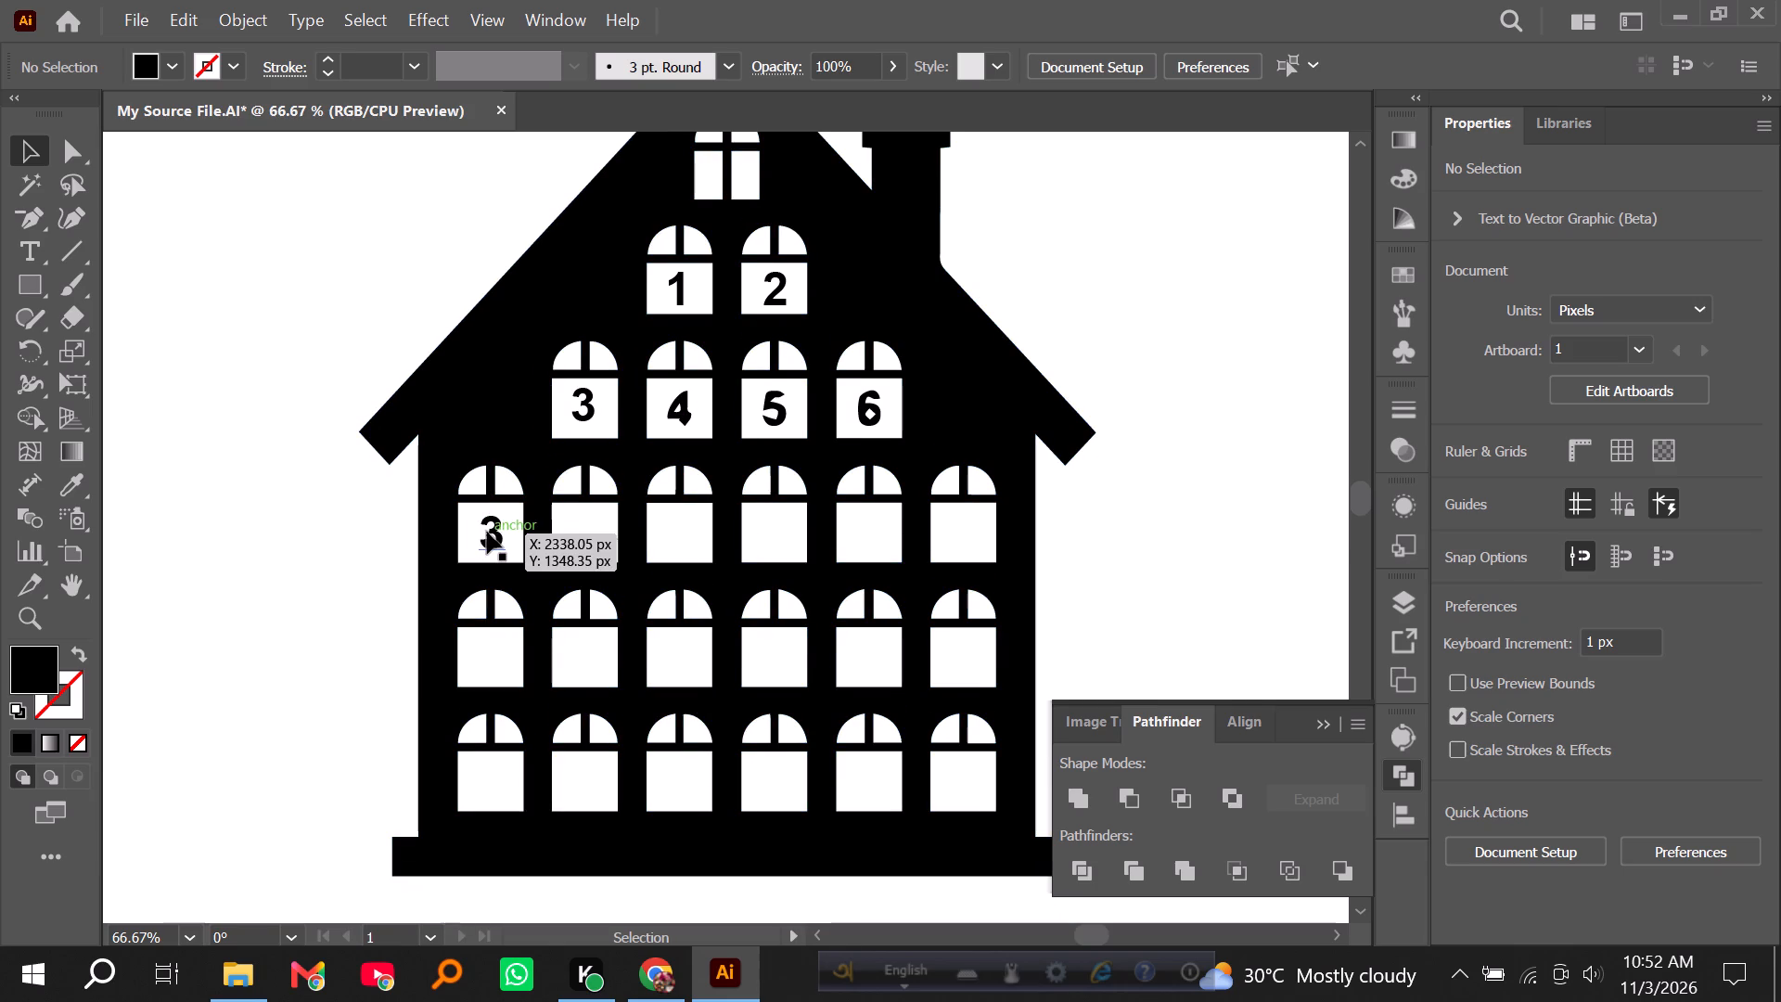
drag(493, 533, 585, 534)
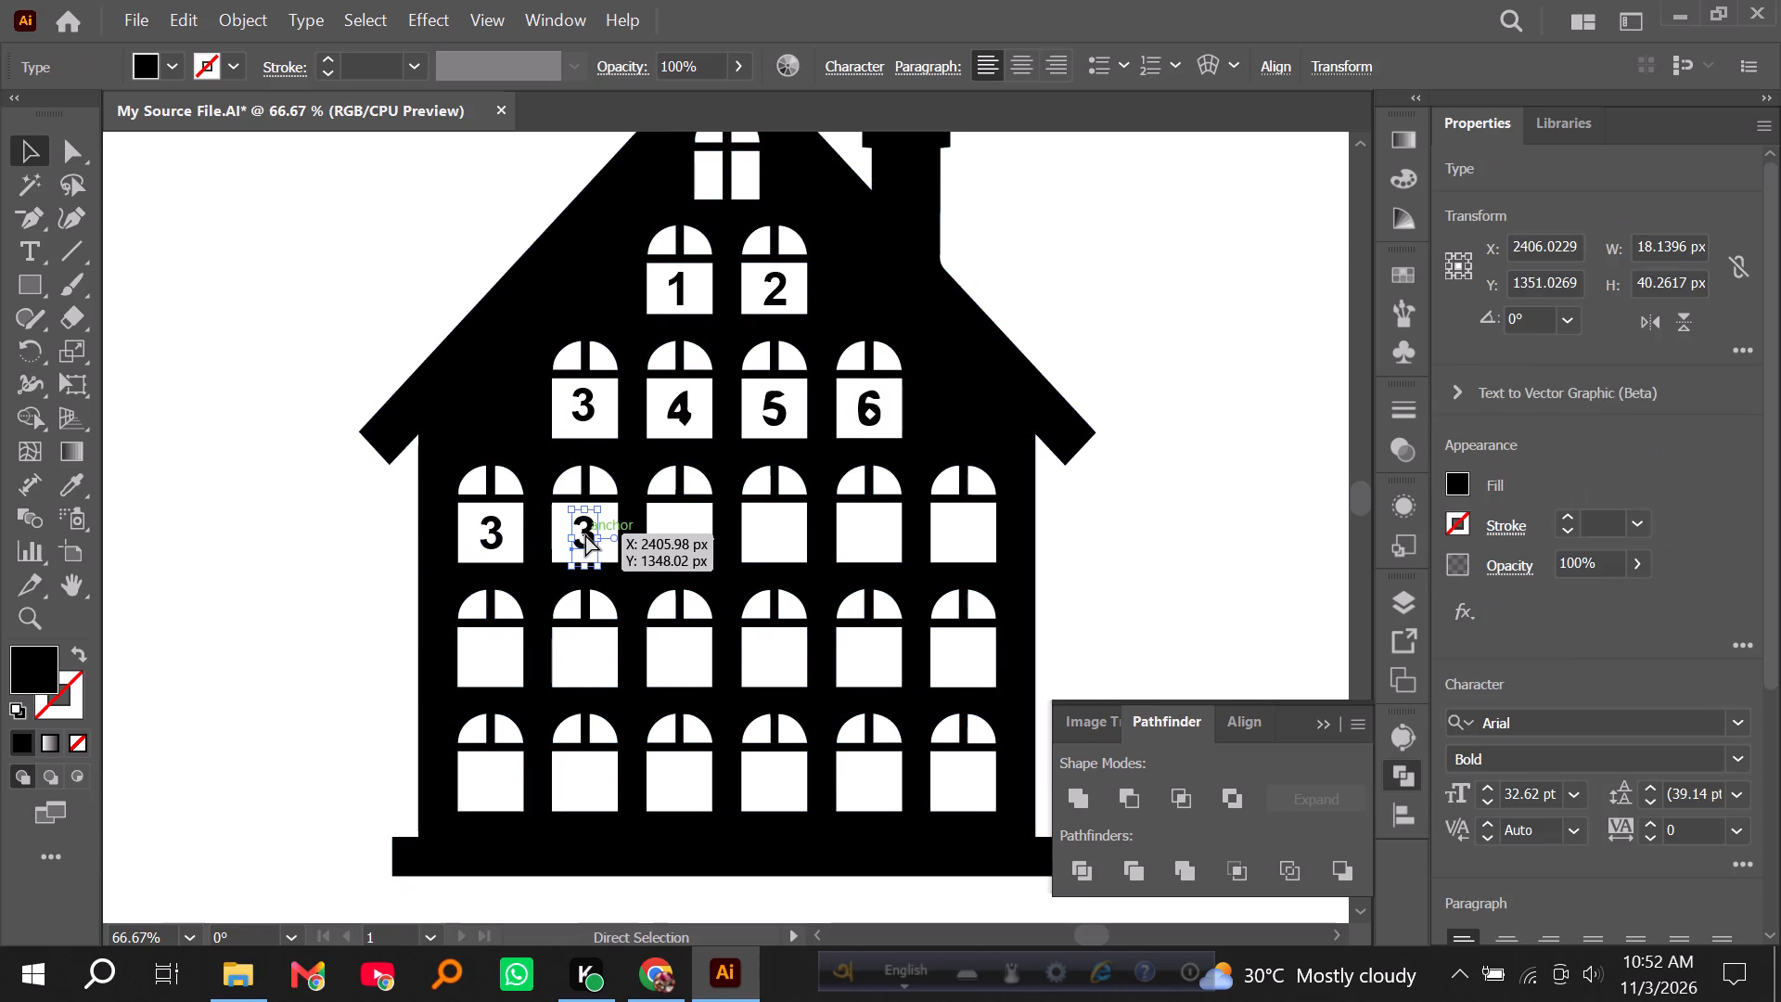
key(ctrl+d)
key(ctrl+d)
key(ctrl+d)
key(ctrl+d)
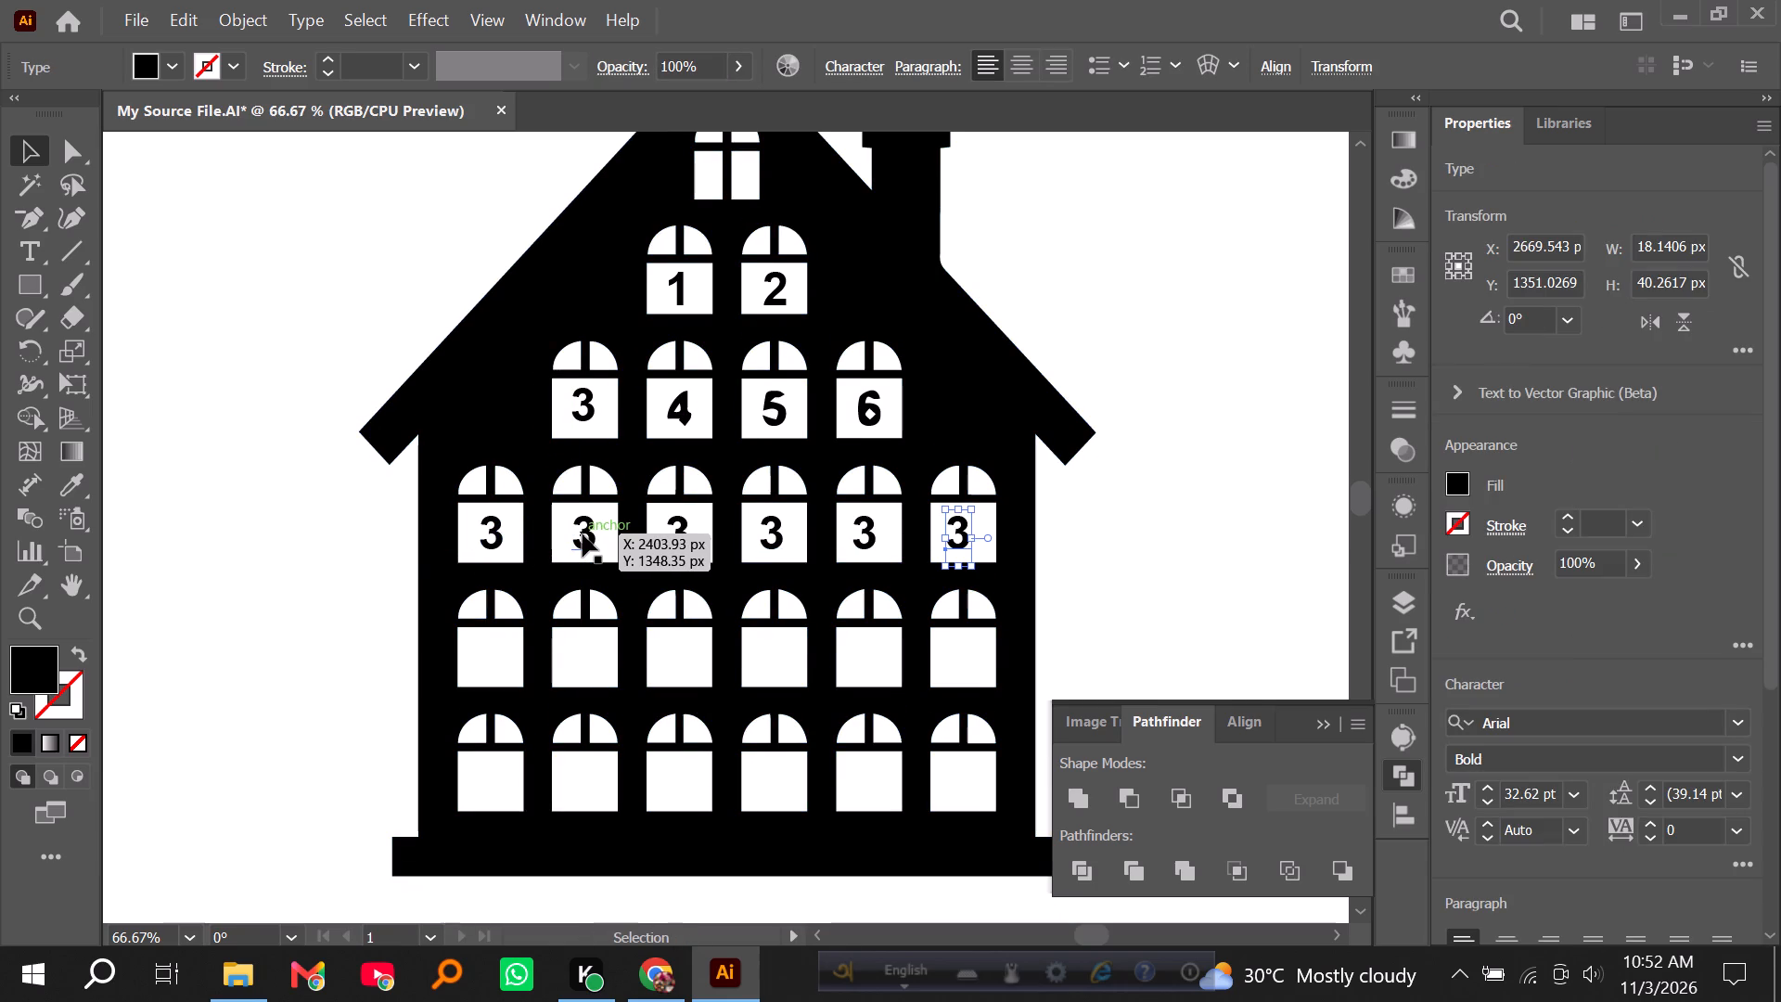
Duplicate the row of six text 3s, without the house shape, straight down into the two lower window rows, about 87 px apart.
drag(359, 521, 596, 541)
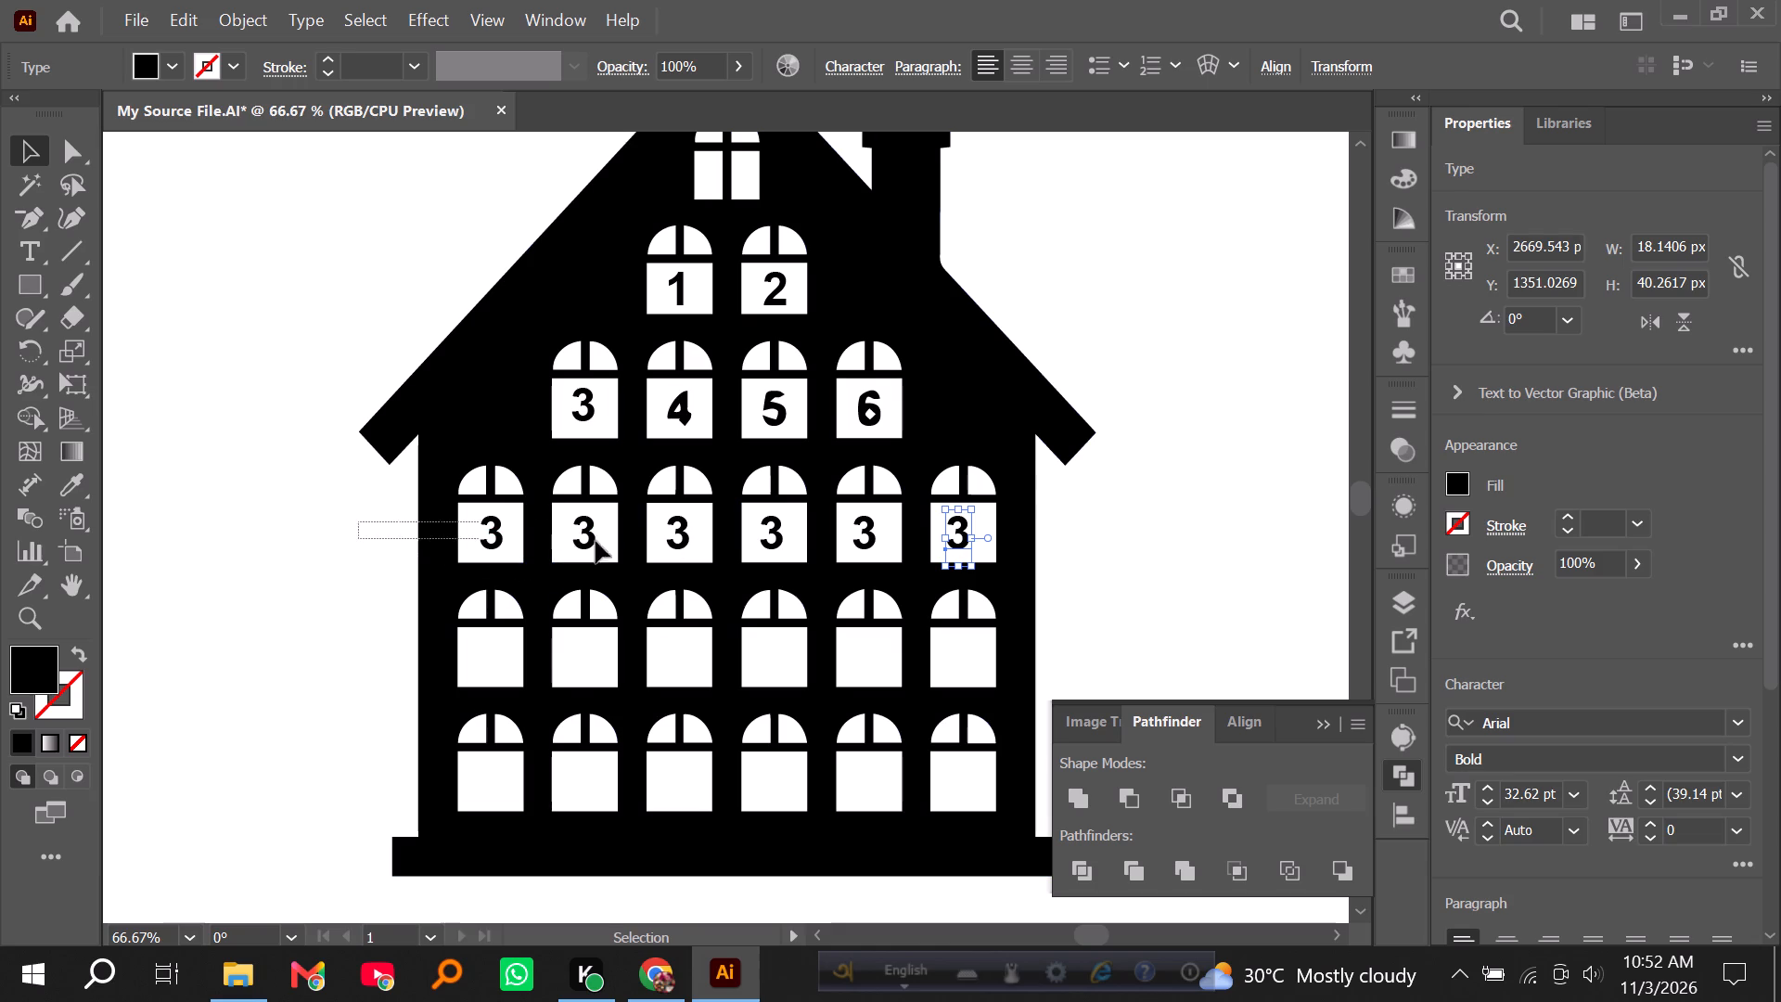
drag(596, 541, 991, 537)
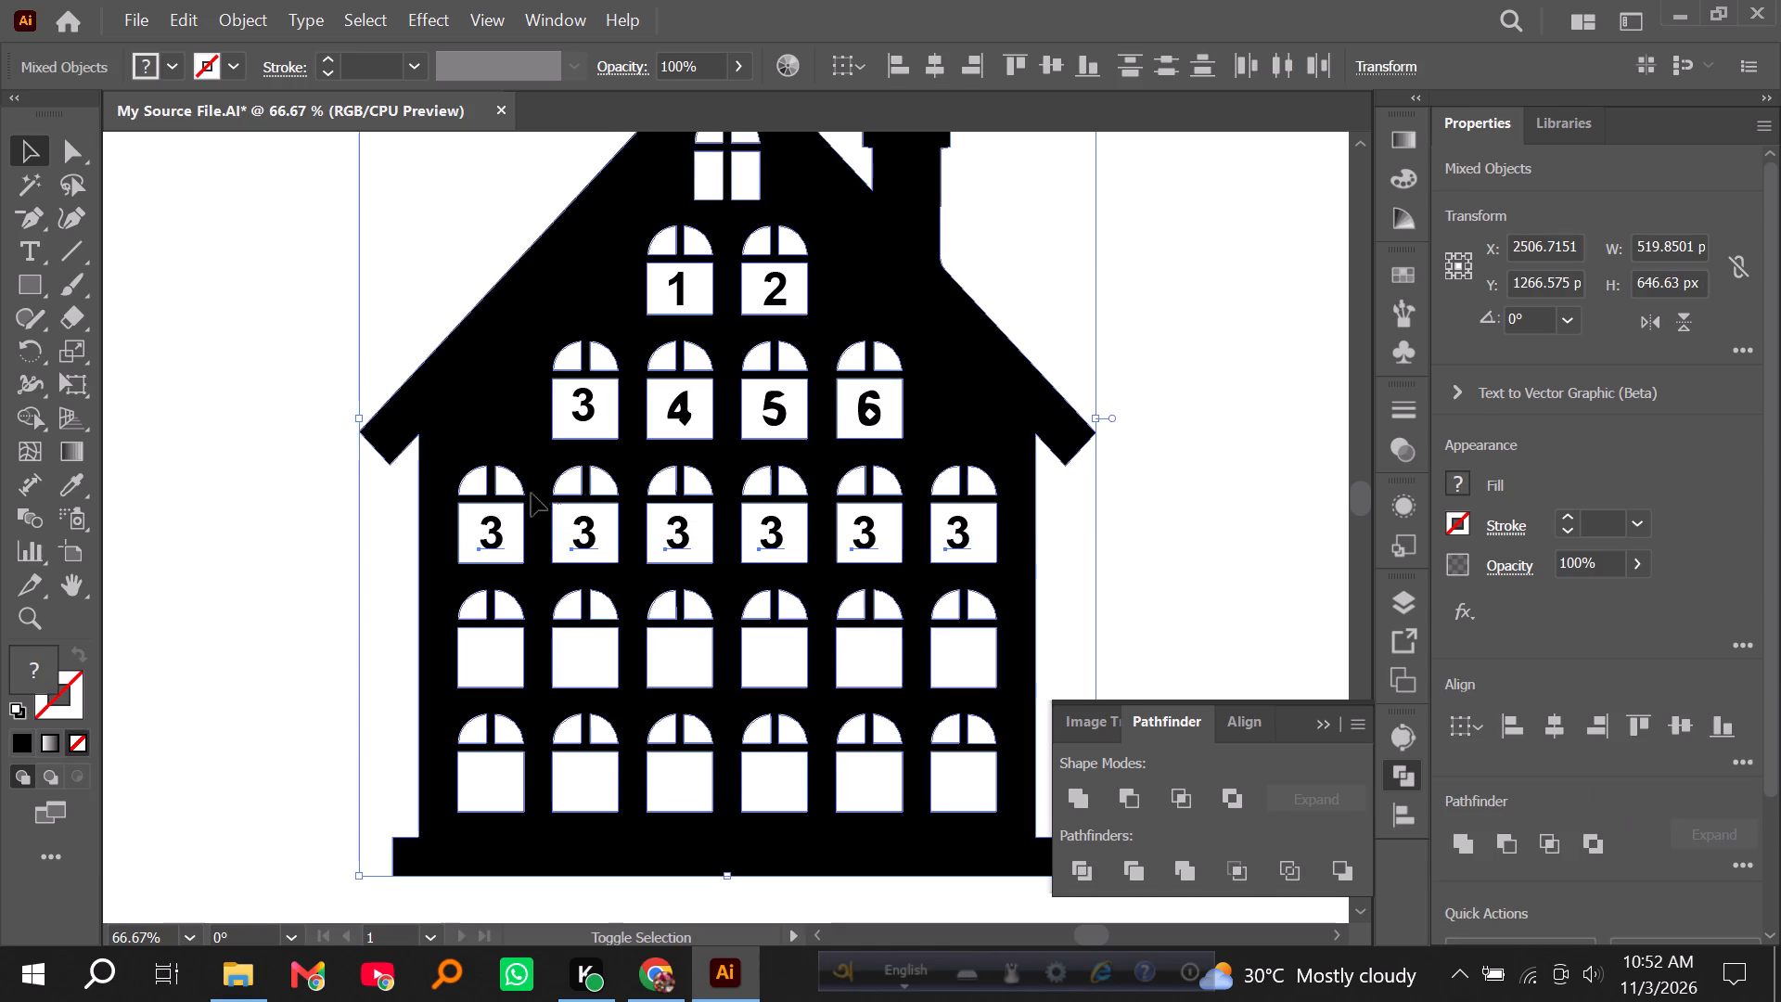
shift+click(429, 448)
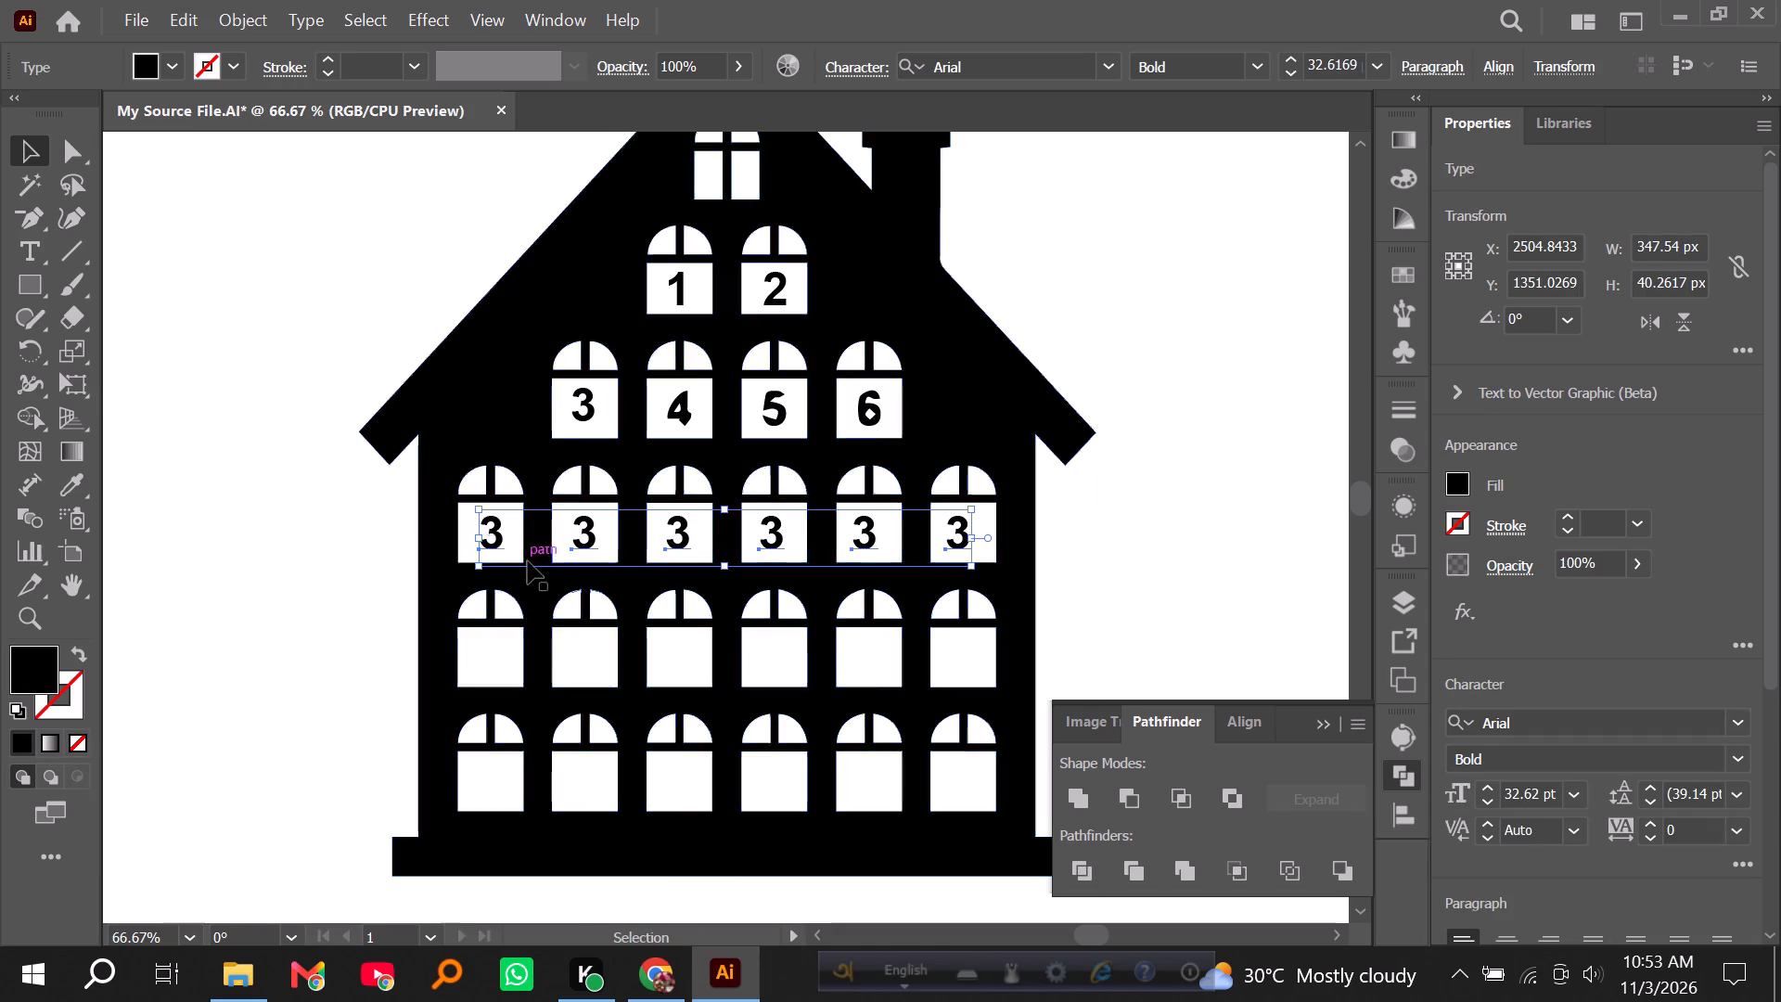
drag(494, 533, 496, 651)
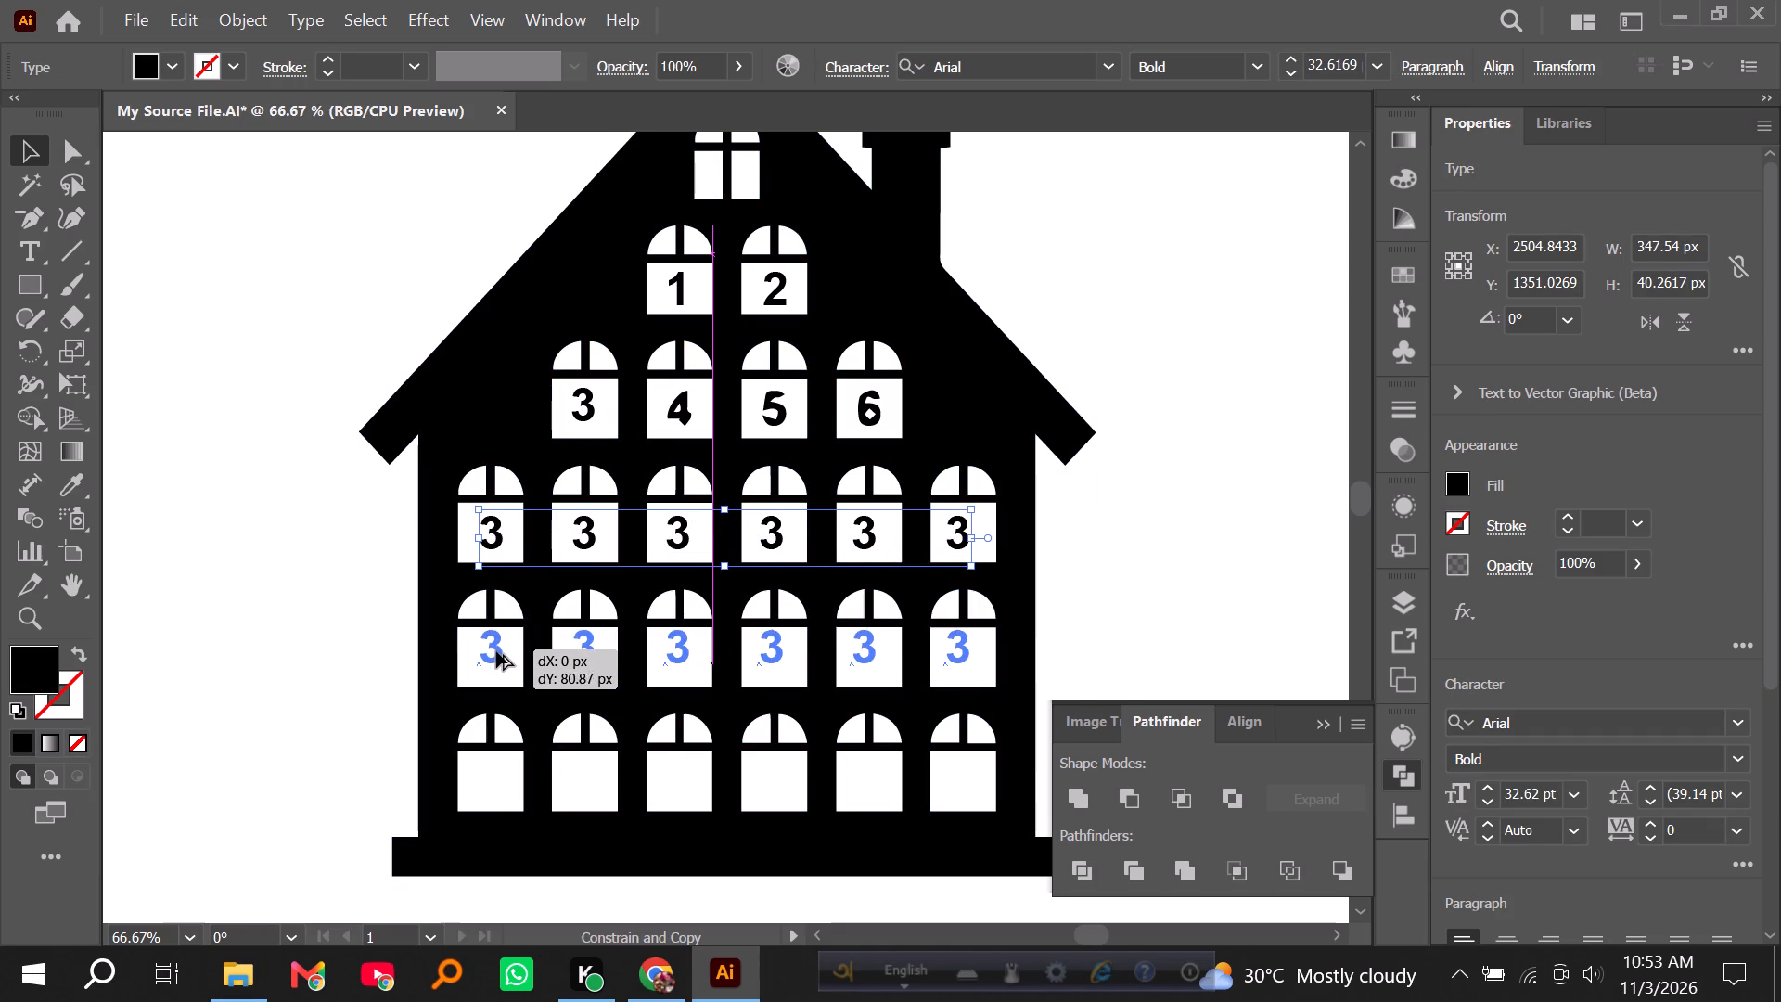
drag(496, 651, 496, 659)
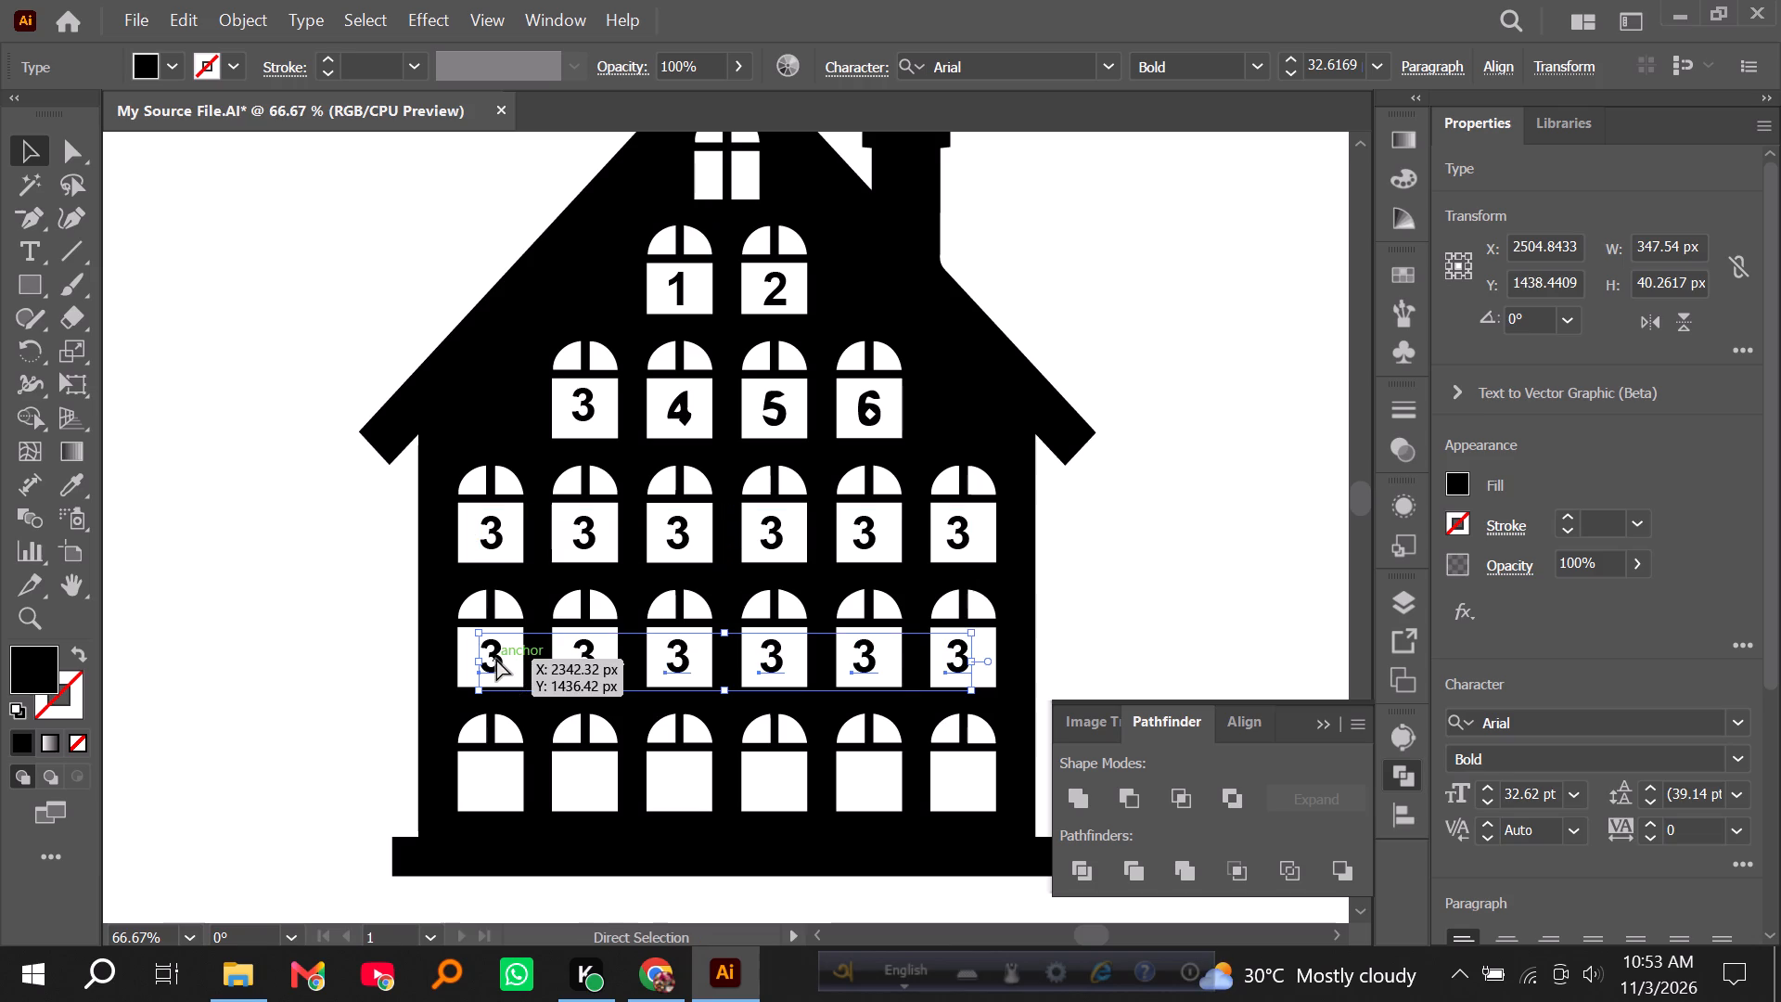
key(ctrl+d)
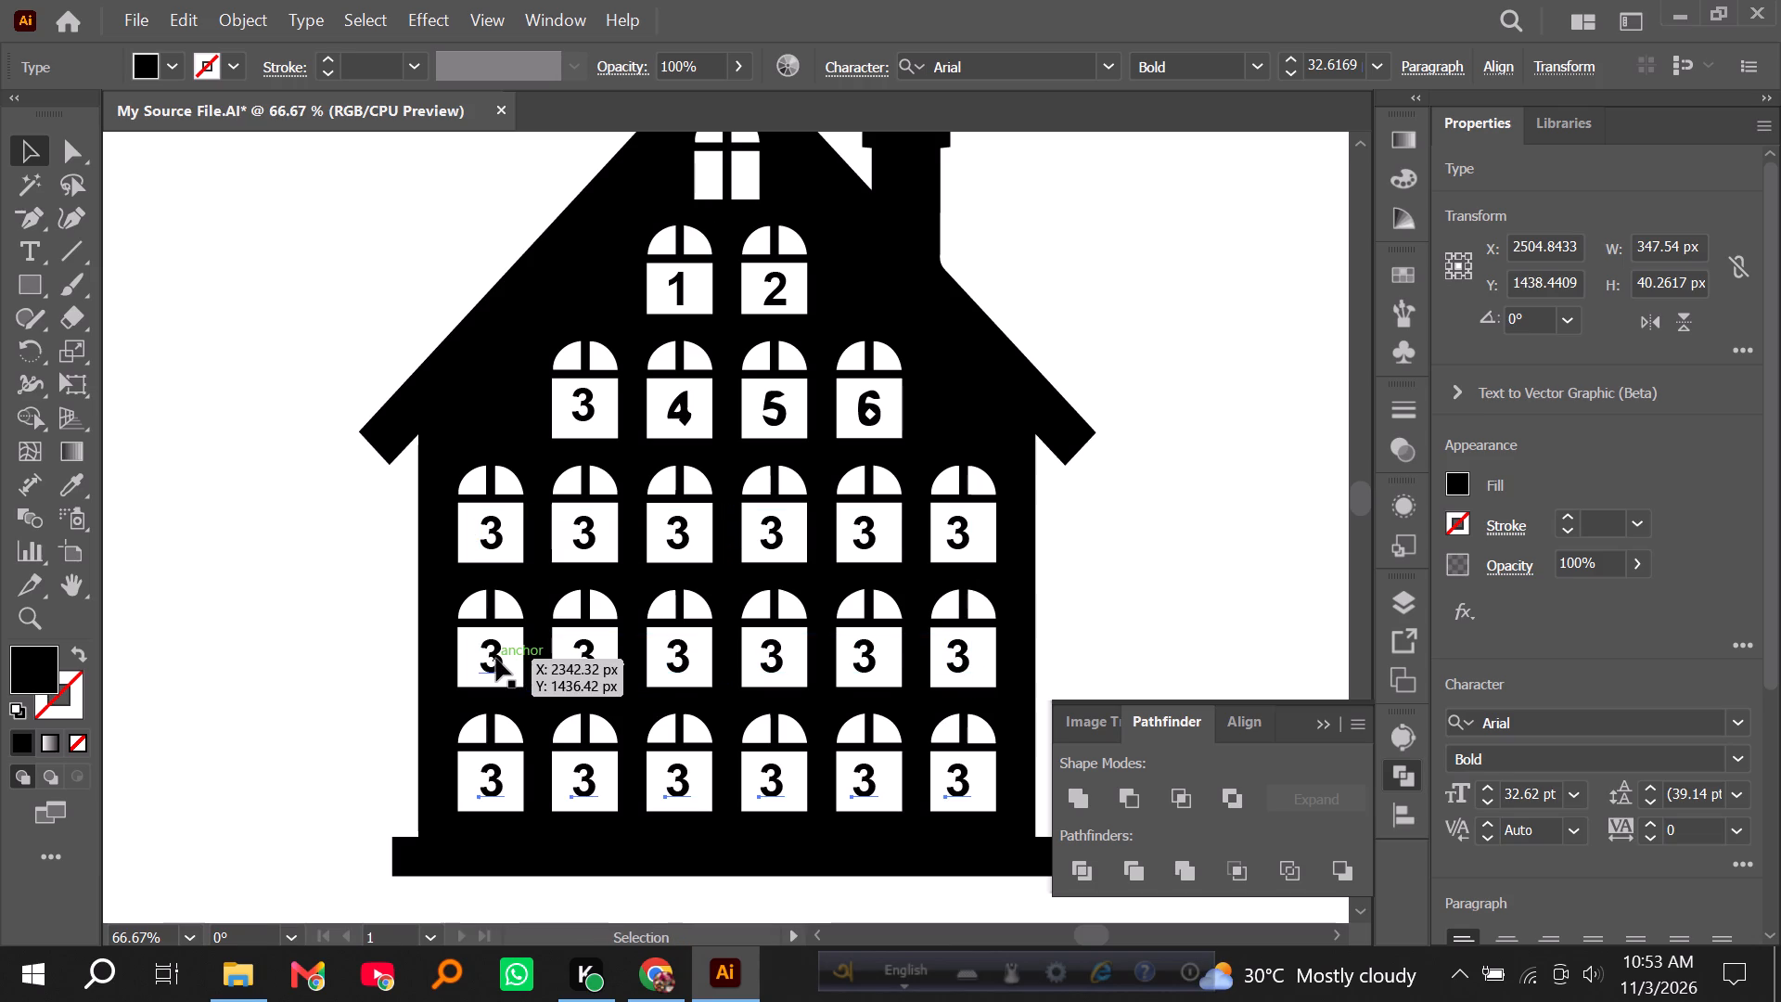
Nudge the six text 3s in each of the two lowest window rows 2 px to the right.
key(Right)
key(Right)
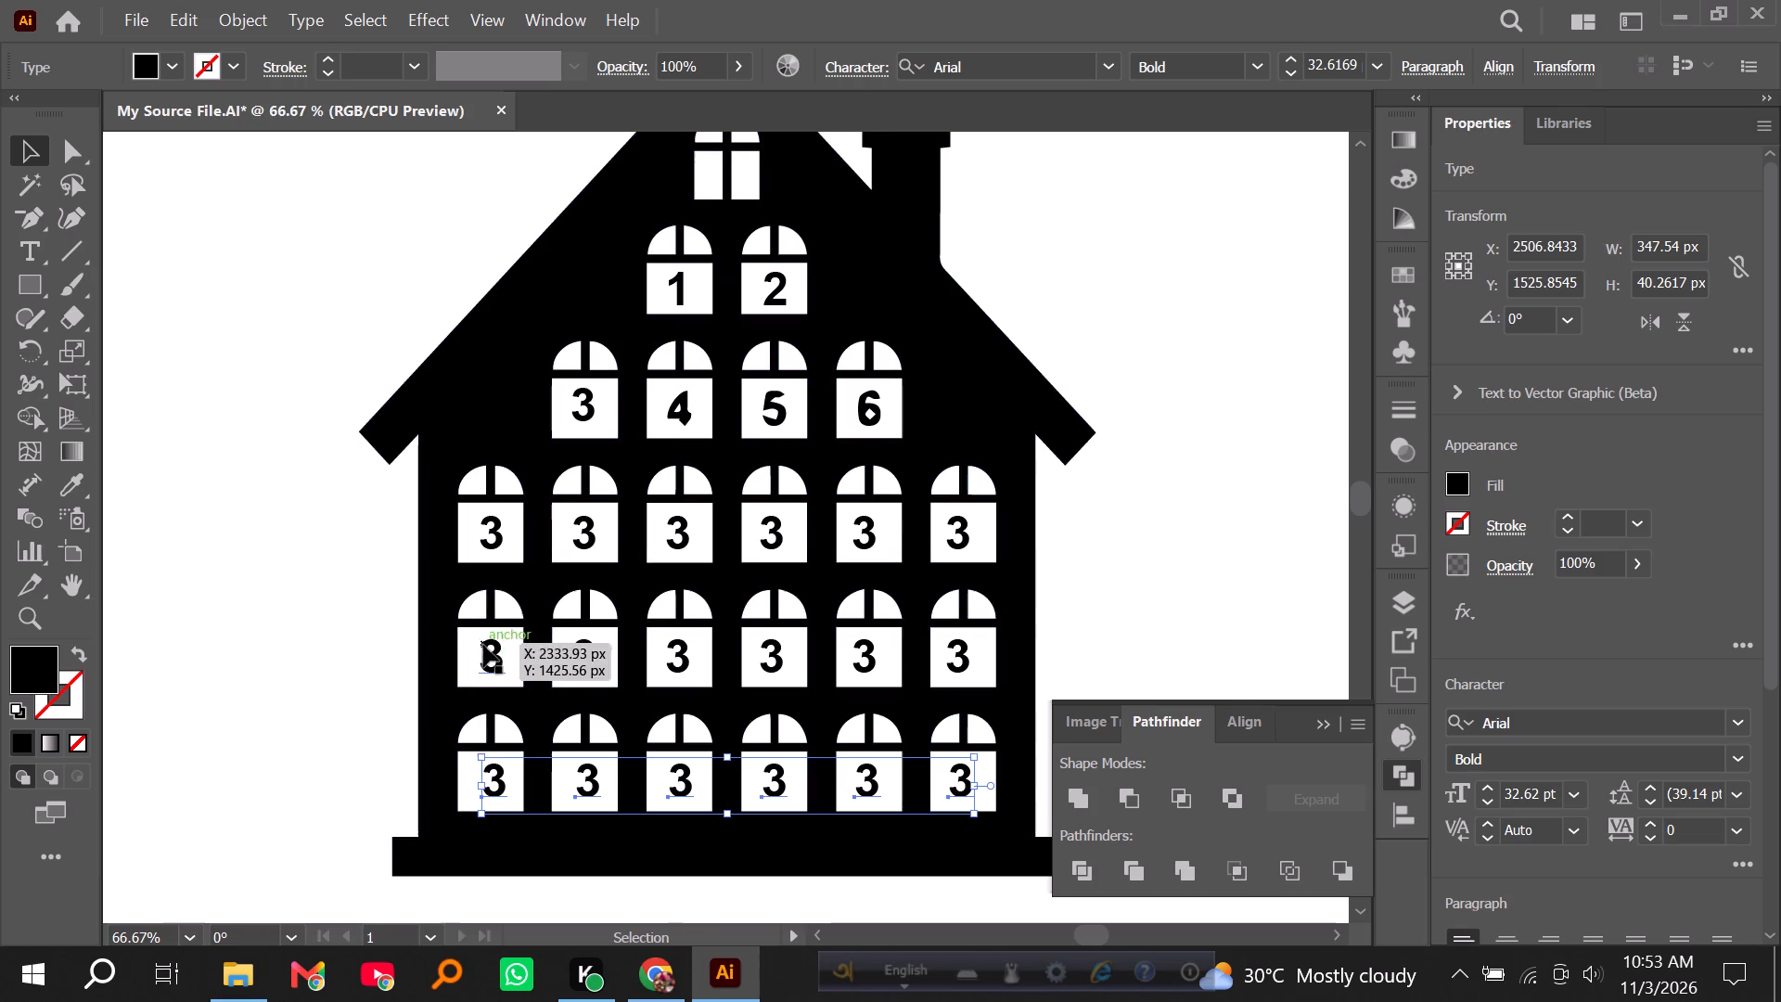
drag(383, 649, 771, 658)
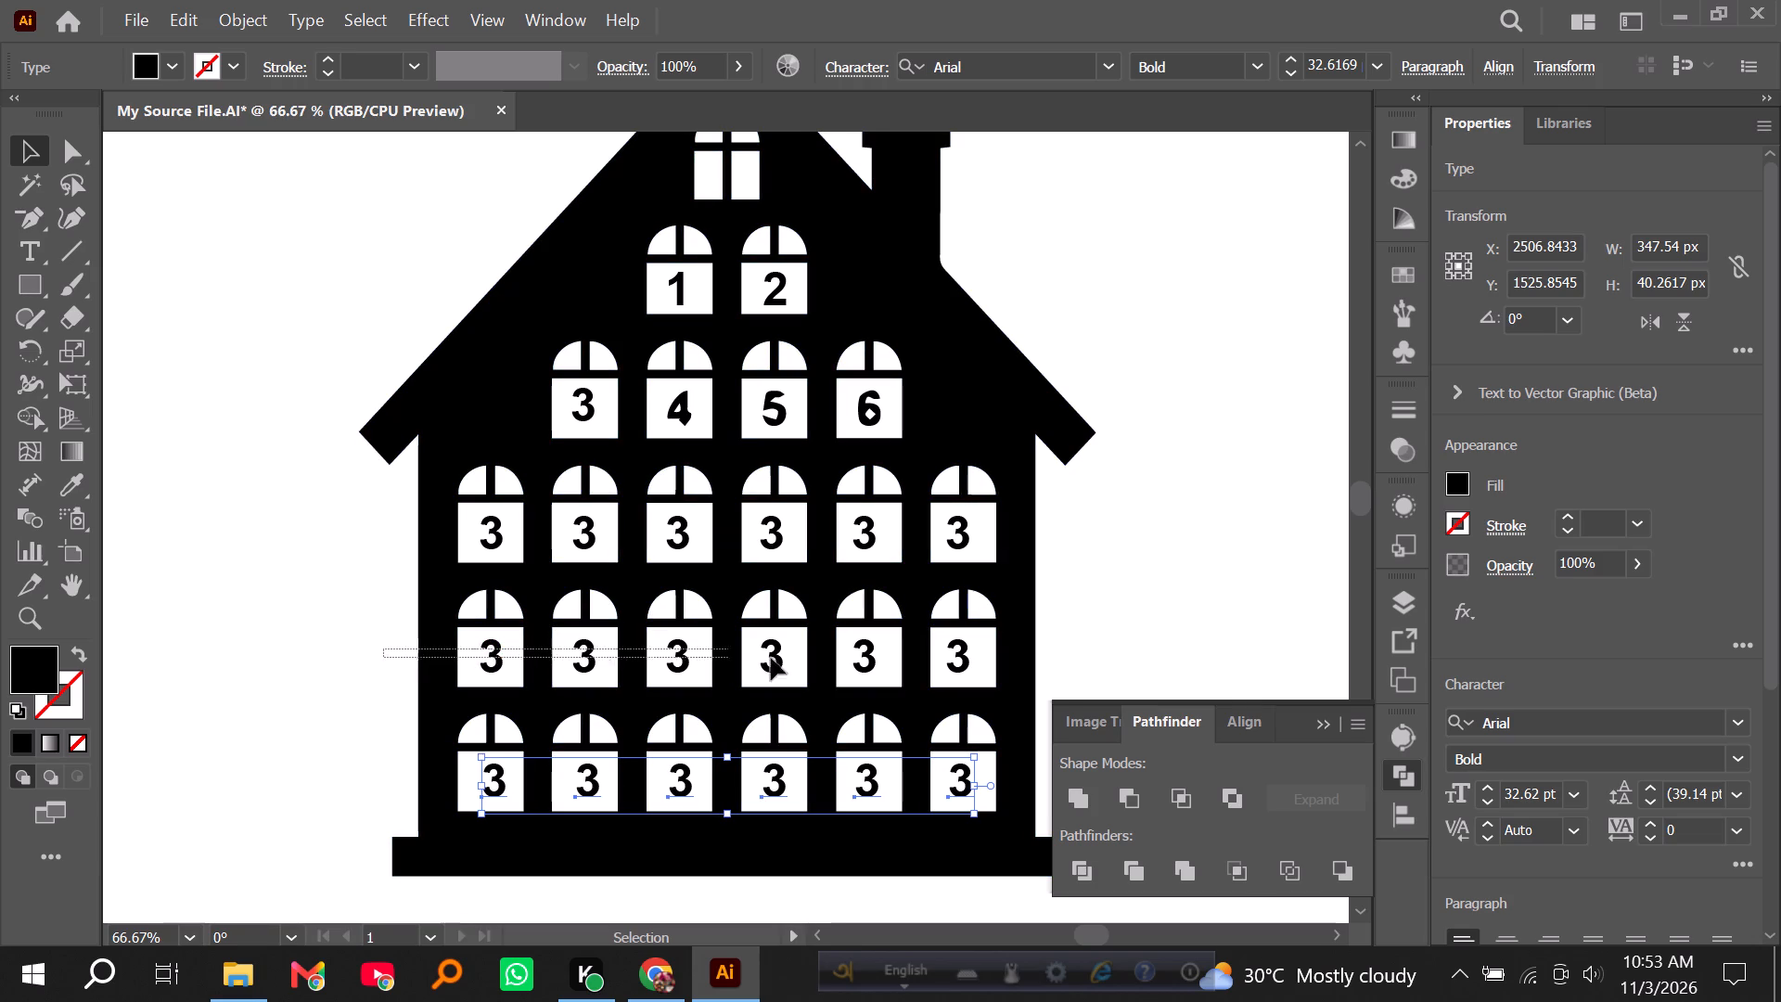
drag(771, 658, 970, 660)
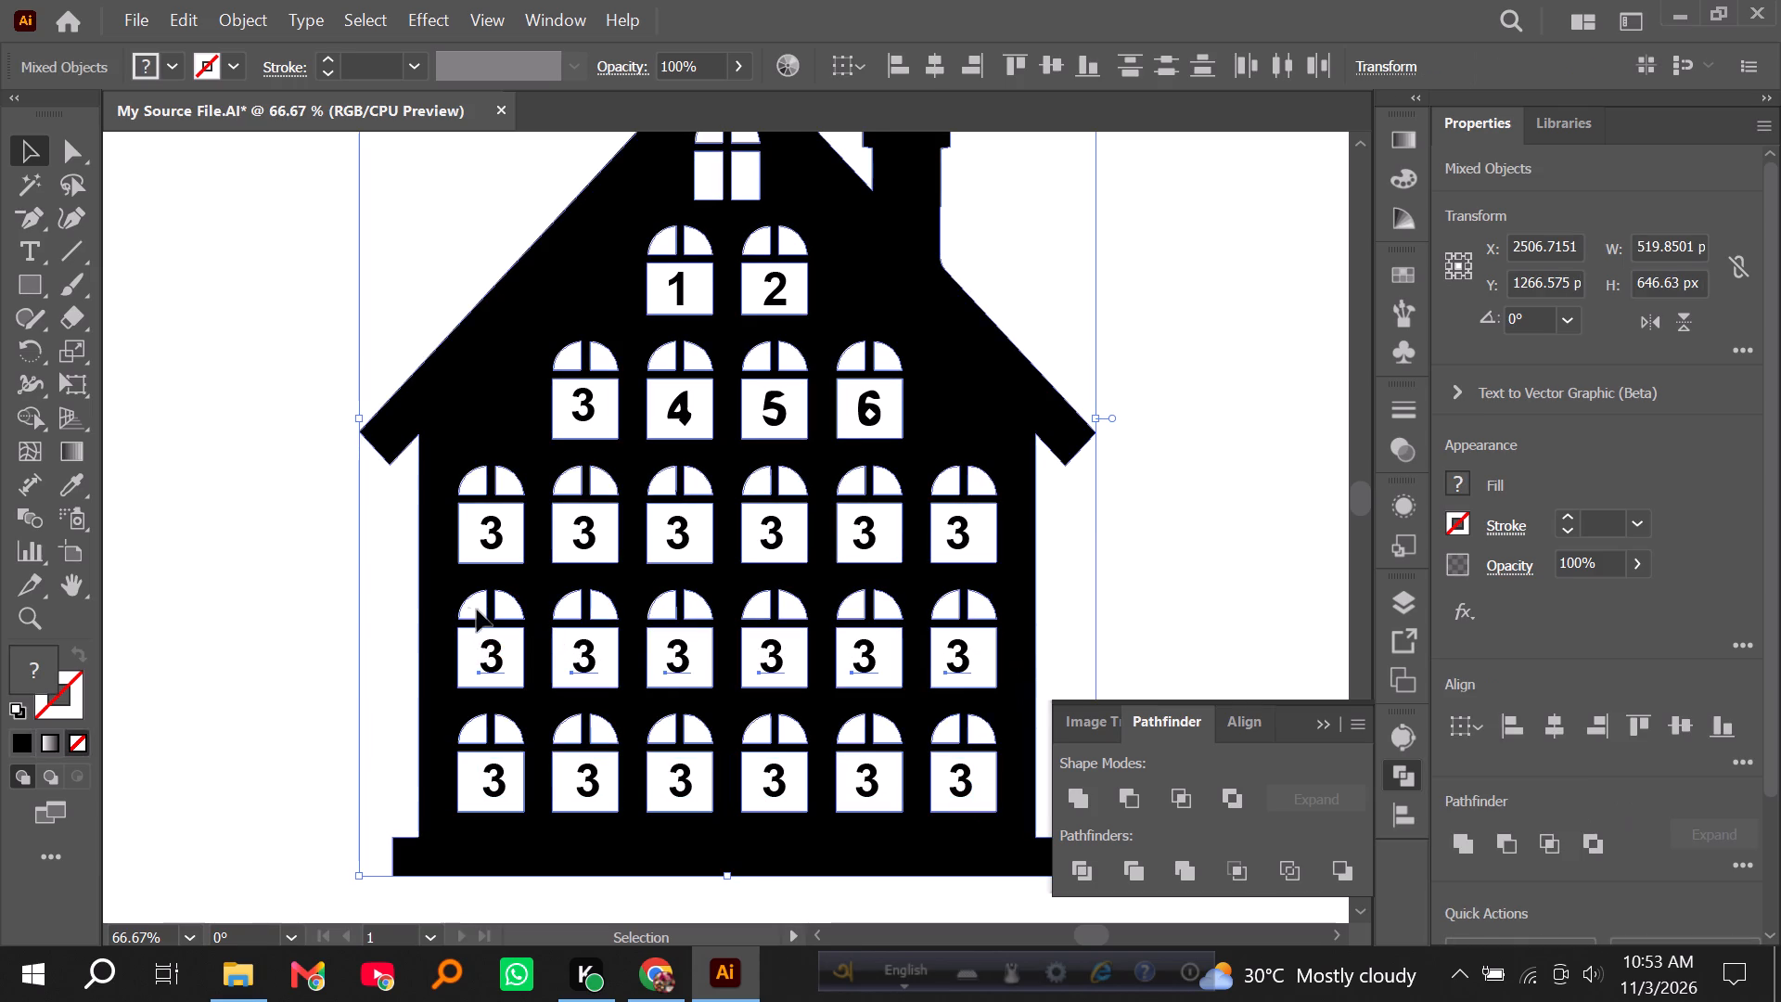
shift+click(443, 597)
key(Right)
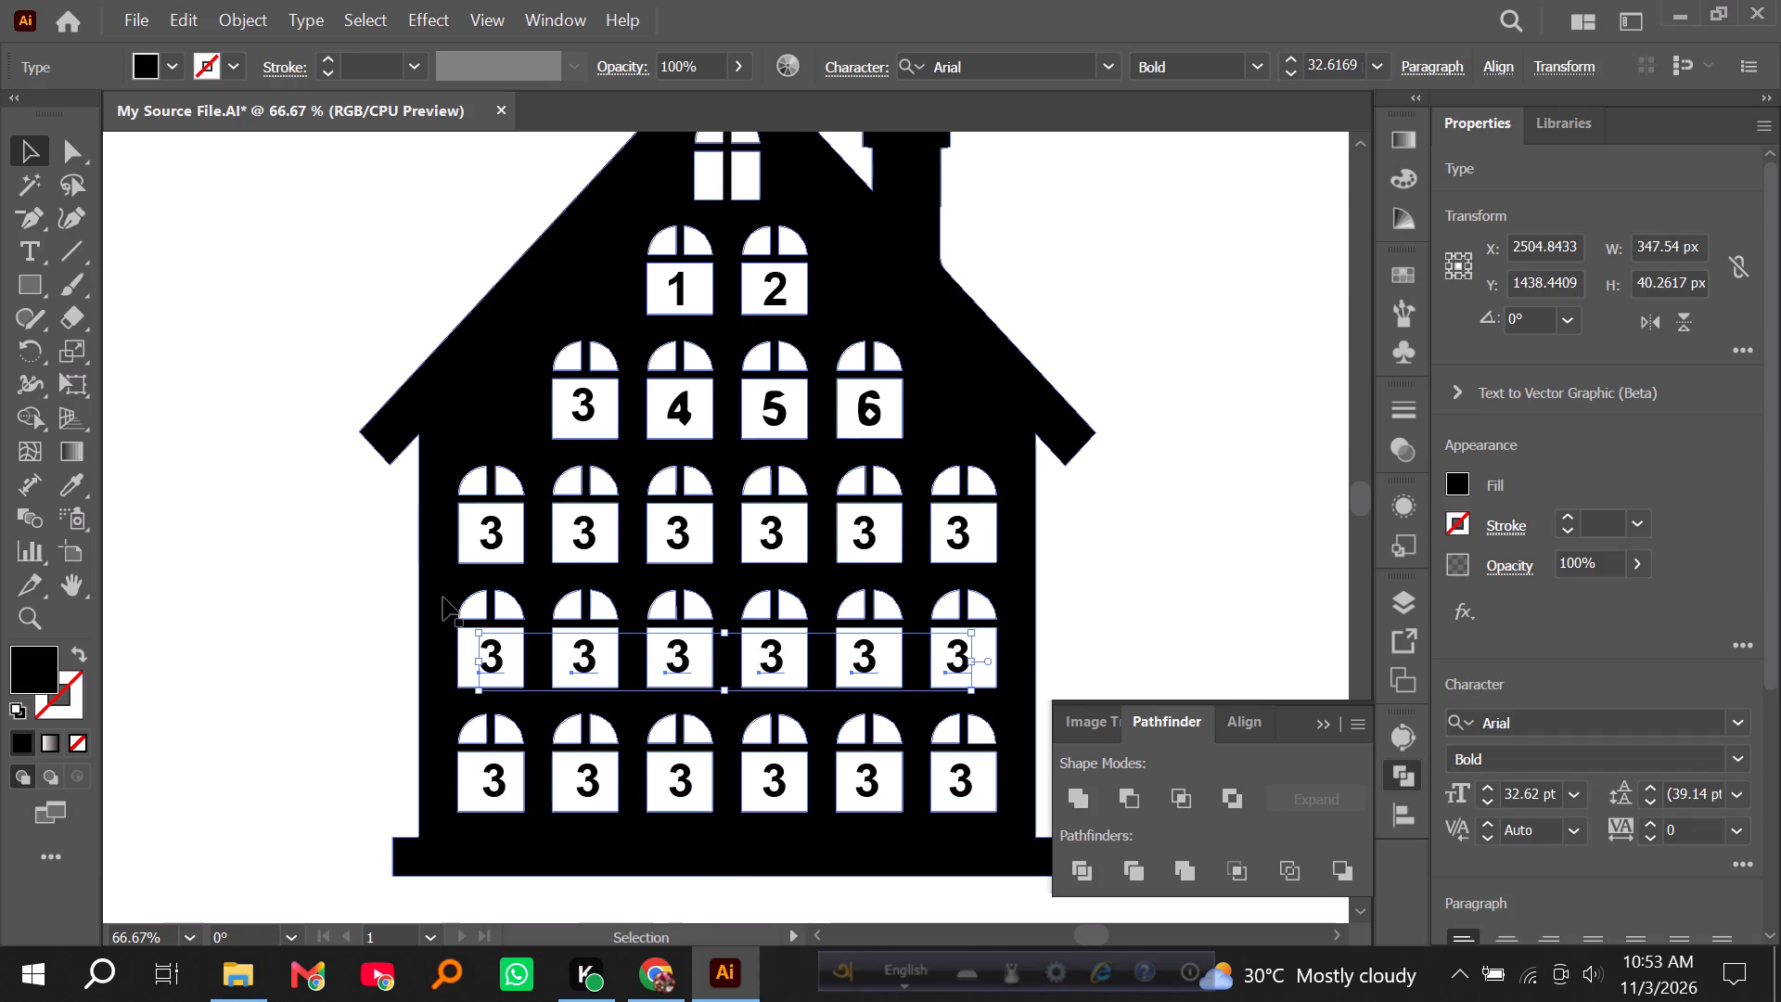
key(Right)
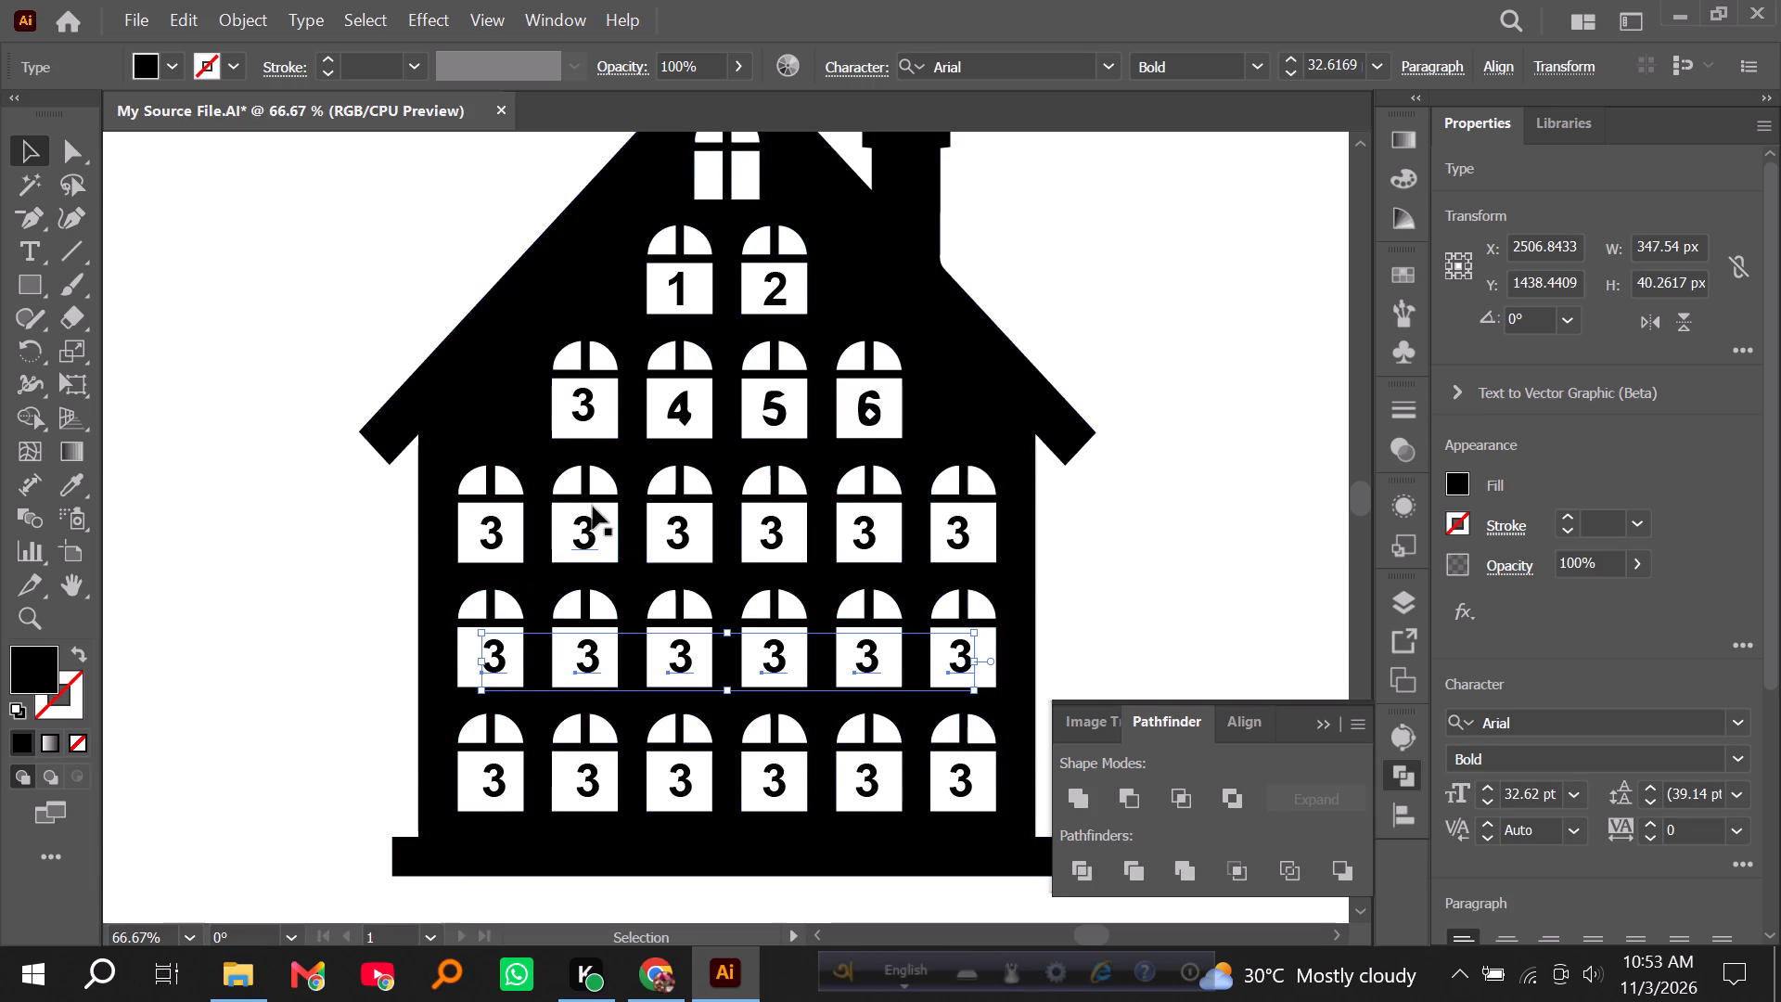
Replace the traced numbers 4, 5 and 6 with copies of window 3's text, spaced about 68 px apart.
alt+scroll(660, 414, up, 2)
scroll(740, 414, up, 1)
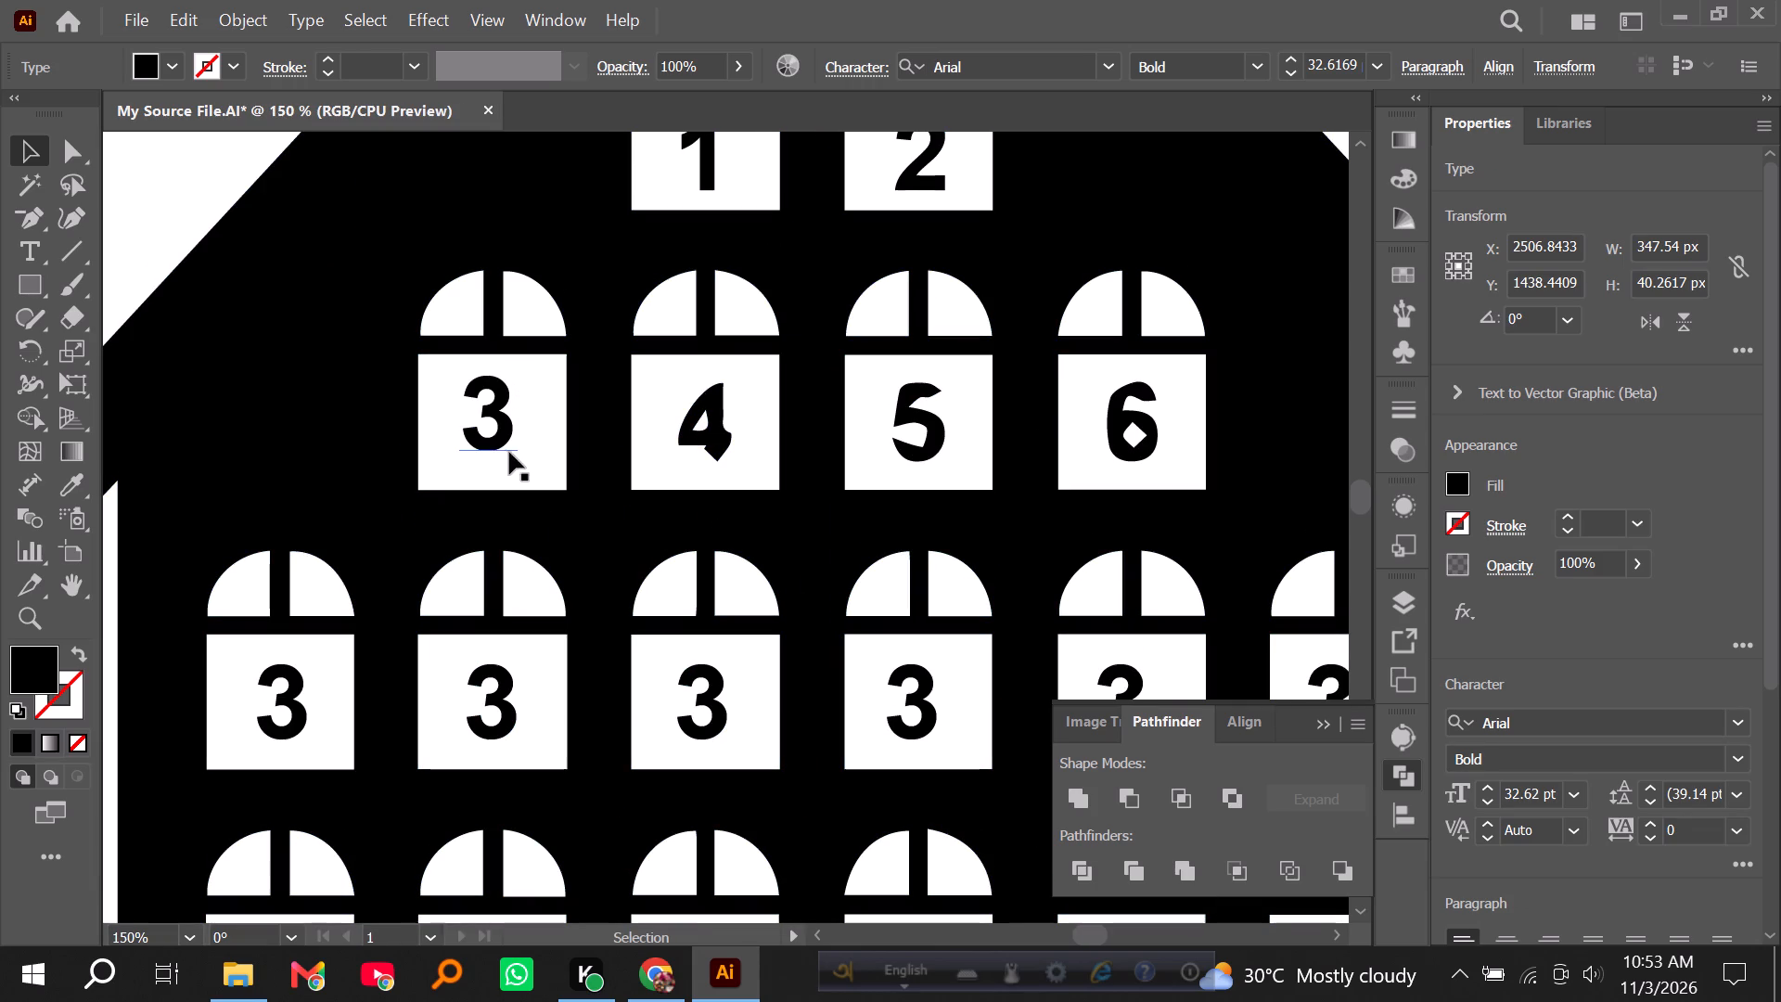
click(702, 405)
key(Delete)
click(904, 407)
key(Delete)
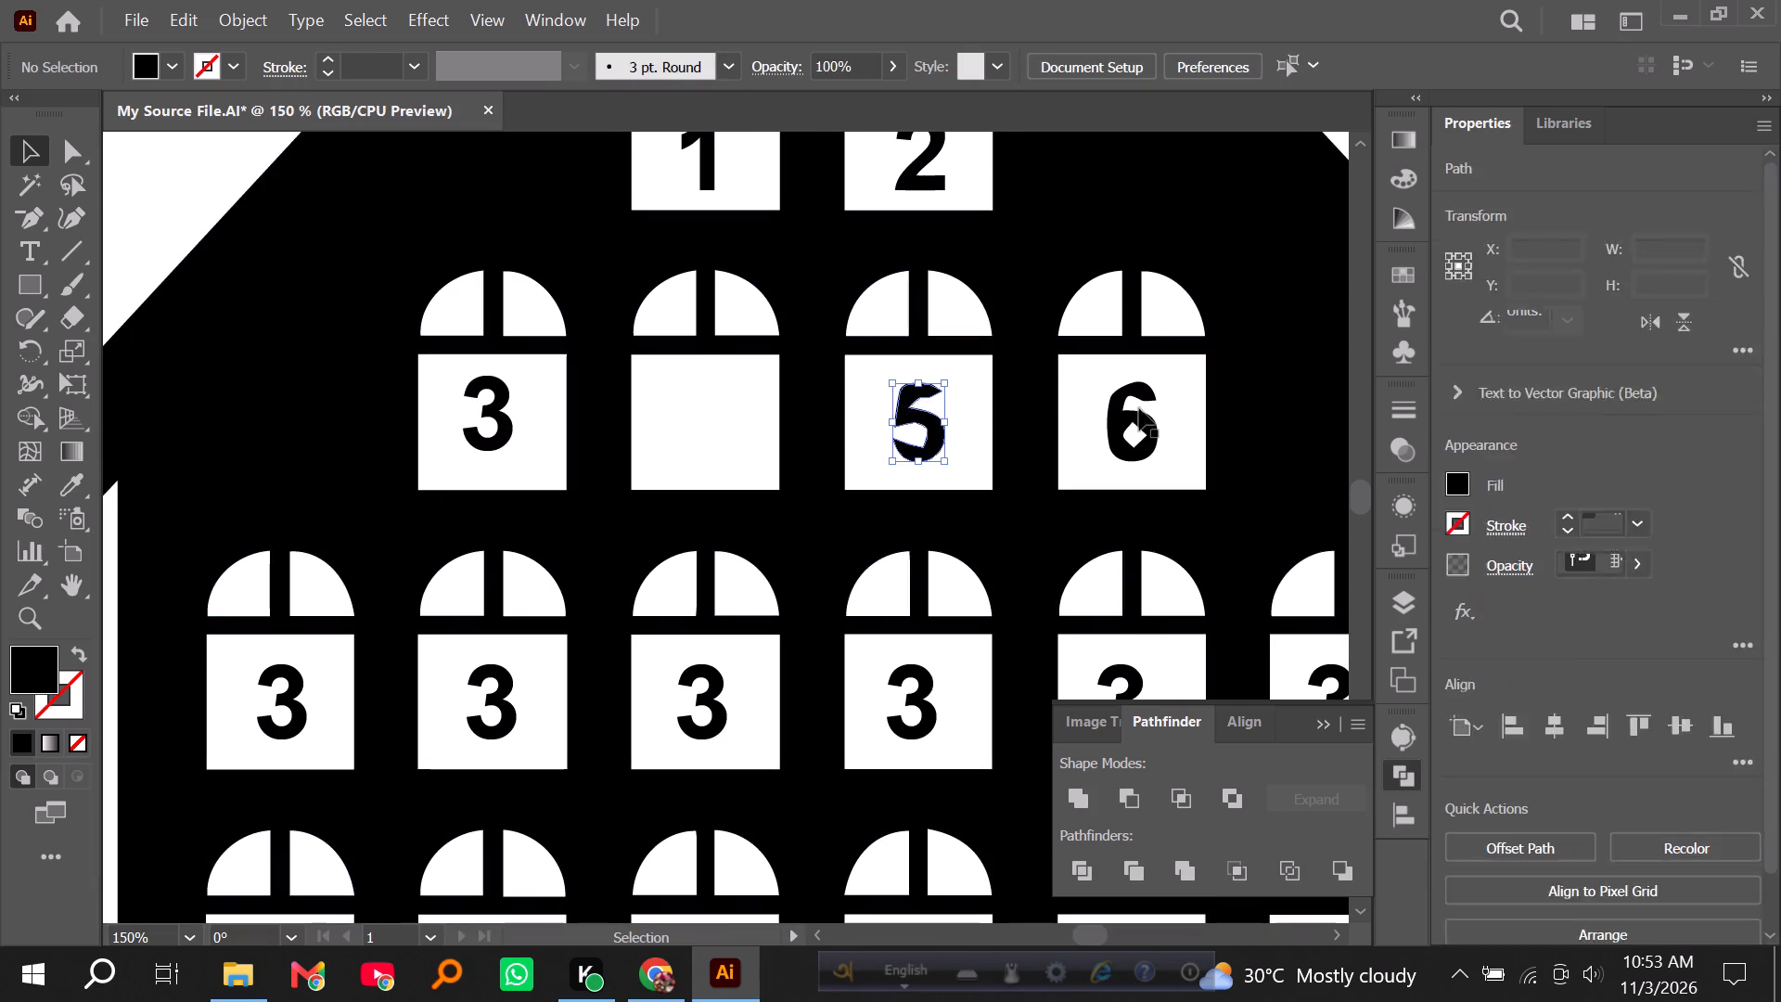
click(1130, 410)
key(Delete)
drag(493, 408, 711, 413)
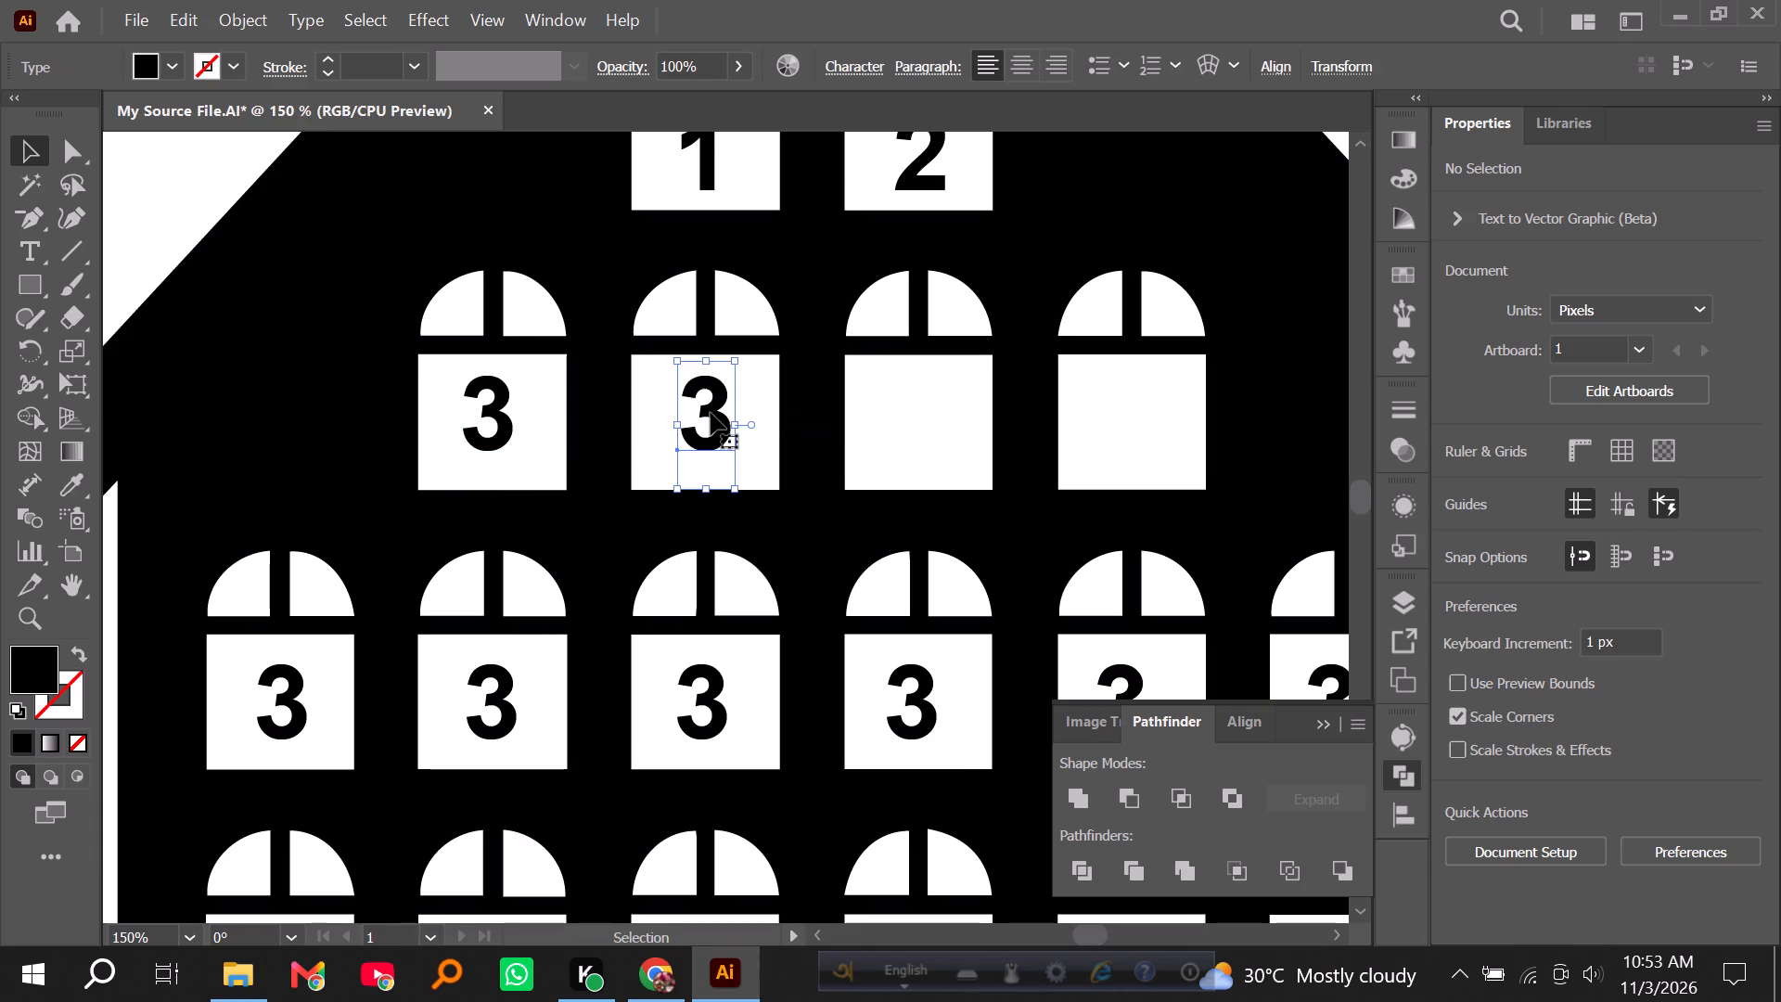
key(ctrl+d)
key(ctrl+d)
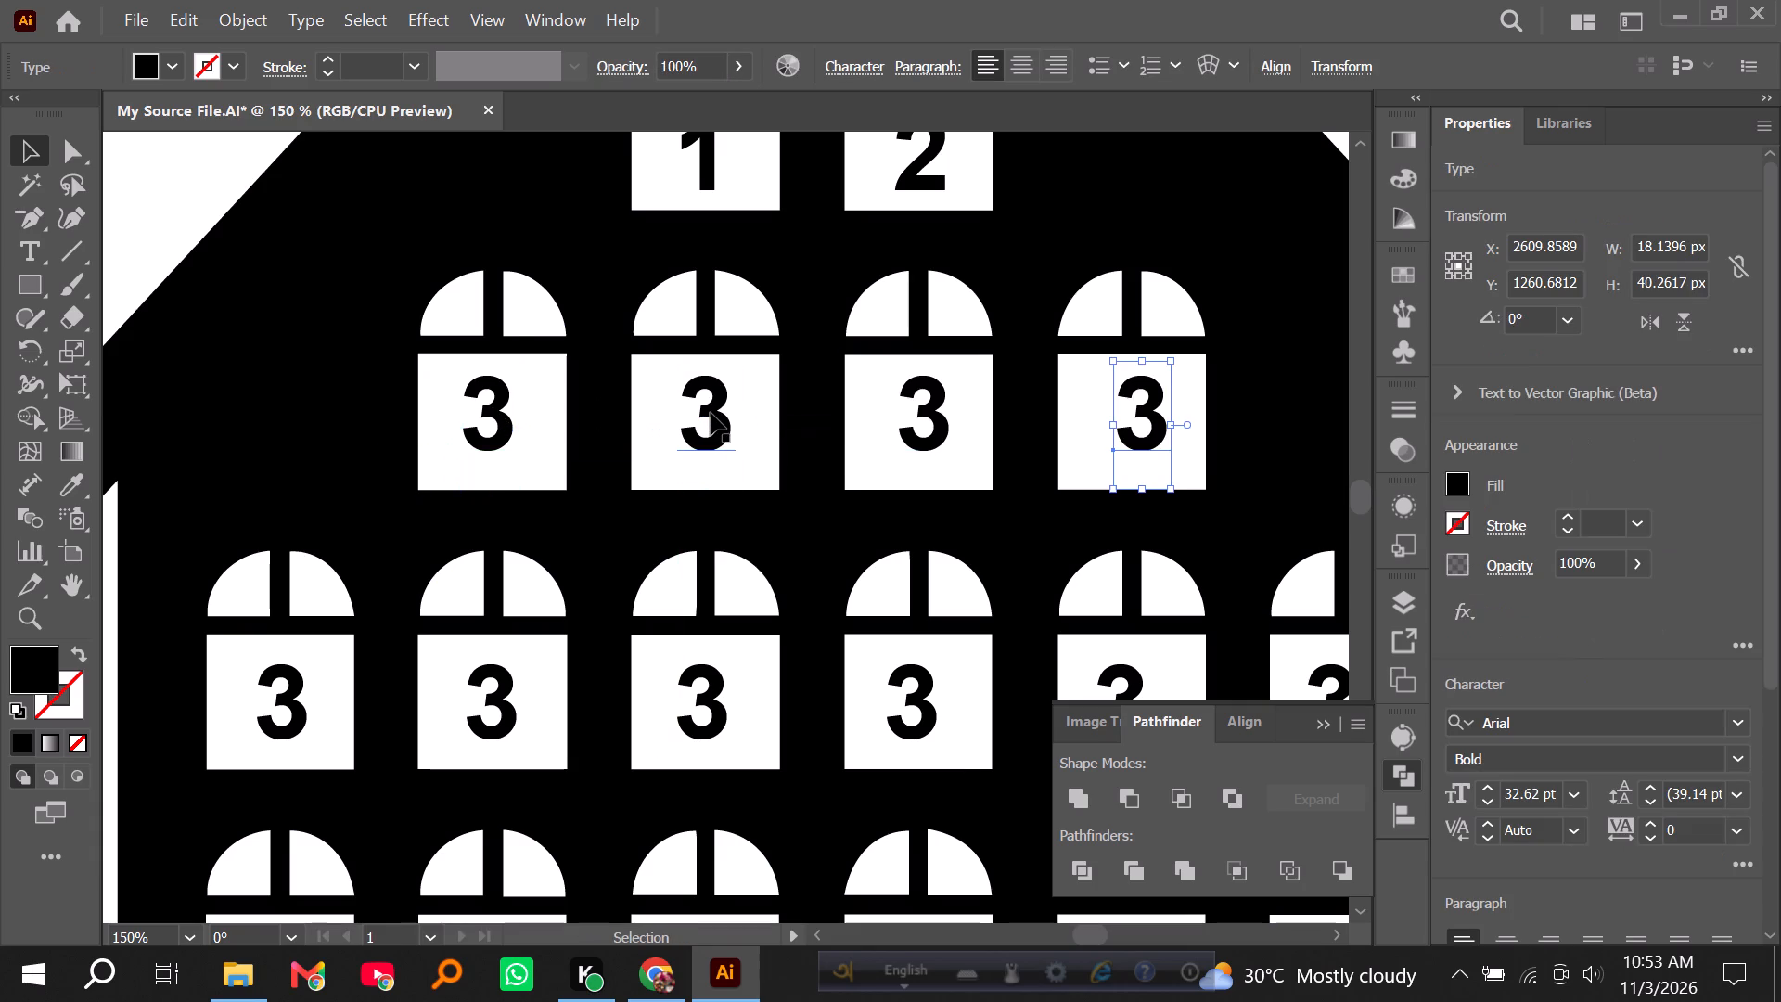
Change the three copied text 3s beside window 3 to 4, 5 and 6.
double_click(704, 402)
key(Right)
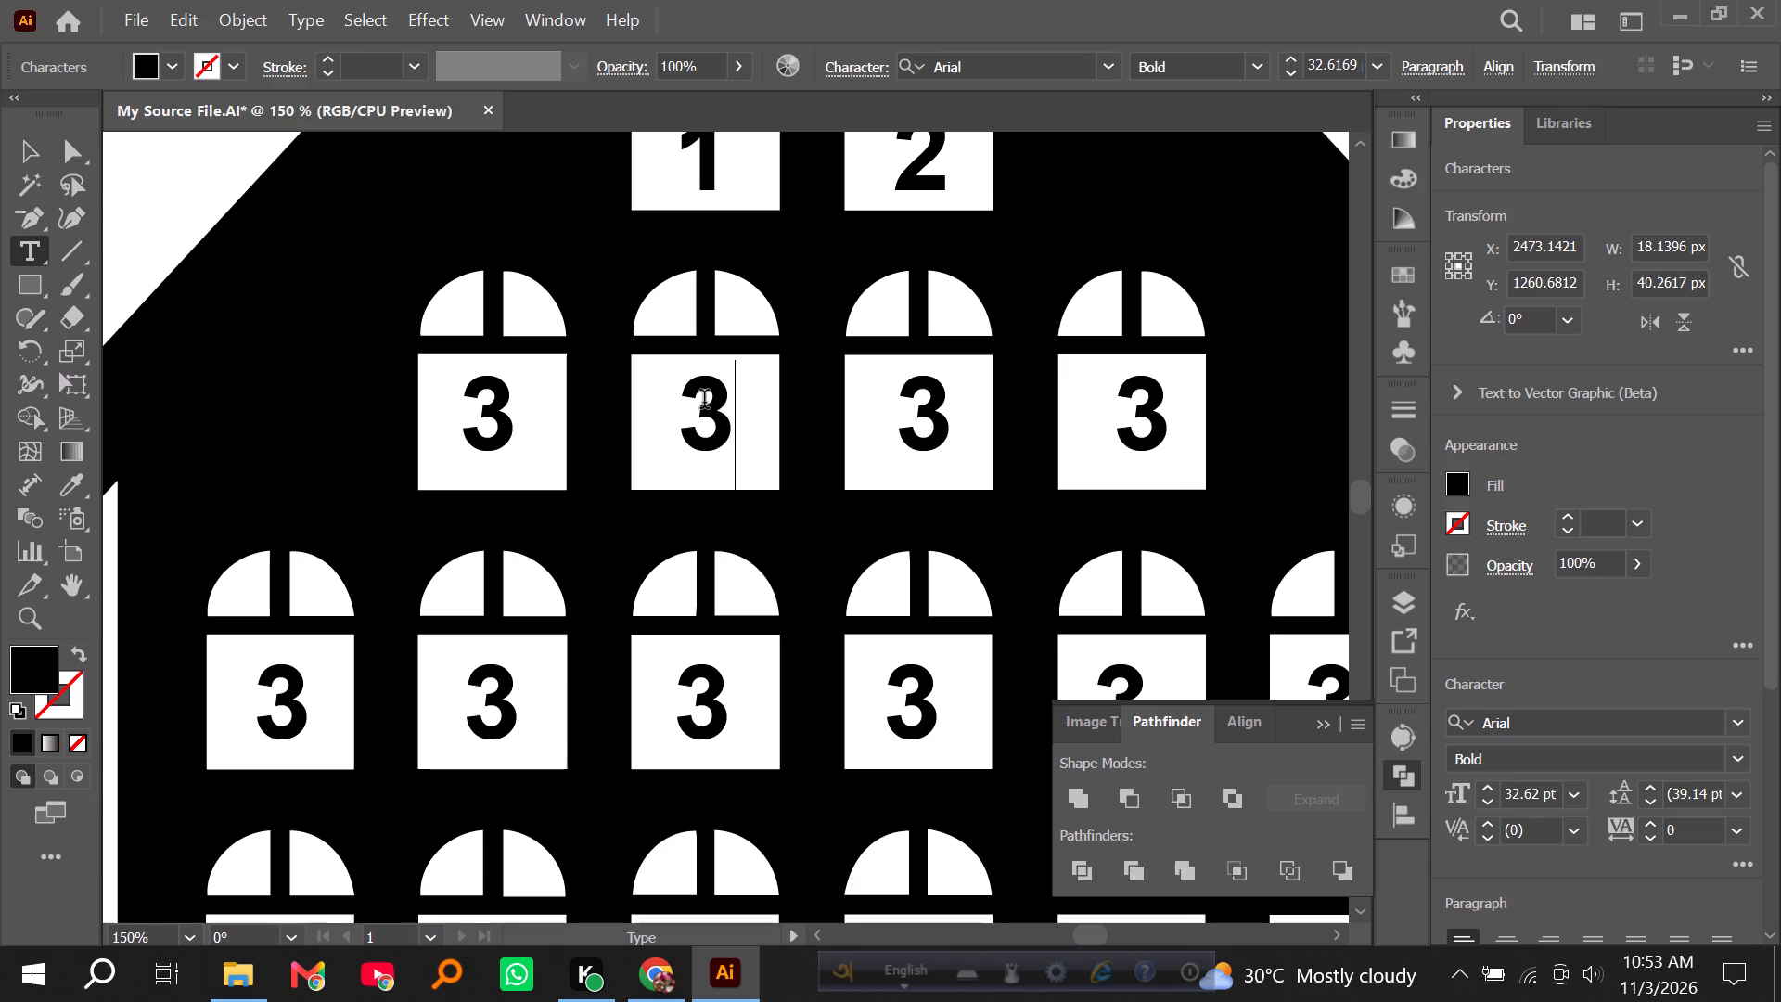
key(BackSpace)
key(4)
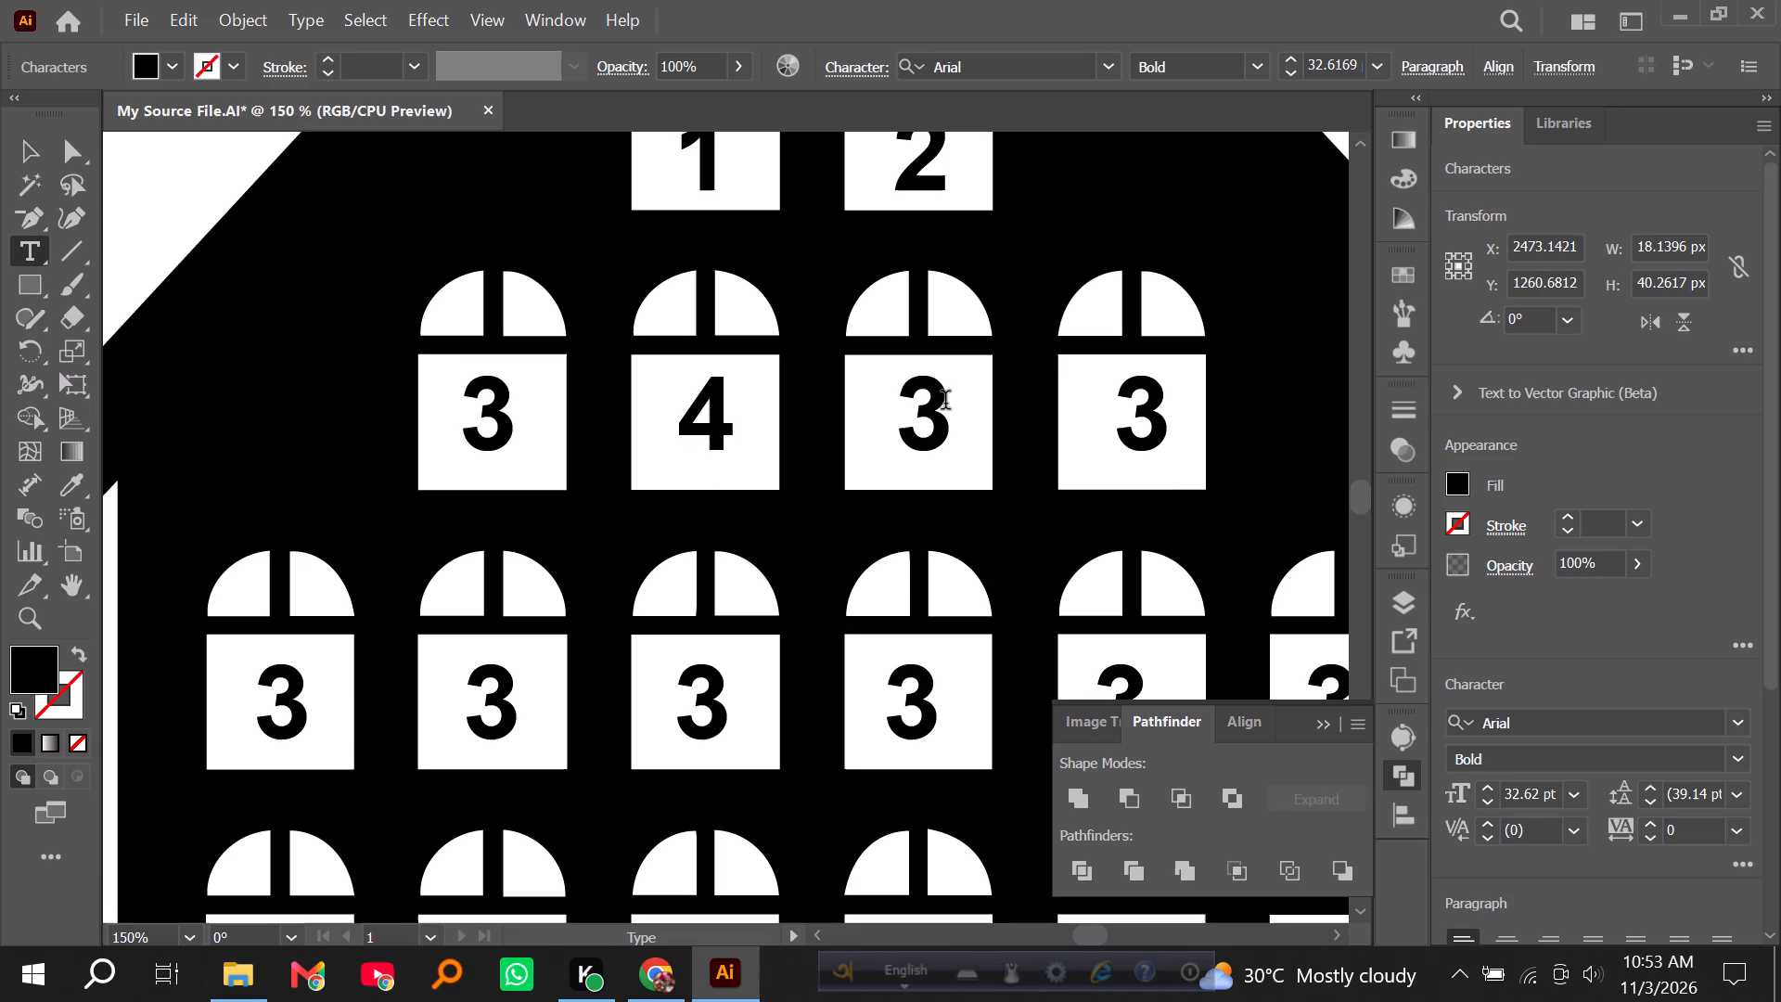
click(945, 403)
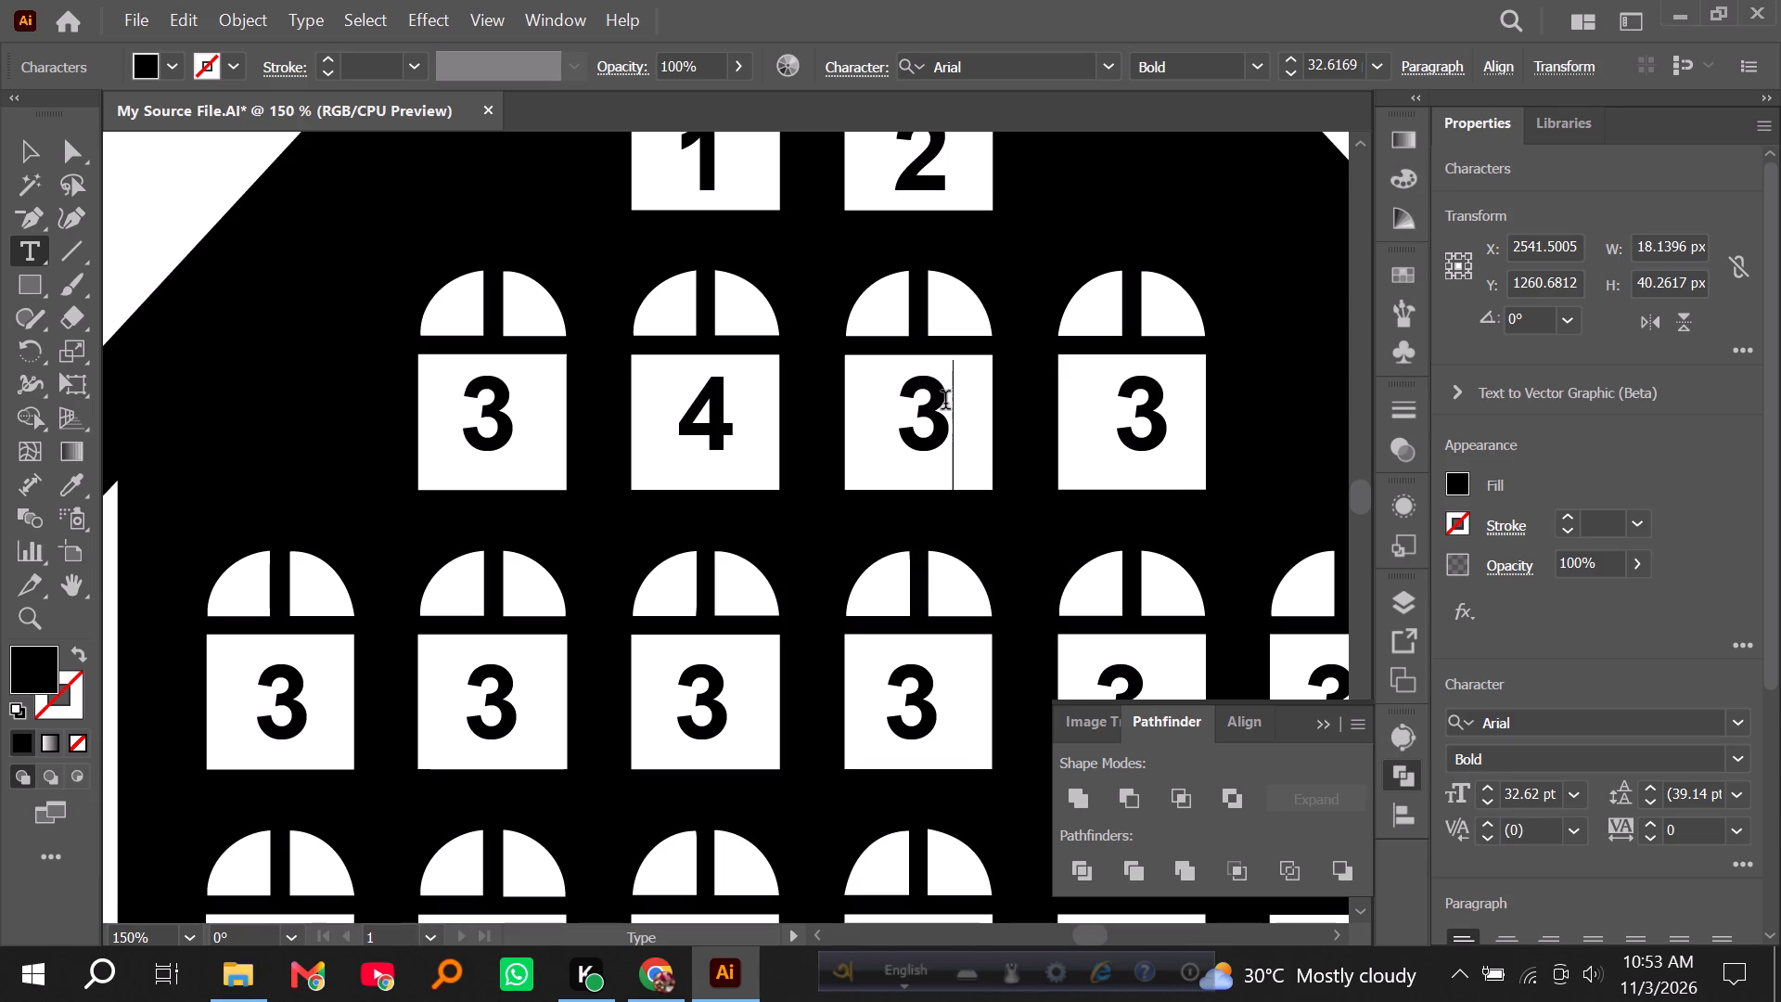
key(BackSpace)
key(5)
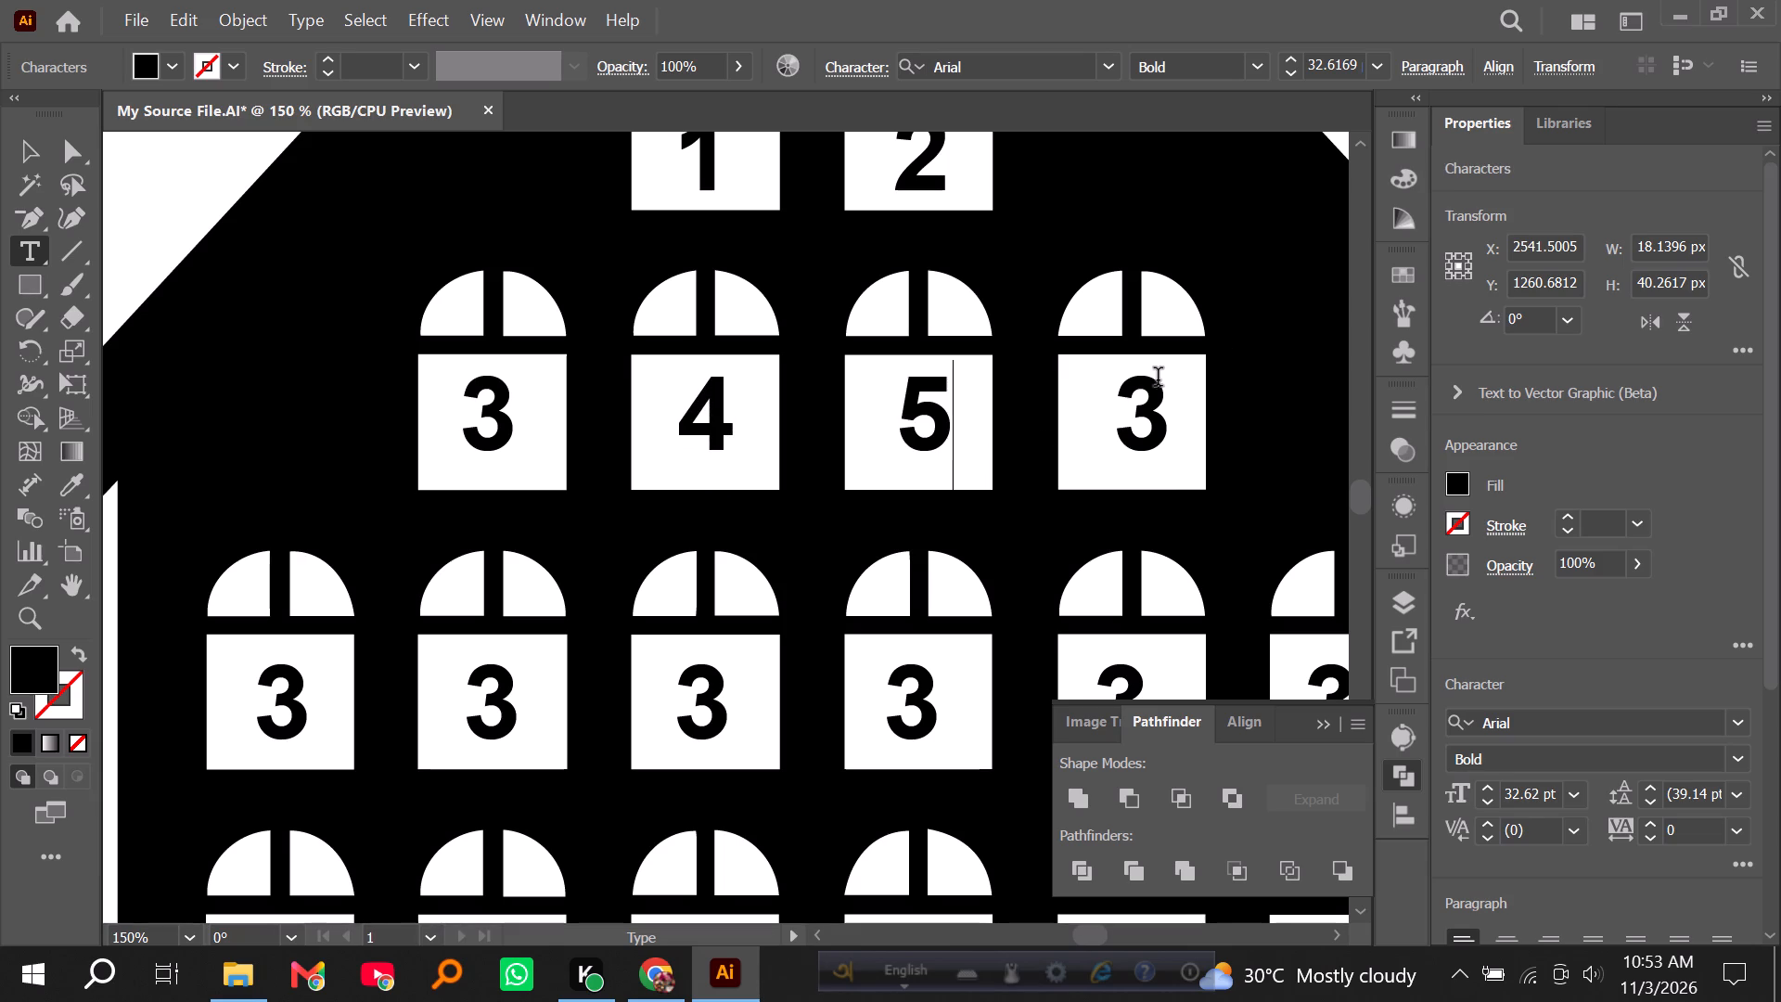
click(1155, 389)
key(BackSpace)
key(6)
Change the first three text 3s in the window row below windows 3 to 6 to 7, 8 and 9.
scroll(479, 684, down, 2)
scroll(237, 637, down, 3)
click(292, 555)
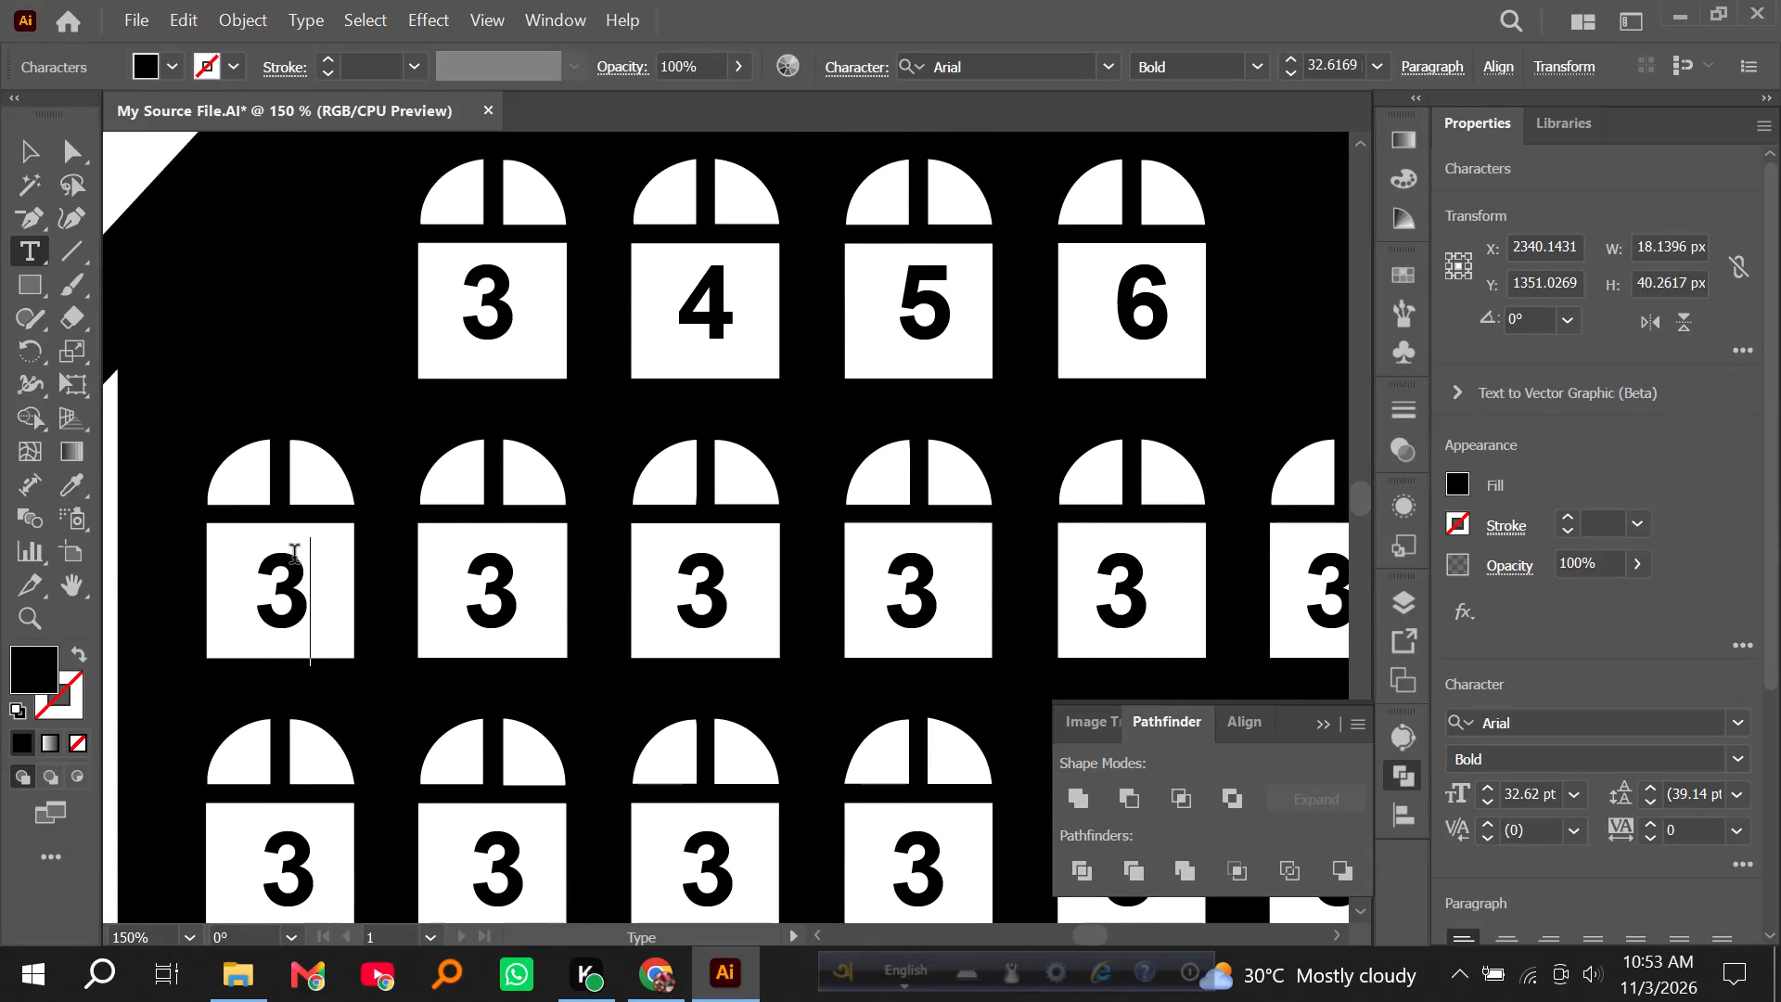
key(BackSpace)
key(7)
click(508, 569)
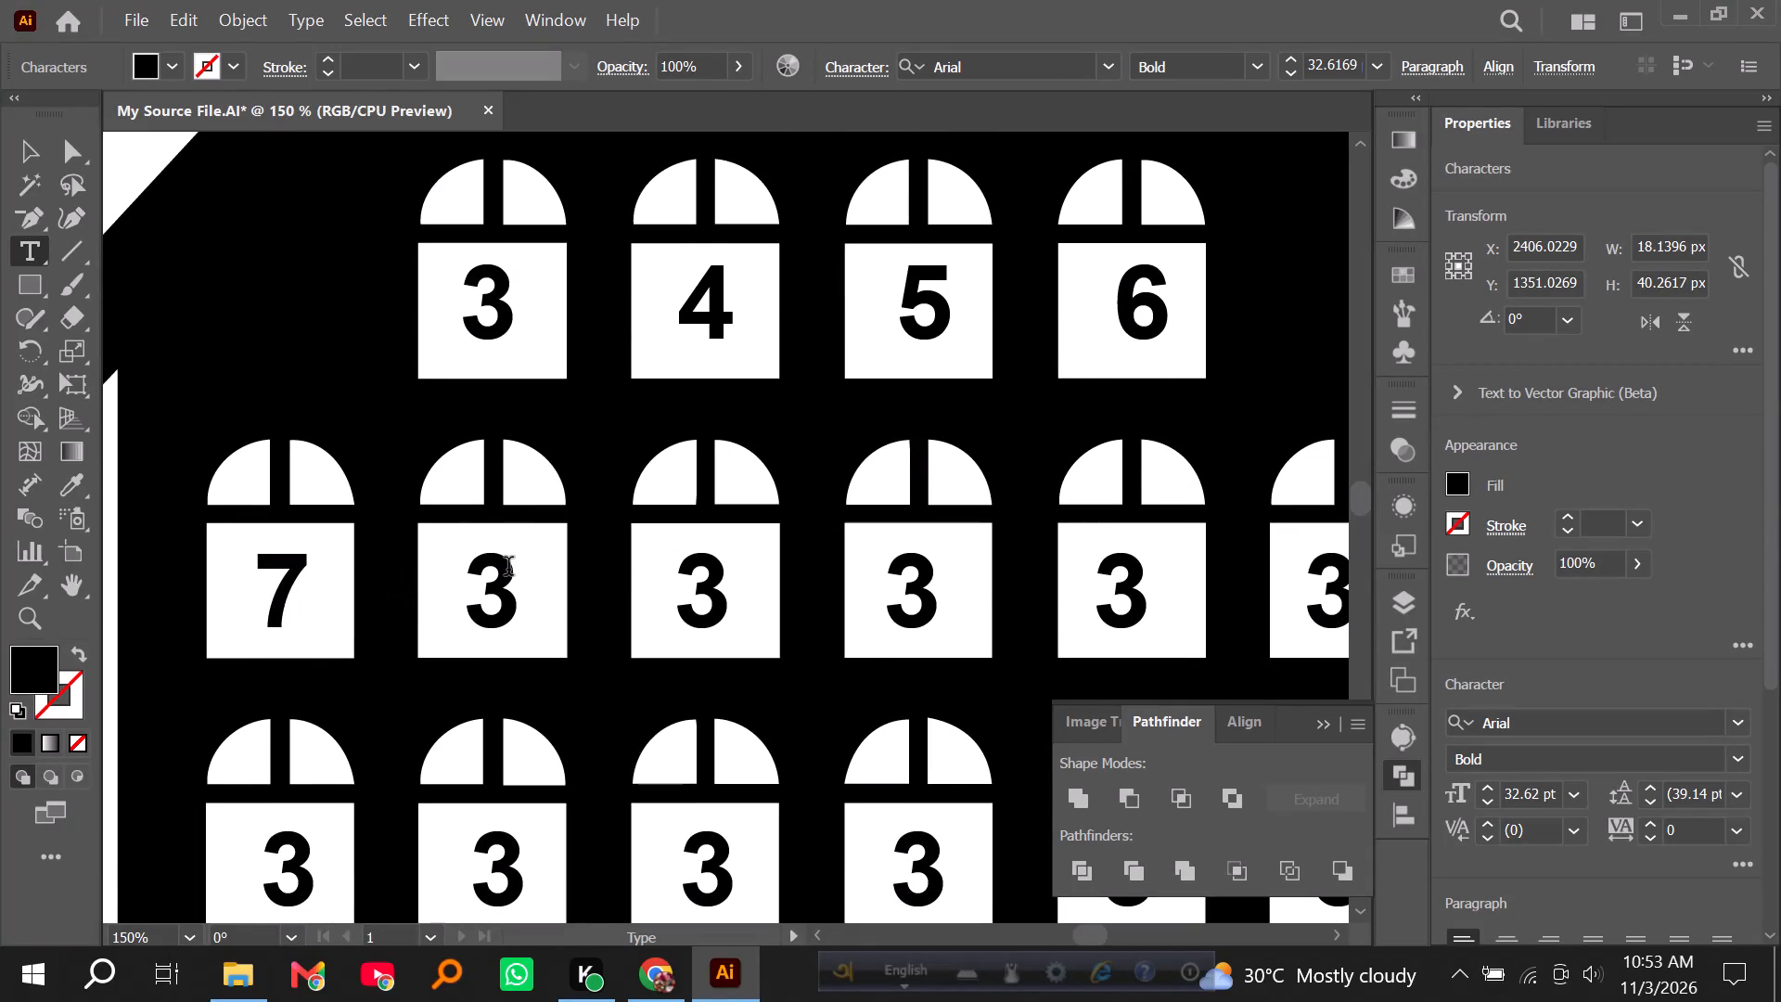
key(BackSpace)
key(8)
click(724, 584)
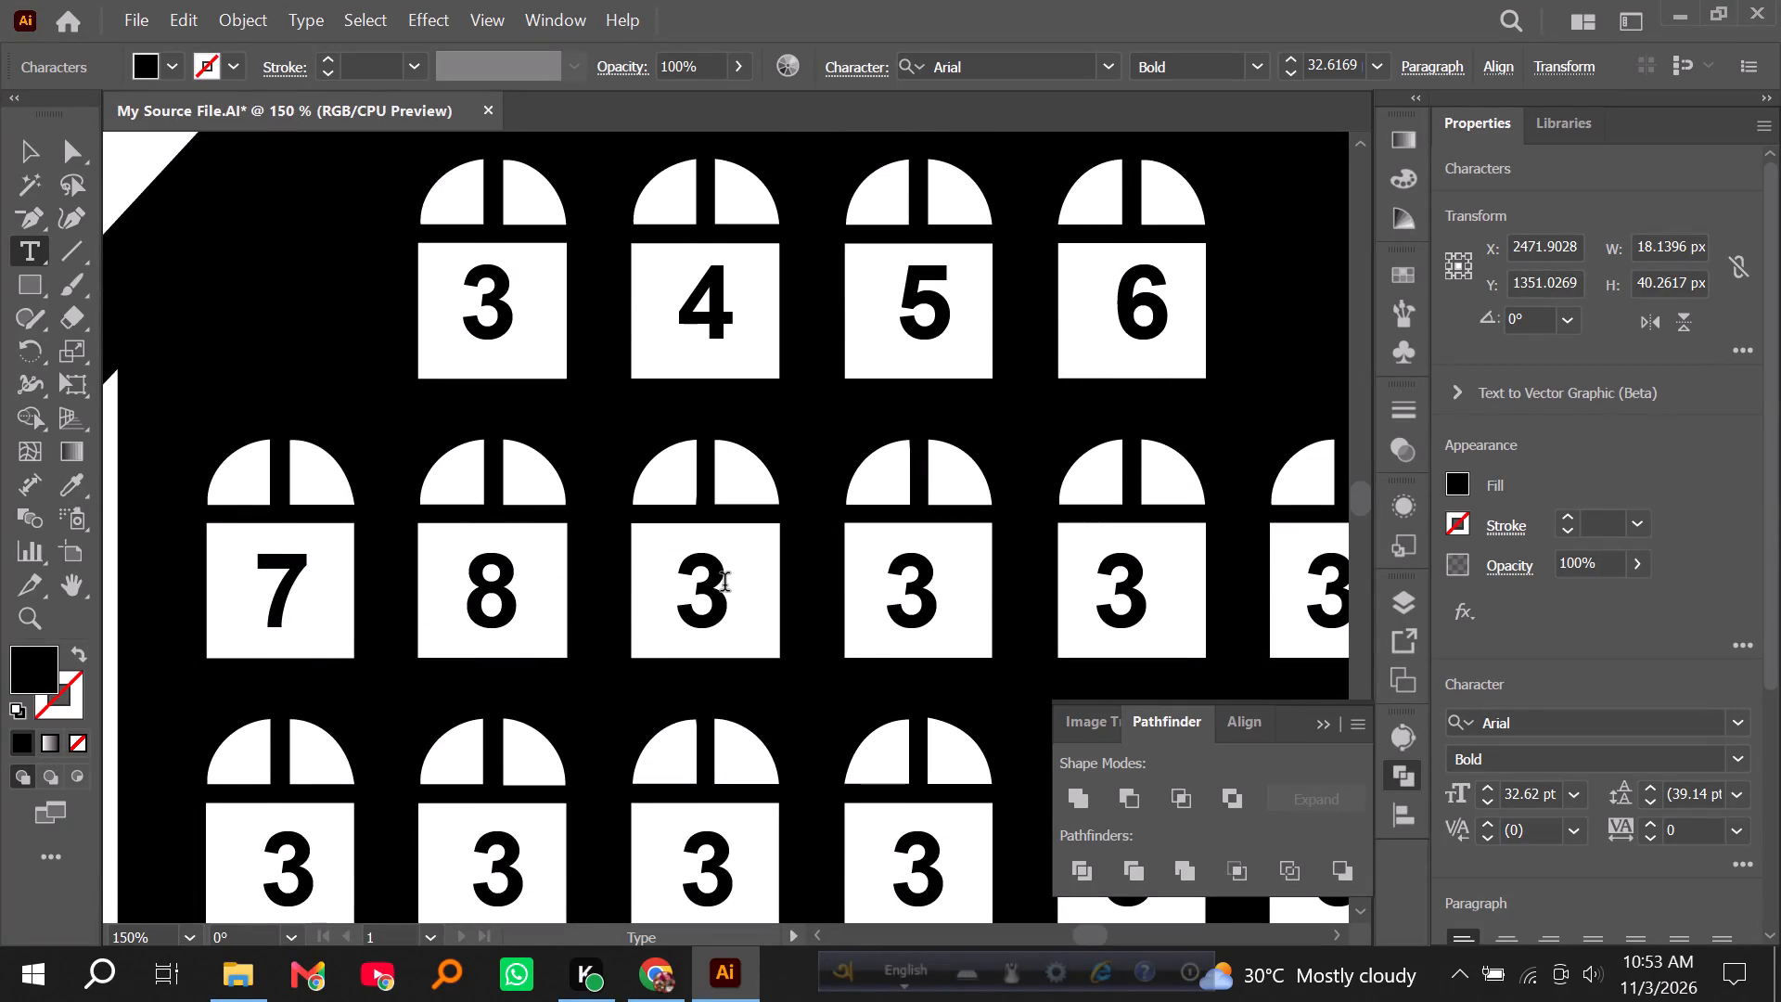
key(BackSpace)
key(9)
Change the text 3 in the window just after 9 to 10.
click(938, 572)
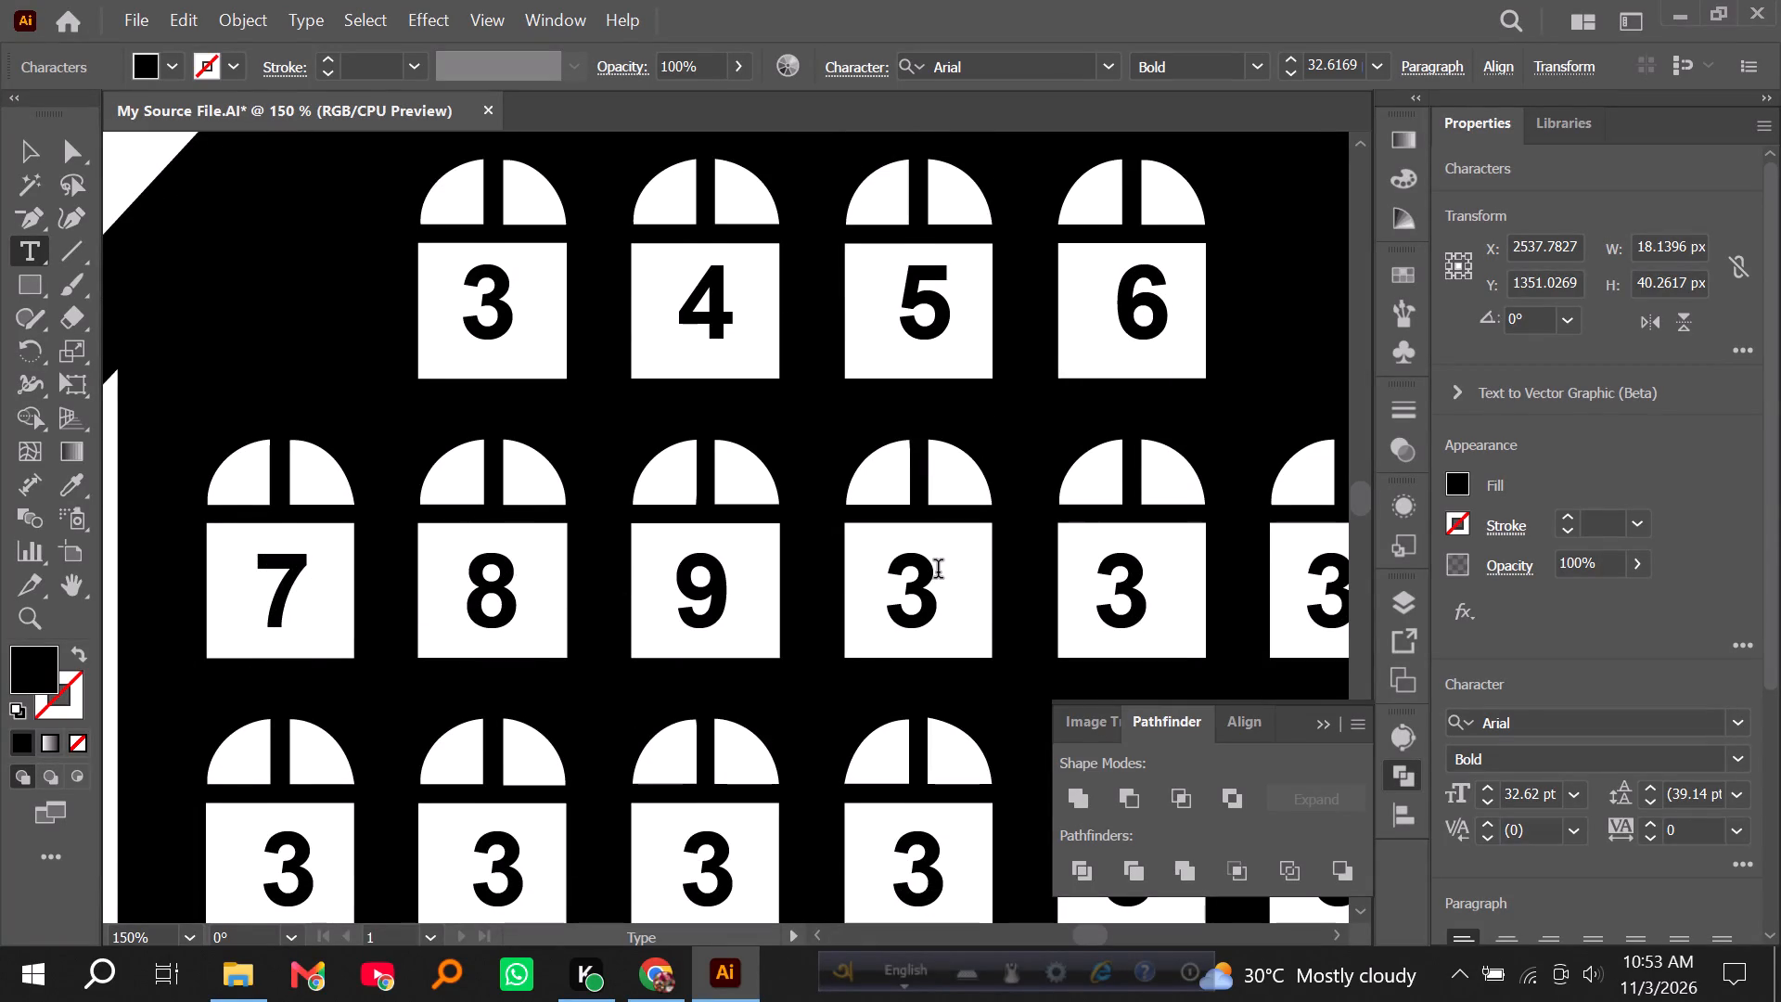
text(10)
key(BackSpace)
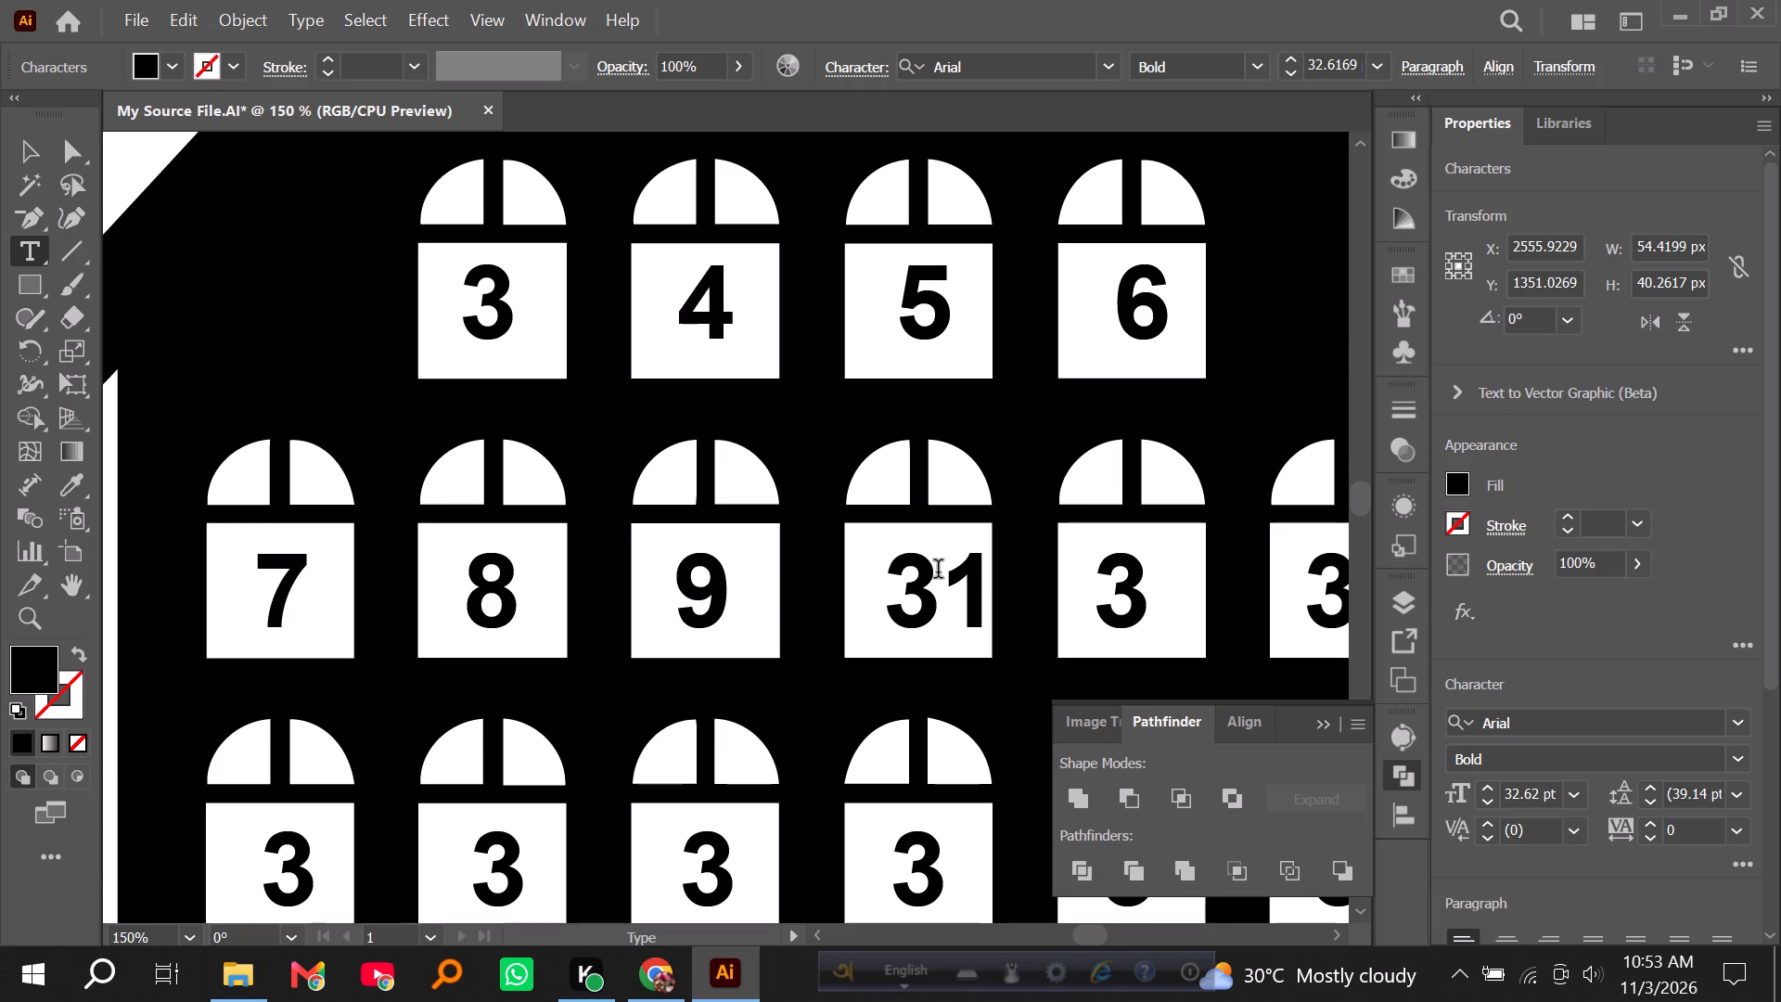
key(BackSpace)
key(BackSpace)
text(10)
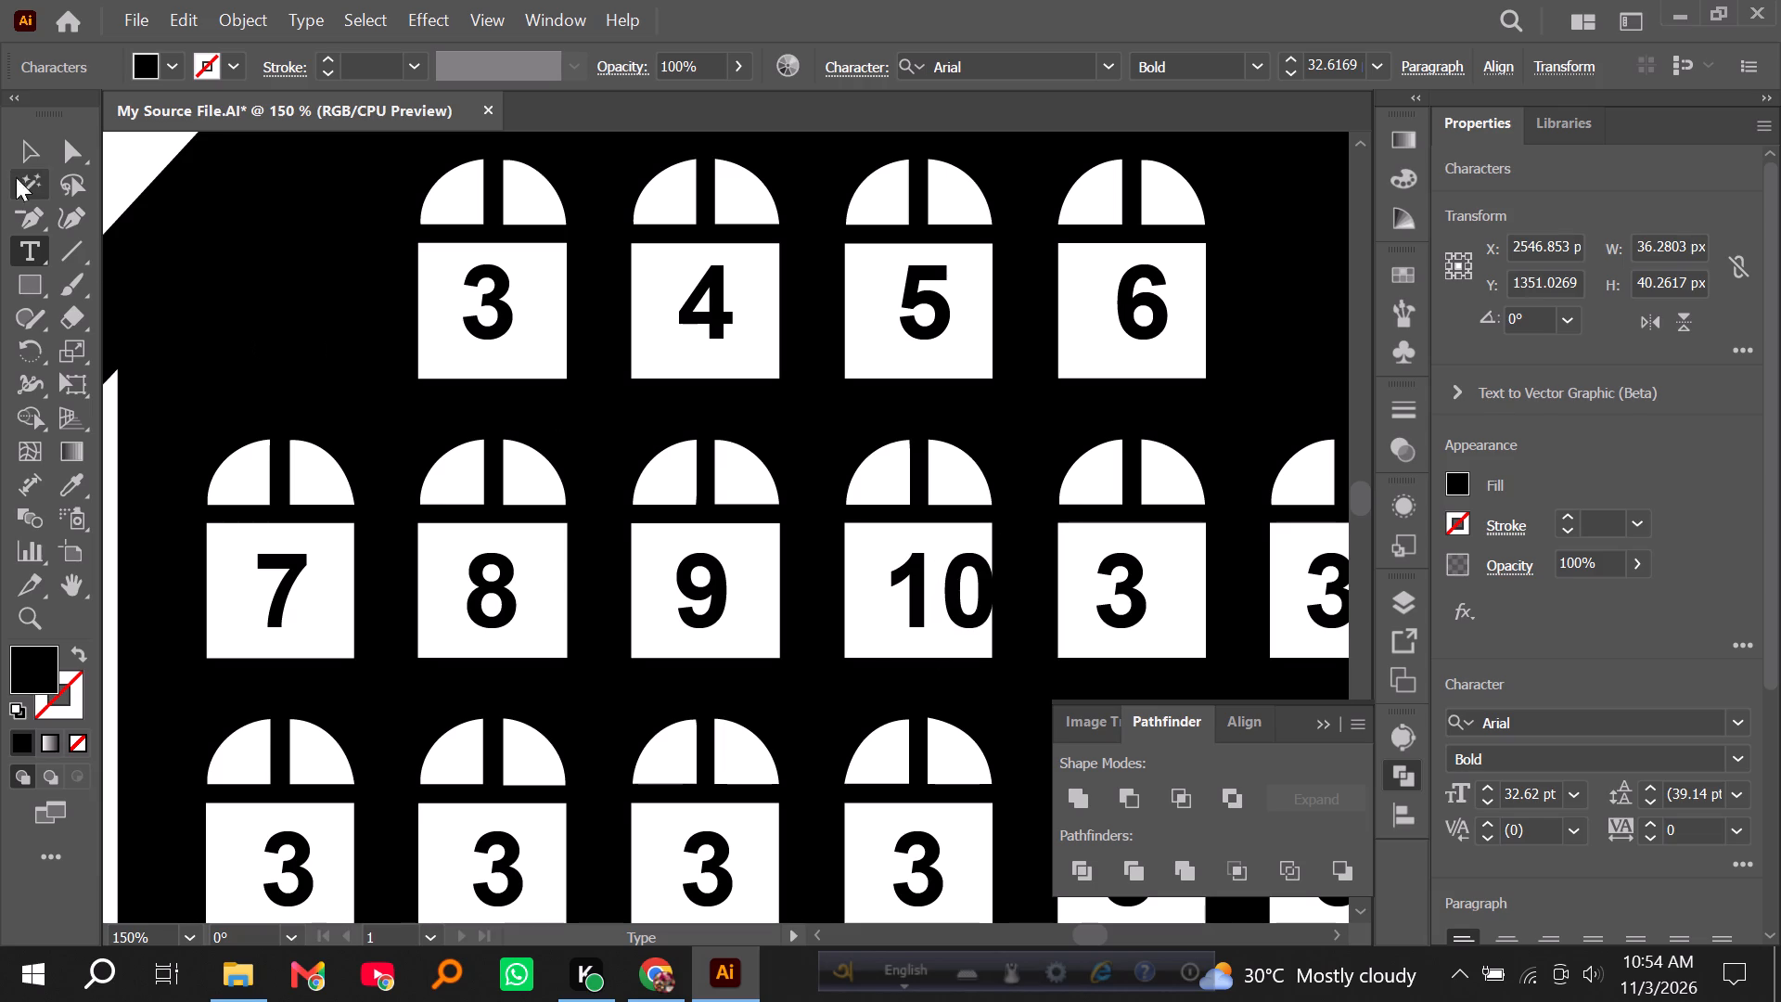
Nudge the text 10 by 6 px to the left within its window.
click(21, 150)
key(Left)
key(Left)
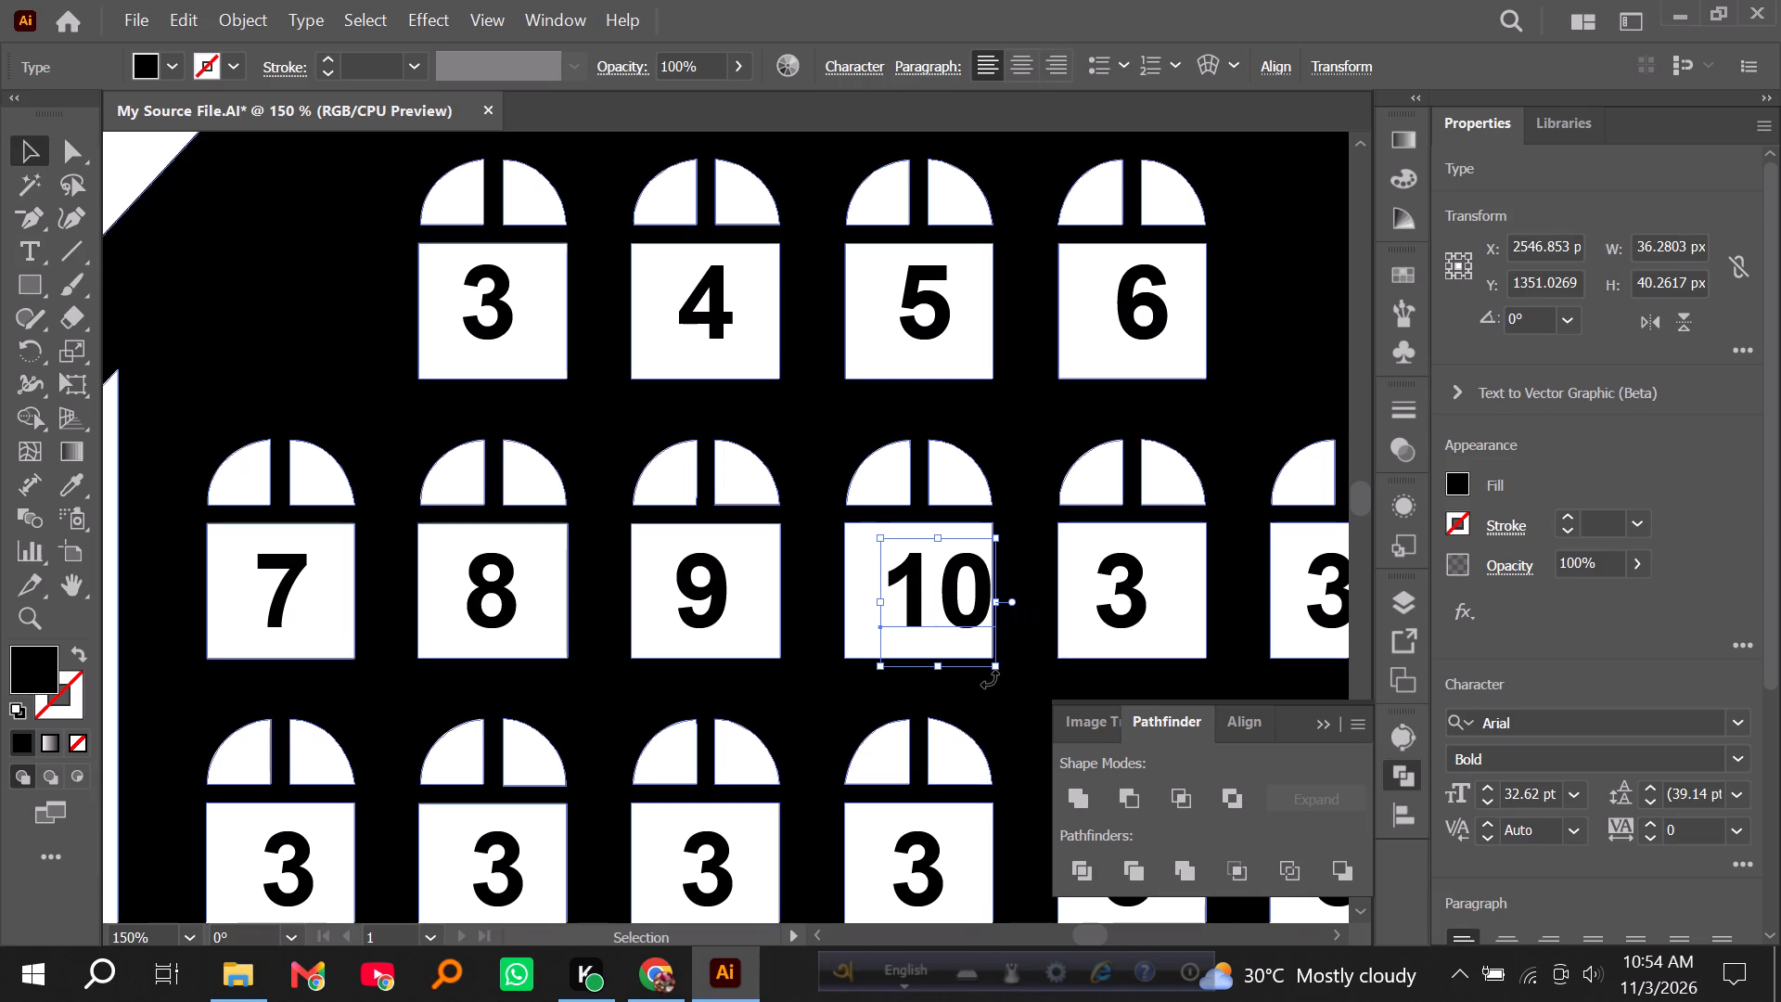
key(Left)
key(Left)
key(Left)
key(Left)
Change the last two text 3s in the row of windows 7 to 10 to 11 and 12.
click(1139, 574)
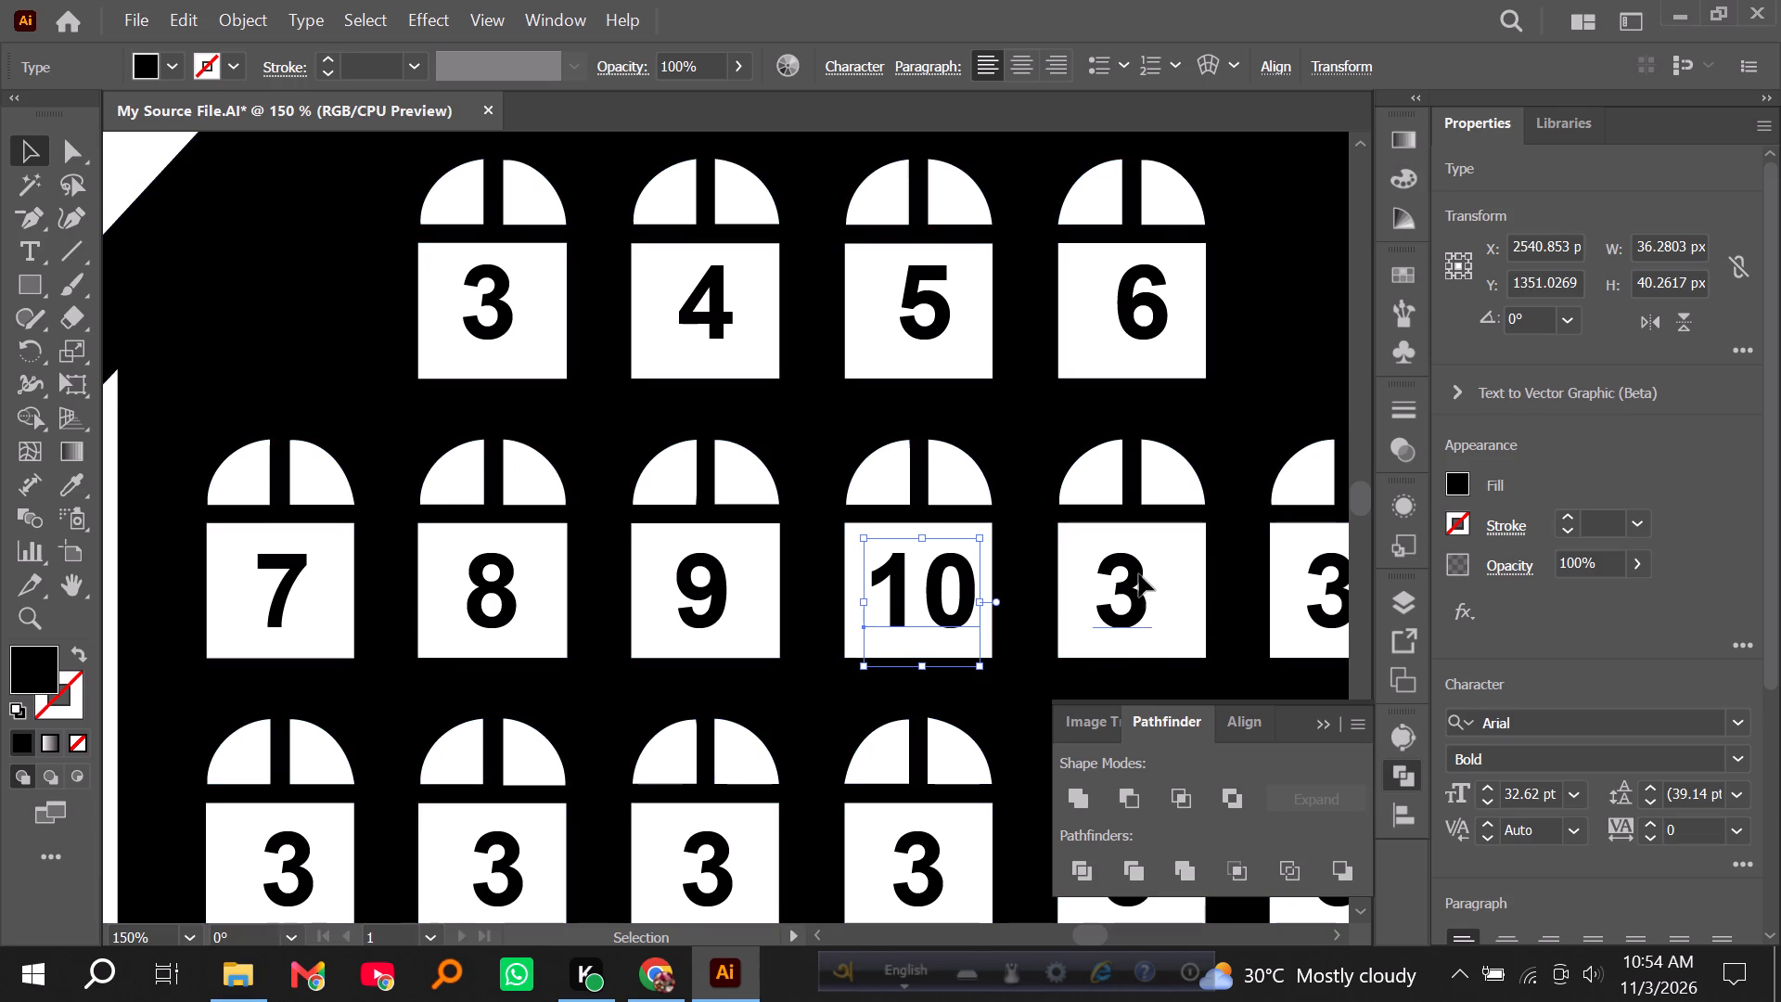
click(1139, 574)
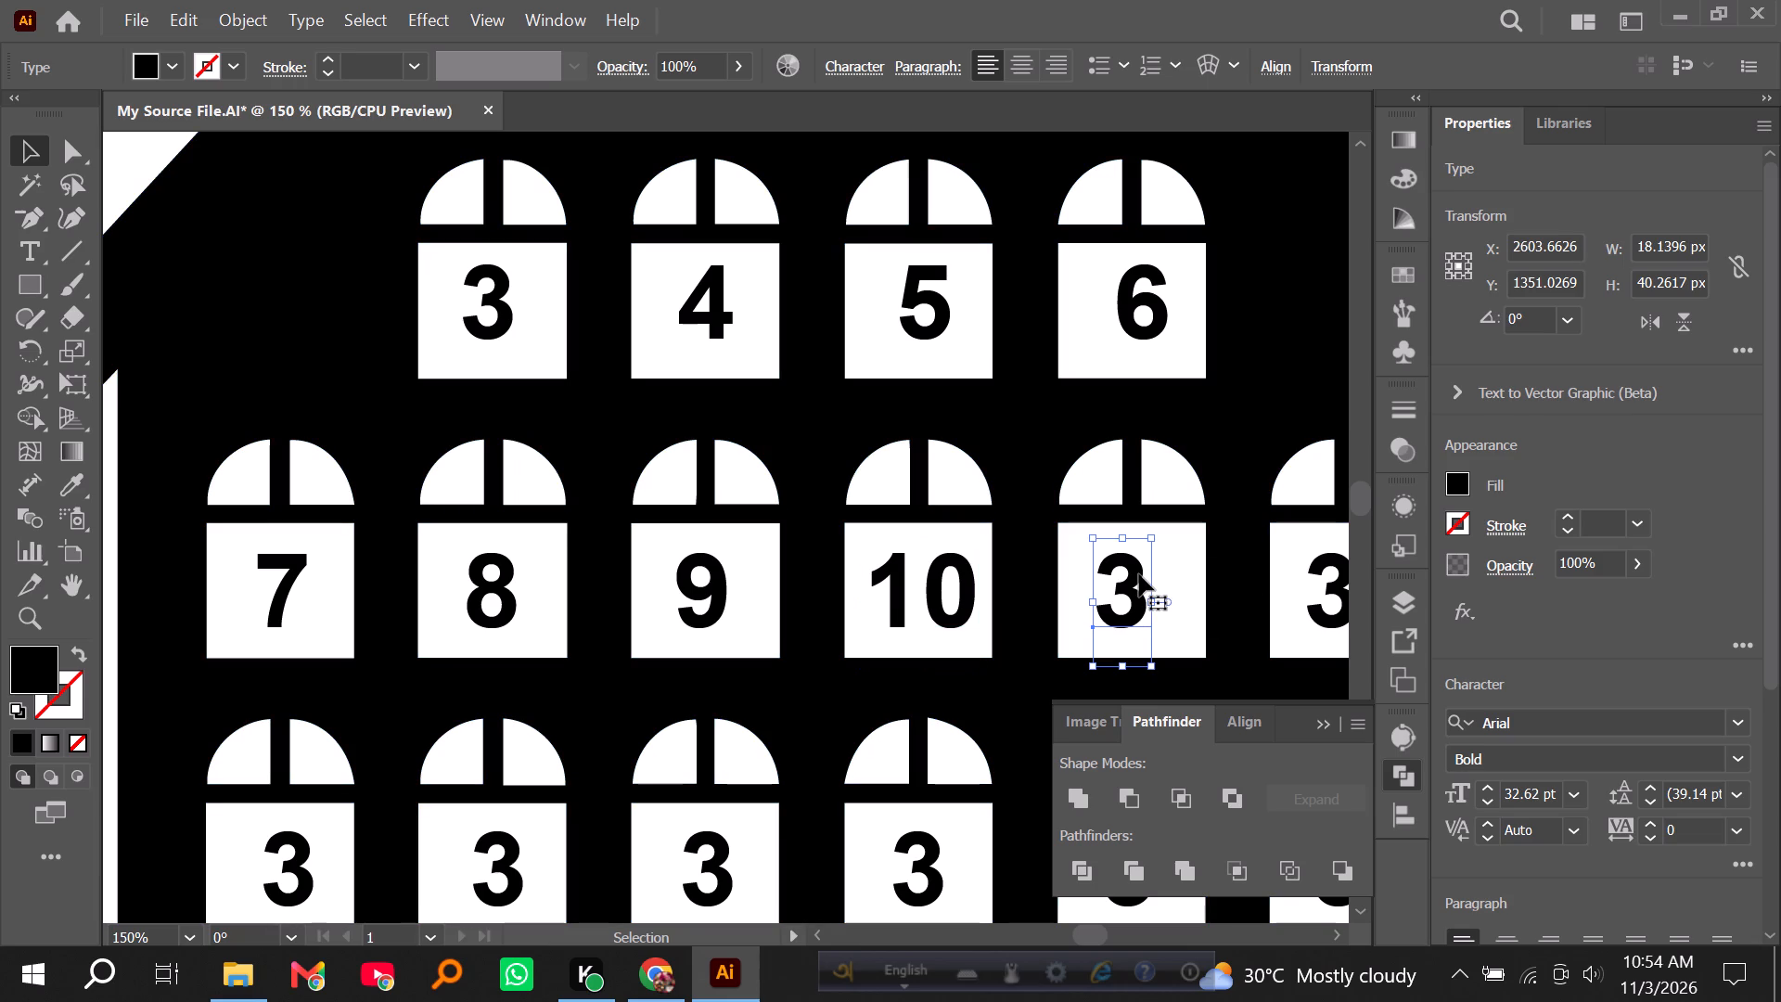
double_click(1139, 574)
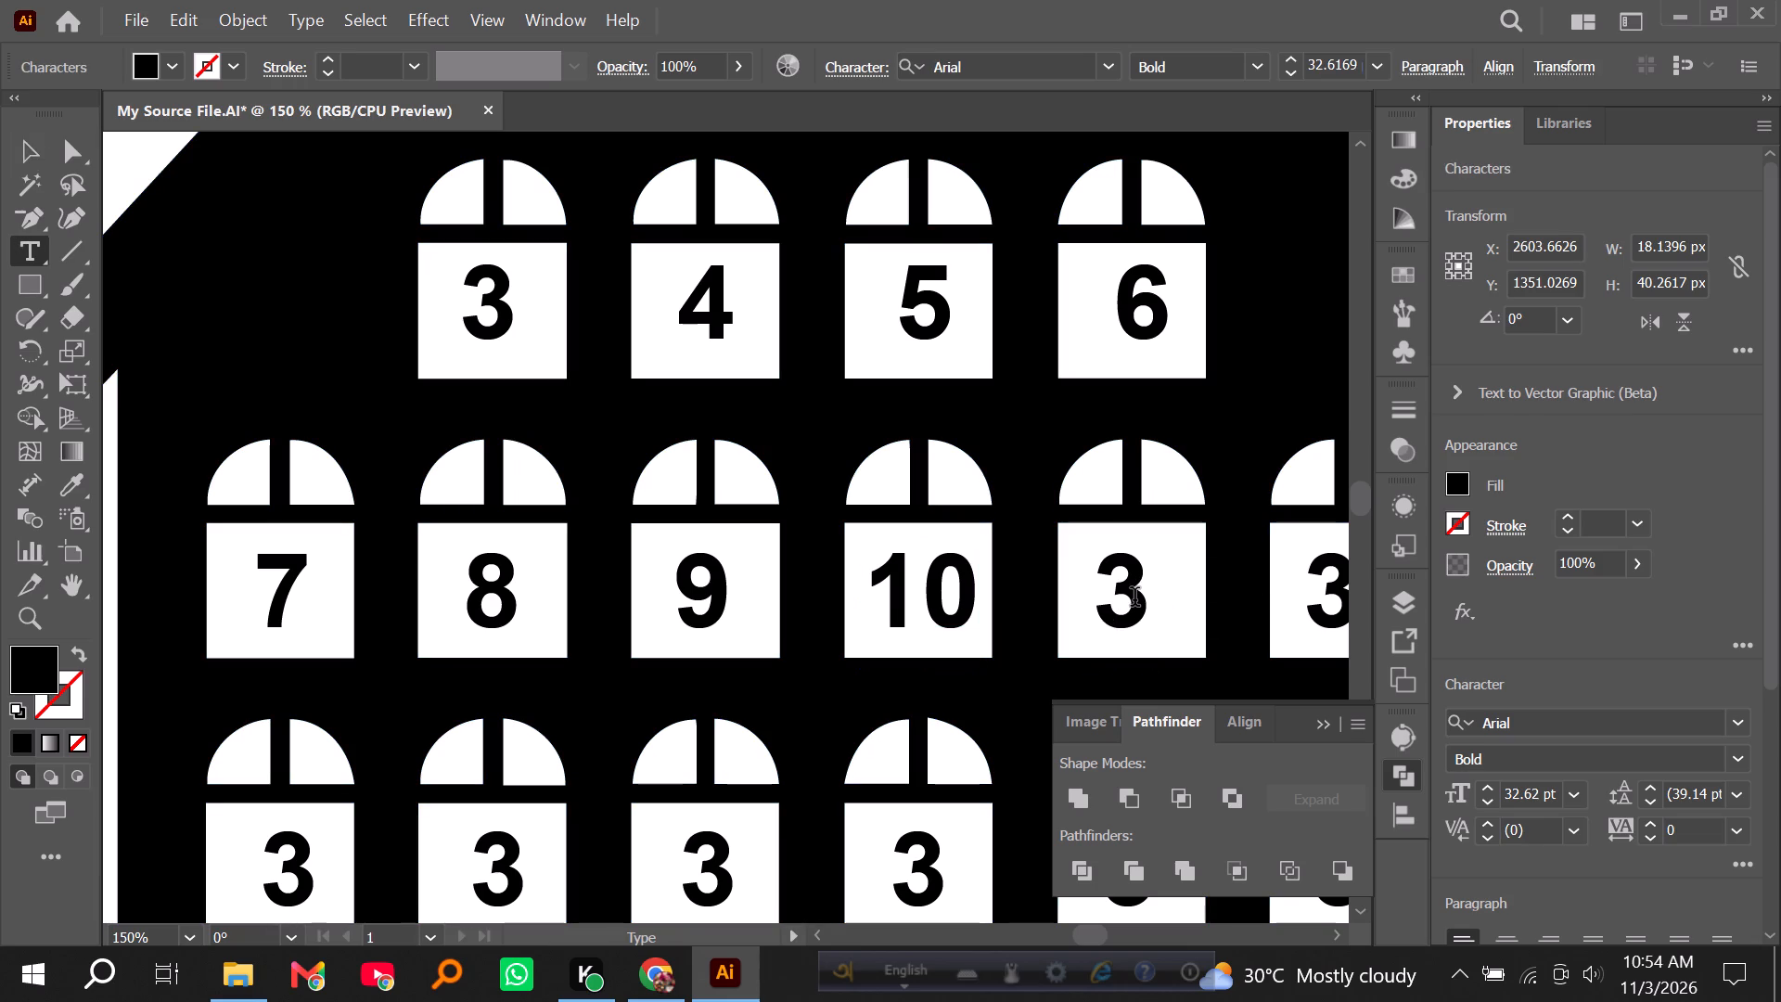
key(BackSpace)
text(11)
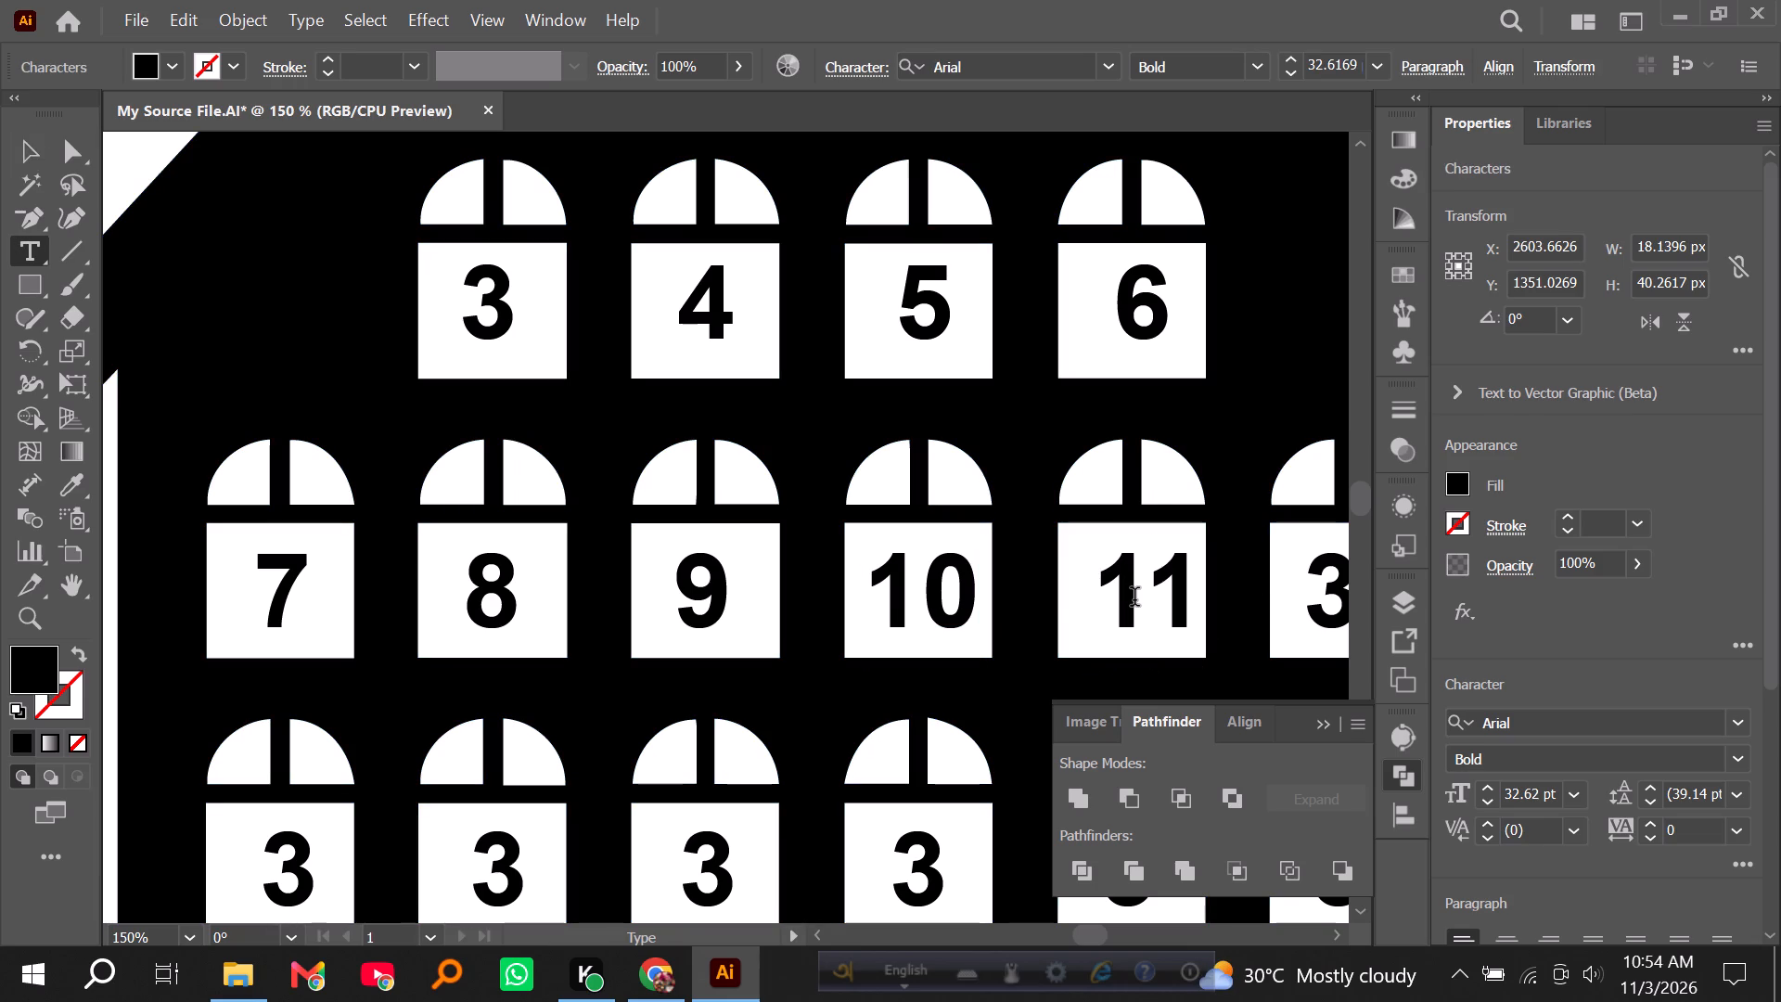
scroll(743, 536, down, 2)
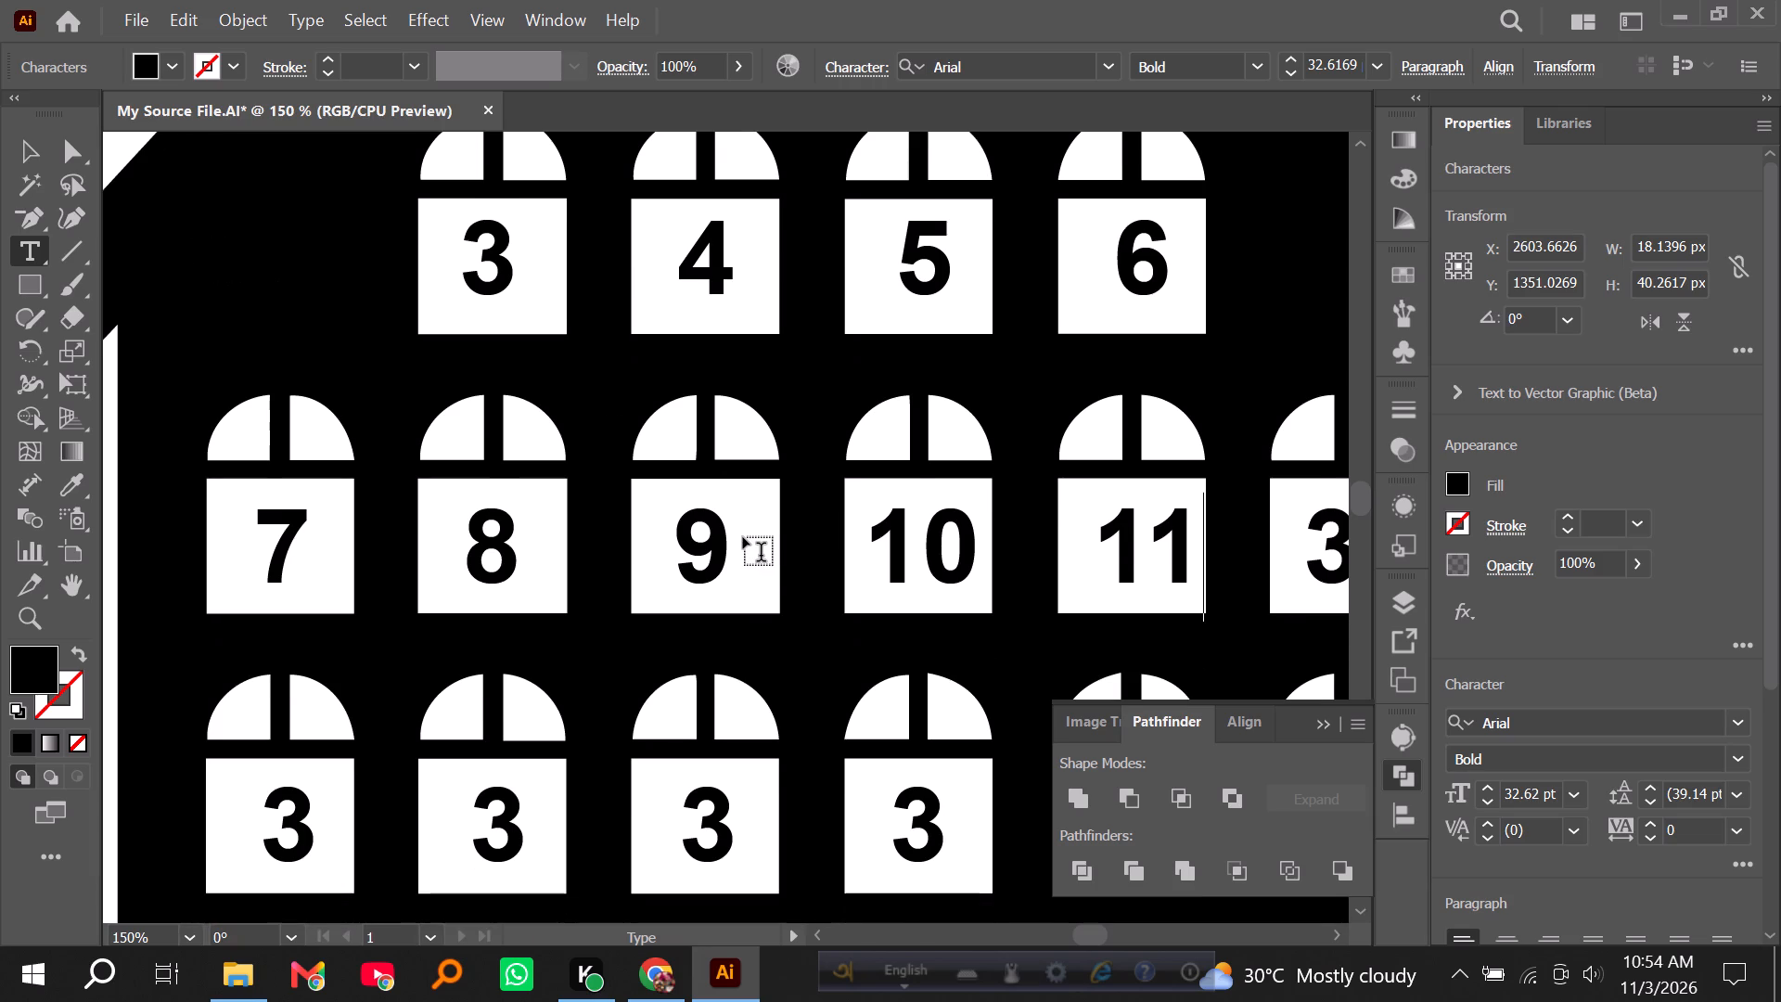
alt+scroll(711, 513, down, 1)
scroll(870, 574, down, 4)
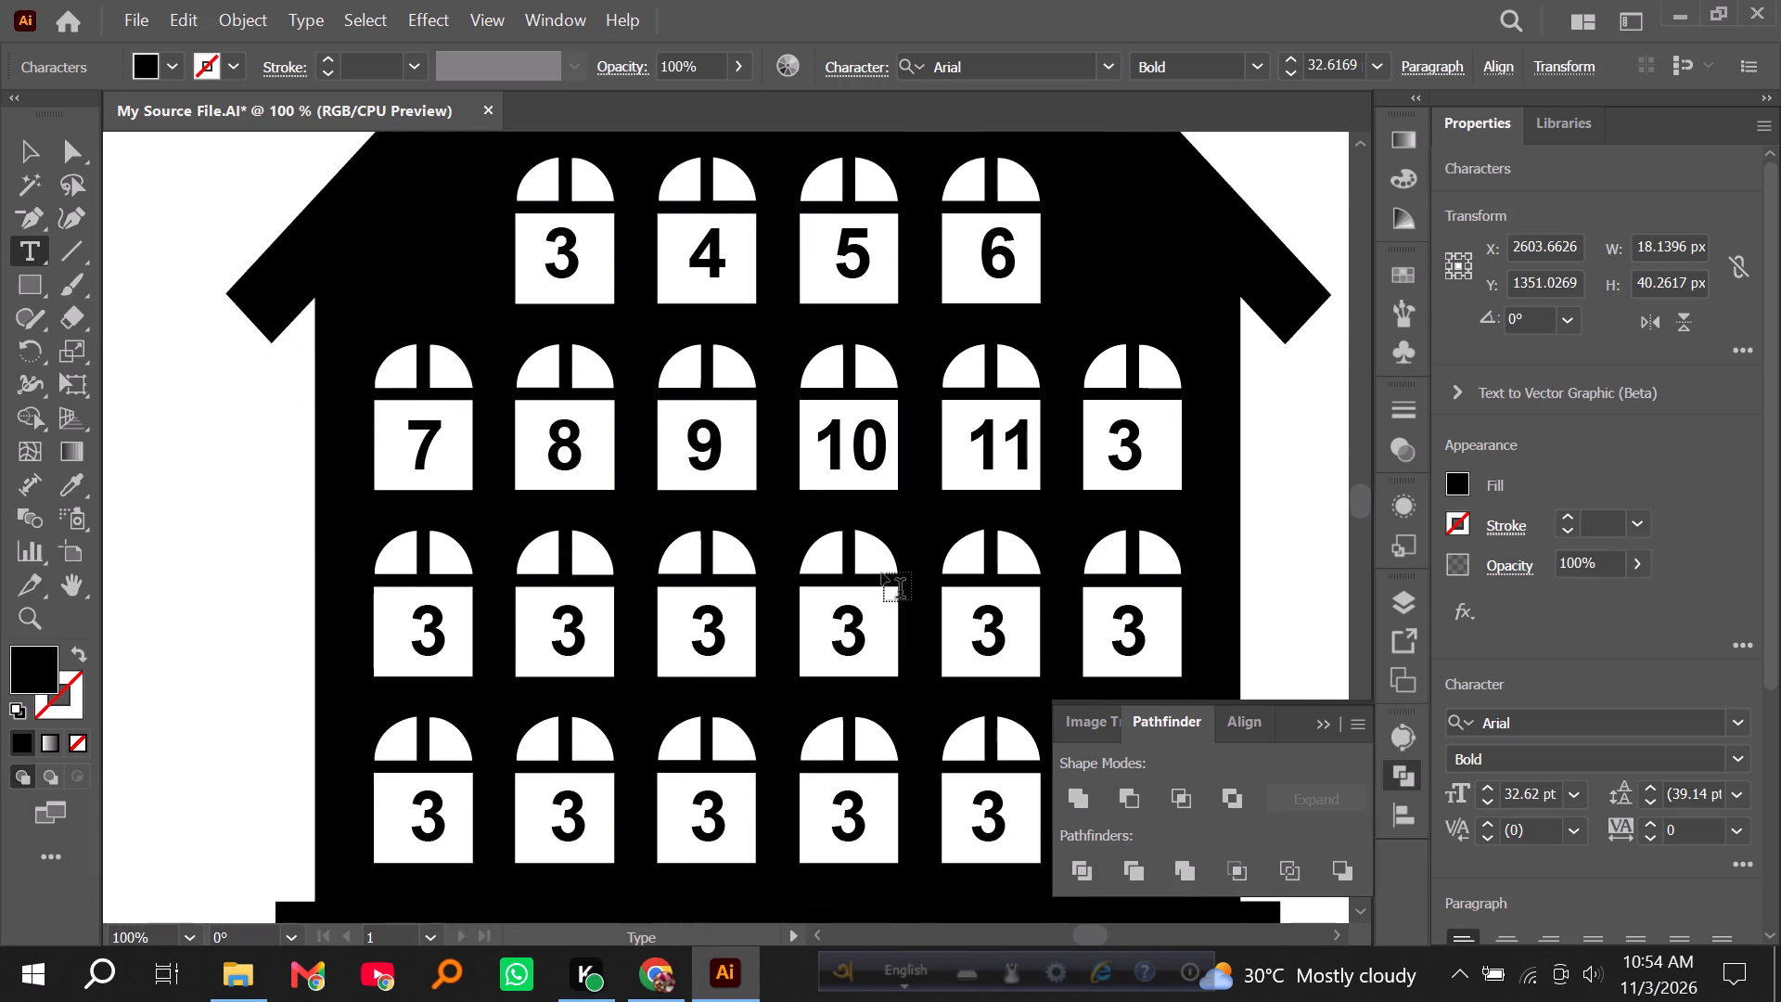
click(1142, 433)
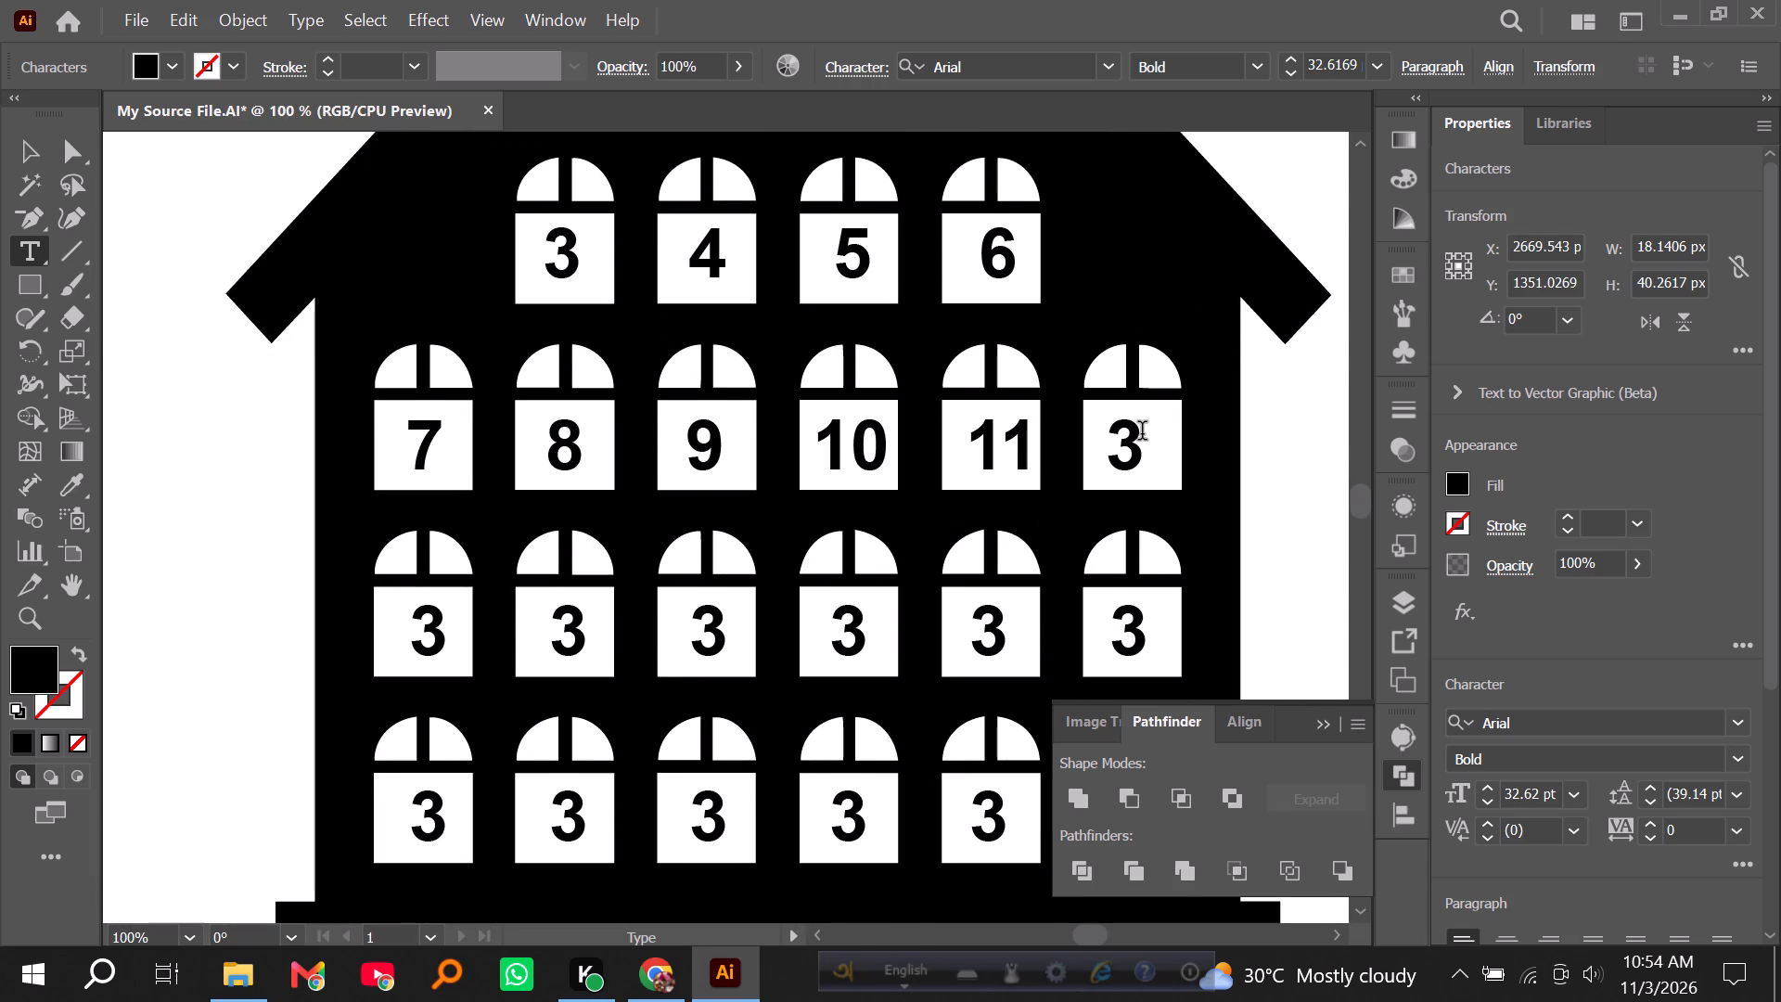
key(BackSpace)
text(12)
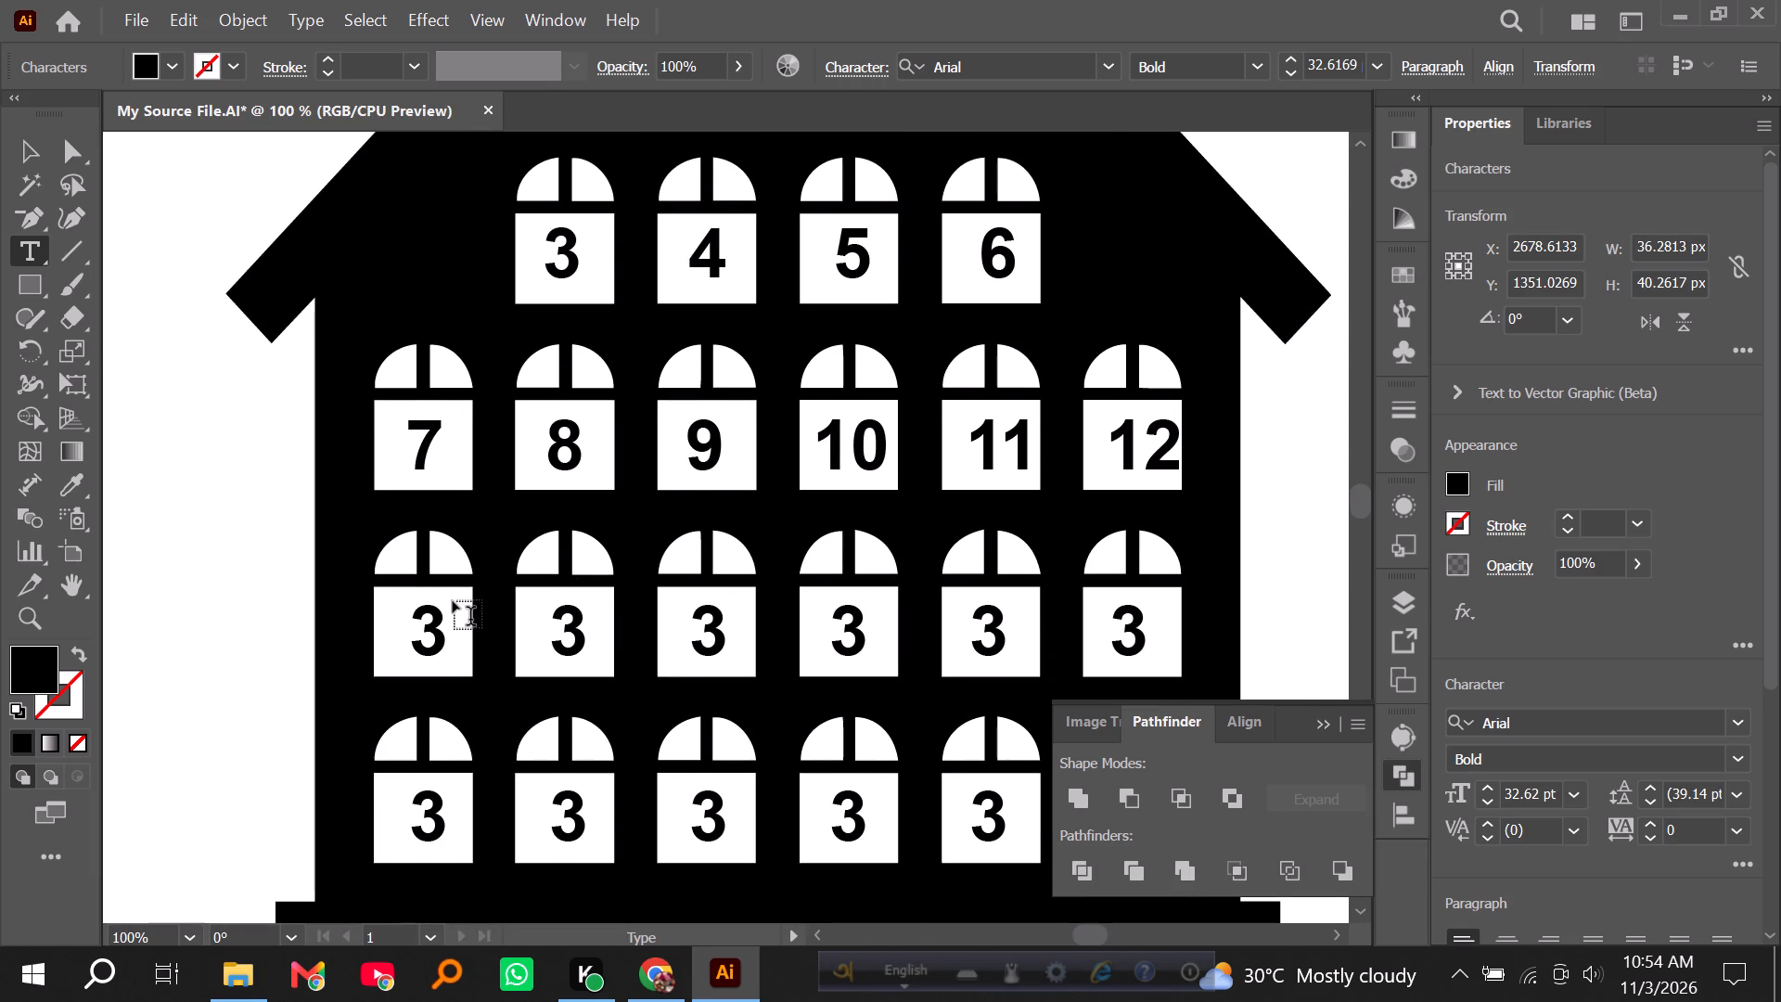
Change the first four text 3s in the window row below 7 to 12 to 13, 14, 15 and 16.
click(443, 600)
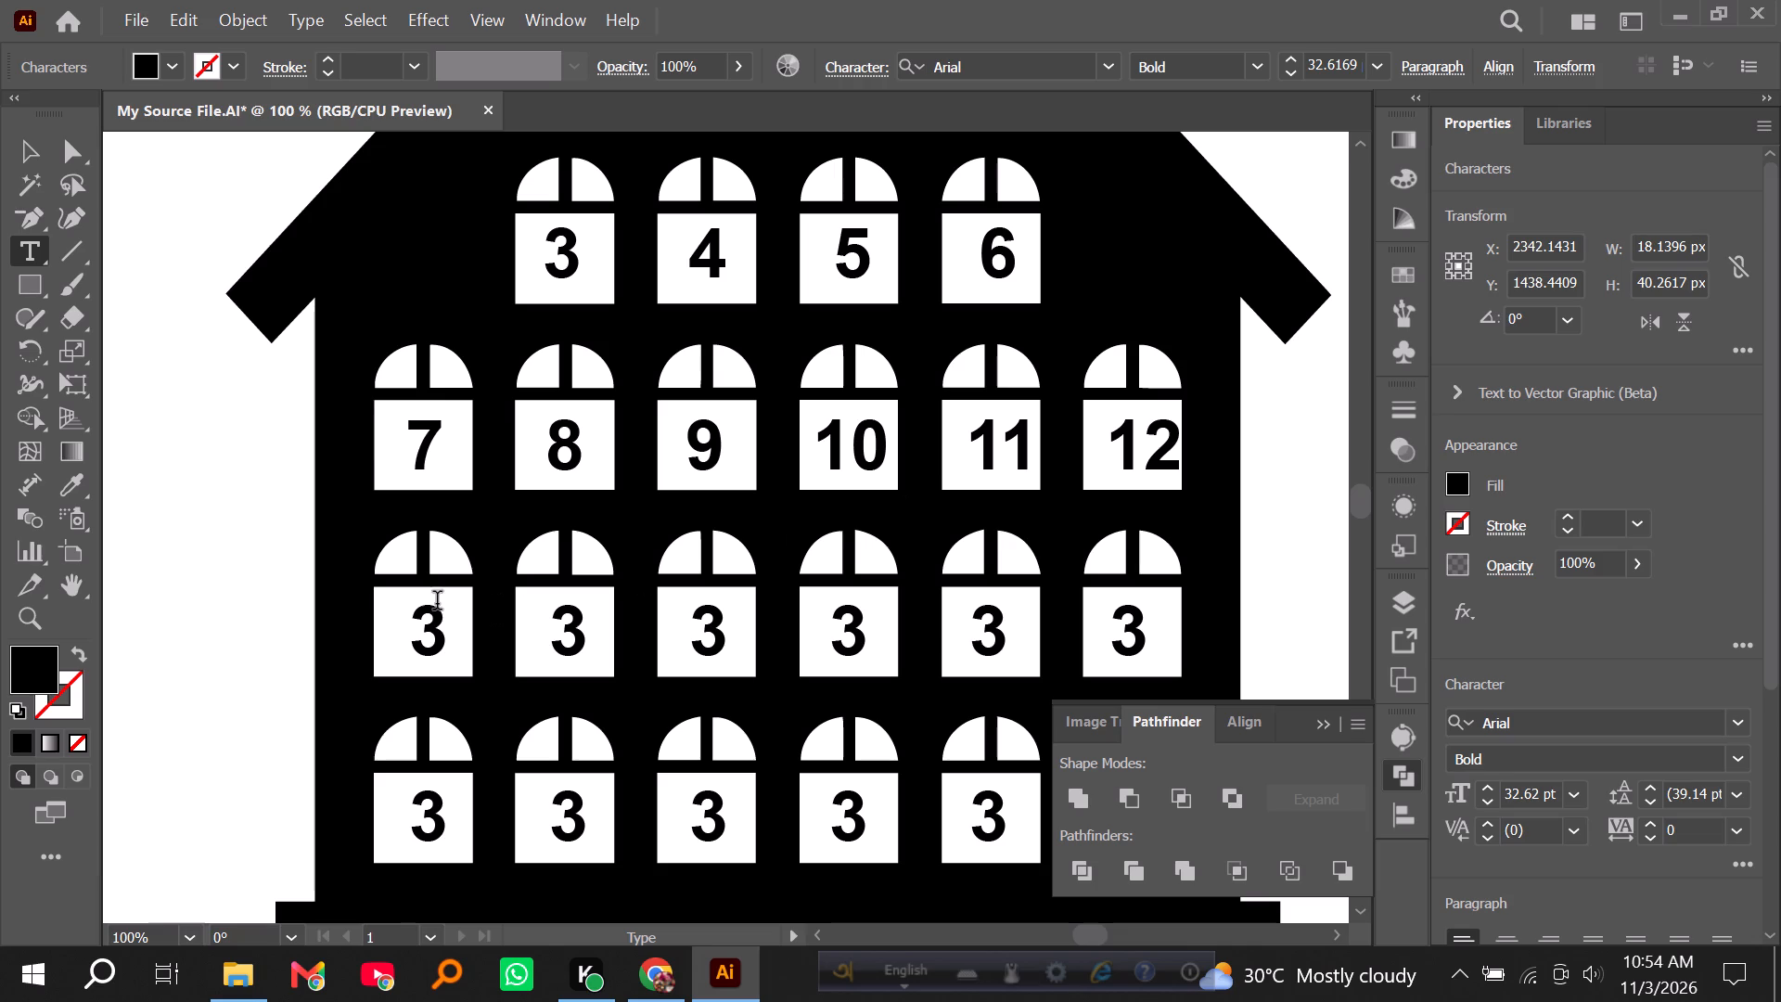
click(419, 612)
key(1)
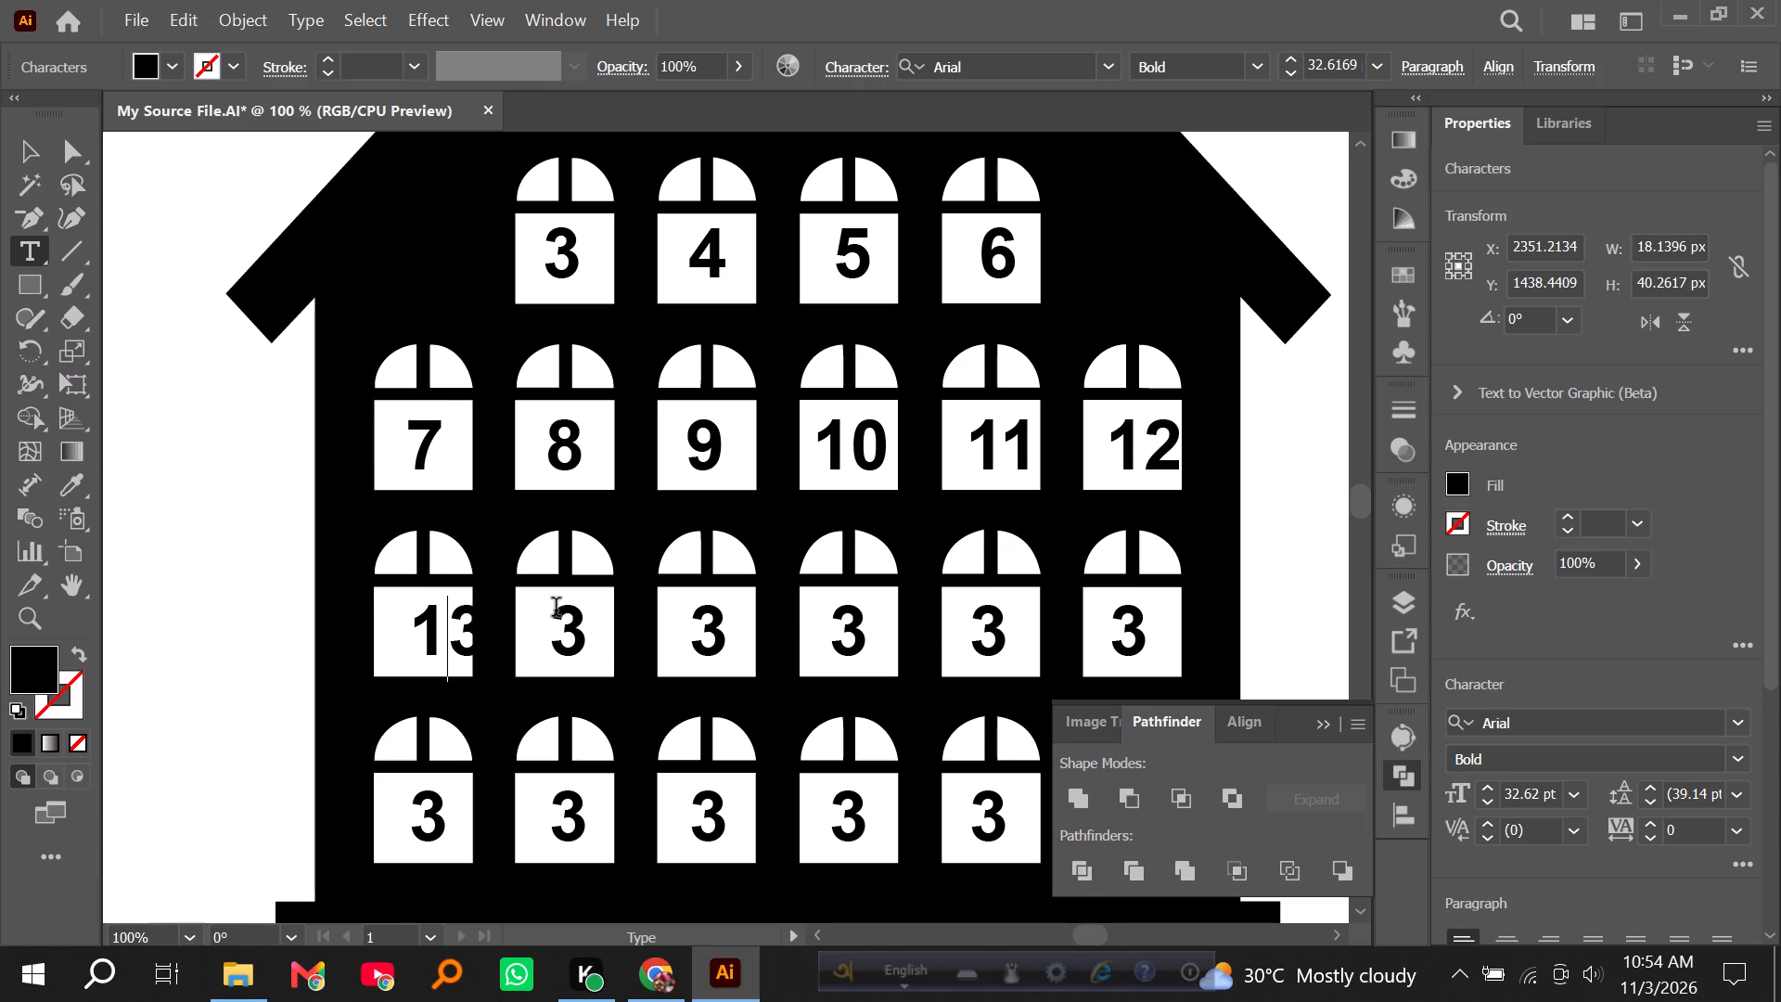
click(556, 610)
key(Right)
key(BackSpace)
text(14)
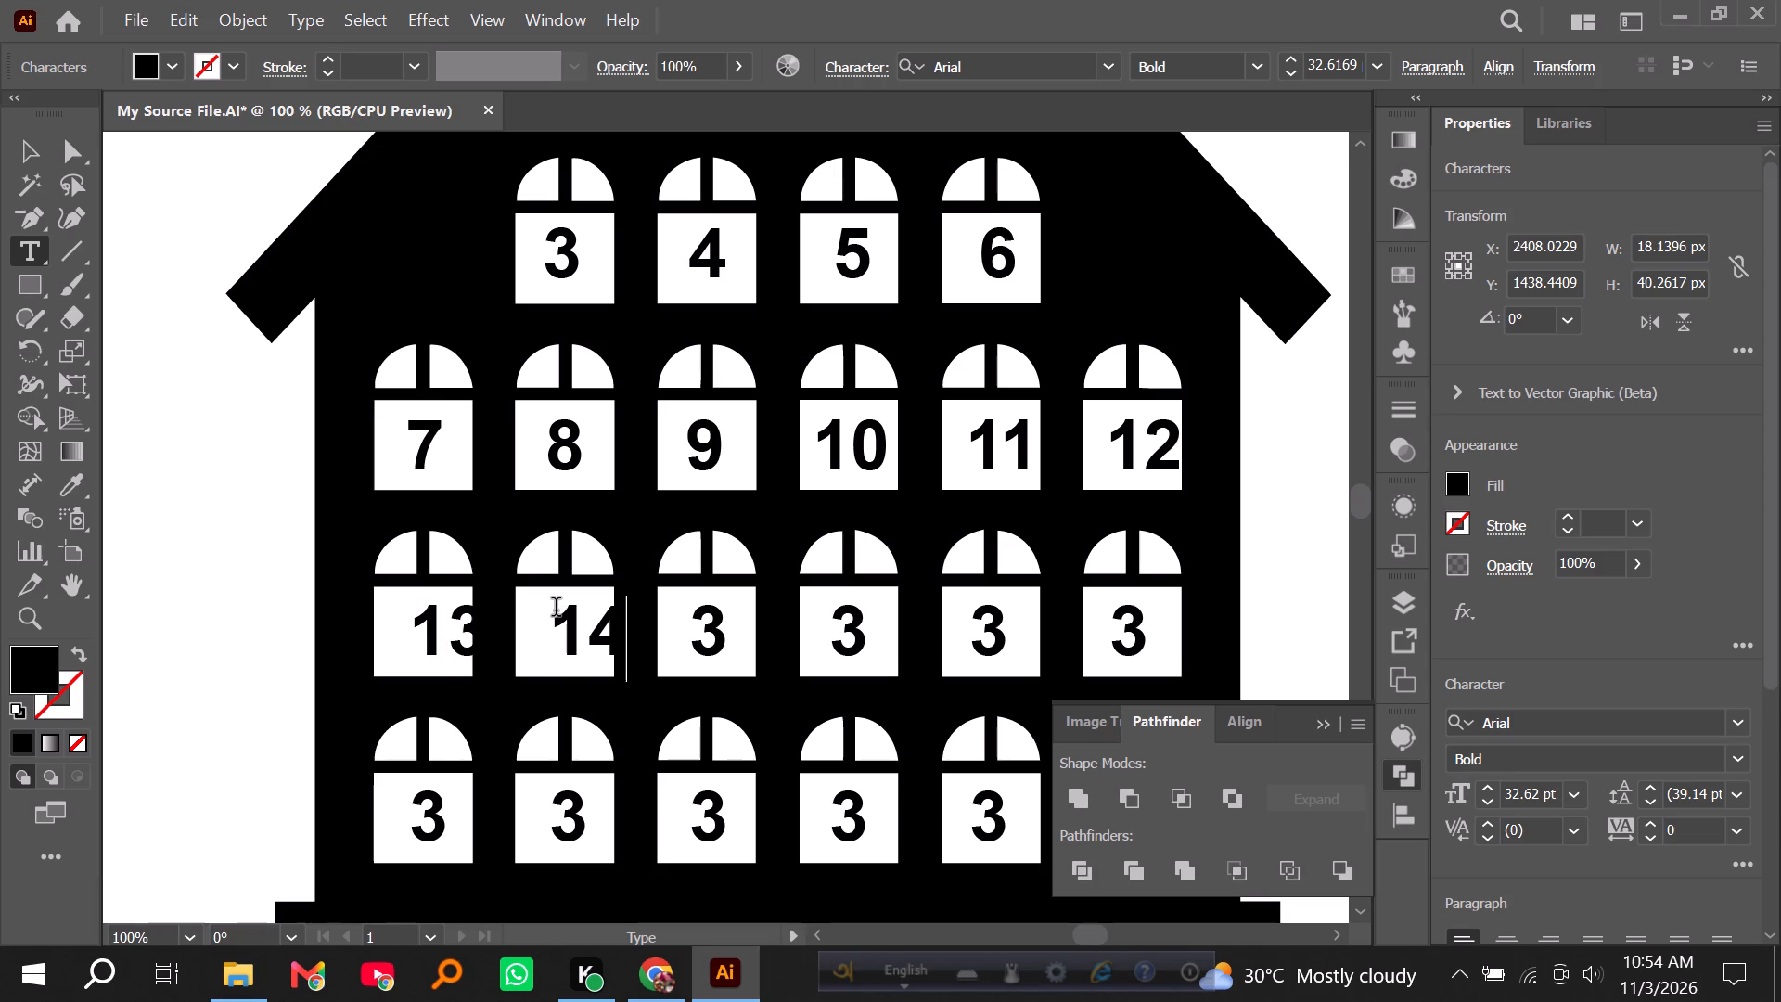
click(720, 616)
key(BackSpace)
text(15)
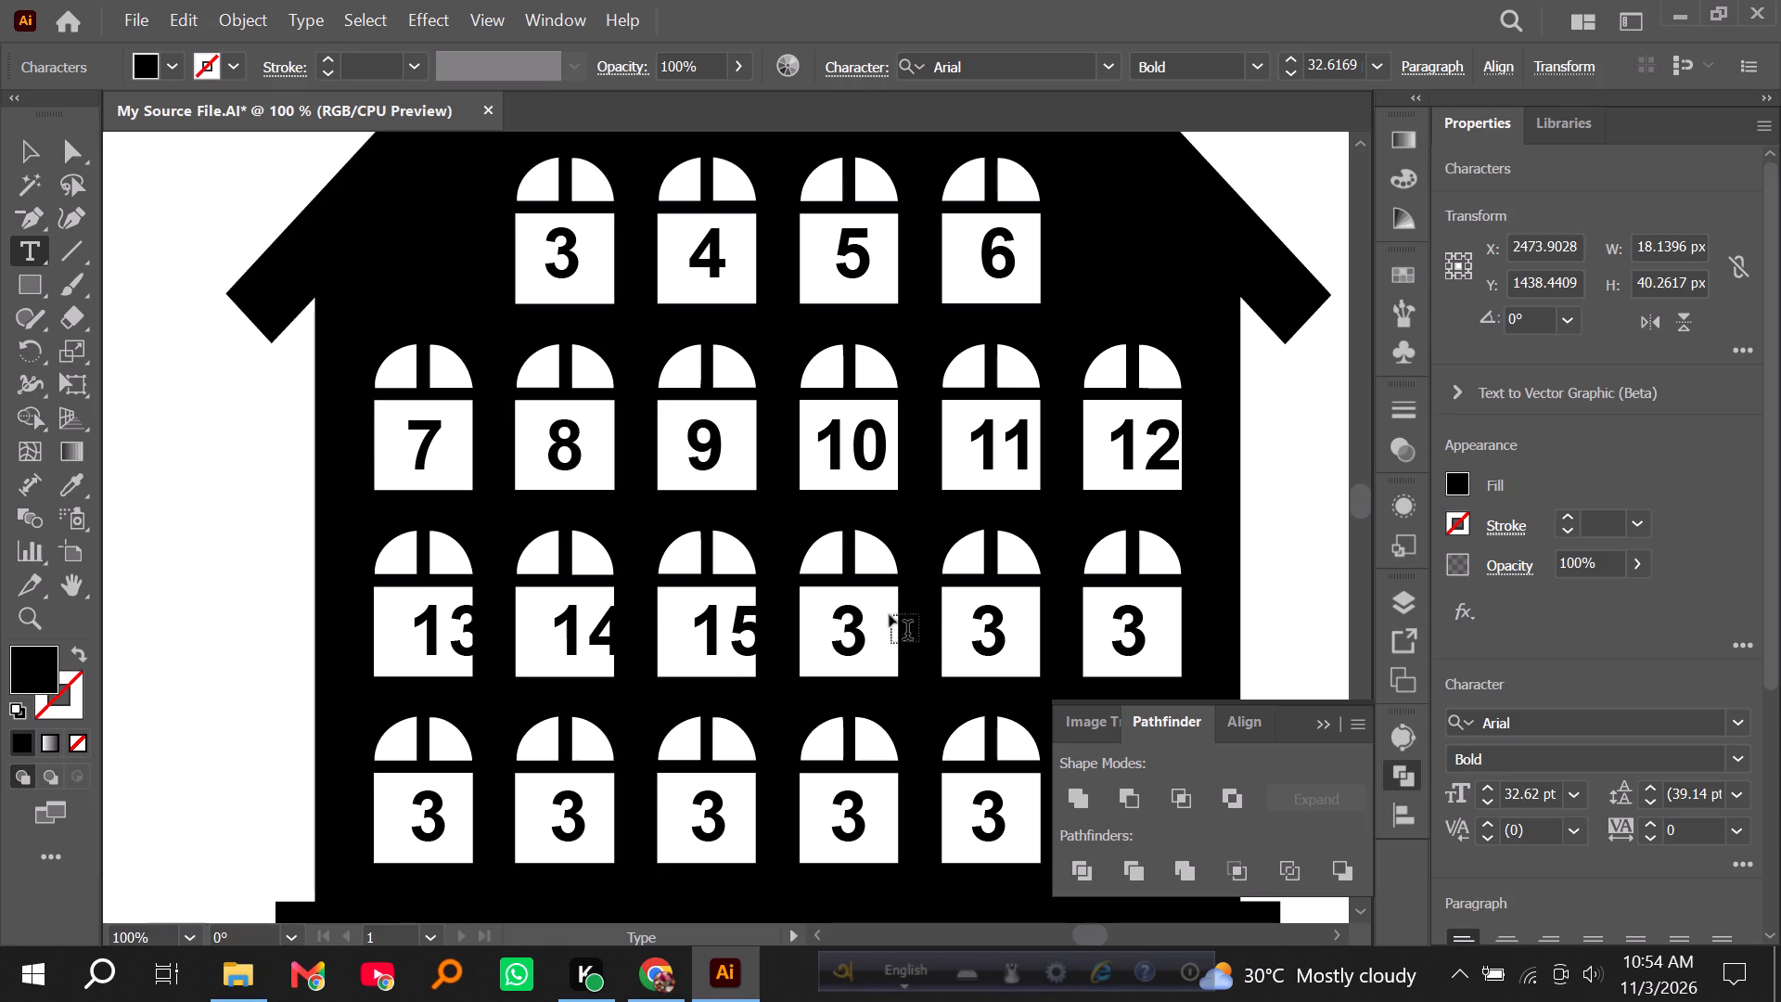
click(864, 614)
key(BackSpace)
text(16)
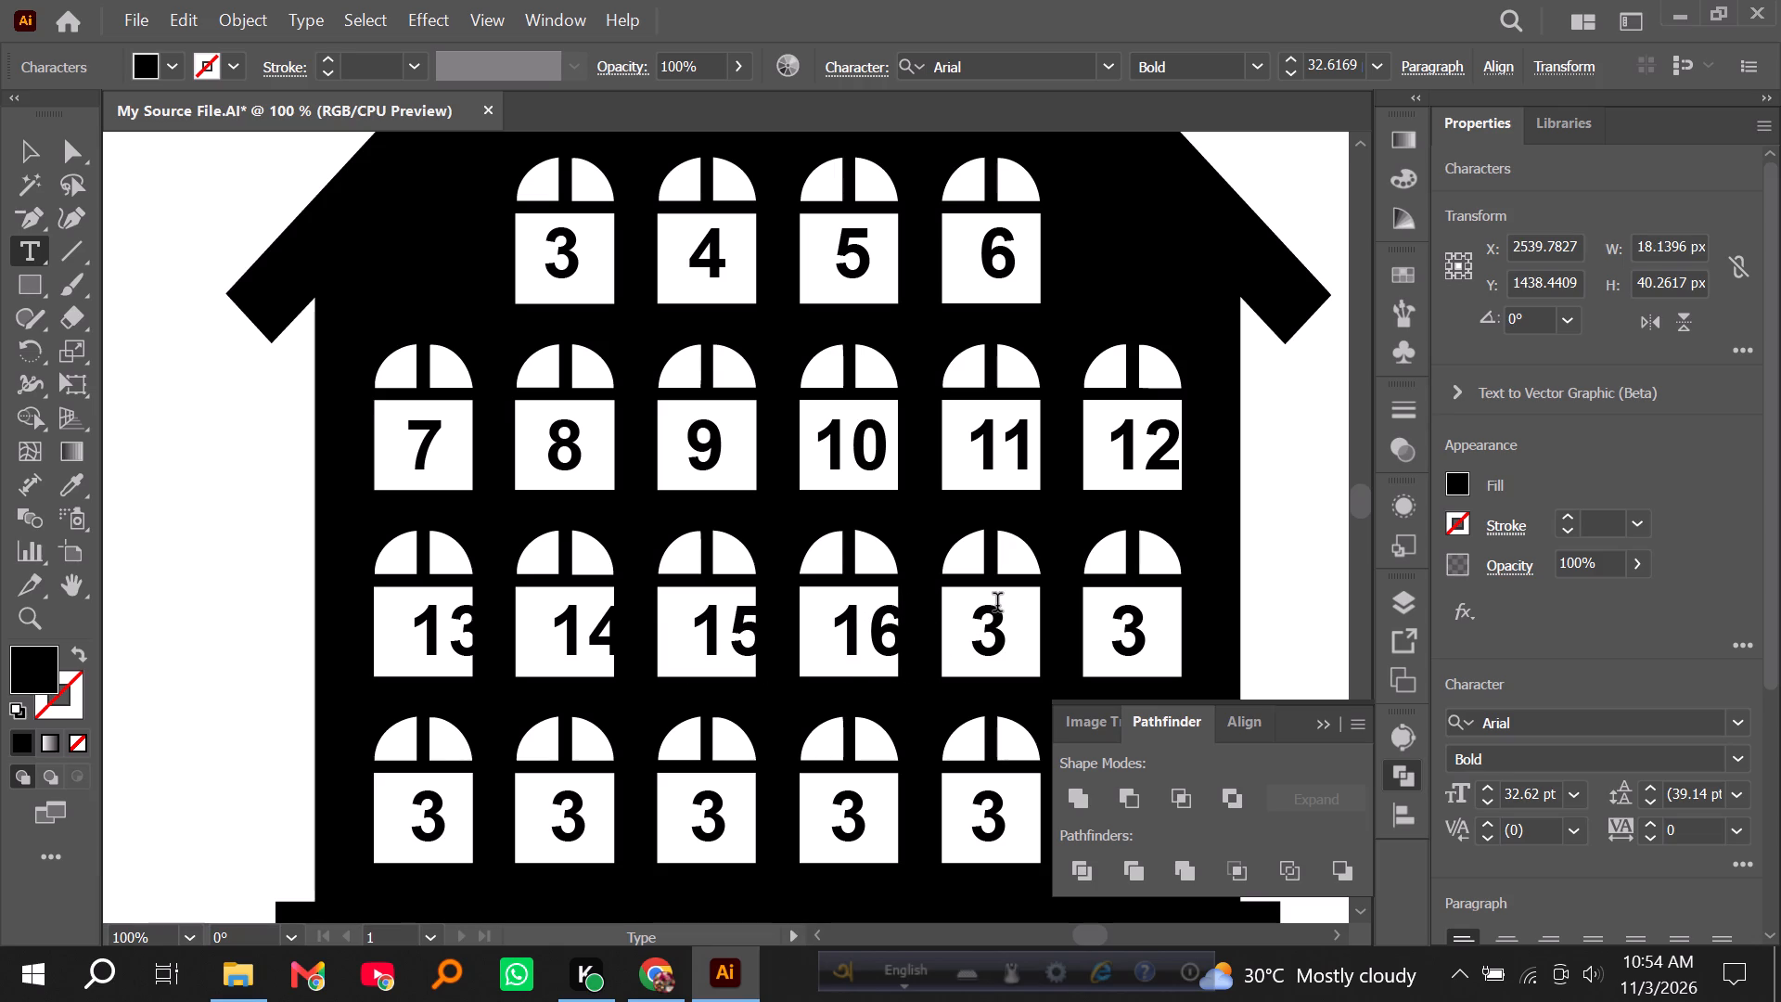
Change the last two text 3s in the row of windows 13 to 16 to 17 and 18.
click(999, 607)
key(1)
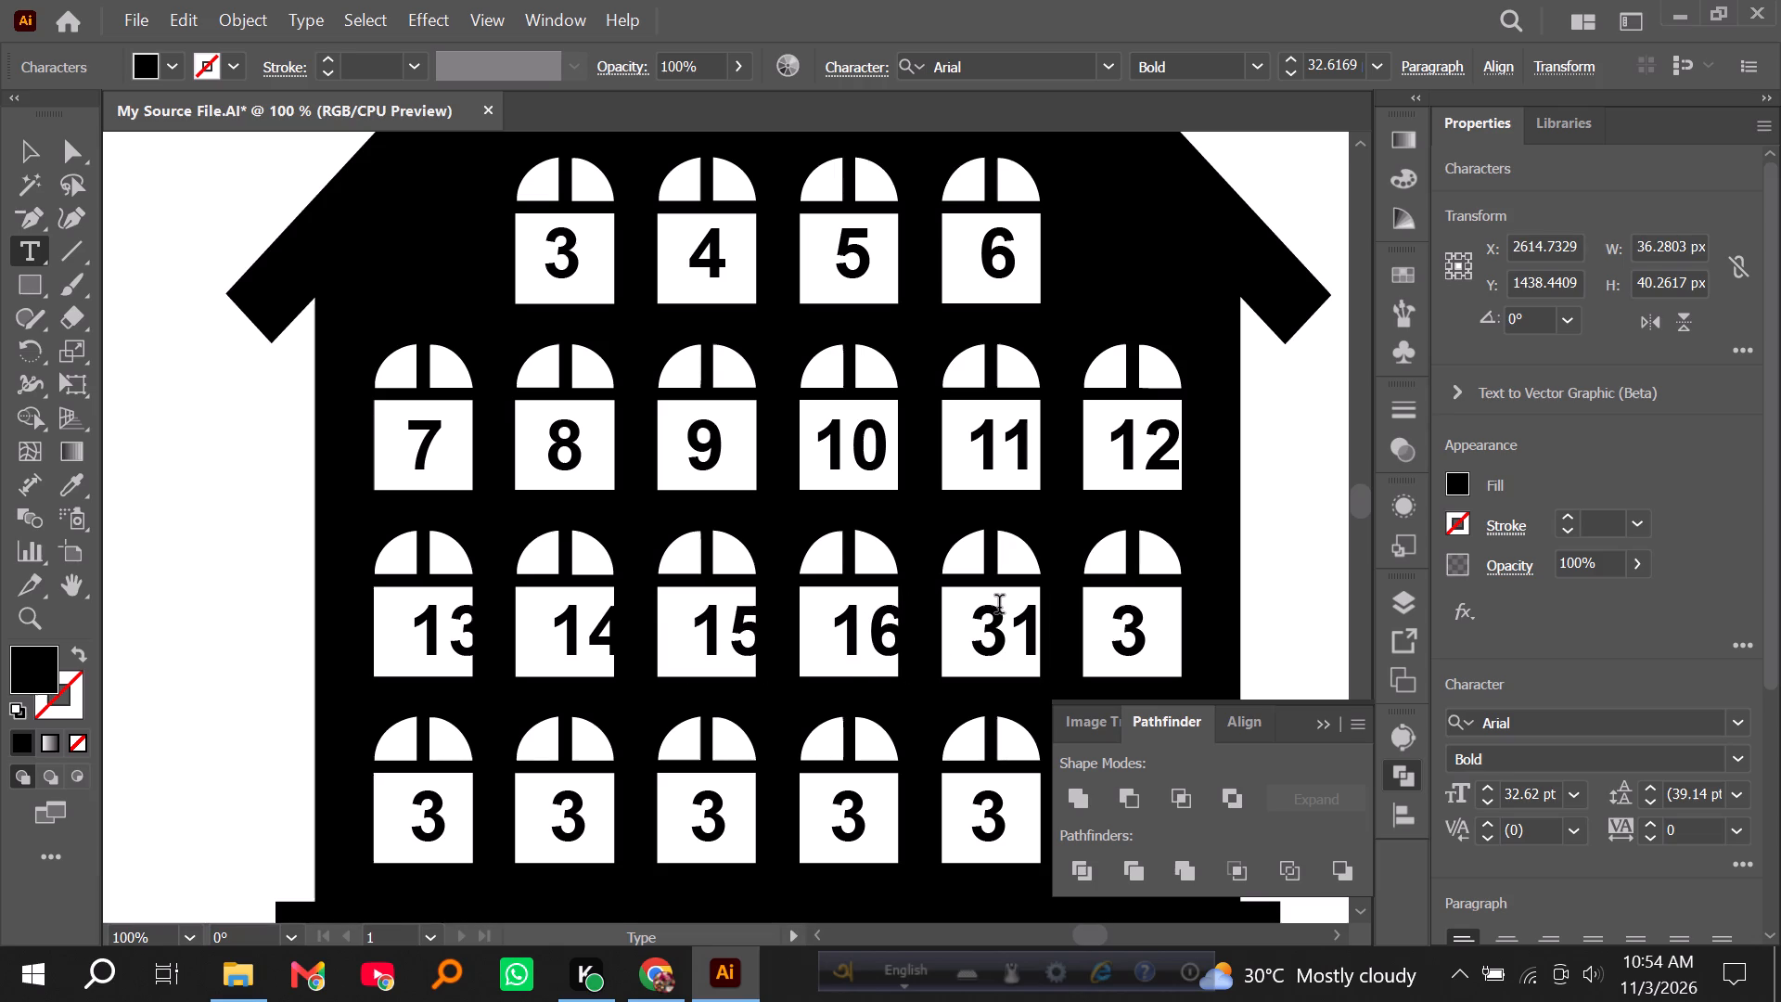
key(BackSpace)
key(BackSpace)
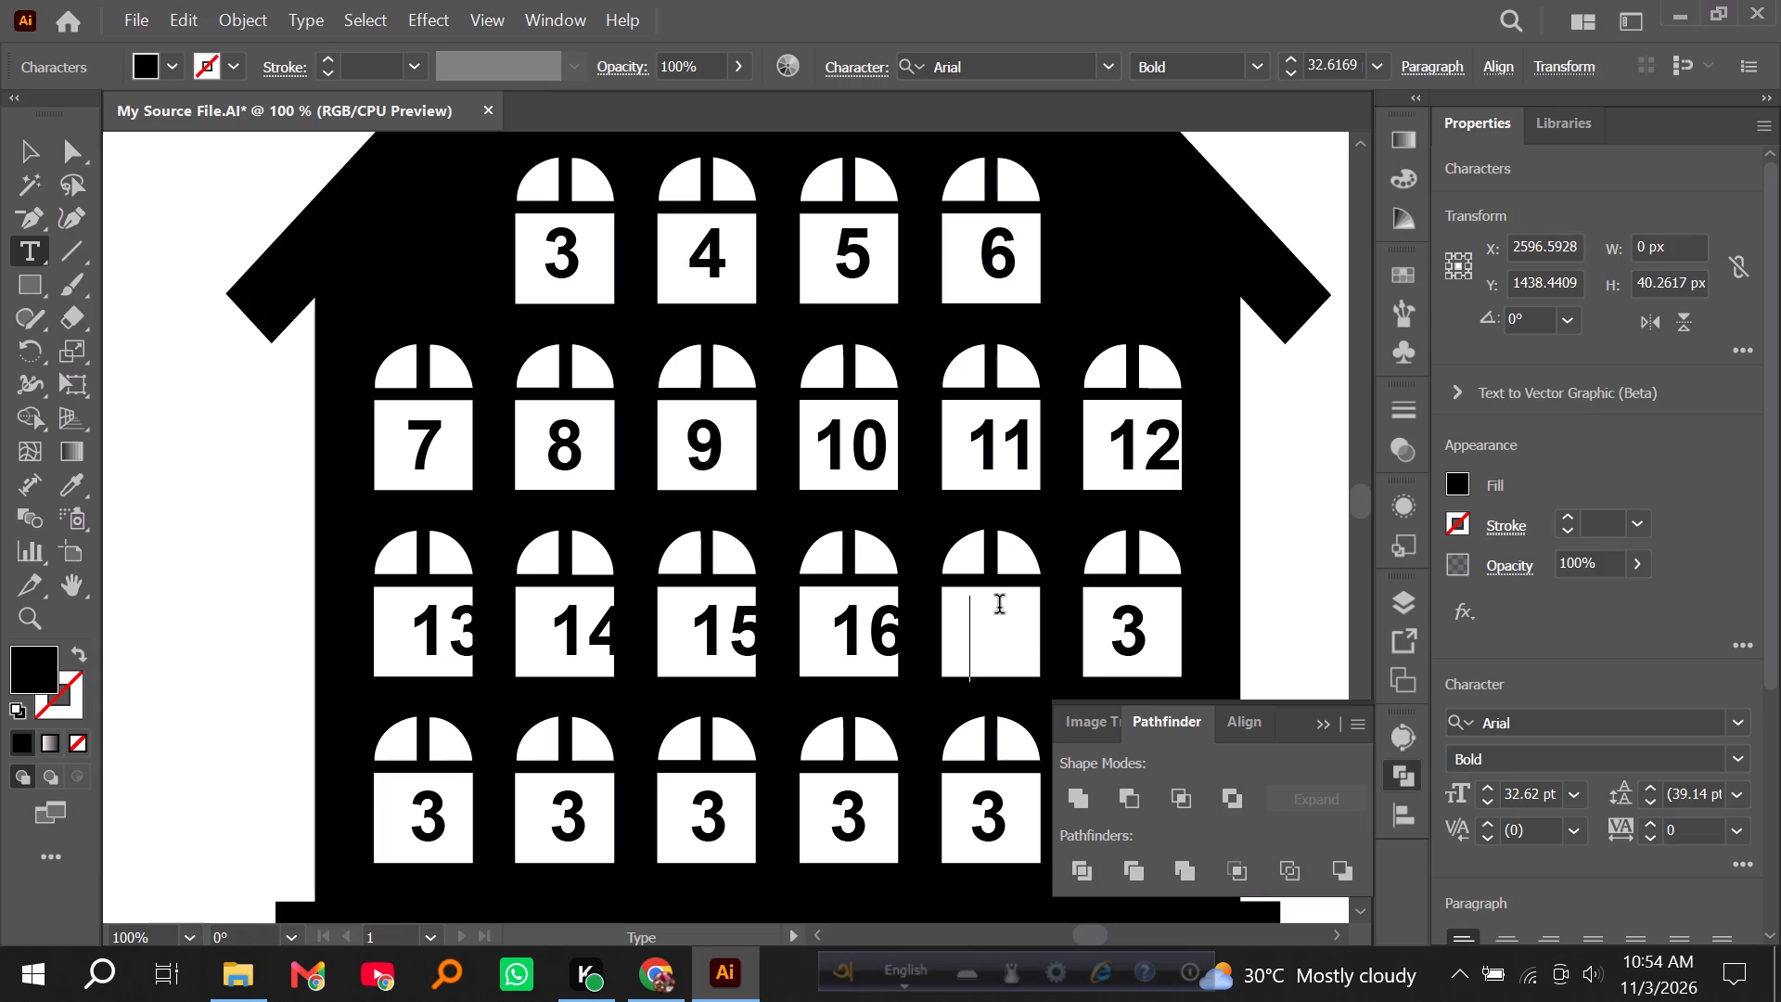
text(17)
scroll(1004, 610, down, 3)
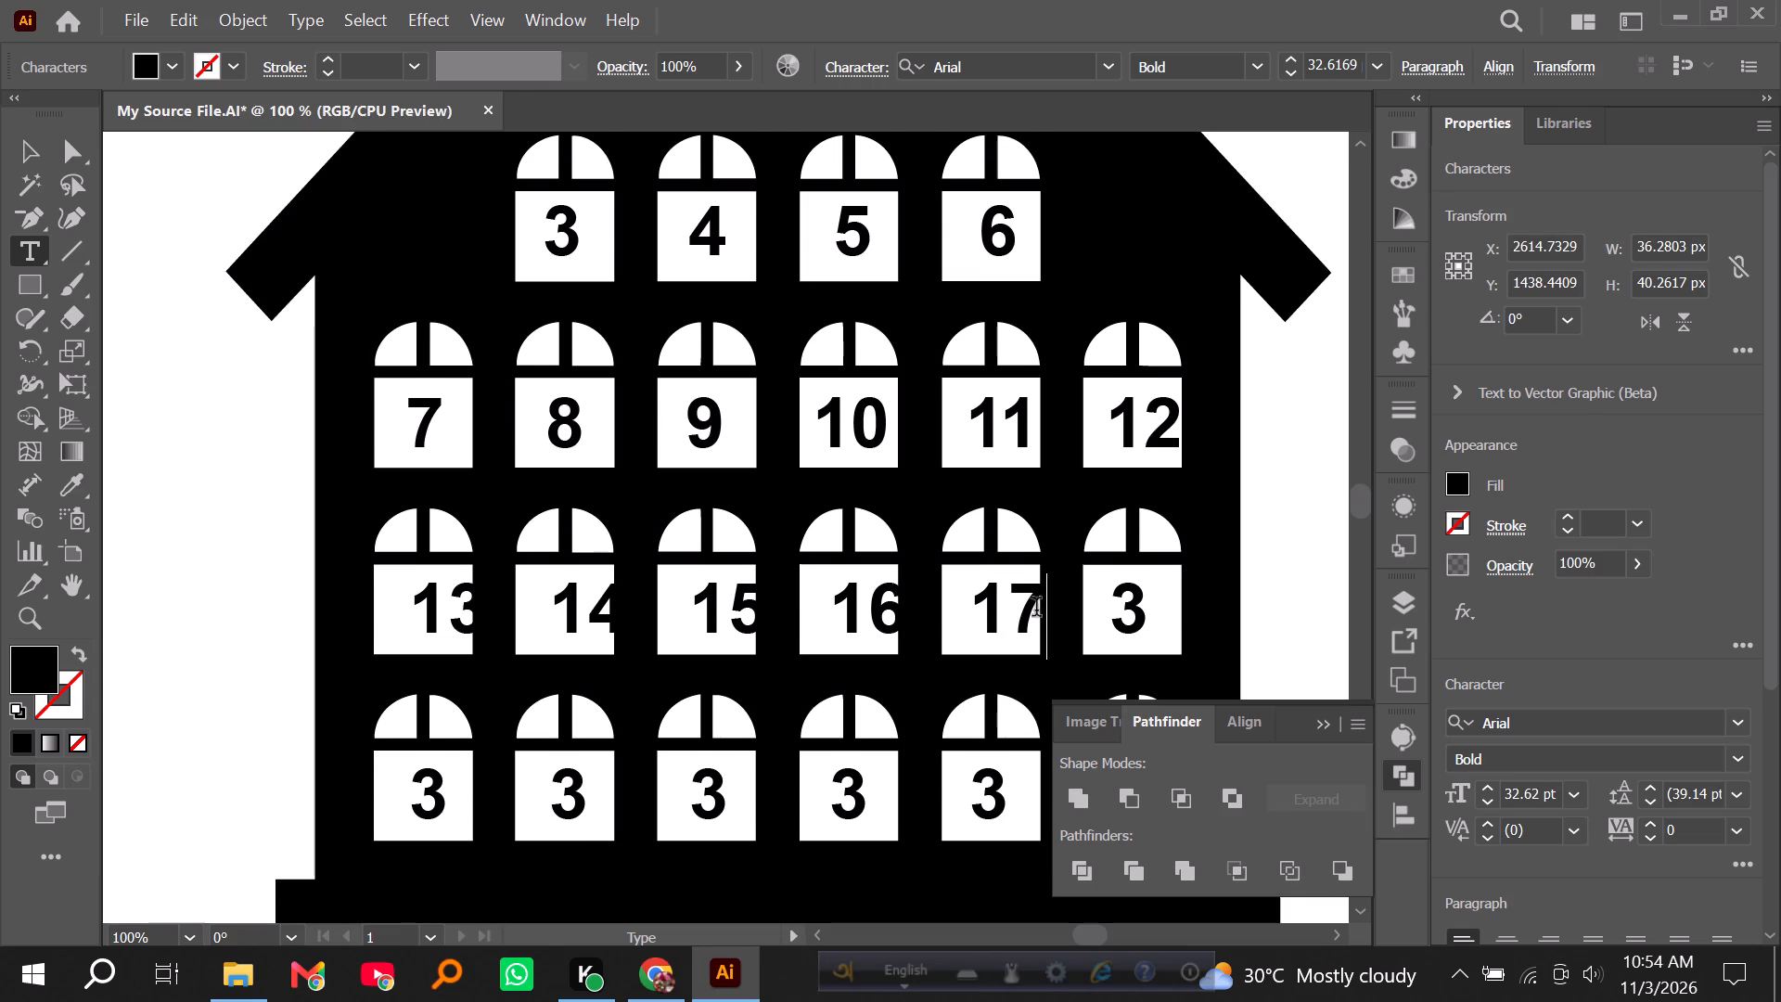
click(1142, 546)
key(BackSpace)
key(1)
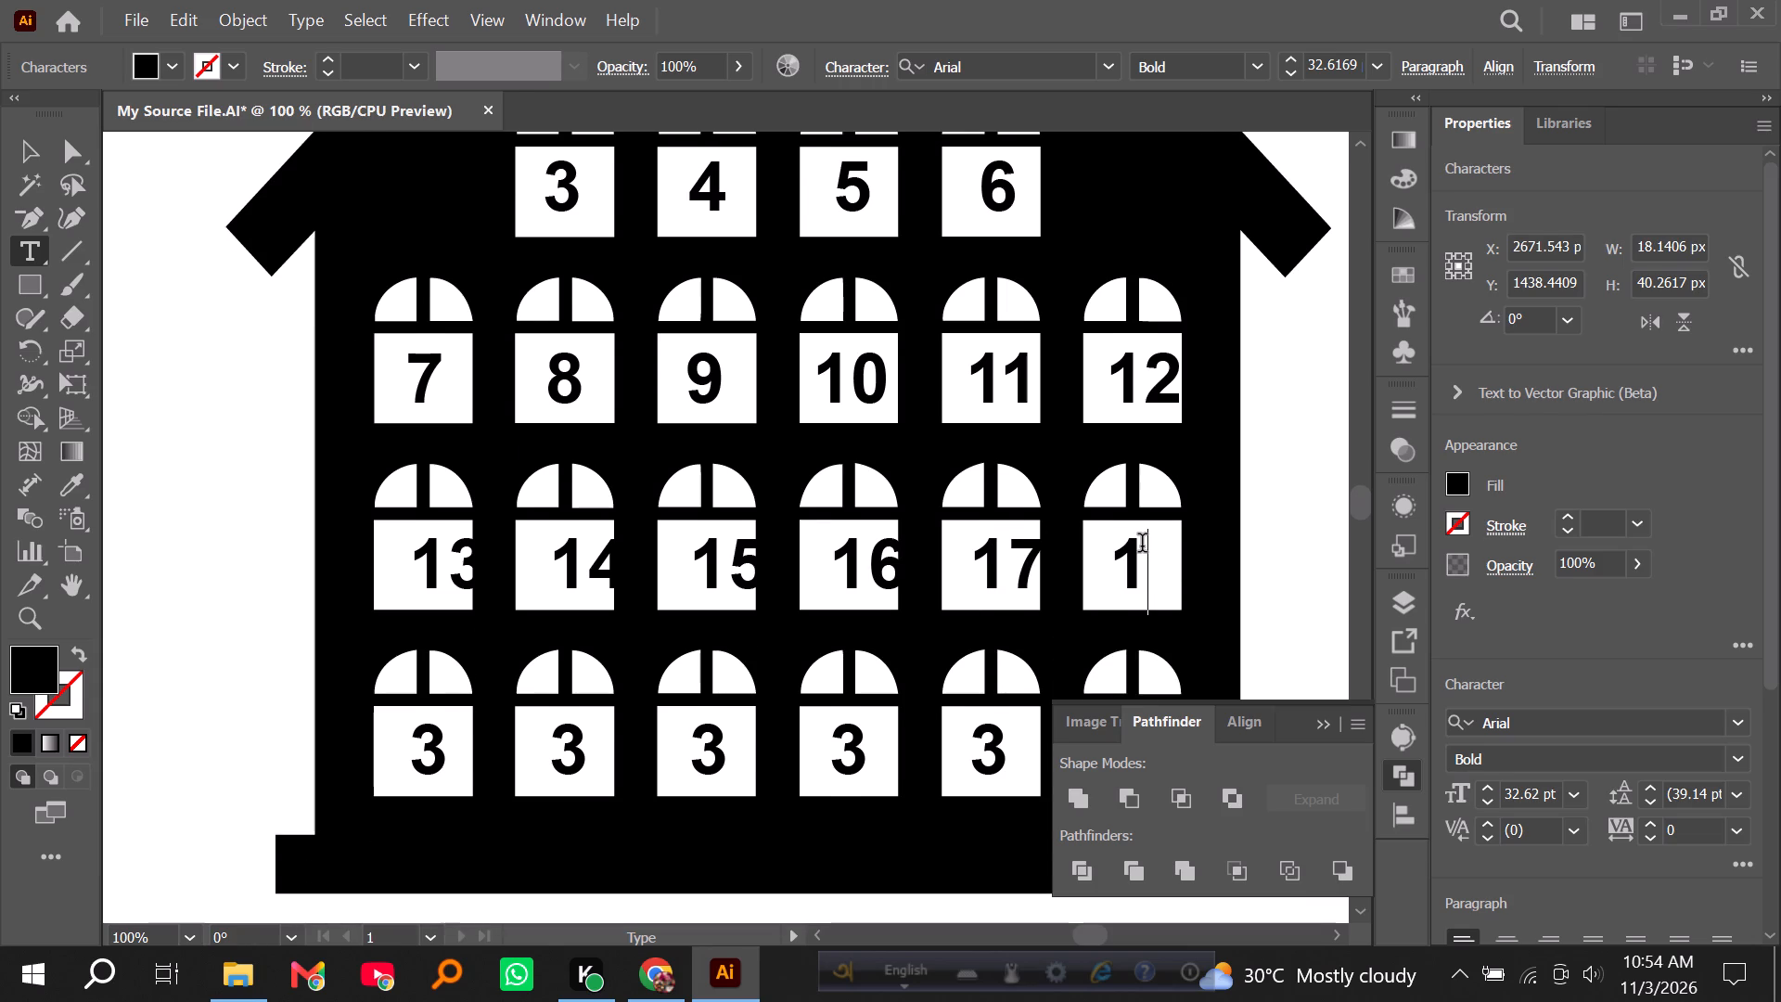
key(8)
Change the first three text 3s in the house's lowest window row to 19, 20 and 21.
scroll(1143, 541, down, 4)
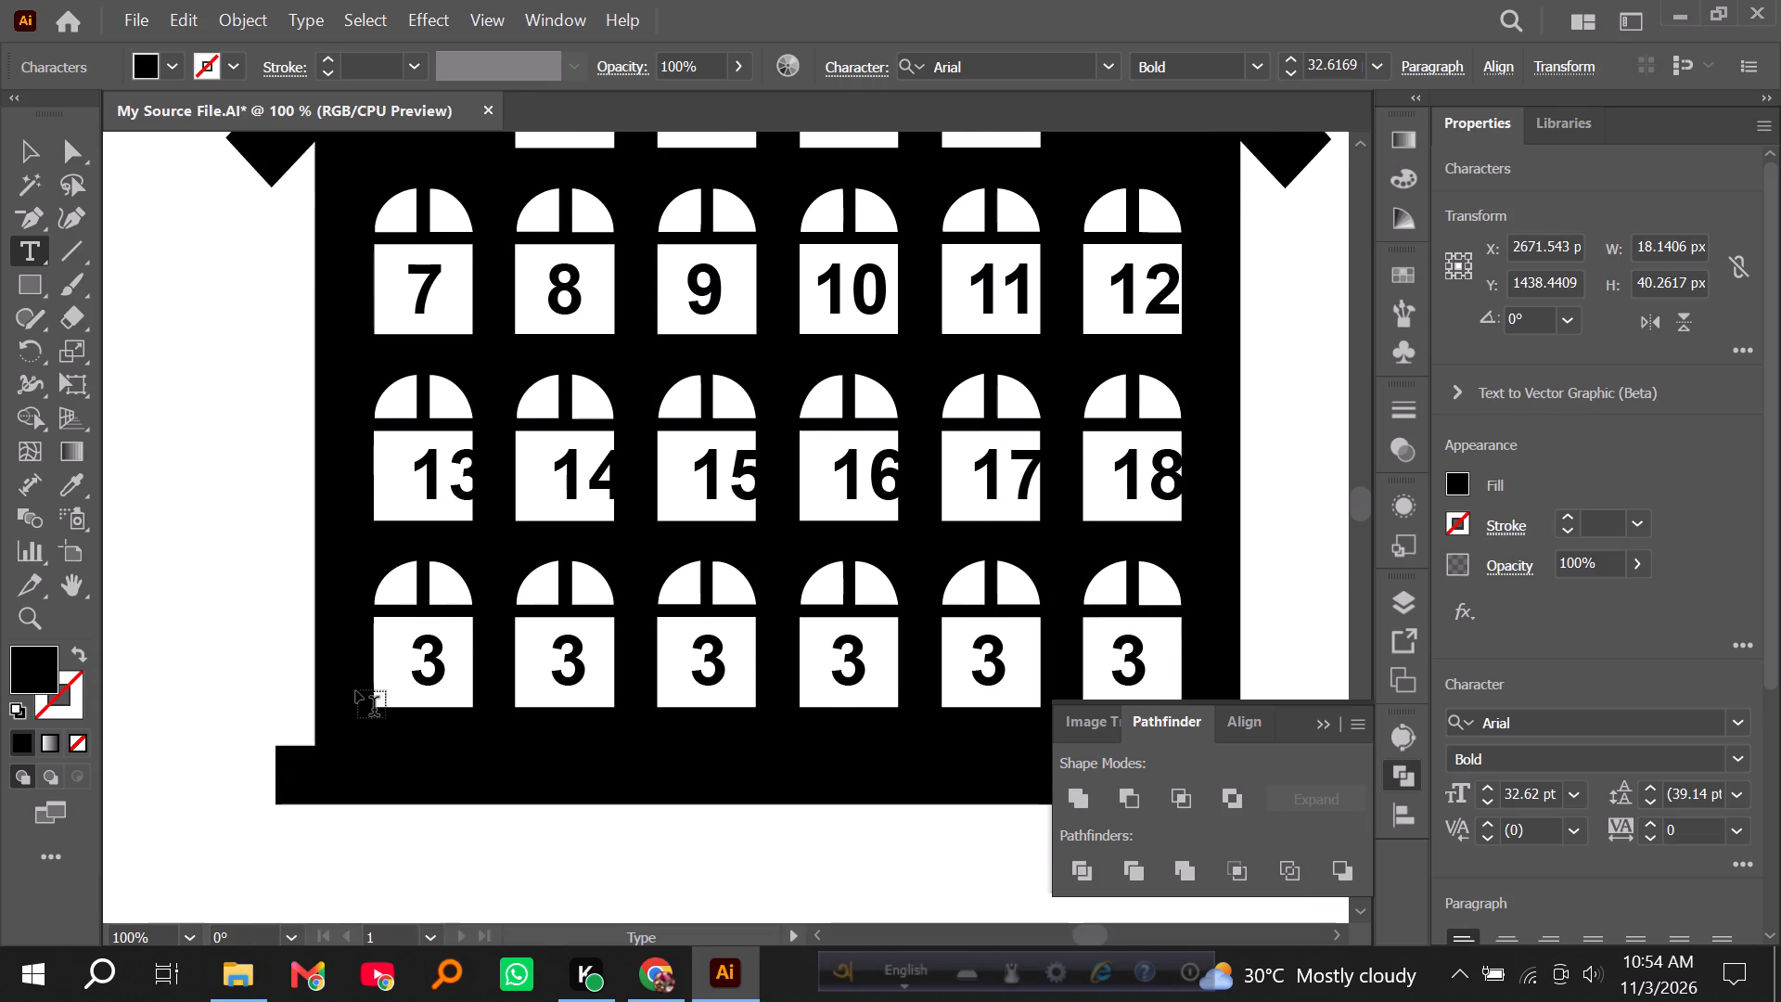
click(440, 639)
key(BackSpace)
text(19)
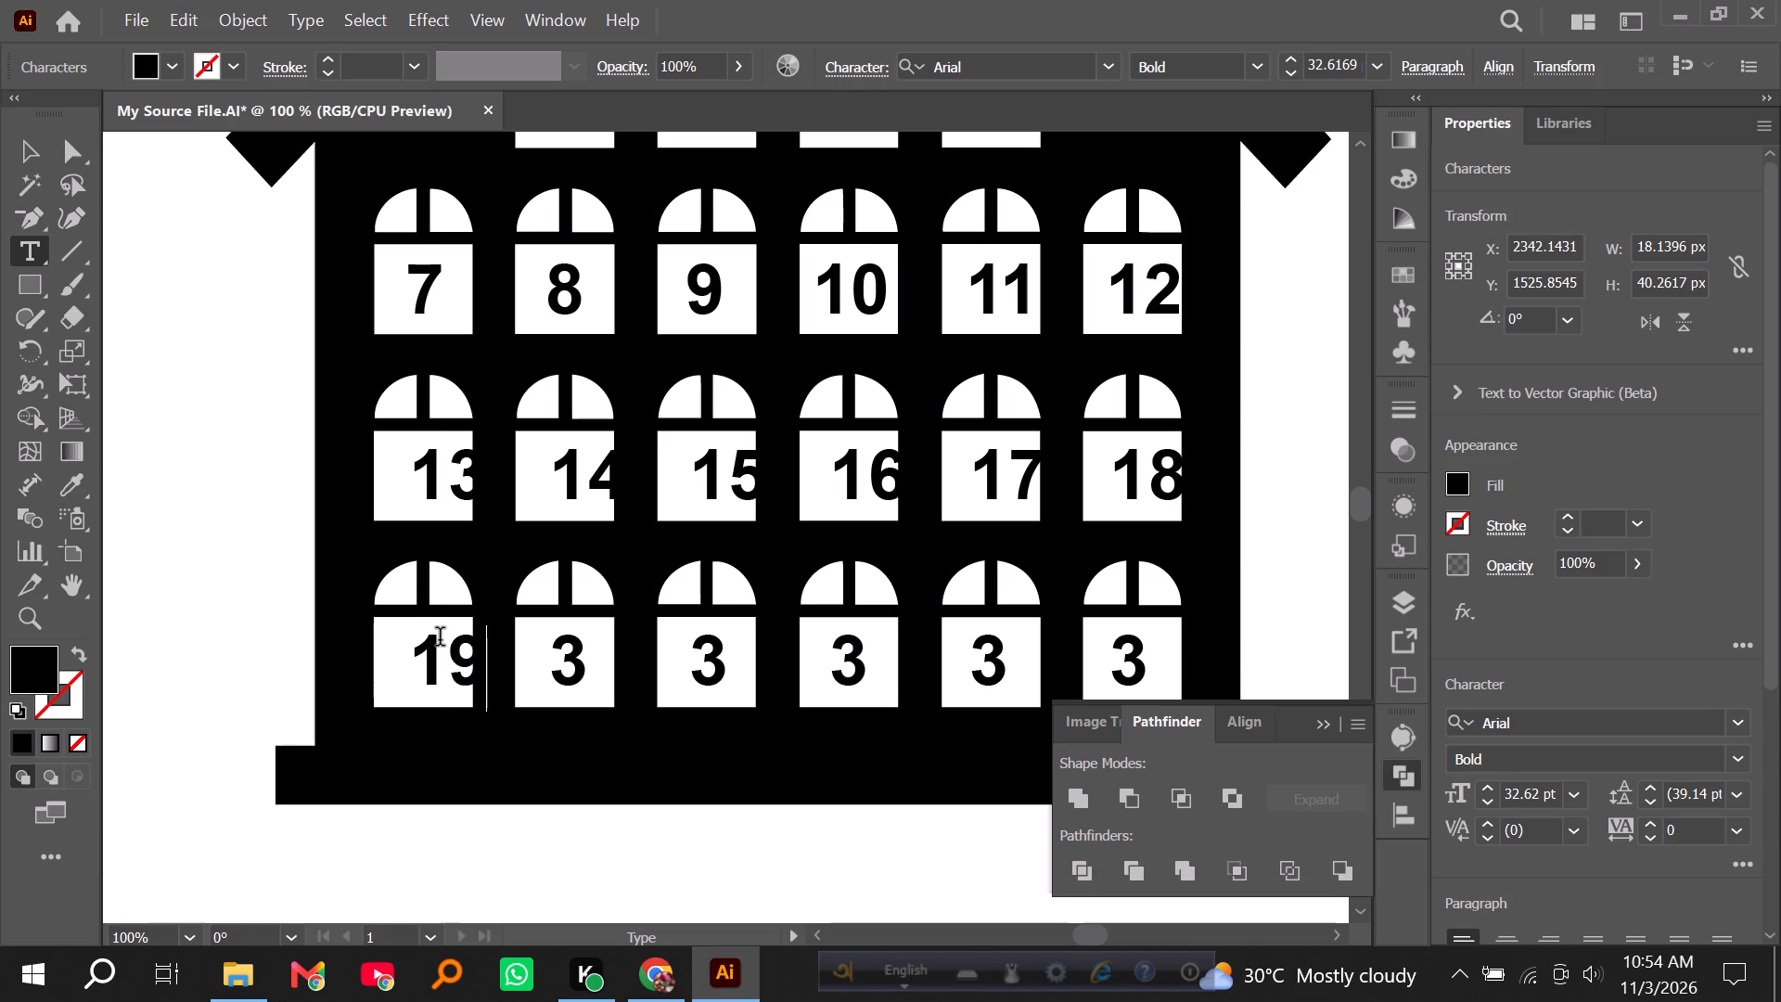
click(582, 642)
key(BackSpace)
key(BackSpace)
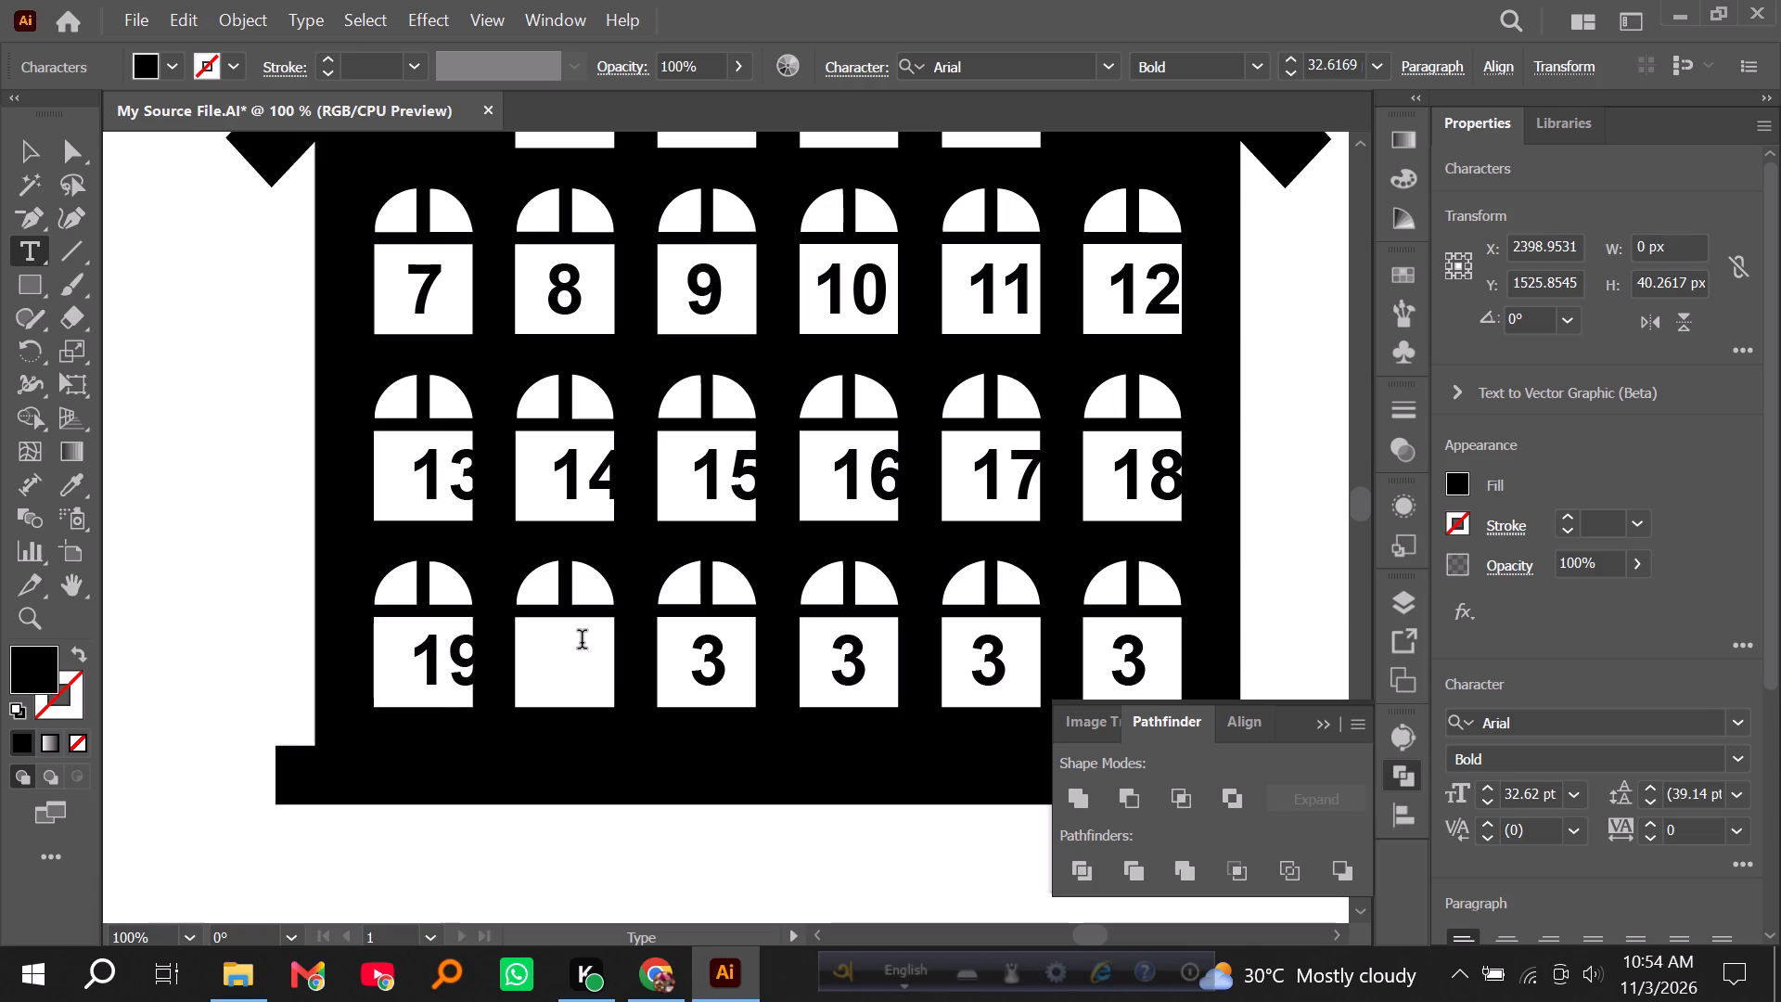
text(20)
click(719, 635)
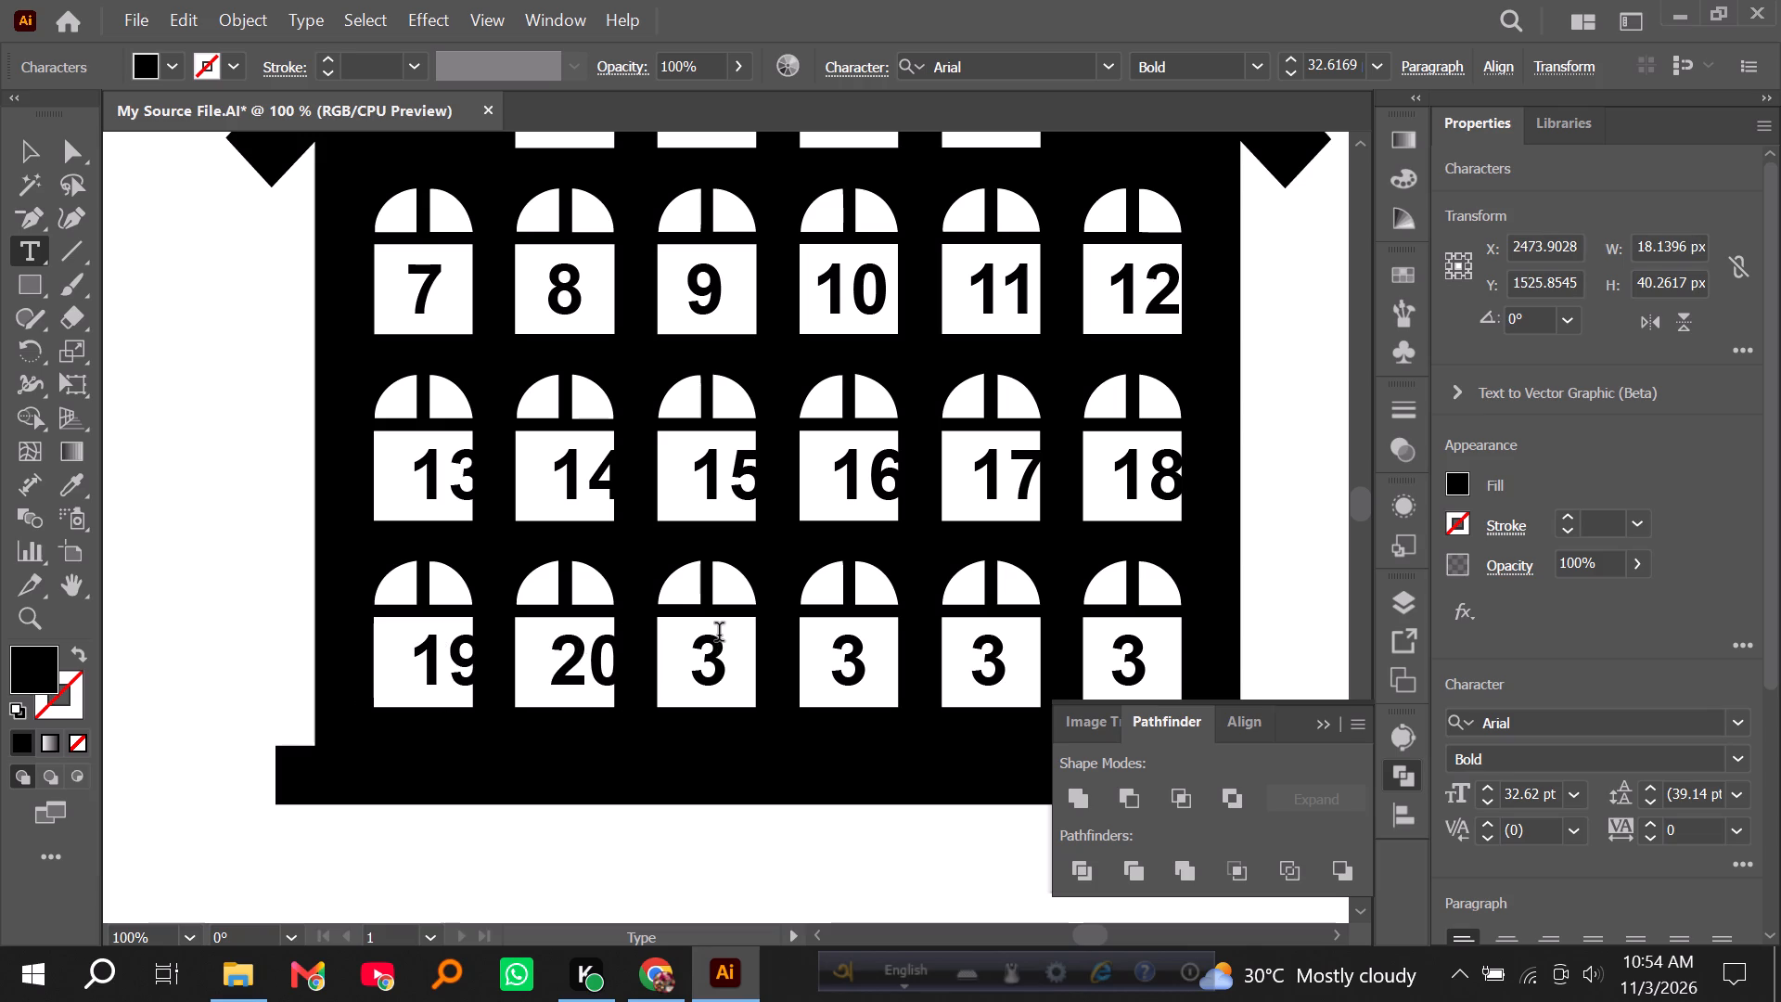
key(BackSpace)
text(21)
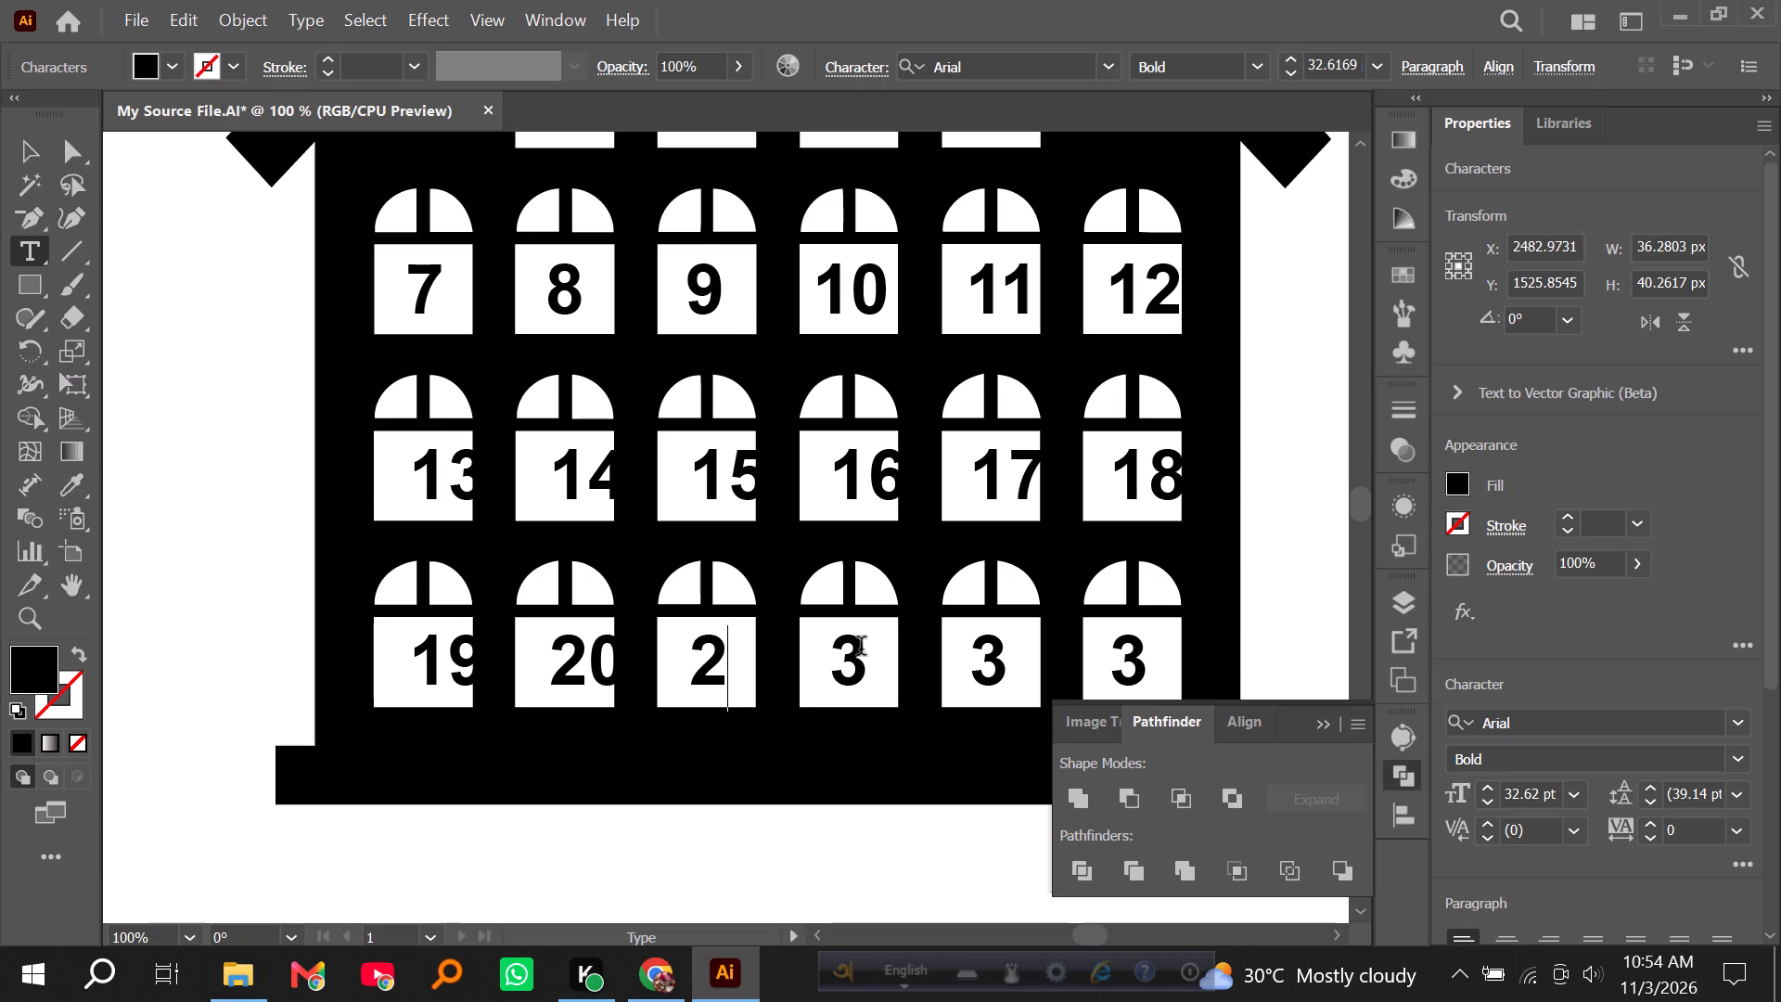
Change the last three text 3s in the lowest window row to 22, 23 and 24, leaving nothing selected.
click(865, 635)
key(BackSpace)
text(22)
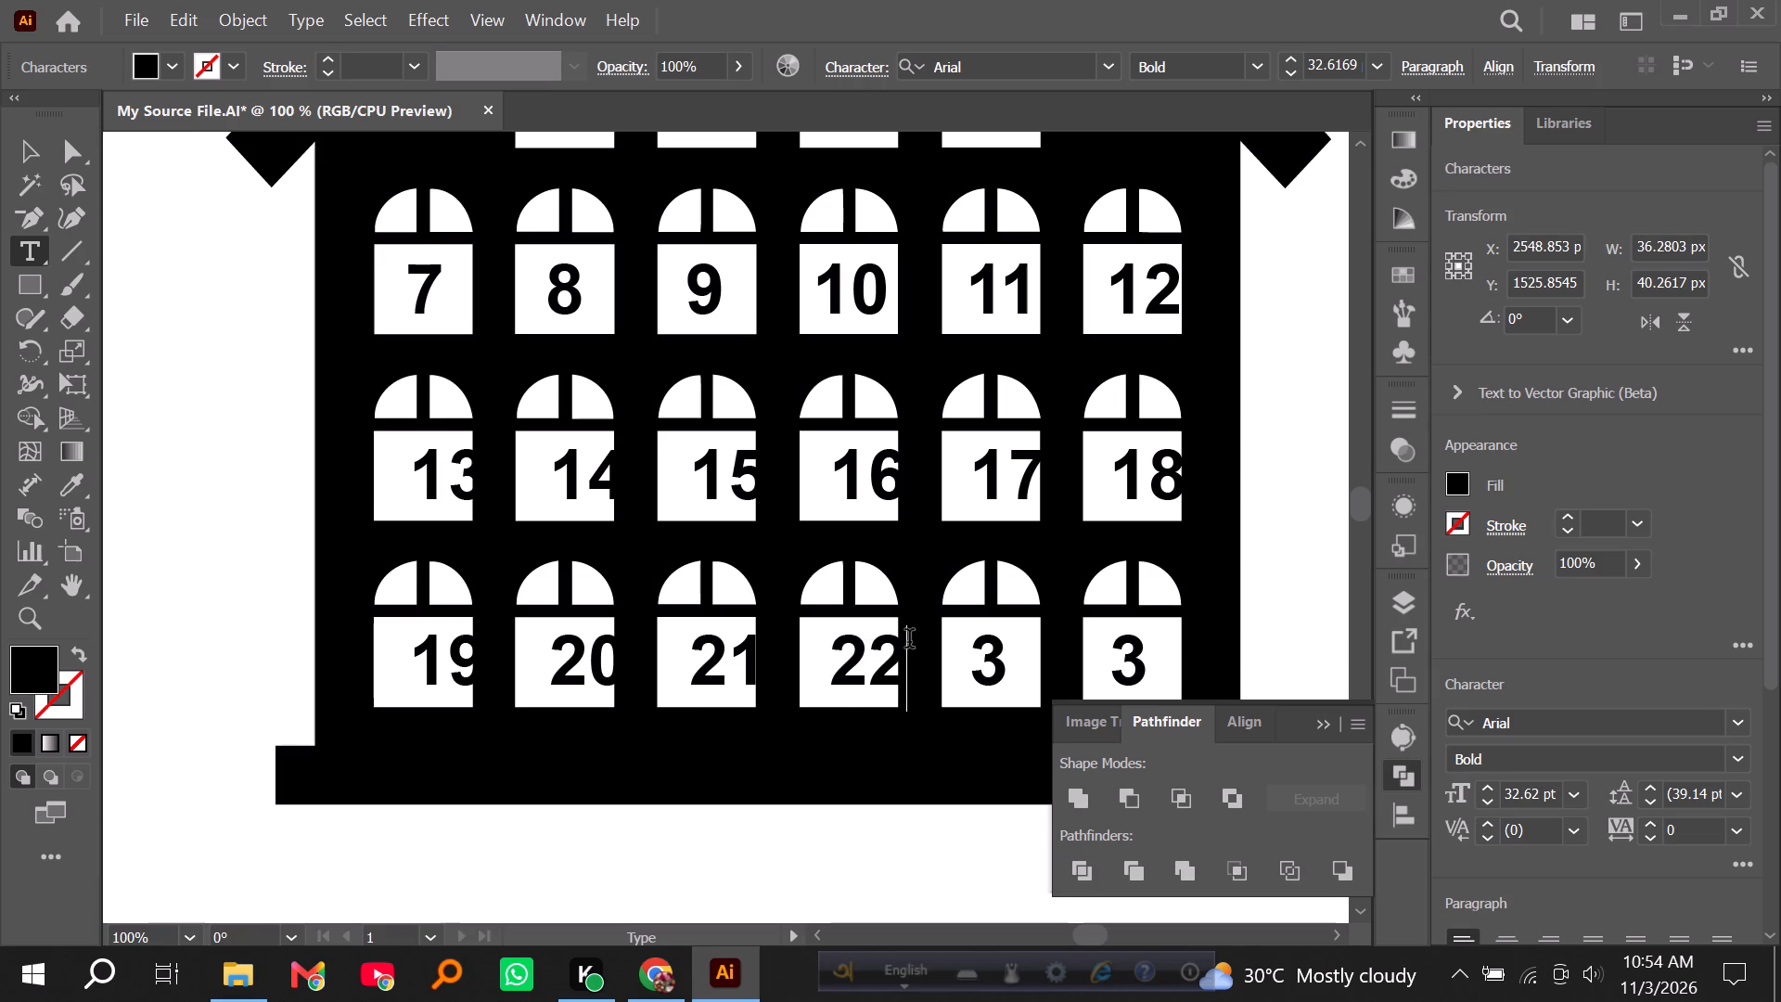
click(1005, 634)
key(BackSpace)
text(23)
click(1138, 641)
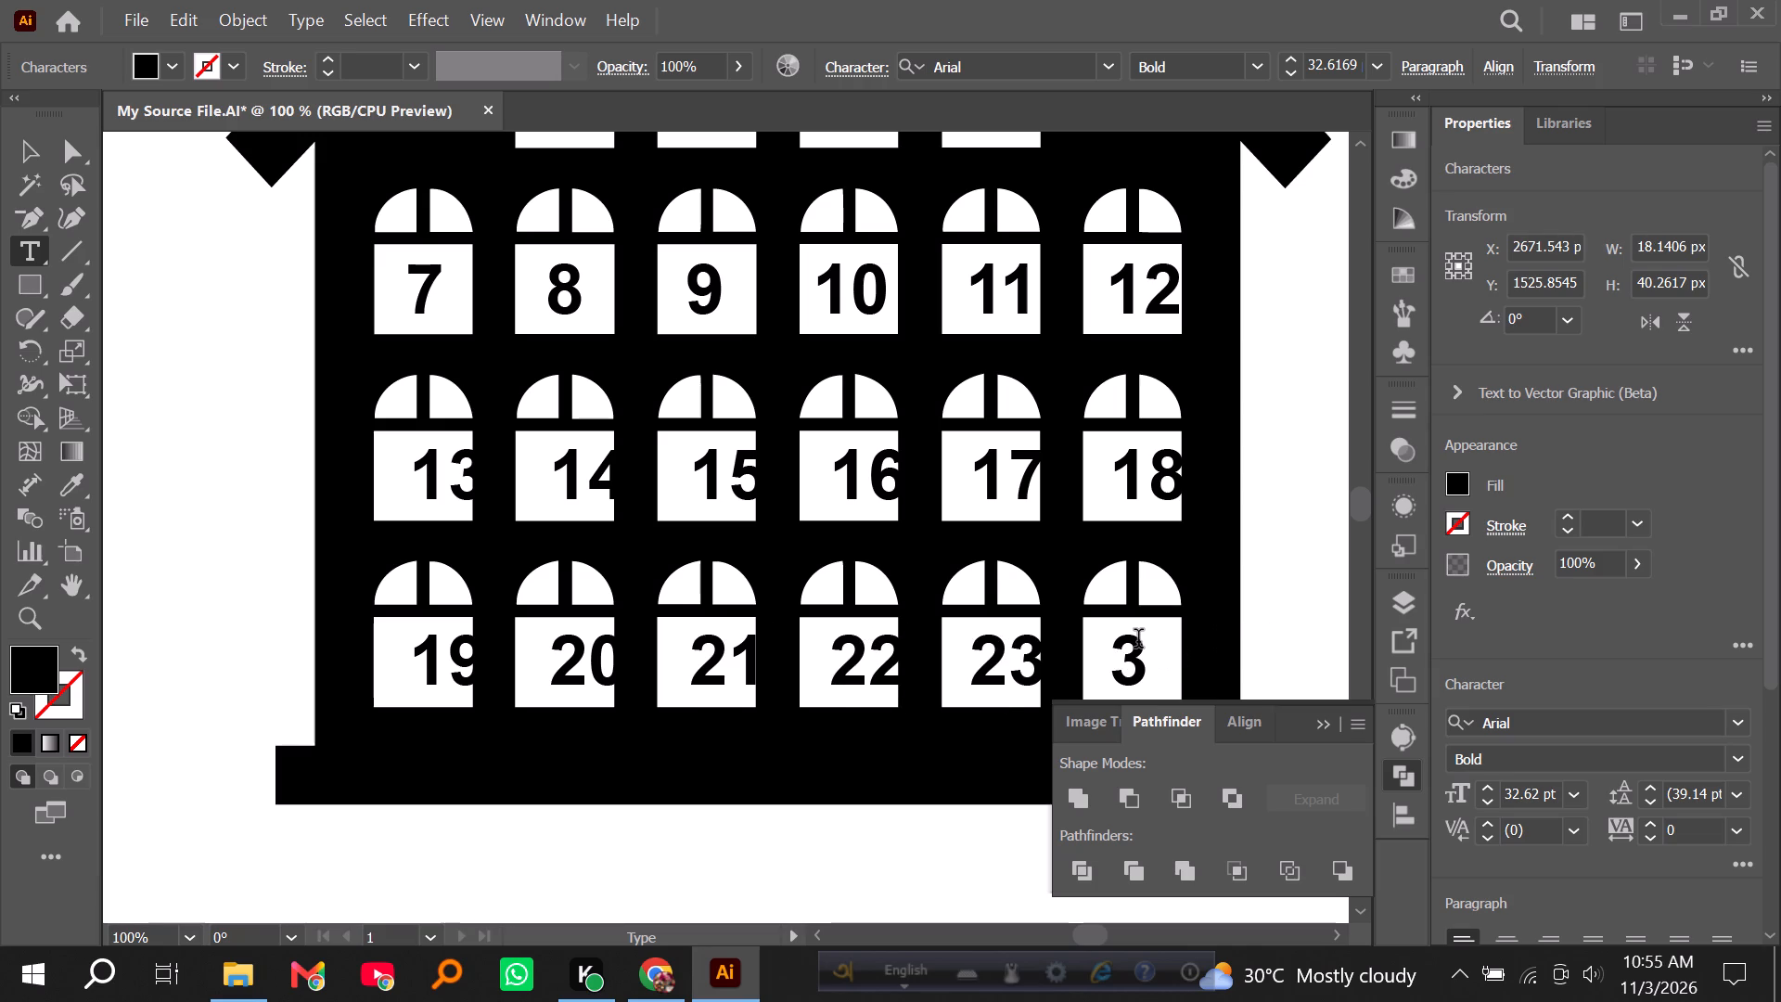
key(BackSpace)
text(24)
click(31, 155)
click(122, 269)
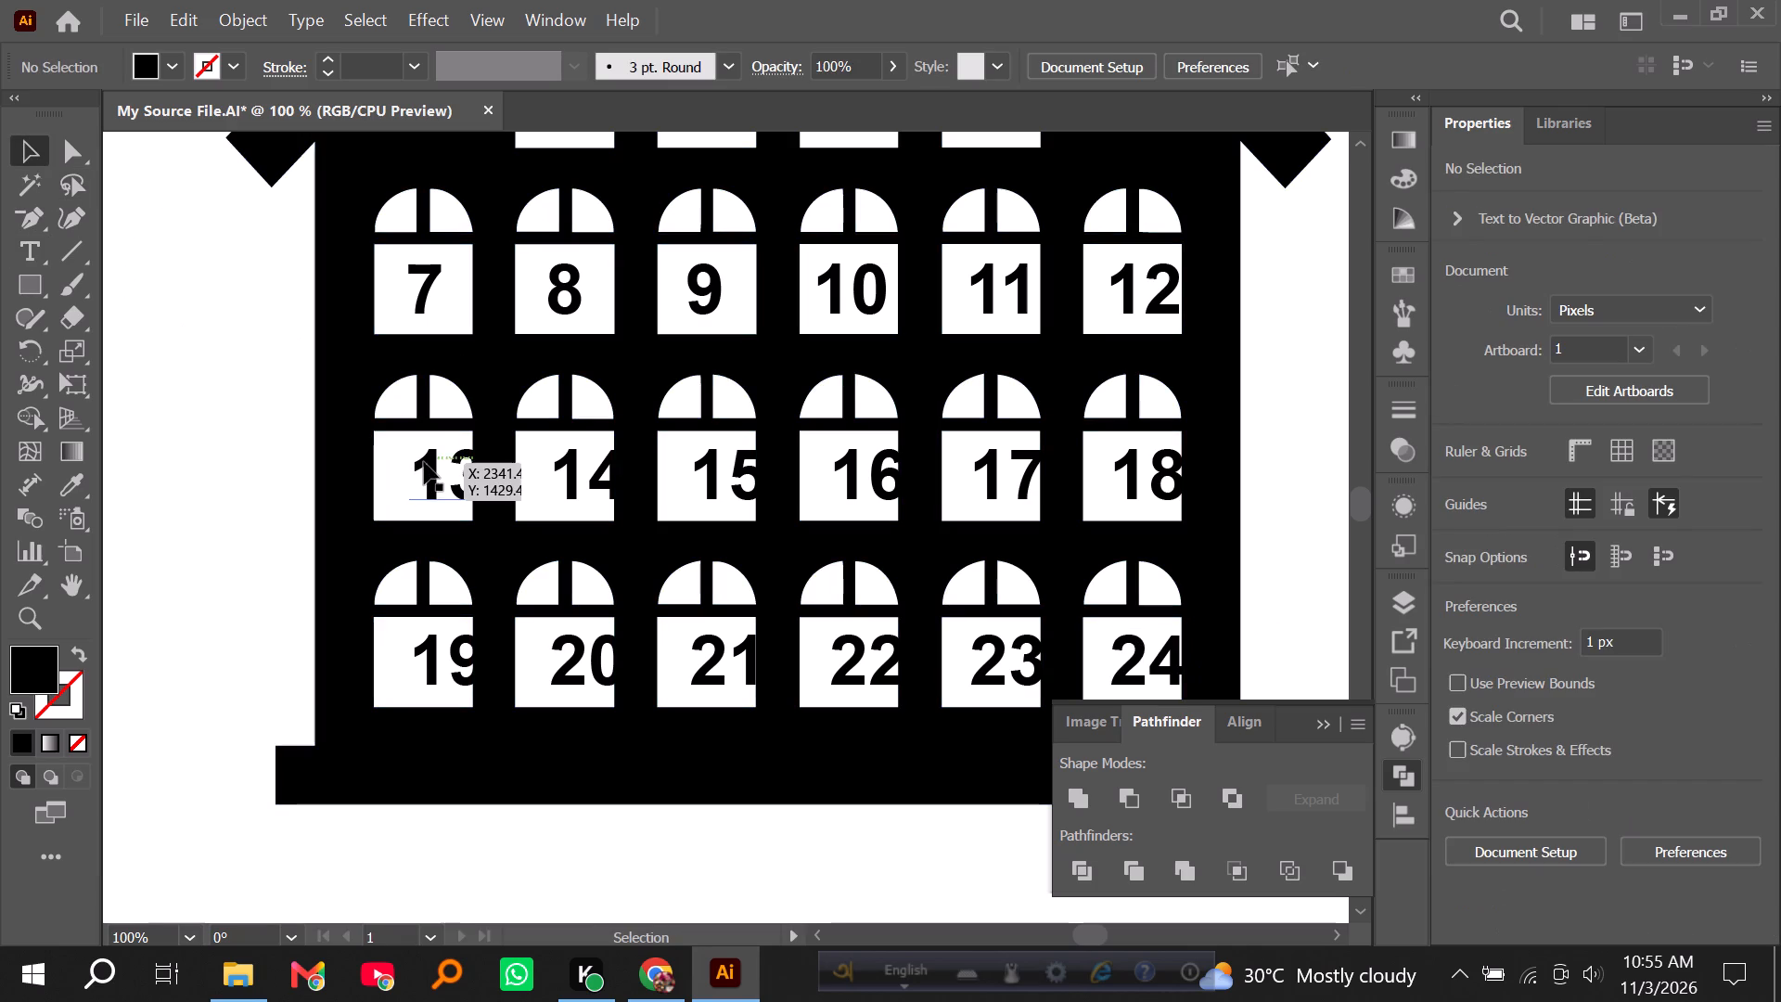
Nudge the numbers 12 and 11 left to centre them in their windows.
click(424, 462)
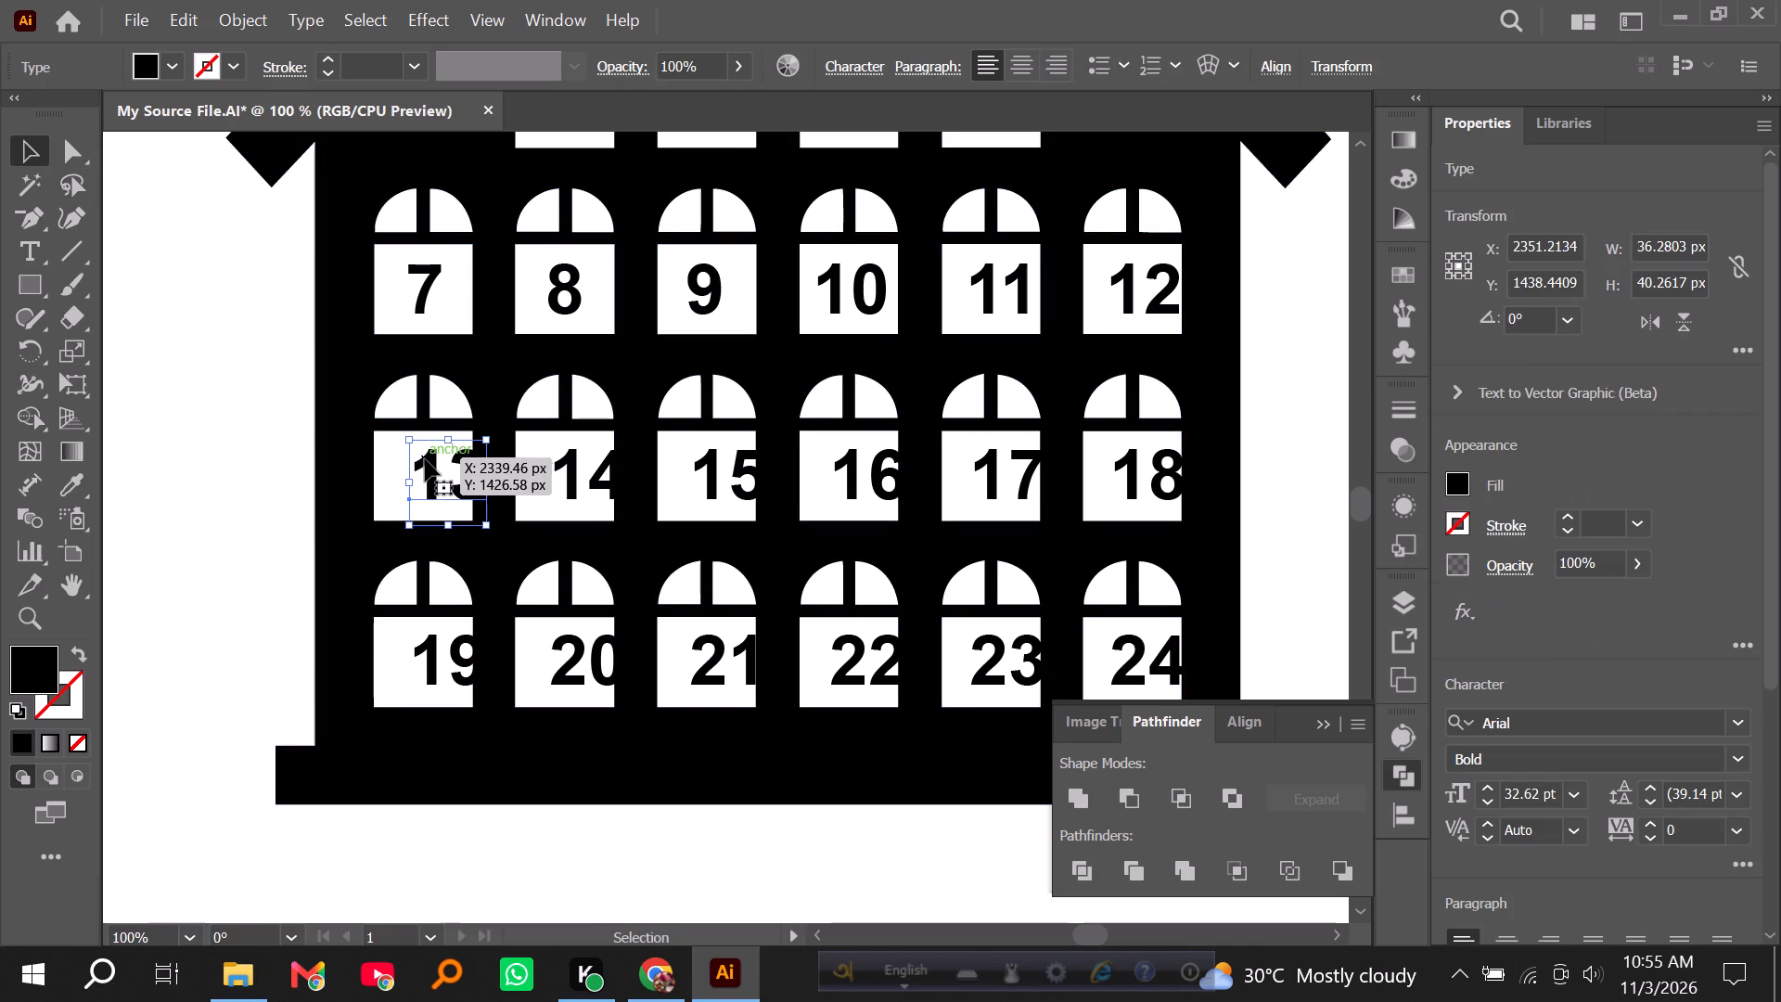
click(1133, 289)
key(Left)
key(Left)
key(Left)
key(Left)
key(Left)
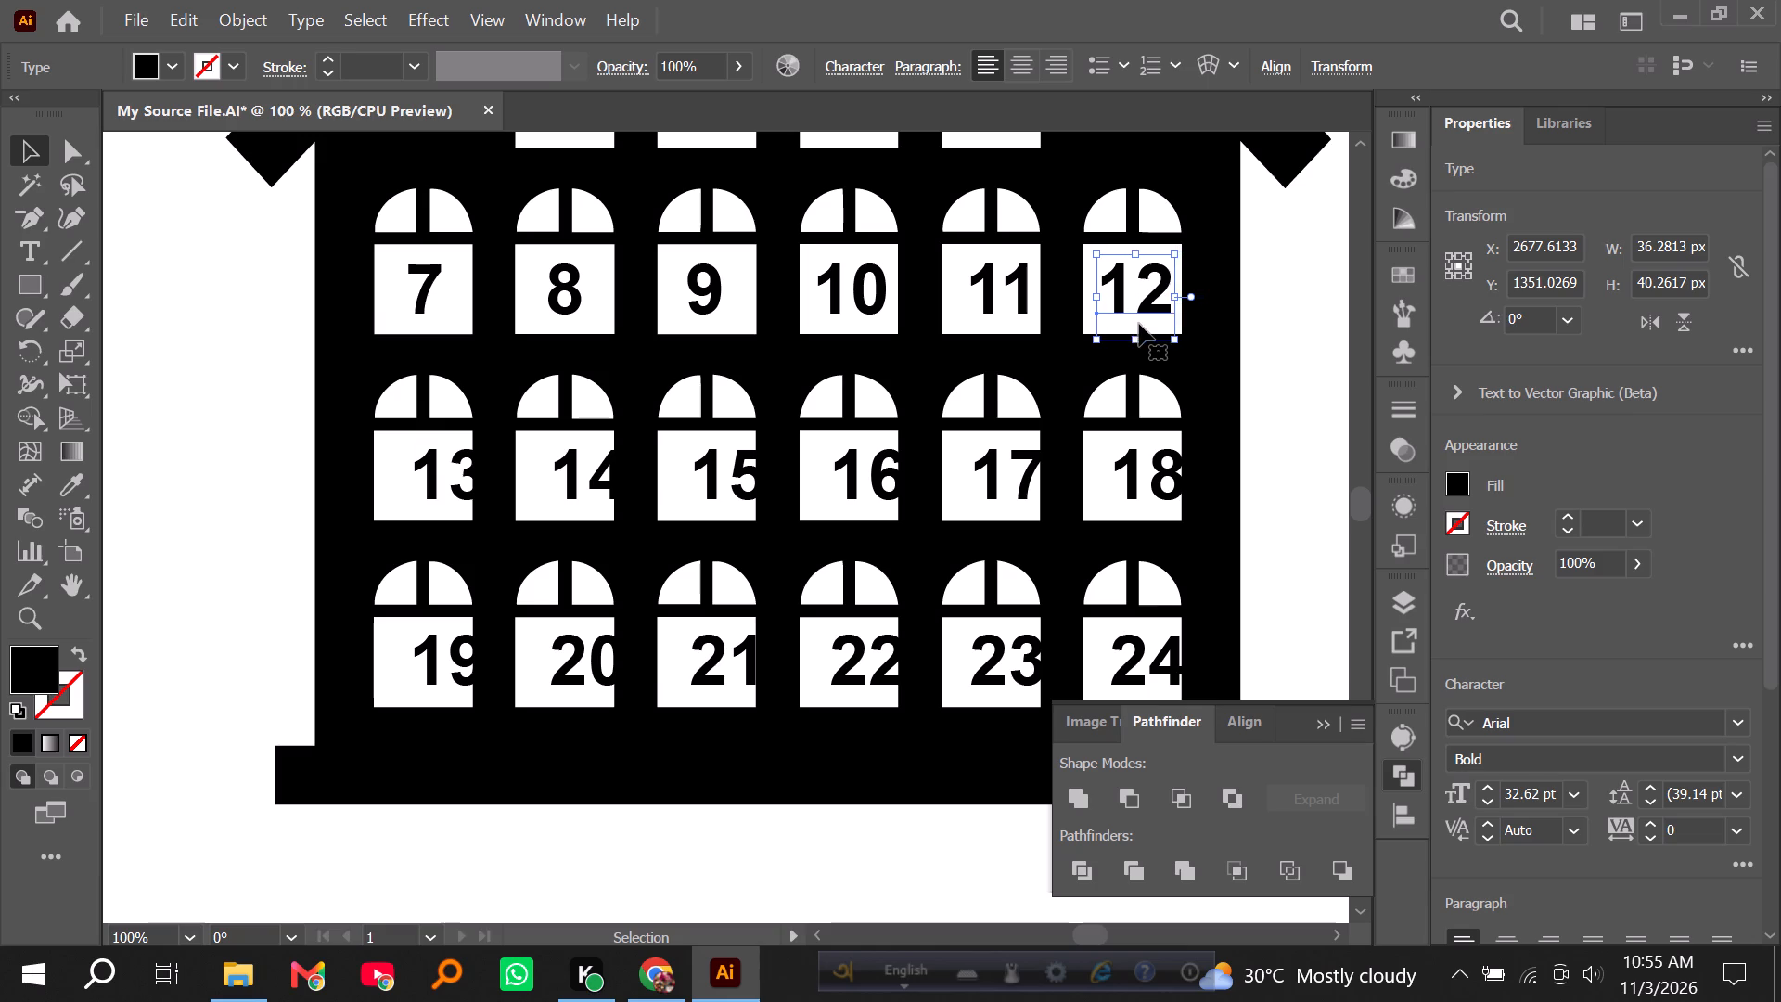
click(990, 279)
key(Left)
key(Left)
key(Left)
key(Left)
key(Left)
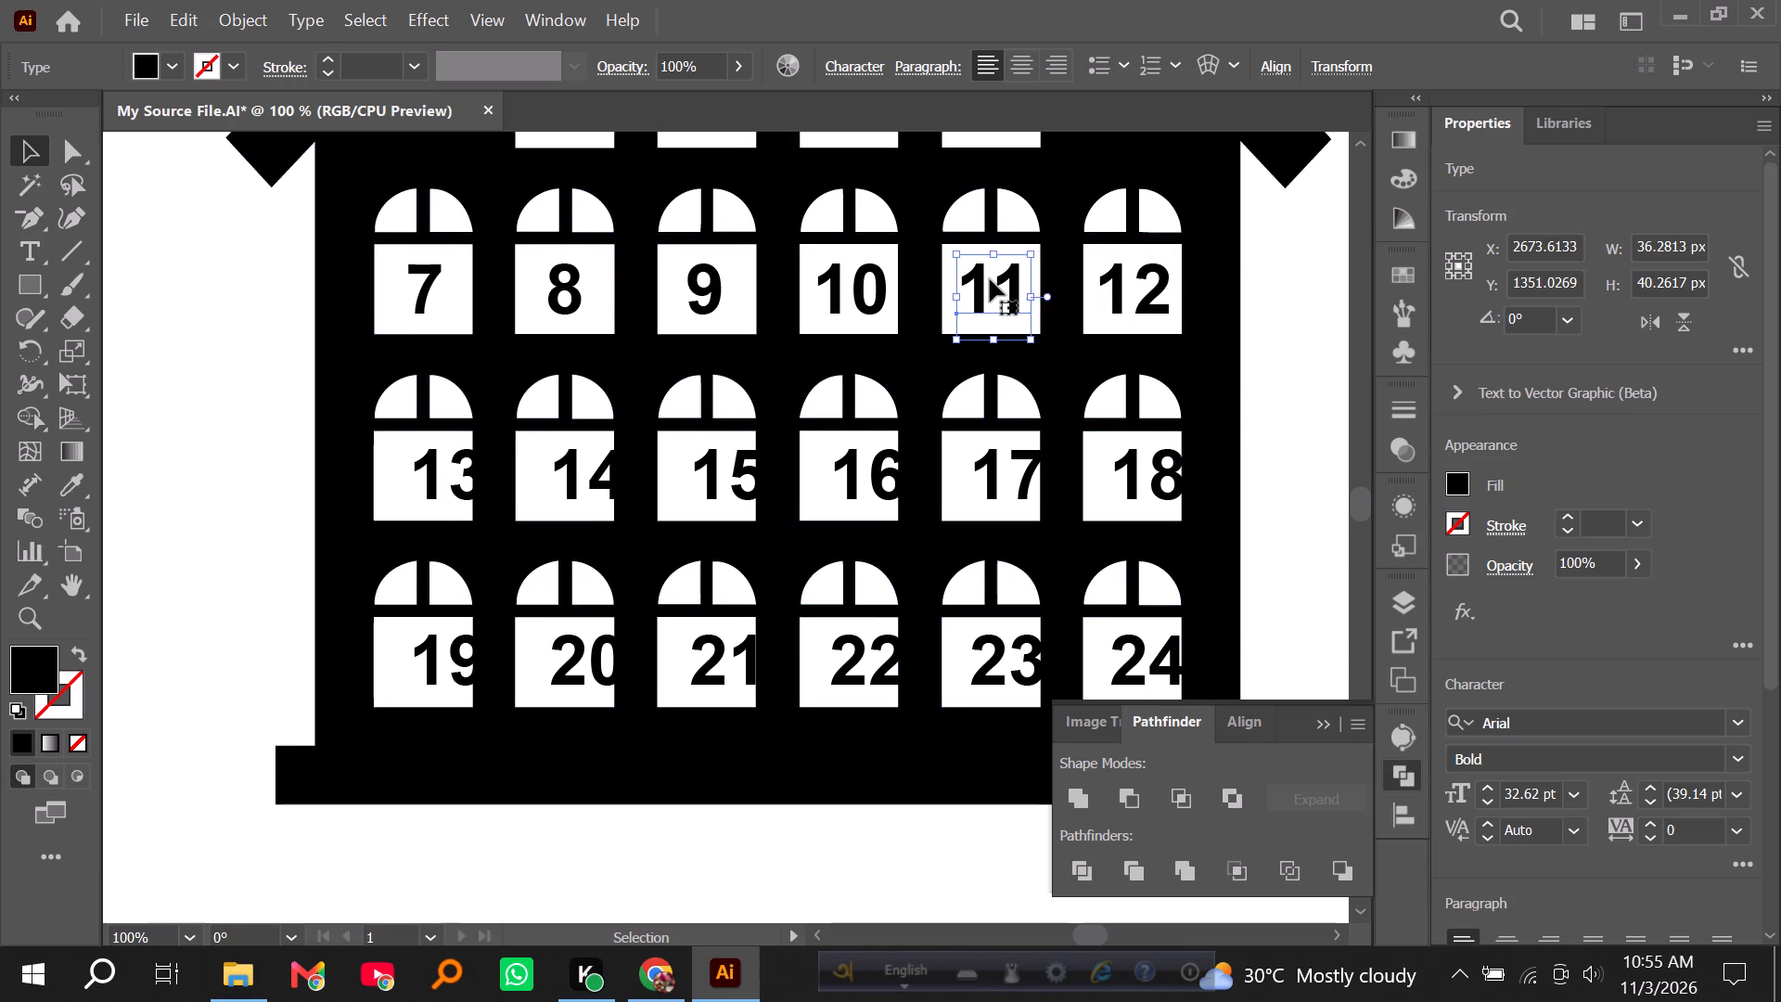
Select the numbers 13 to 24 without the house and shift them left together to centre them in their windows.
drag(237, 429, 1220, 684)
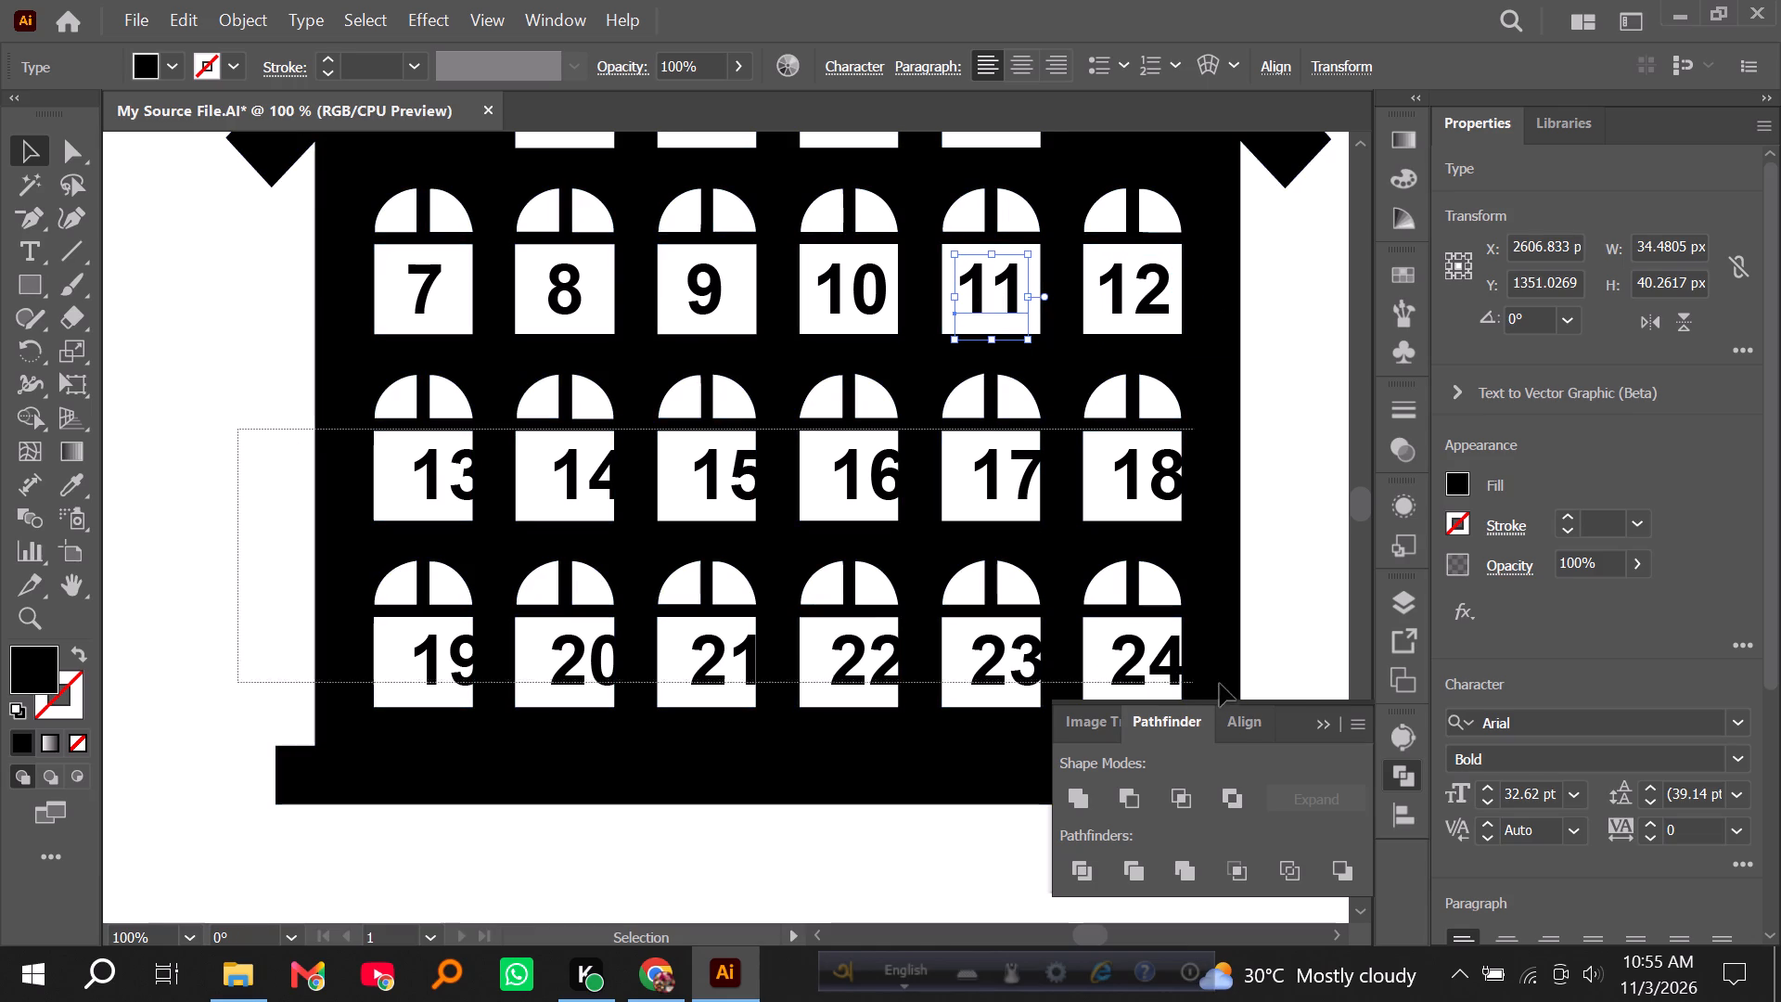
drag(1220, 684, 1214, 677)
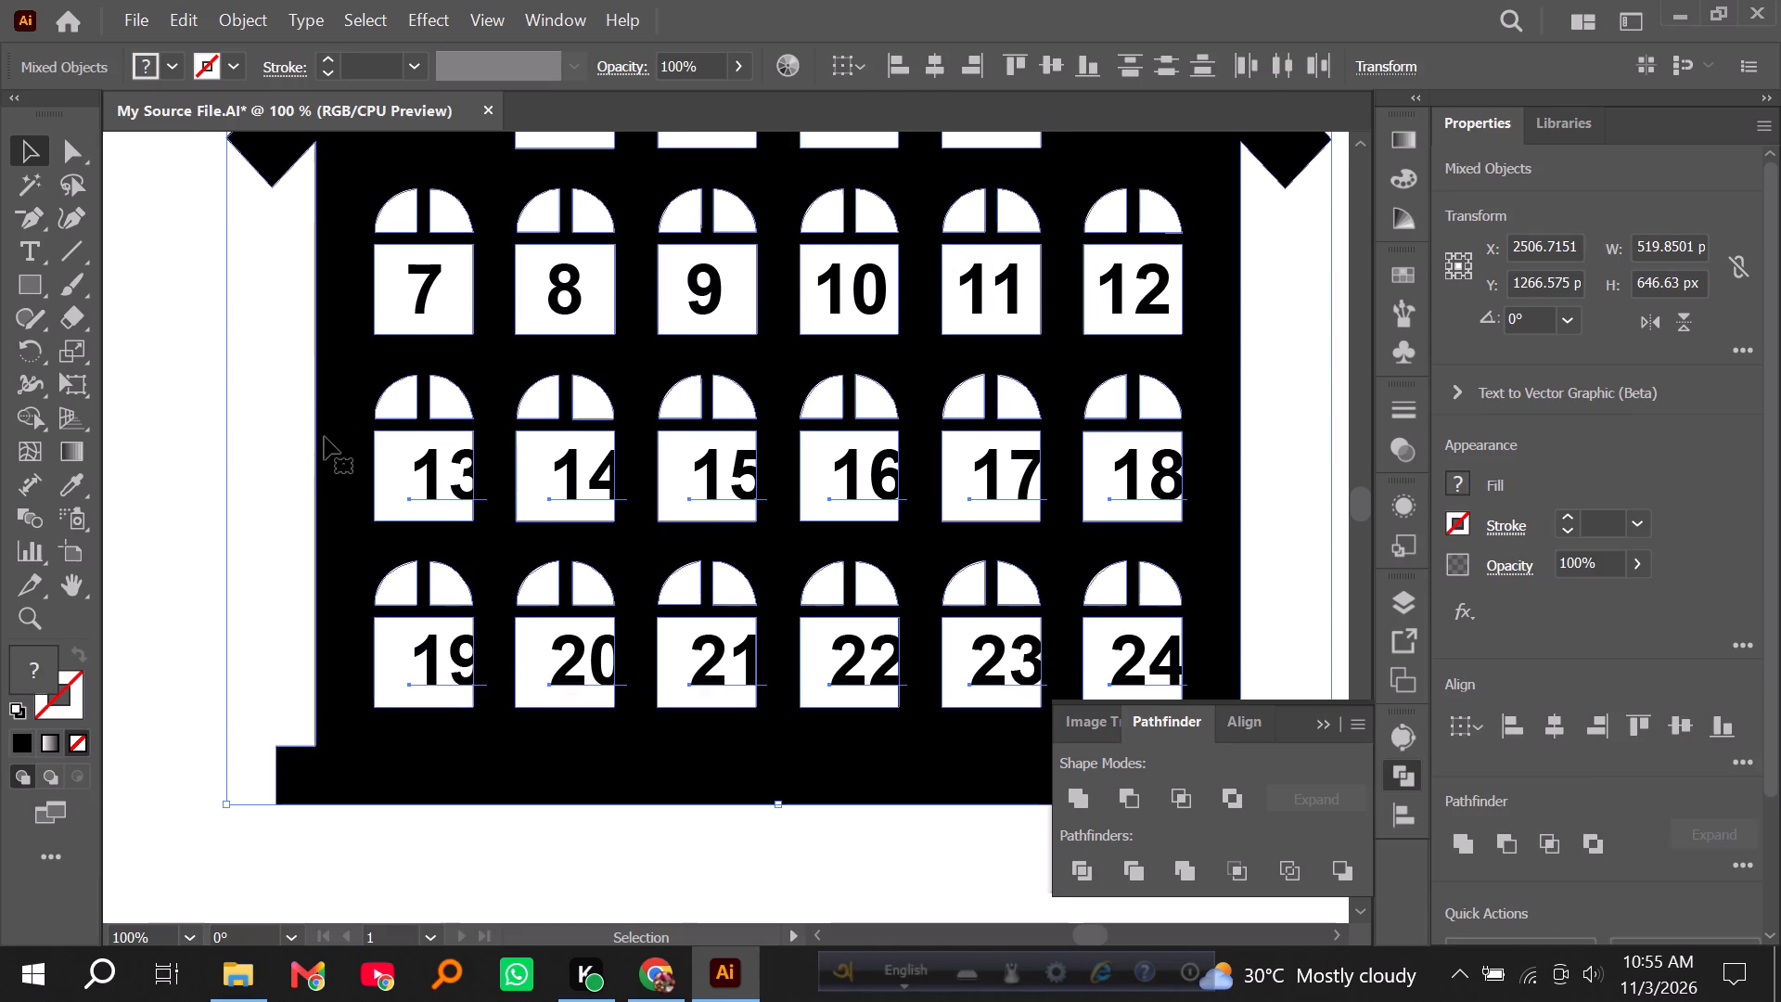
shift+click(332, 437)
key(Left)
key(Left)
key(Left)
key(Left)
key(Left)
key(Left)
key(Left)
key(Left)
key(Left)
key(Left)
key(Left)
key(Left)
key(Left)
key(Left)
key(Left)
key(Left)
key(Left)
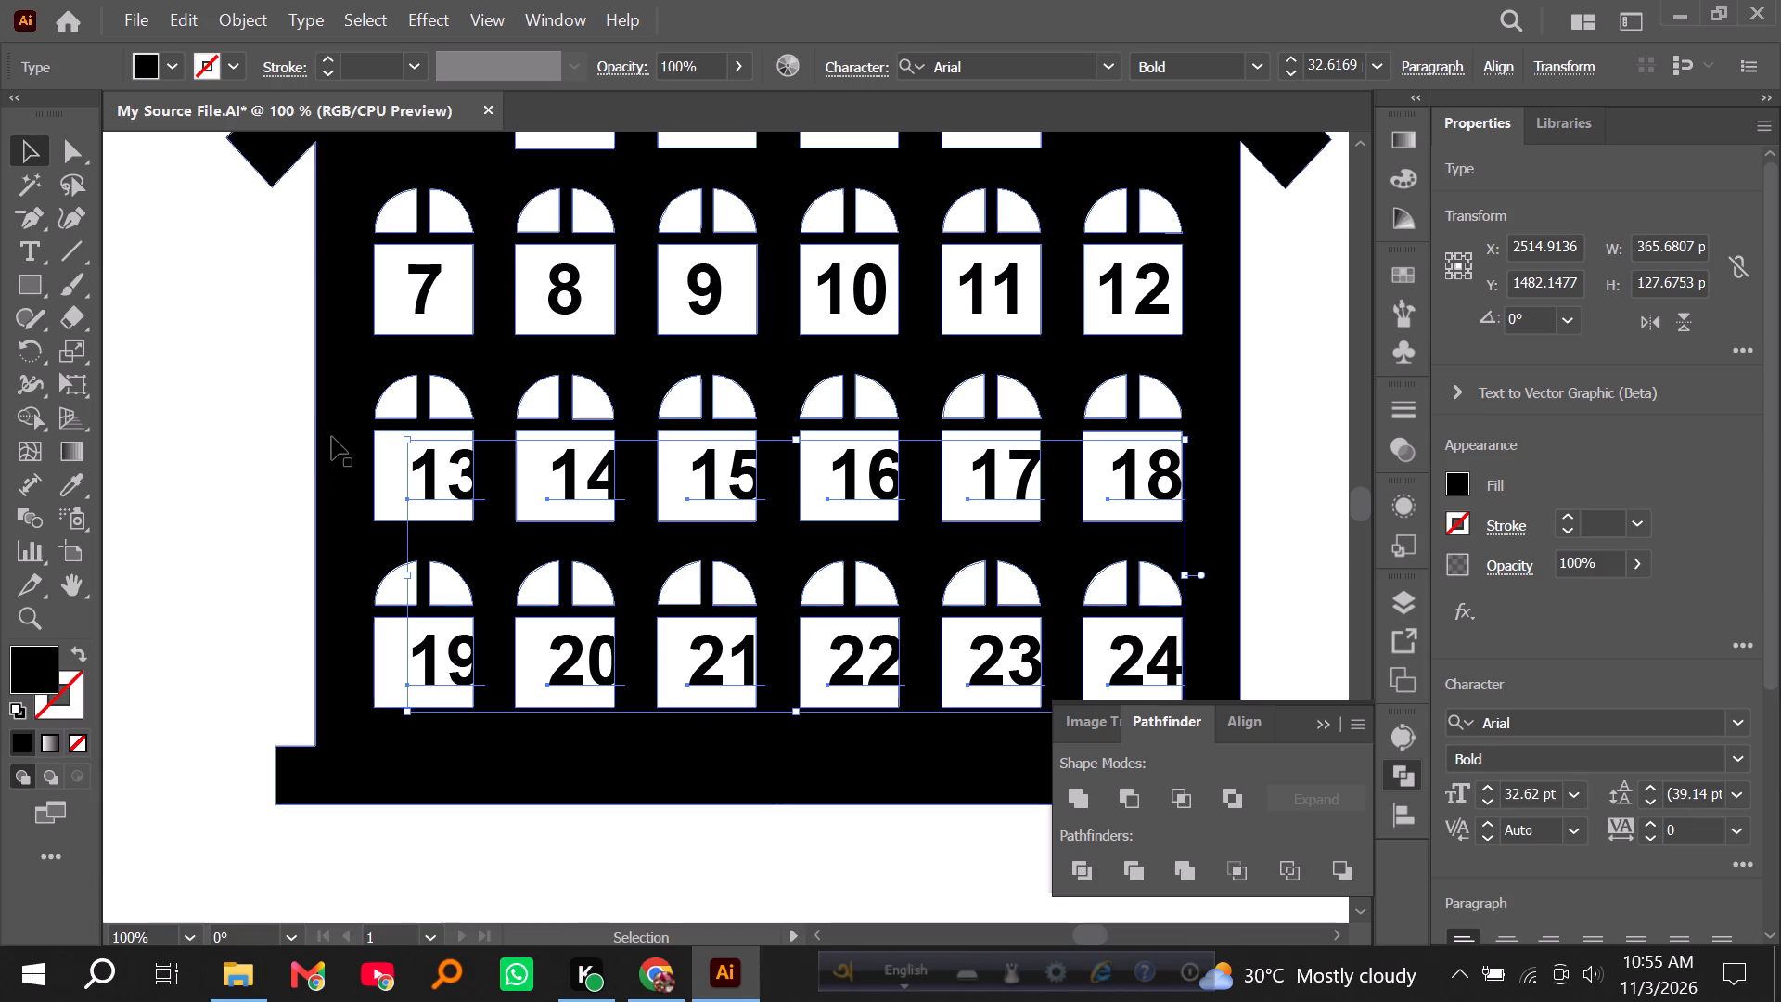
key(Right)
key(Right)
key(Right)
key(Right)
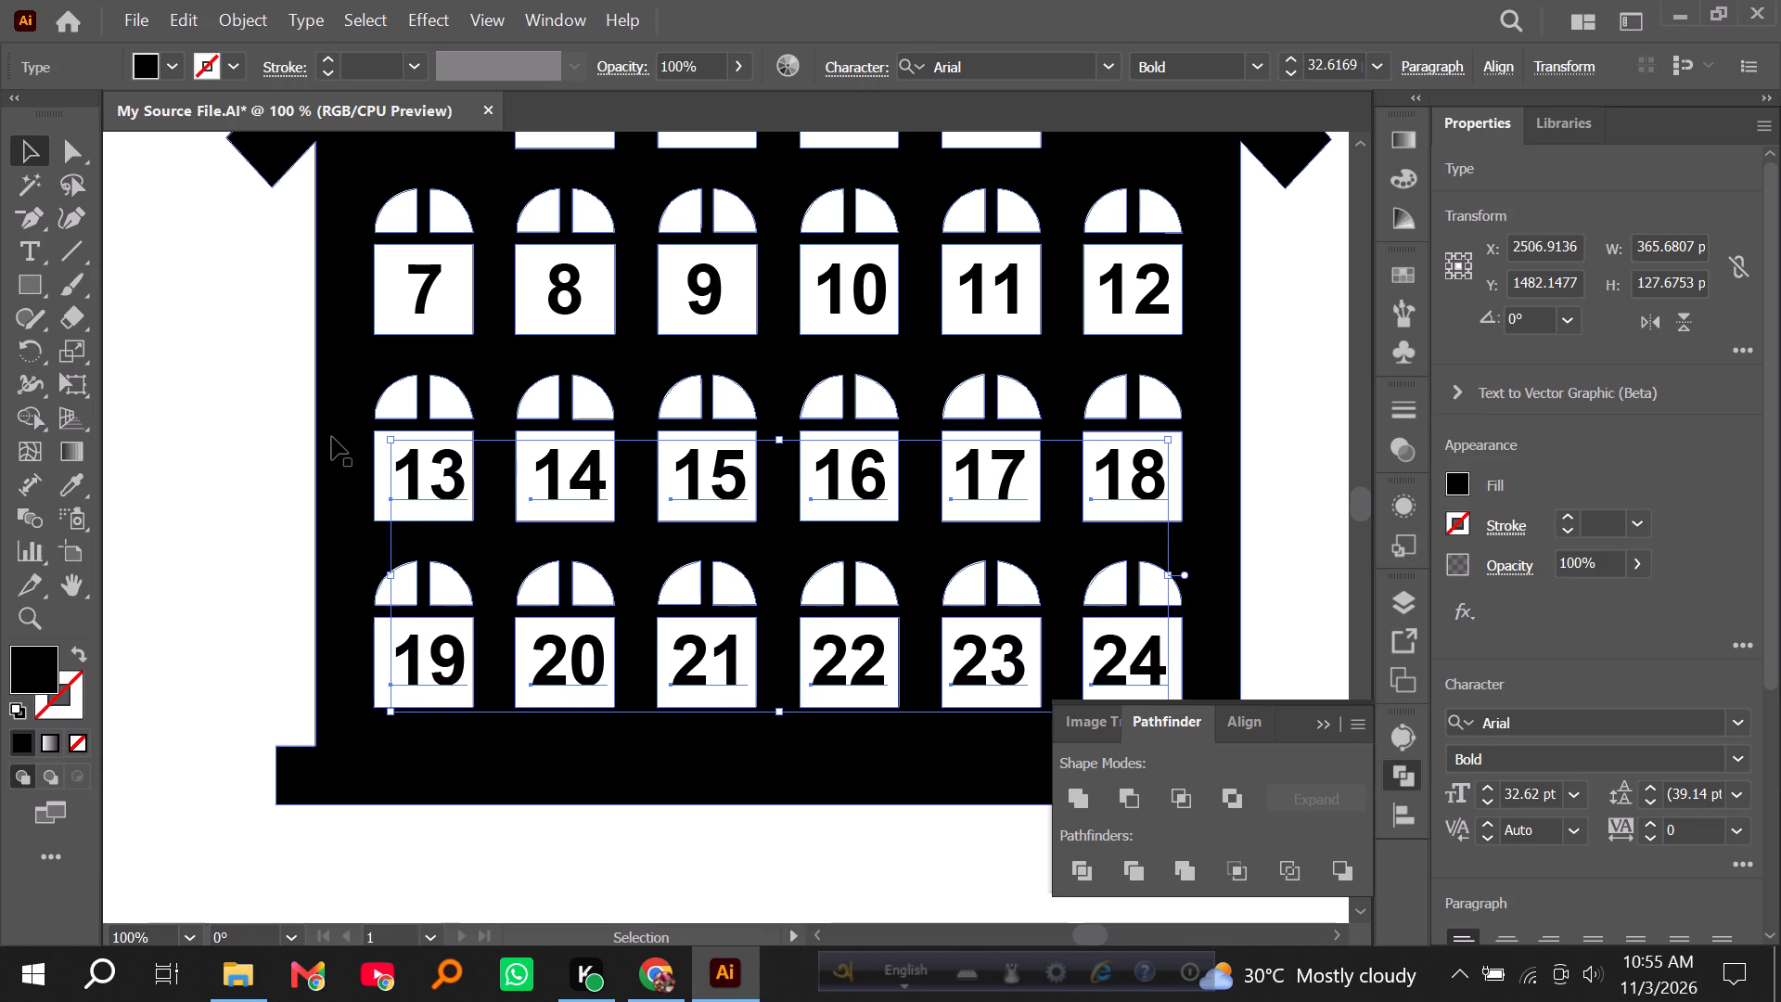
key(Right)
key(Left)
Nudge the numbers 13, 14 and 15 individually to fine-tune their centring in their windows.
click(240, 415)
click(403, 469)
key(Left)
key(Left)
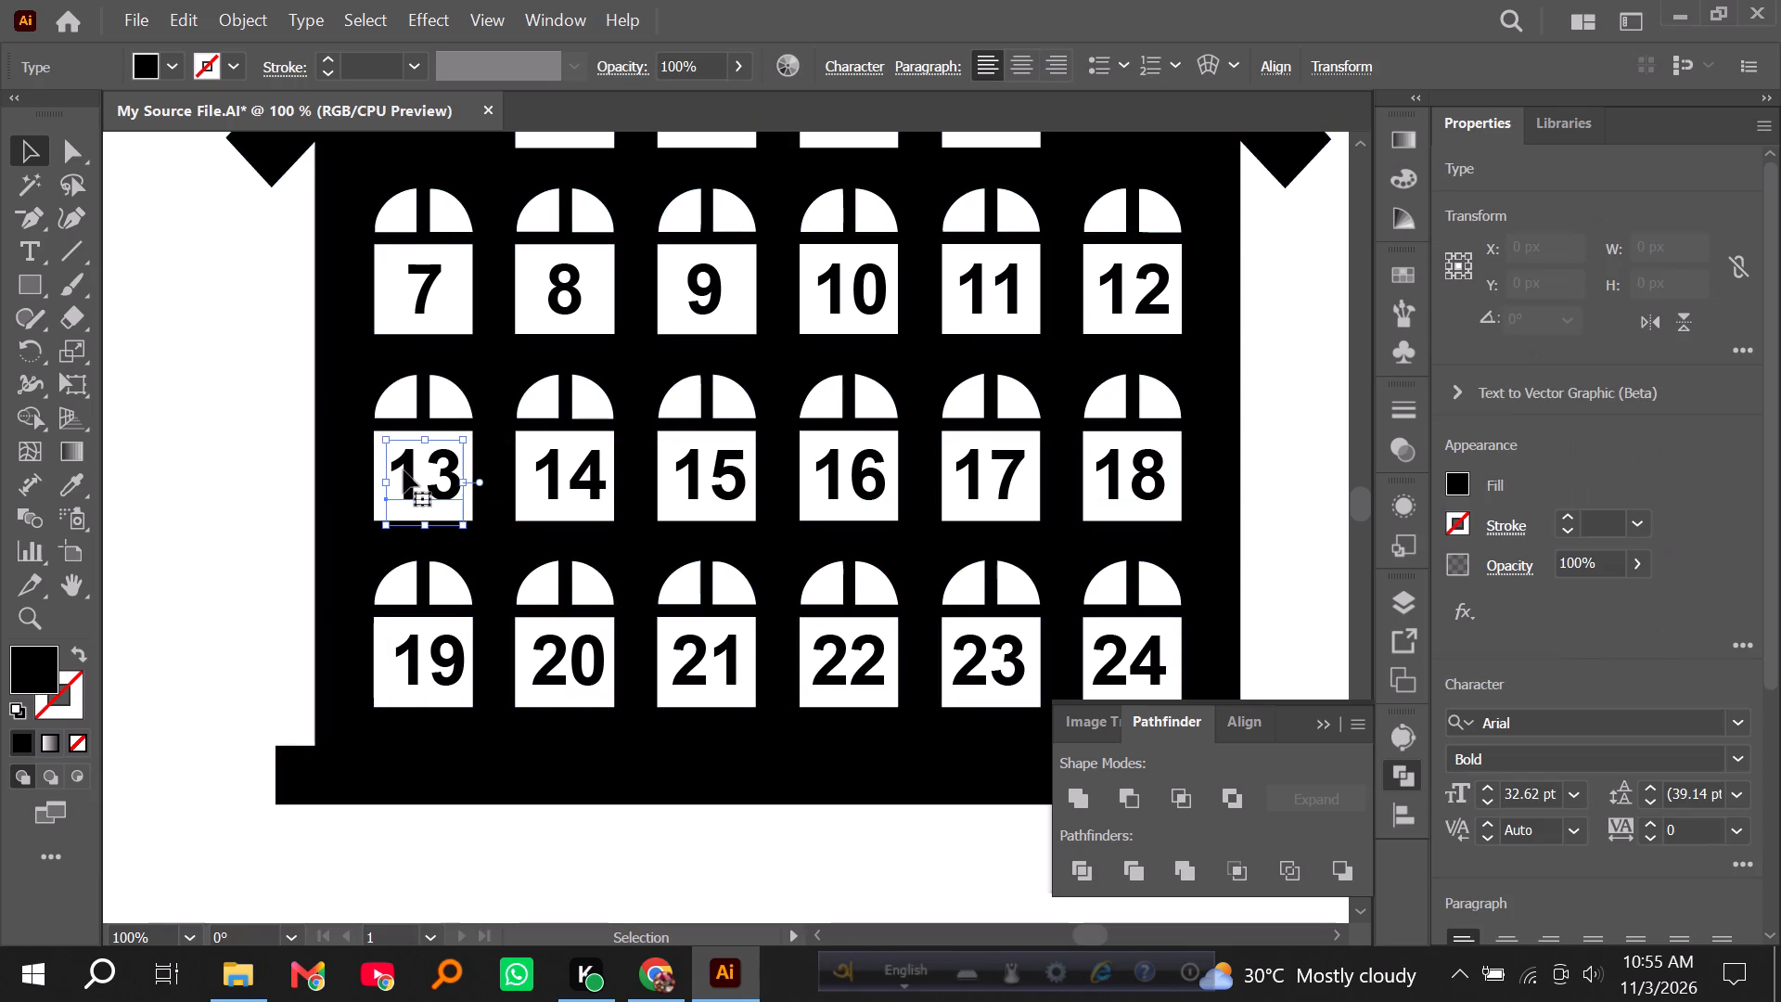
key(Left)
key(Left)
click(550, 476)
key(Left)
key(Left)
key(Left)
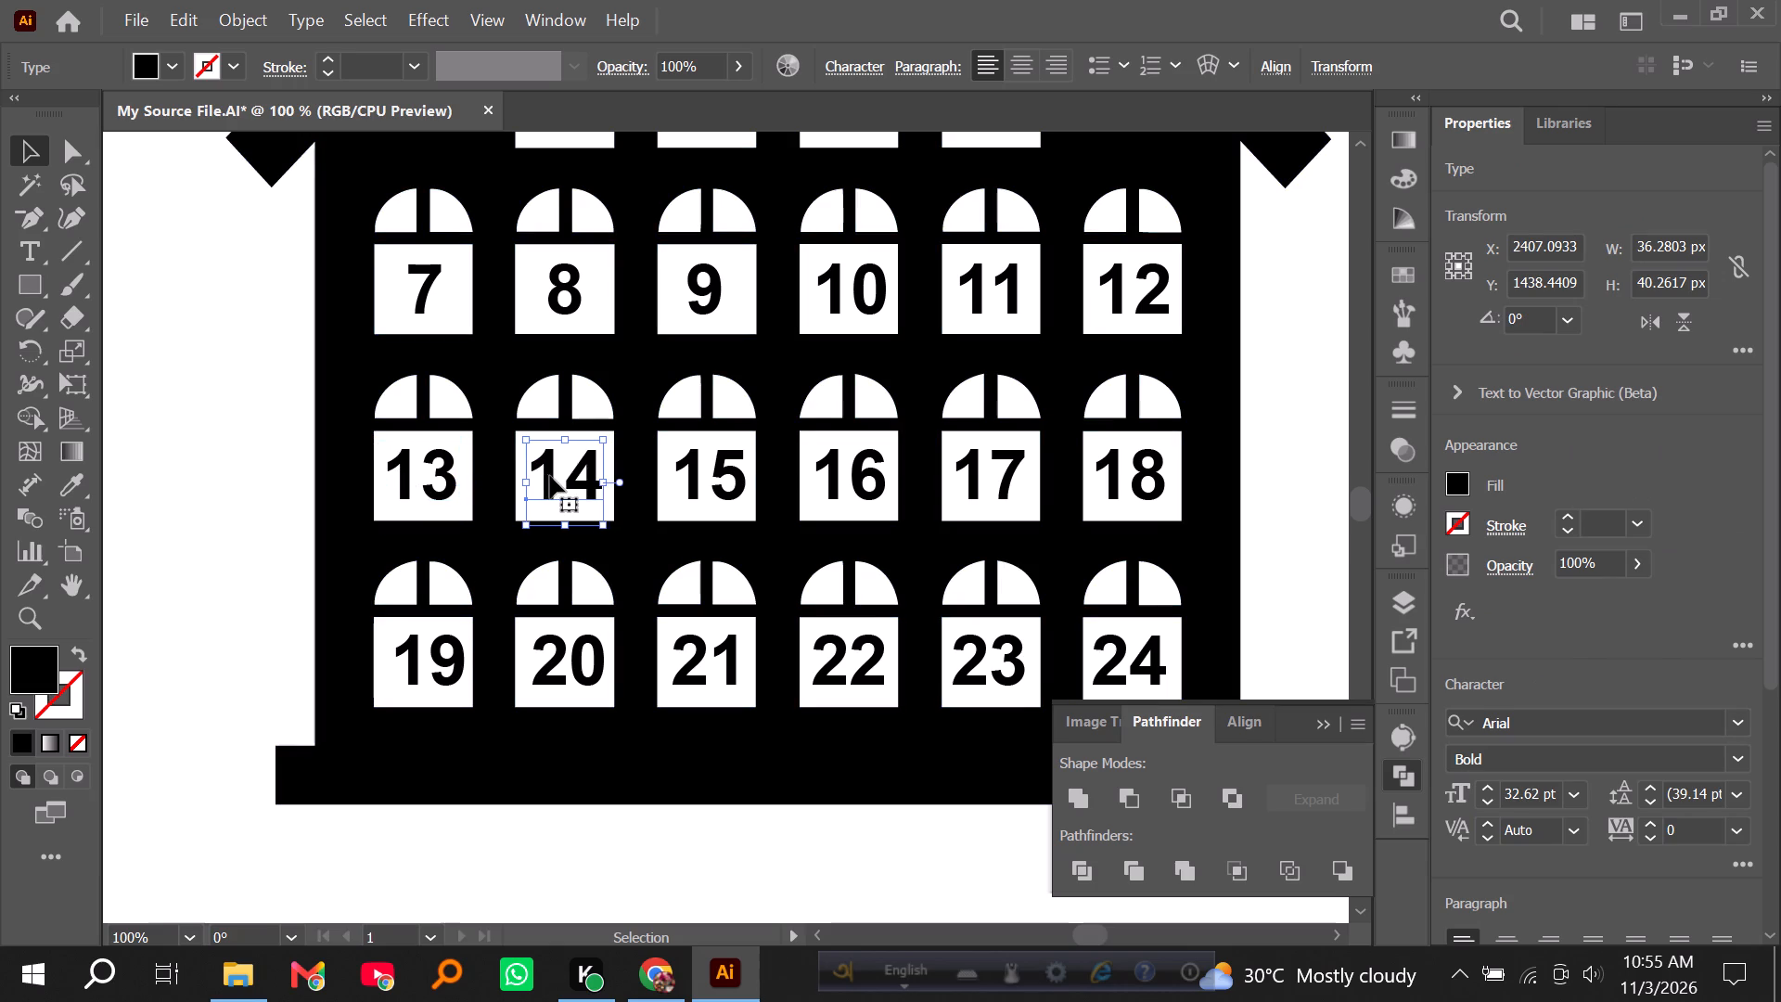
click(446, 457)
key(Right)
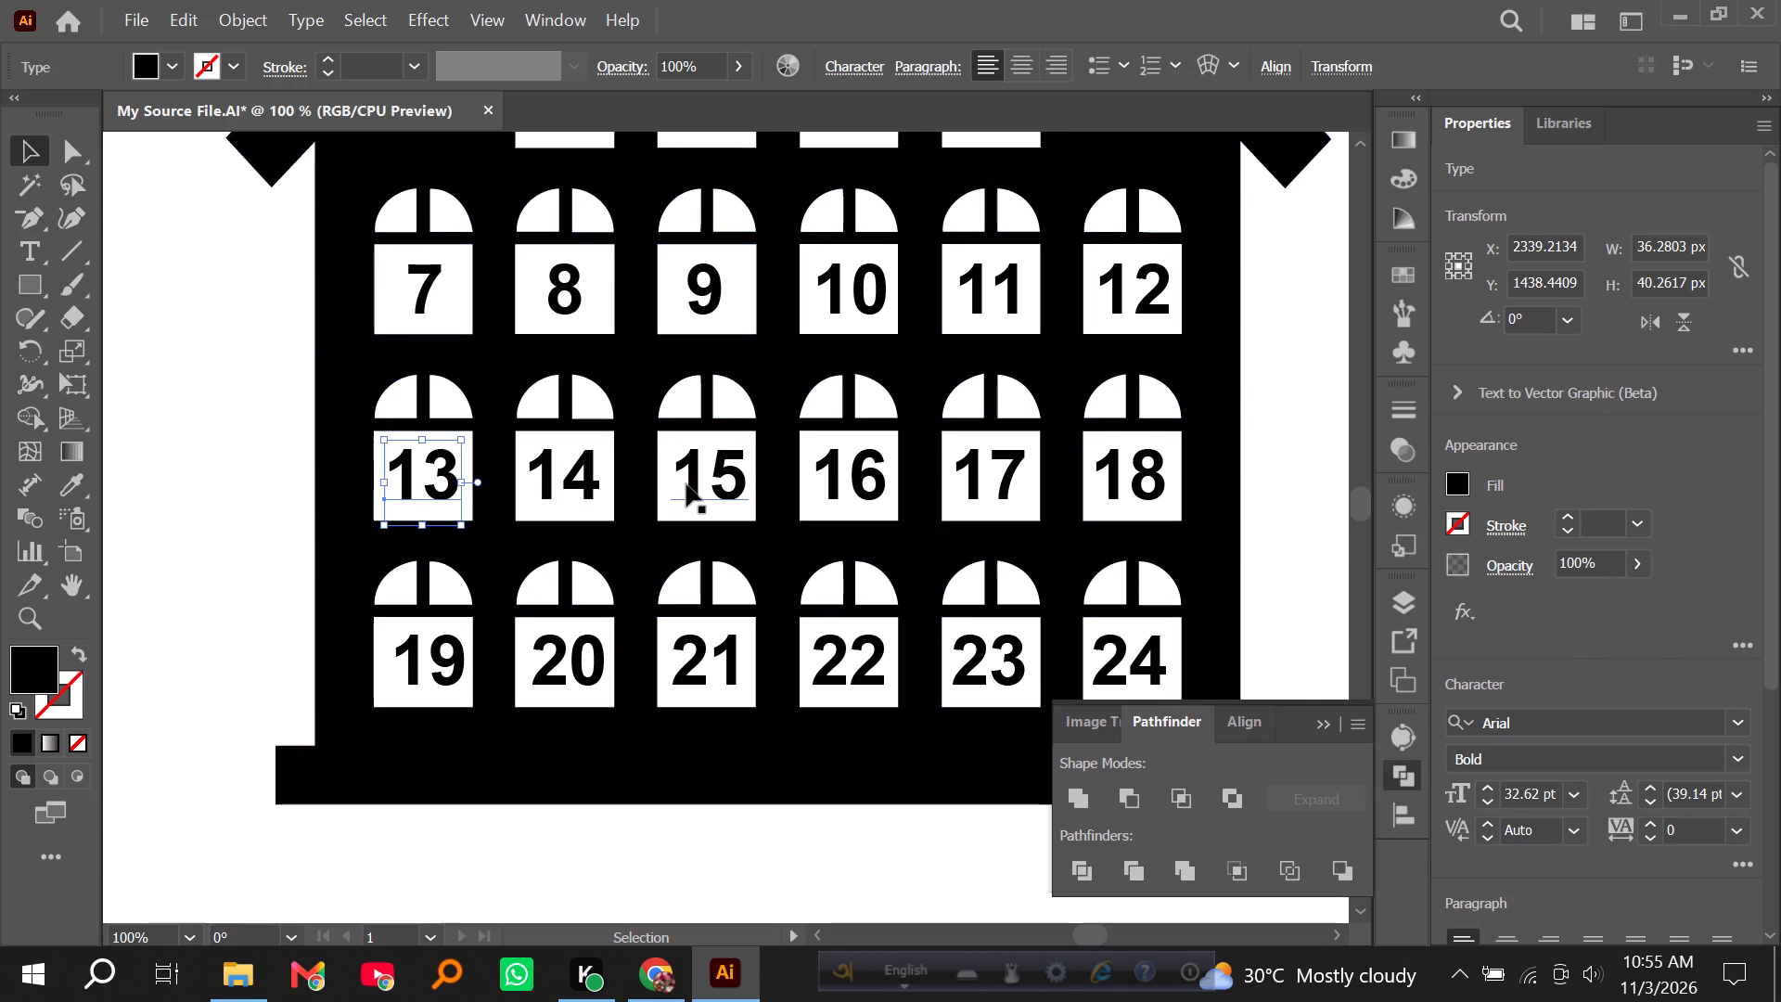
click(694, 484)
key(Left)
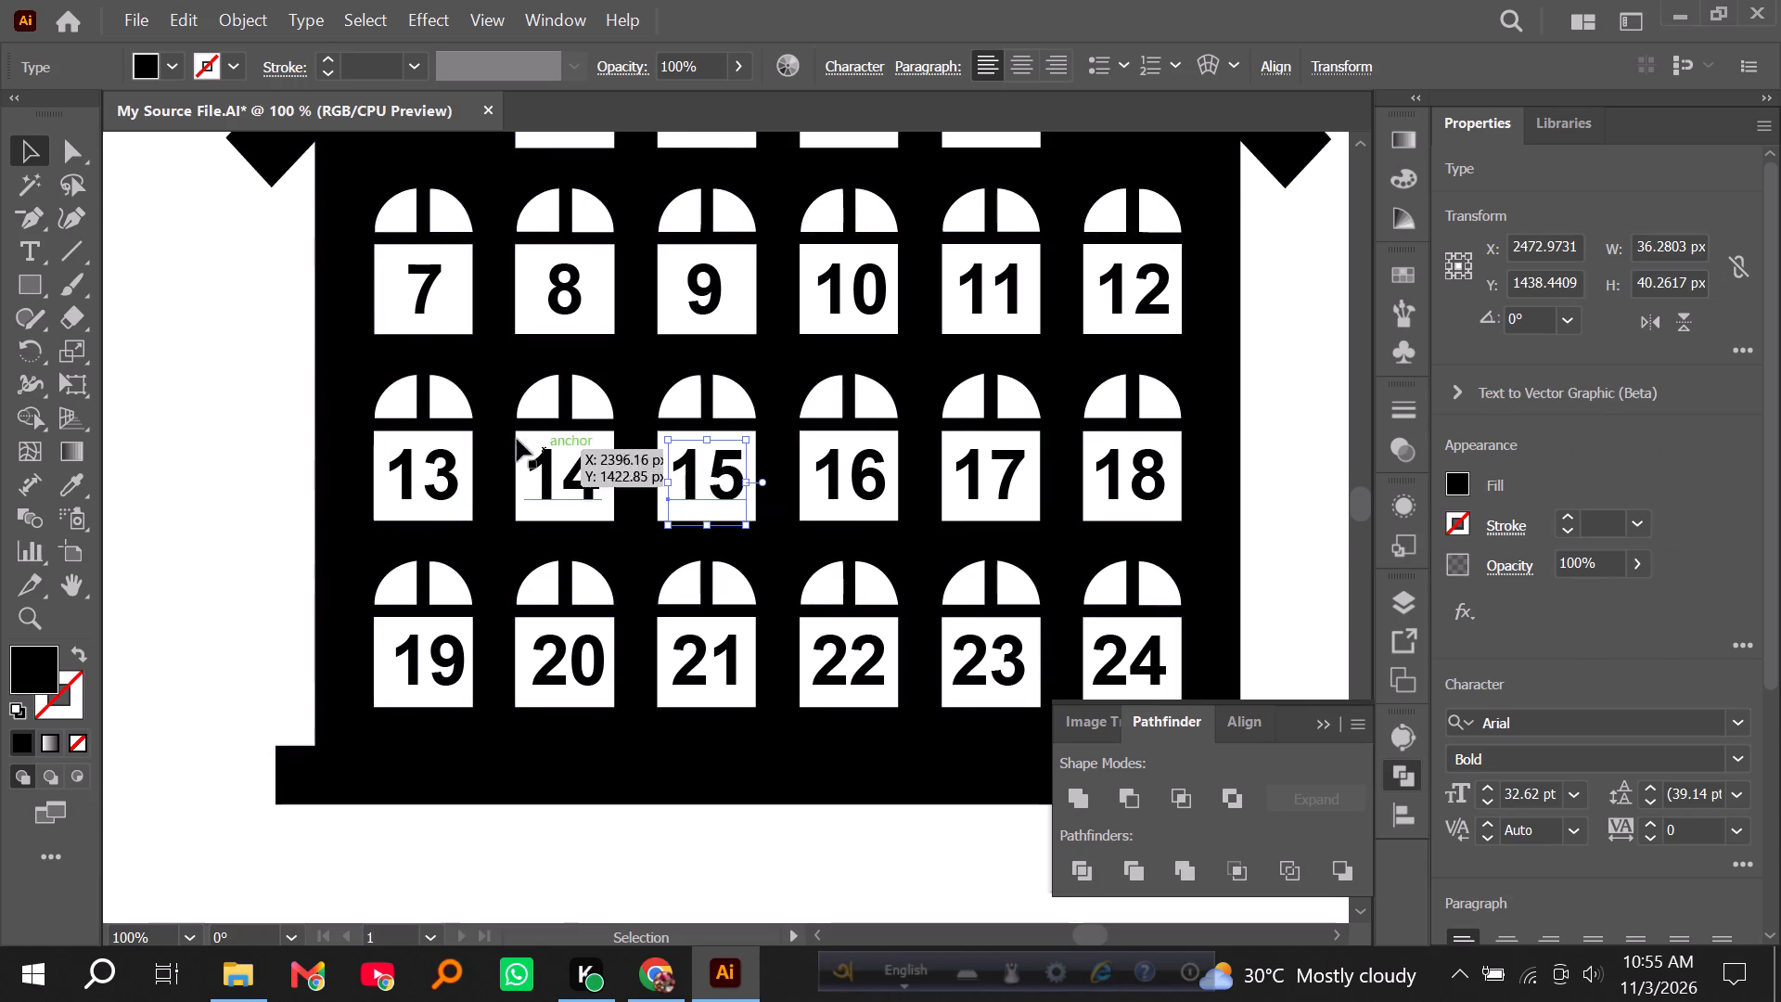
Convert all the window numbers 1 to 24 to outlines, leaving the house shape out of the selection.
alt+scroll(517, 439, down, 2)
scroll(453, 444, up, 5)
alt+scroll(453, 444, down, 1)
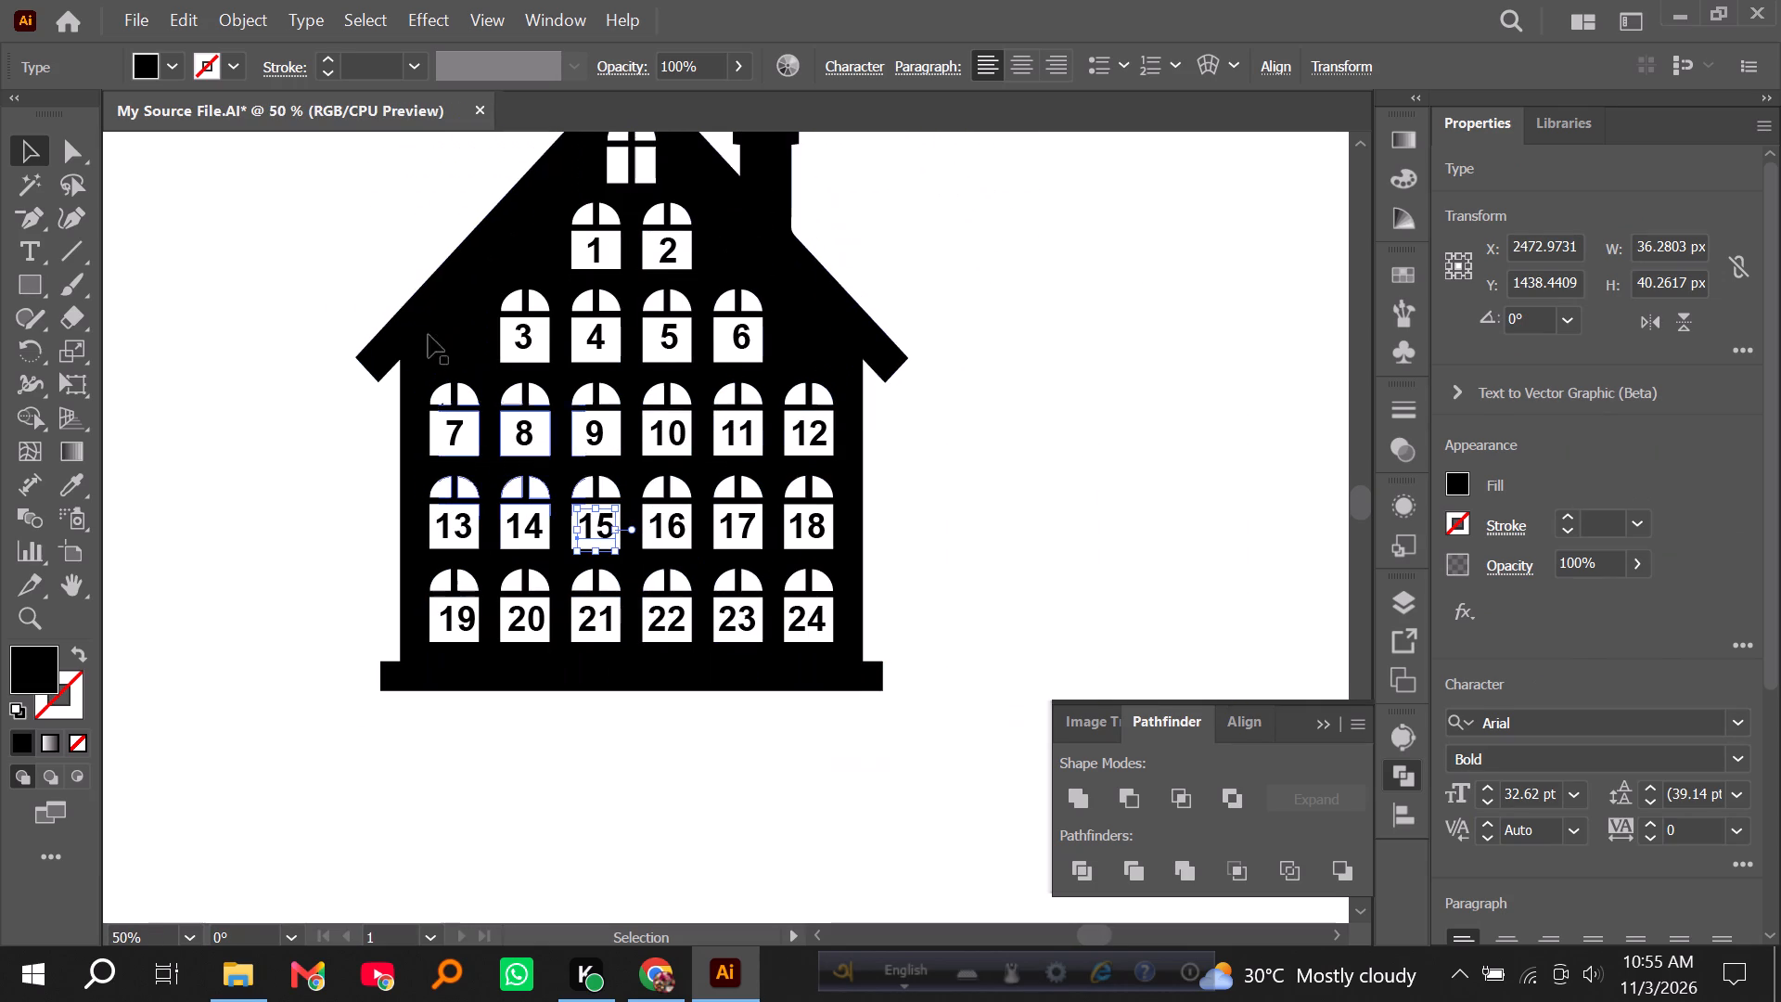
drag(394, 215, 900, 665)
shift+click(461, 285)
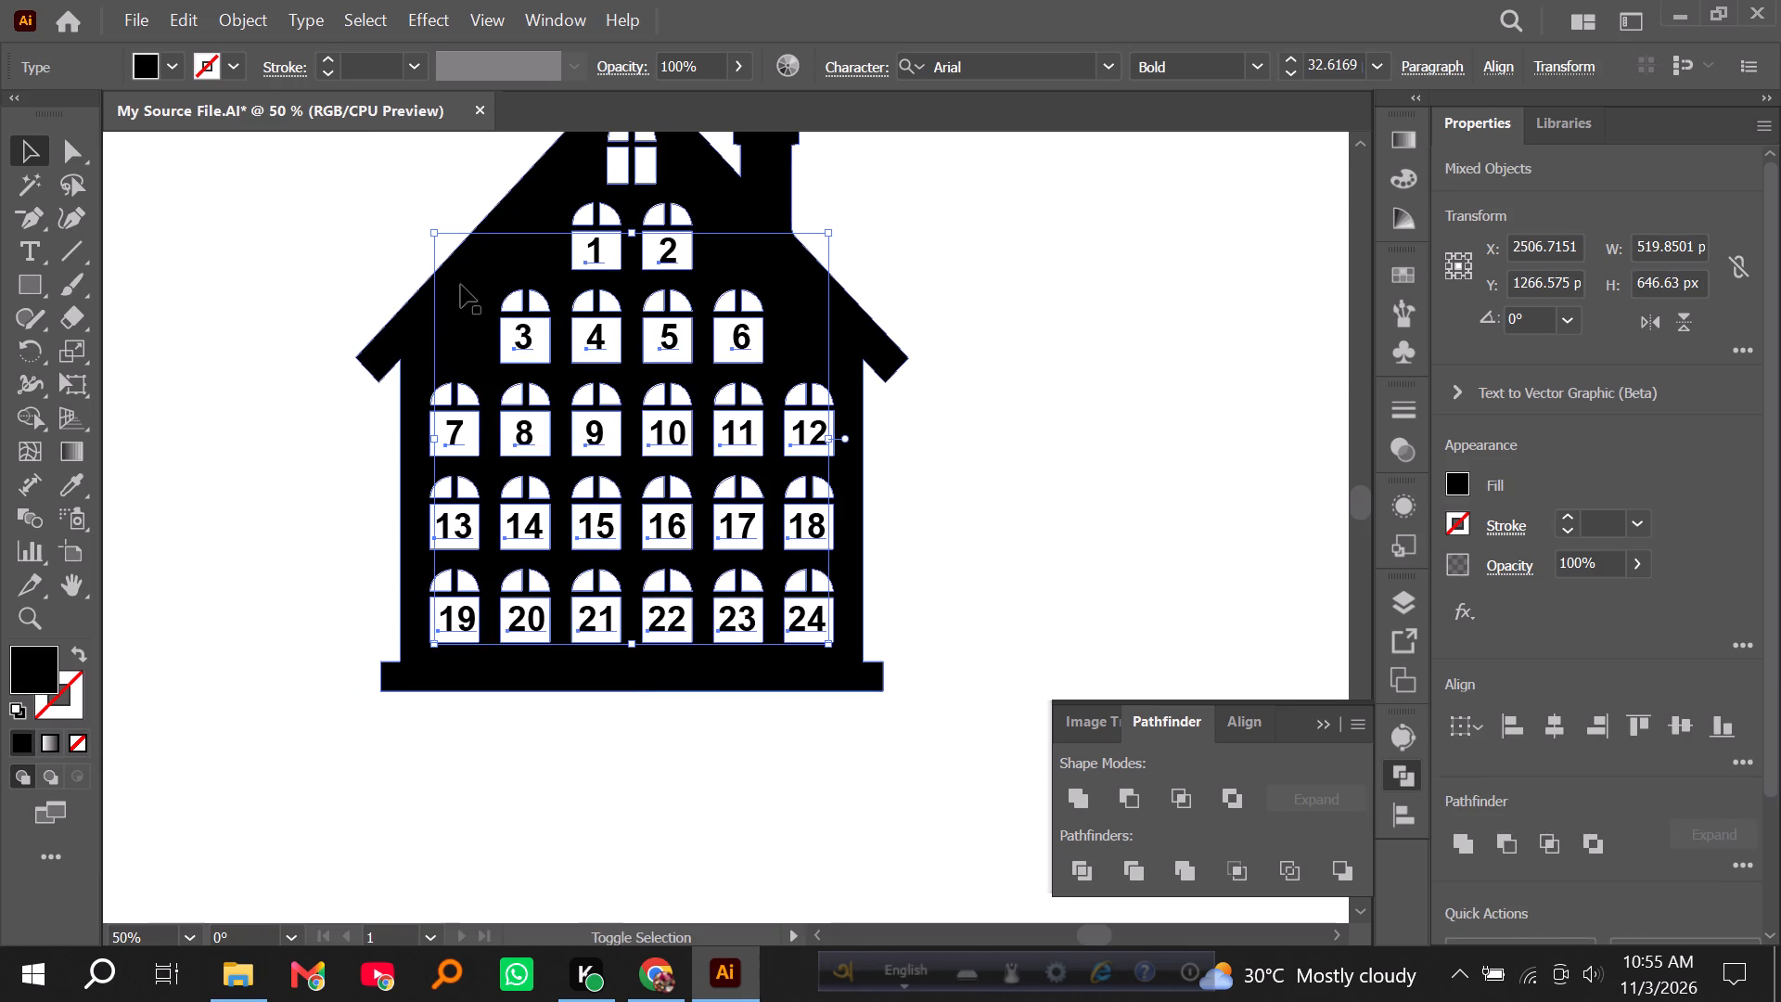
right_click(516, 331)
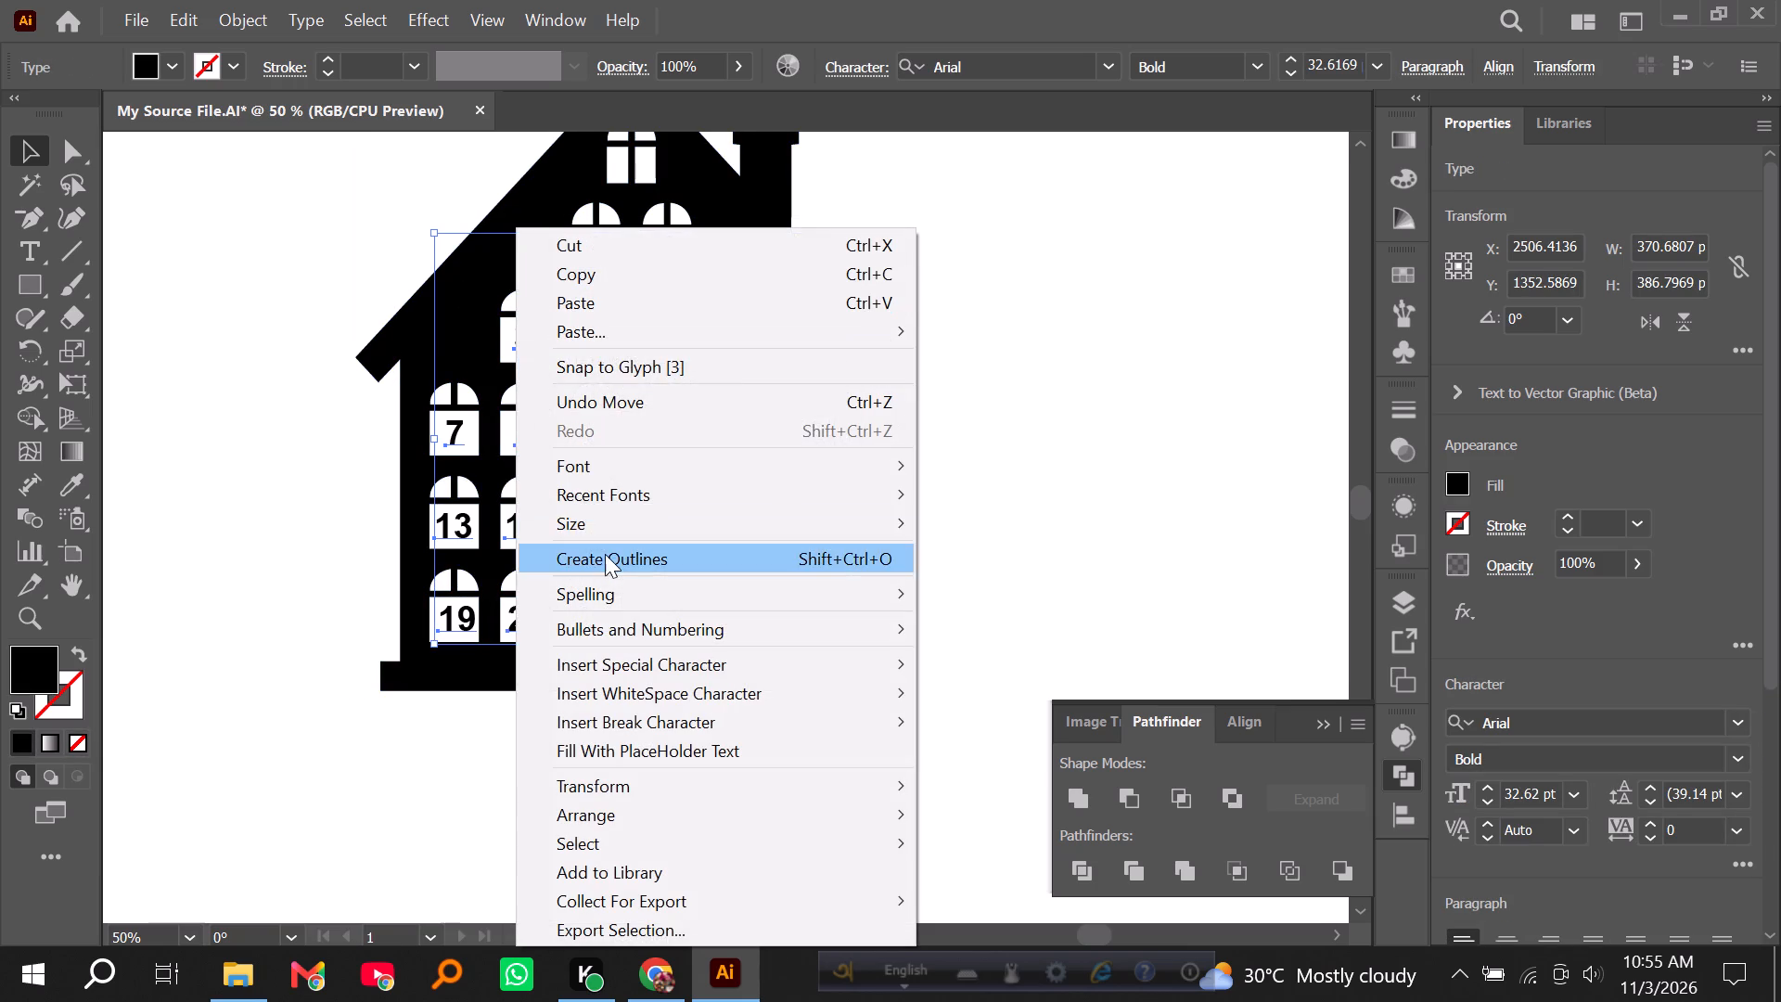
click(600, 551)
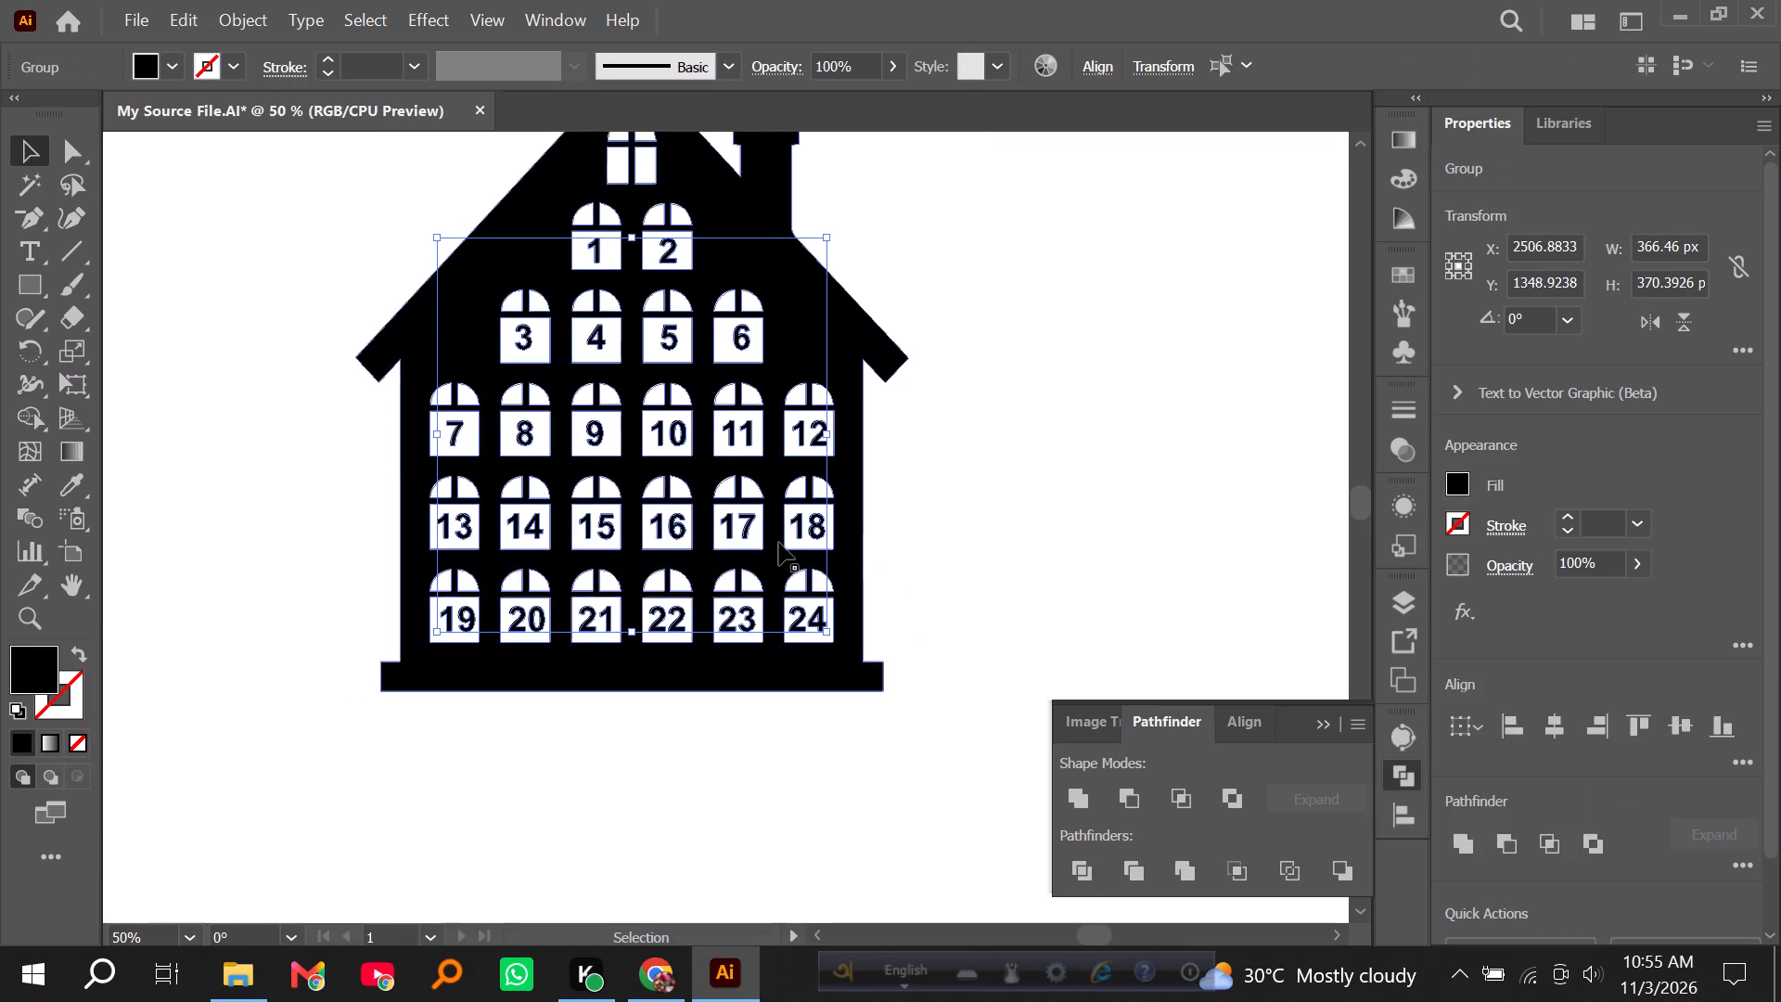
Group the whole advent house with its star, windows and outlined numbers.
alt+scroll(777, 541, up, 3)
alt+scroll(776, 538, down, 3)
click(886, 504)
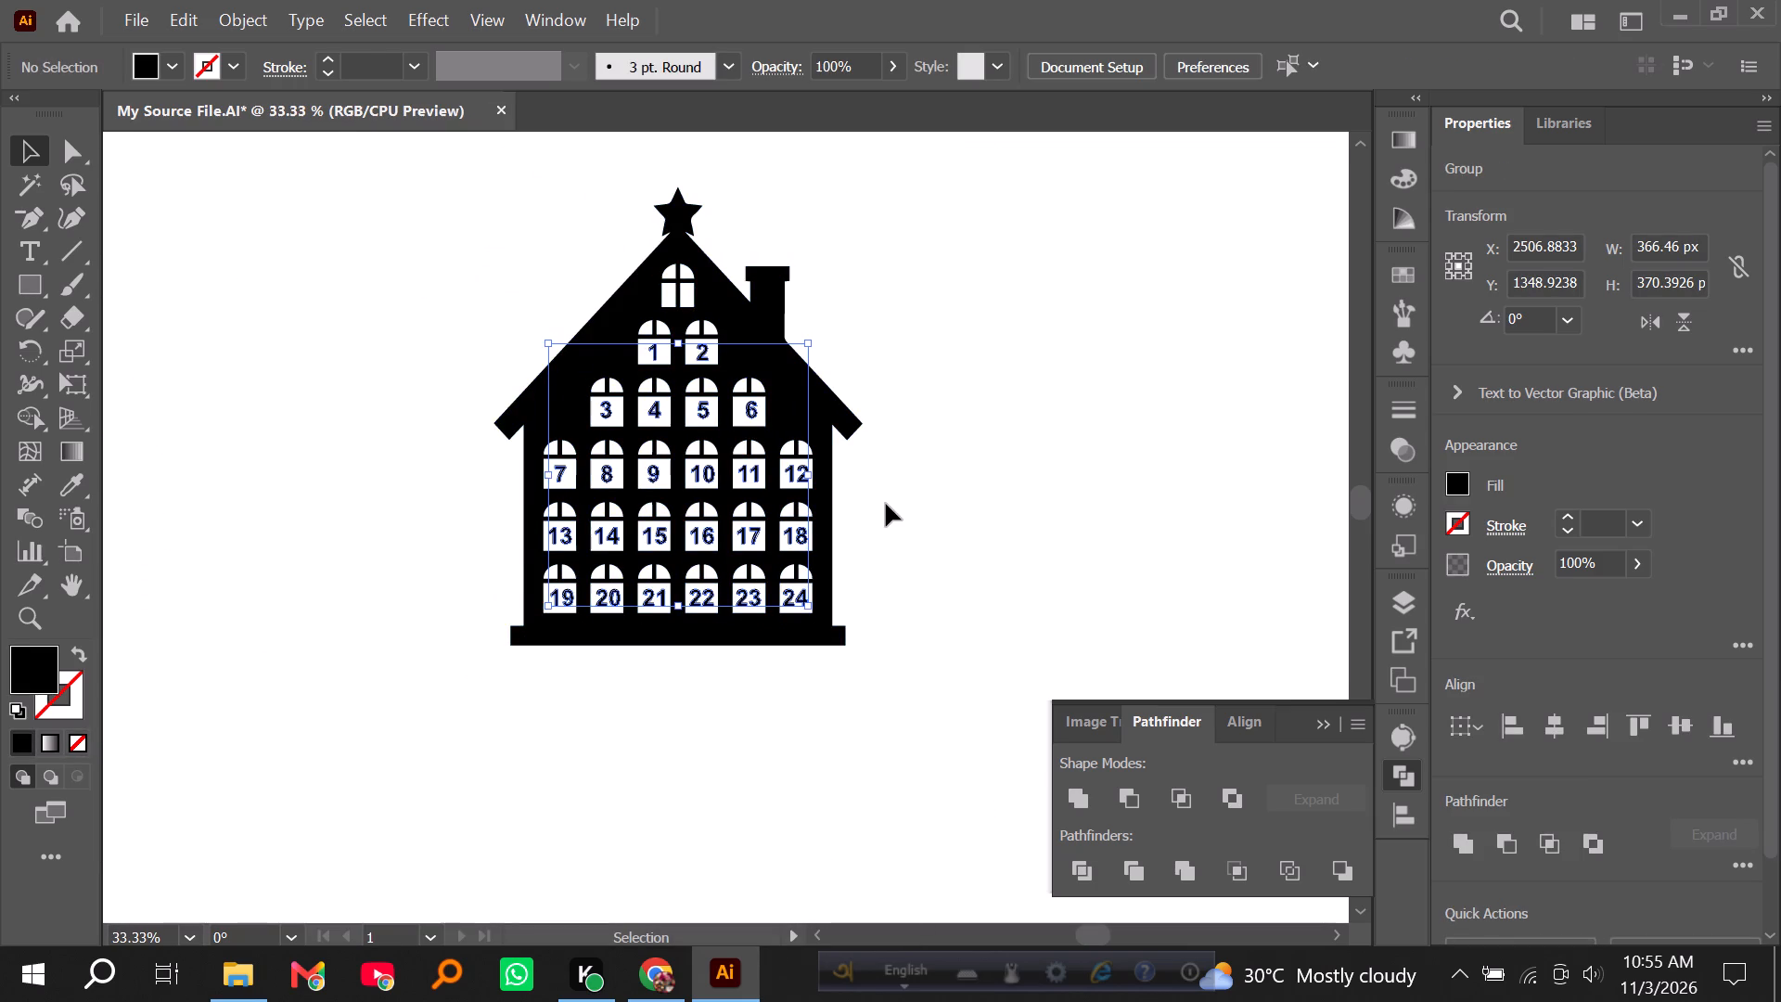
drag(489, 213, 852, 716)
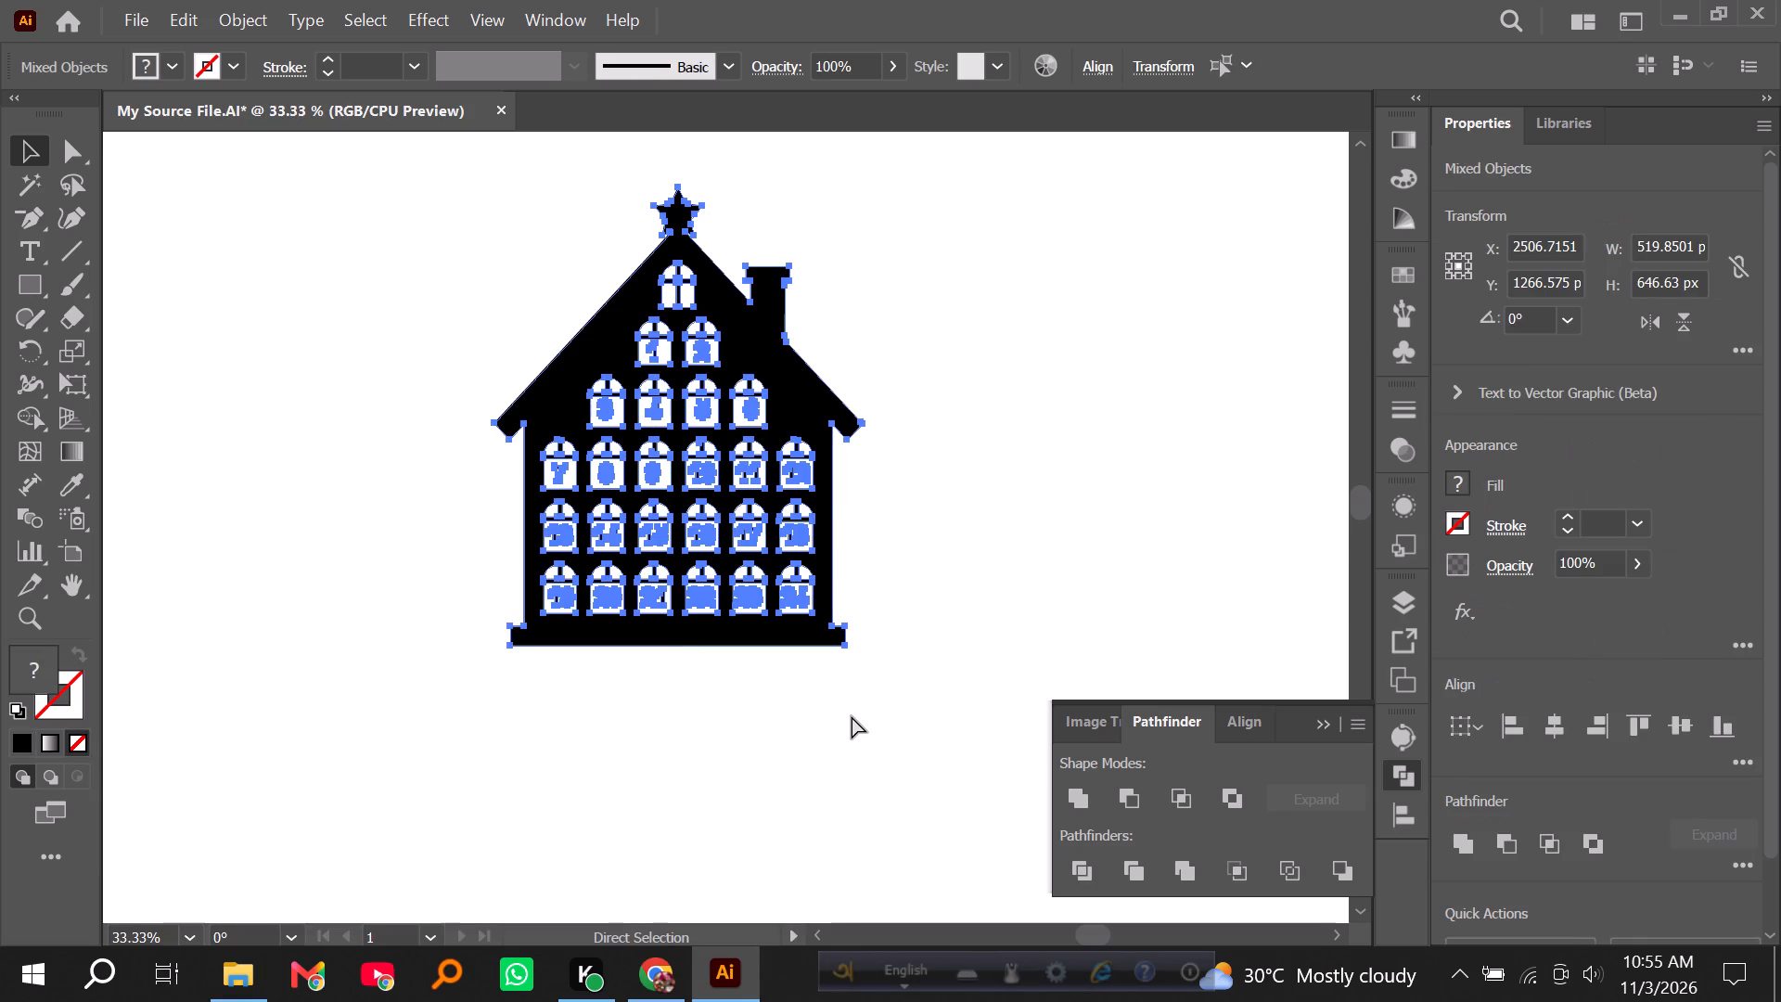
key(ctrl+g)
Move the grouped advent house to the artboard's right edge and deselect it.
alt+scroll(724, 573, down, 4)
drag(715, 551, 1171, 381)
click(1198, 481)
Bring the original advent house image onto the artboard, inspect it up close and delete it.
alt+scroll(582, 499, down, 2)
scroll(583, 553, down, 4)
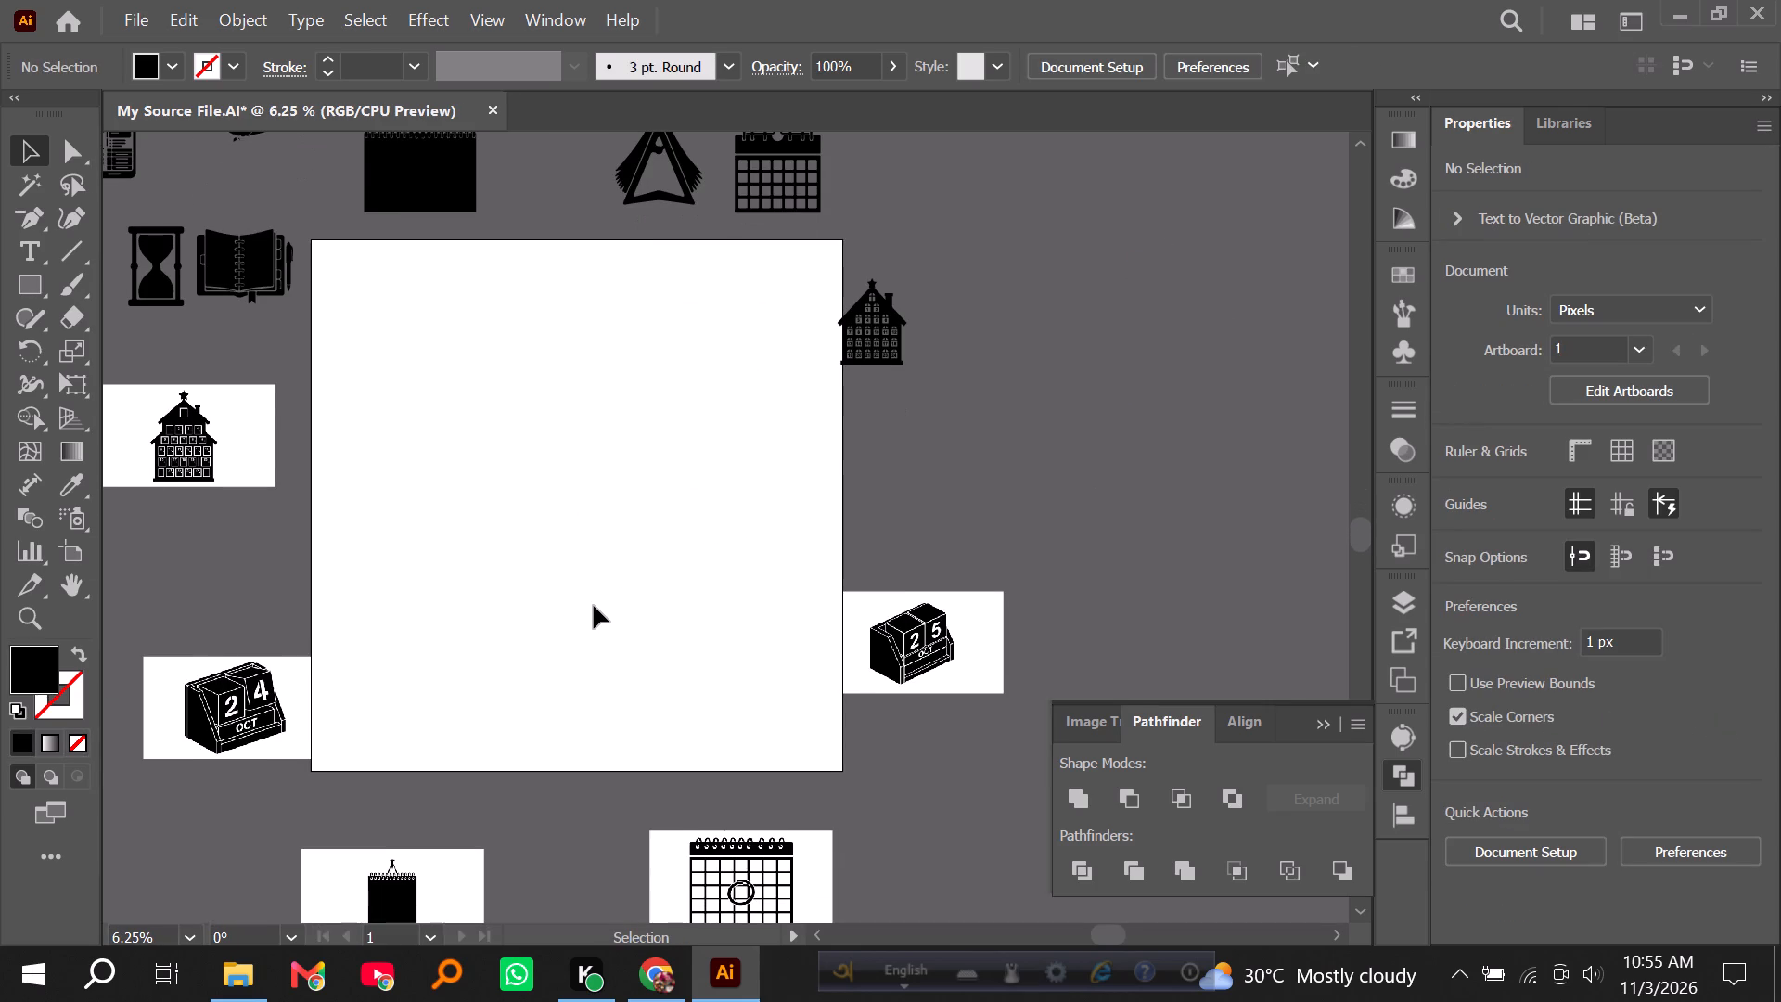
scroll(594, 604, down, 1)
drag(160, 409, 521, 461)
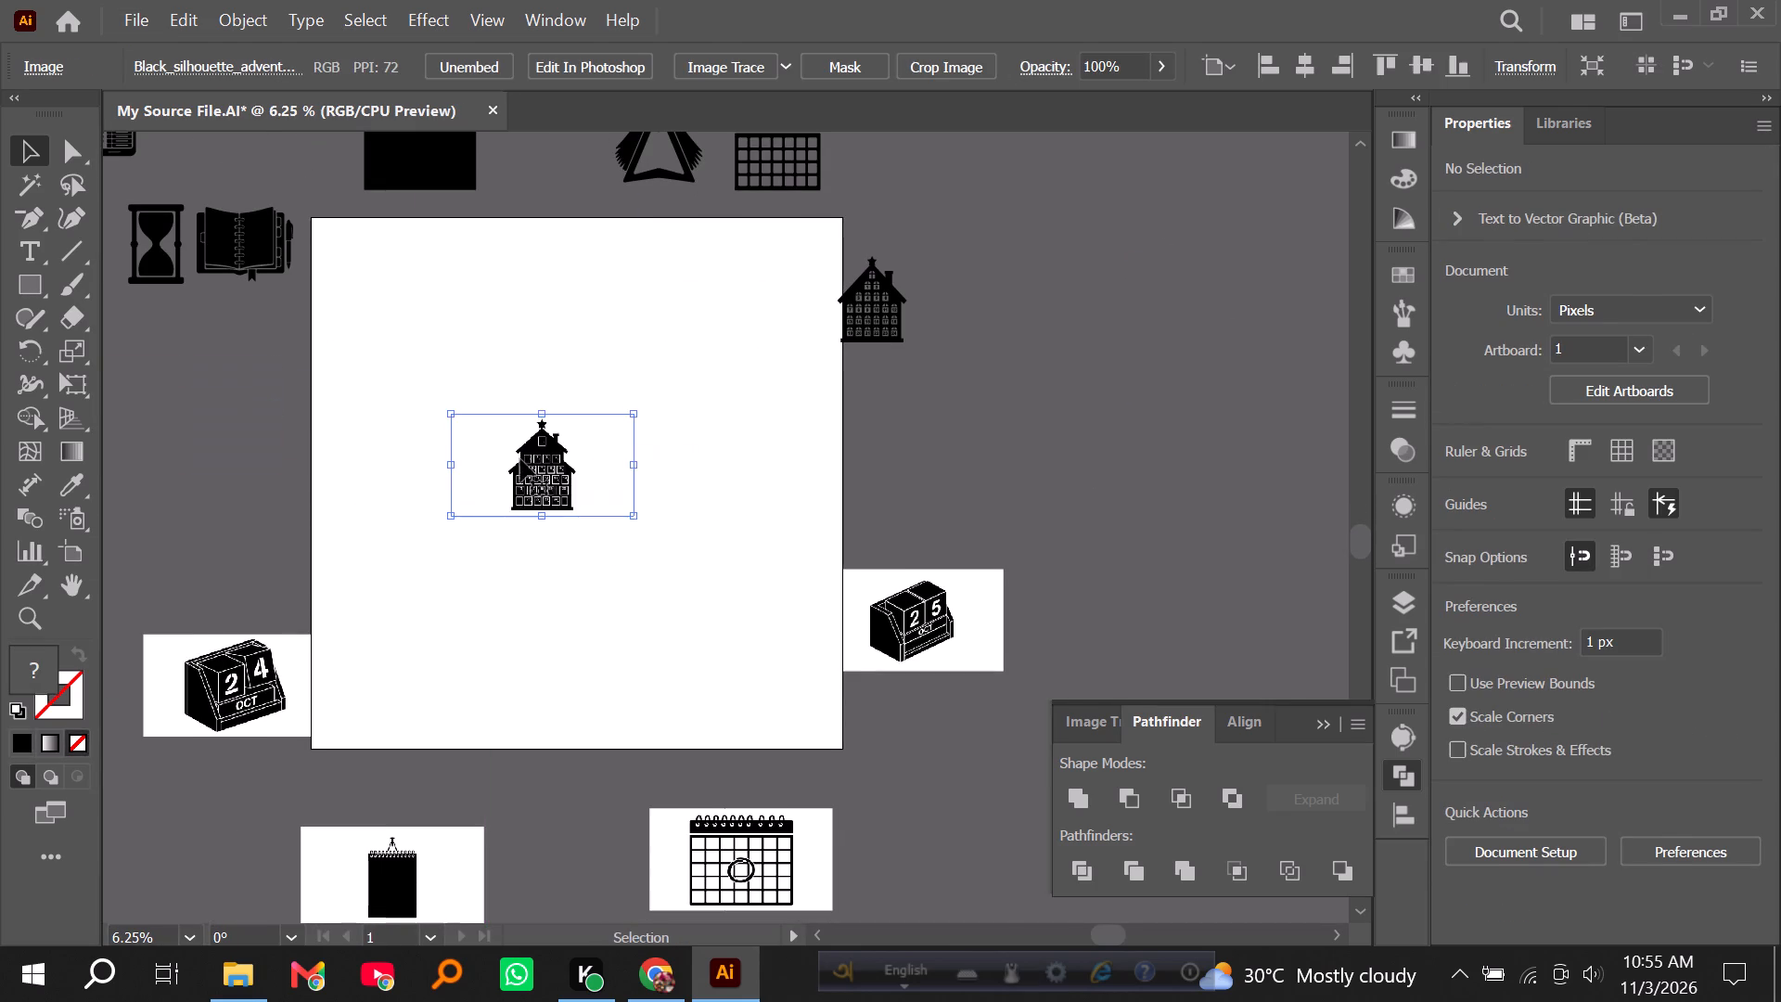
alt+scroll(520, 459, up, 4)
scroll(557, 533, up, 2)
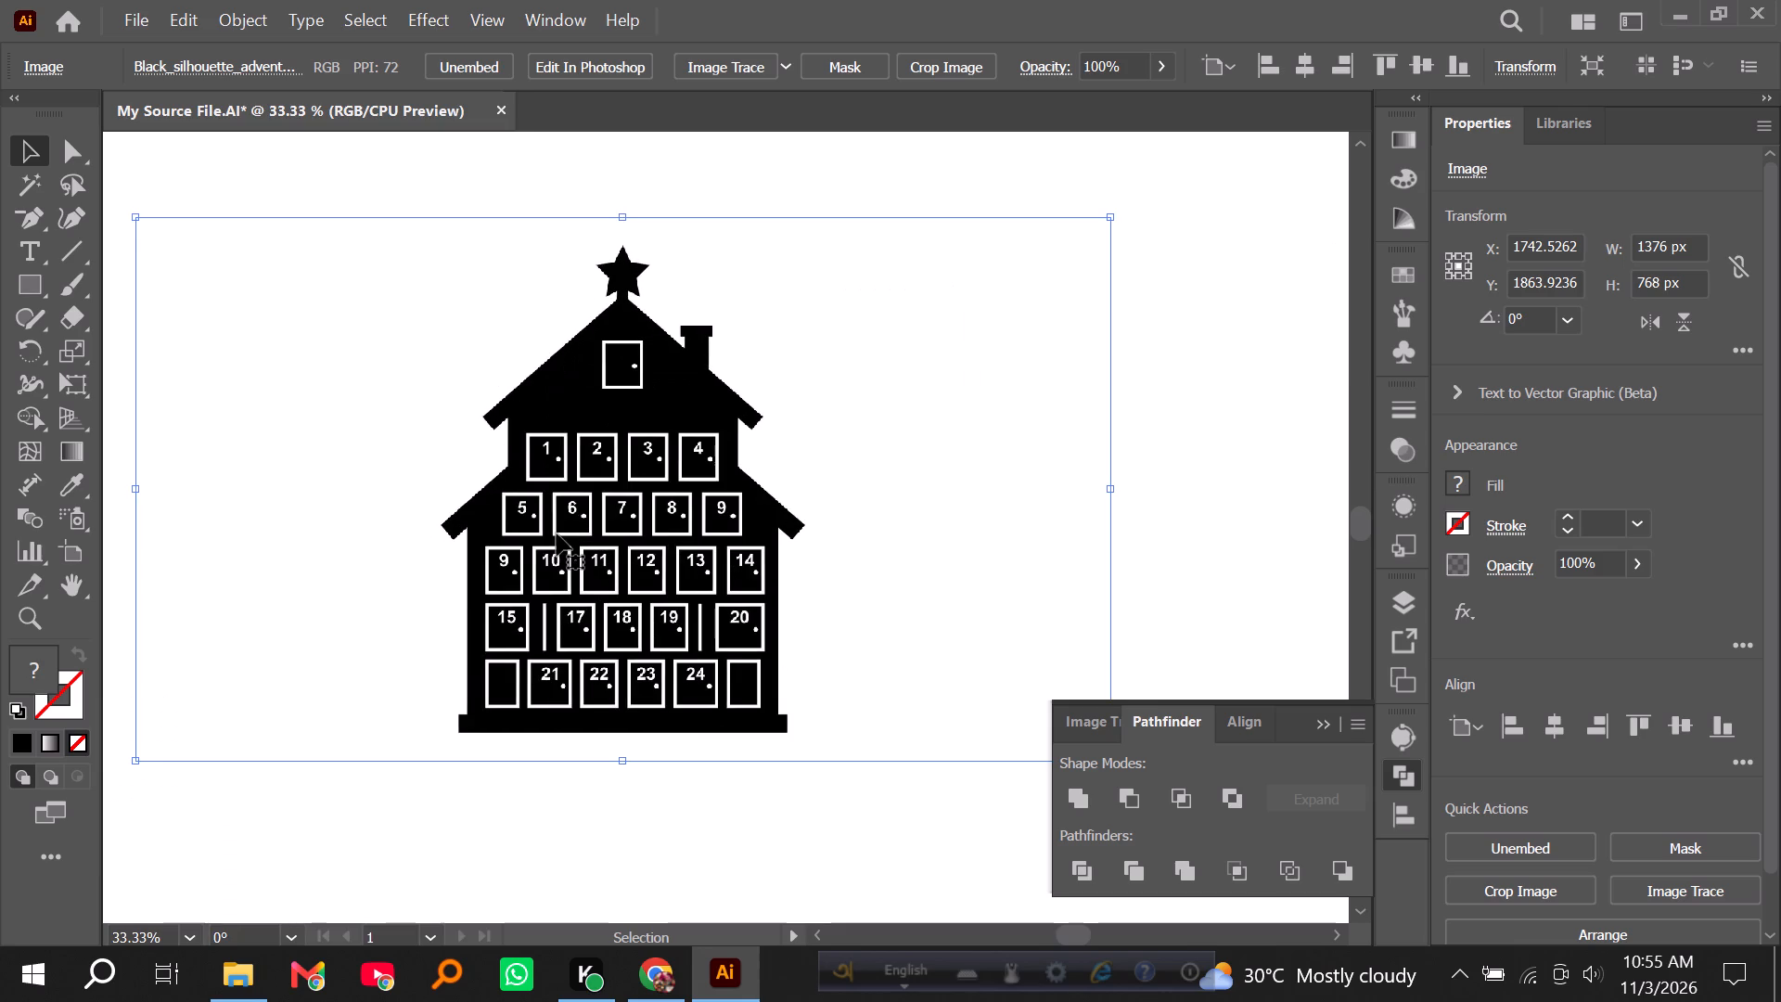
alt+scroll(557, 533, down, 2)
scroll(557, 533, down, 4)
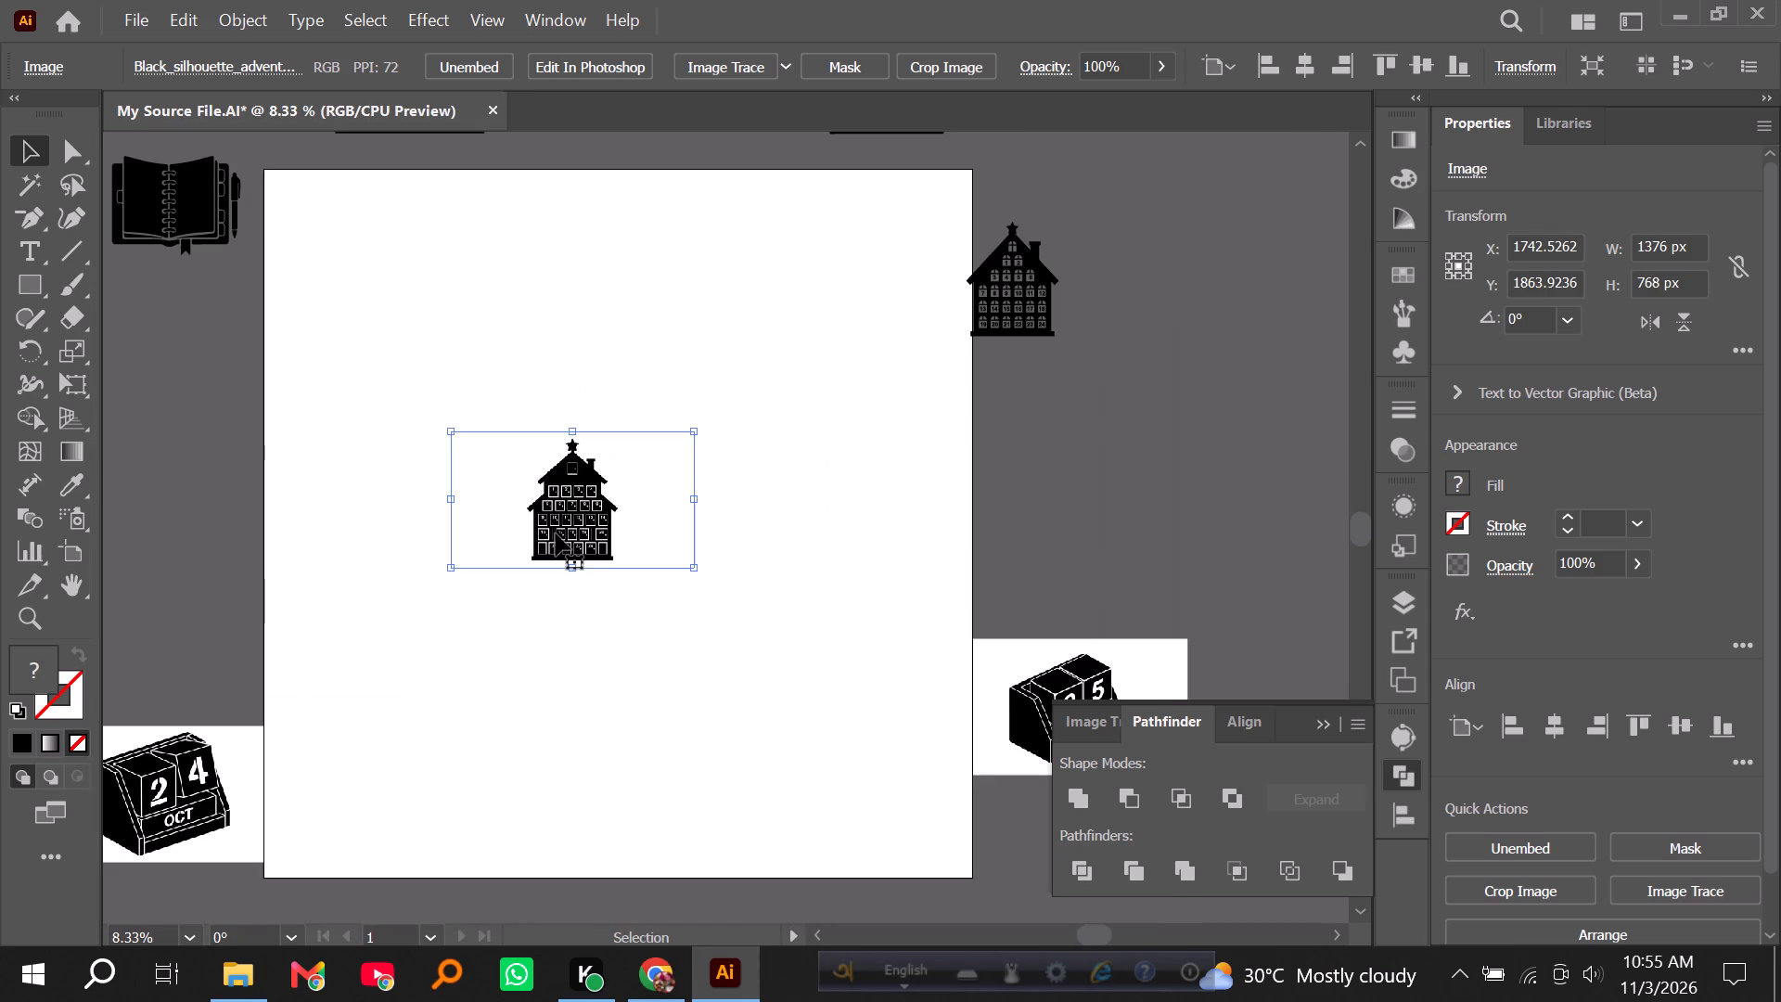
alt+scroll(556, 533, up, 4)
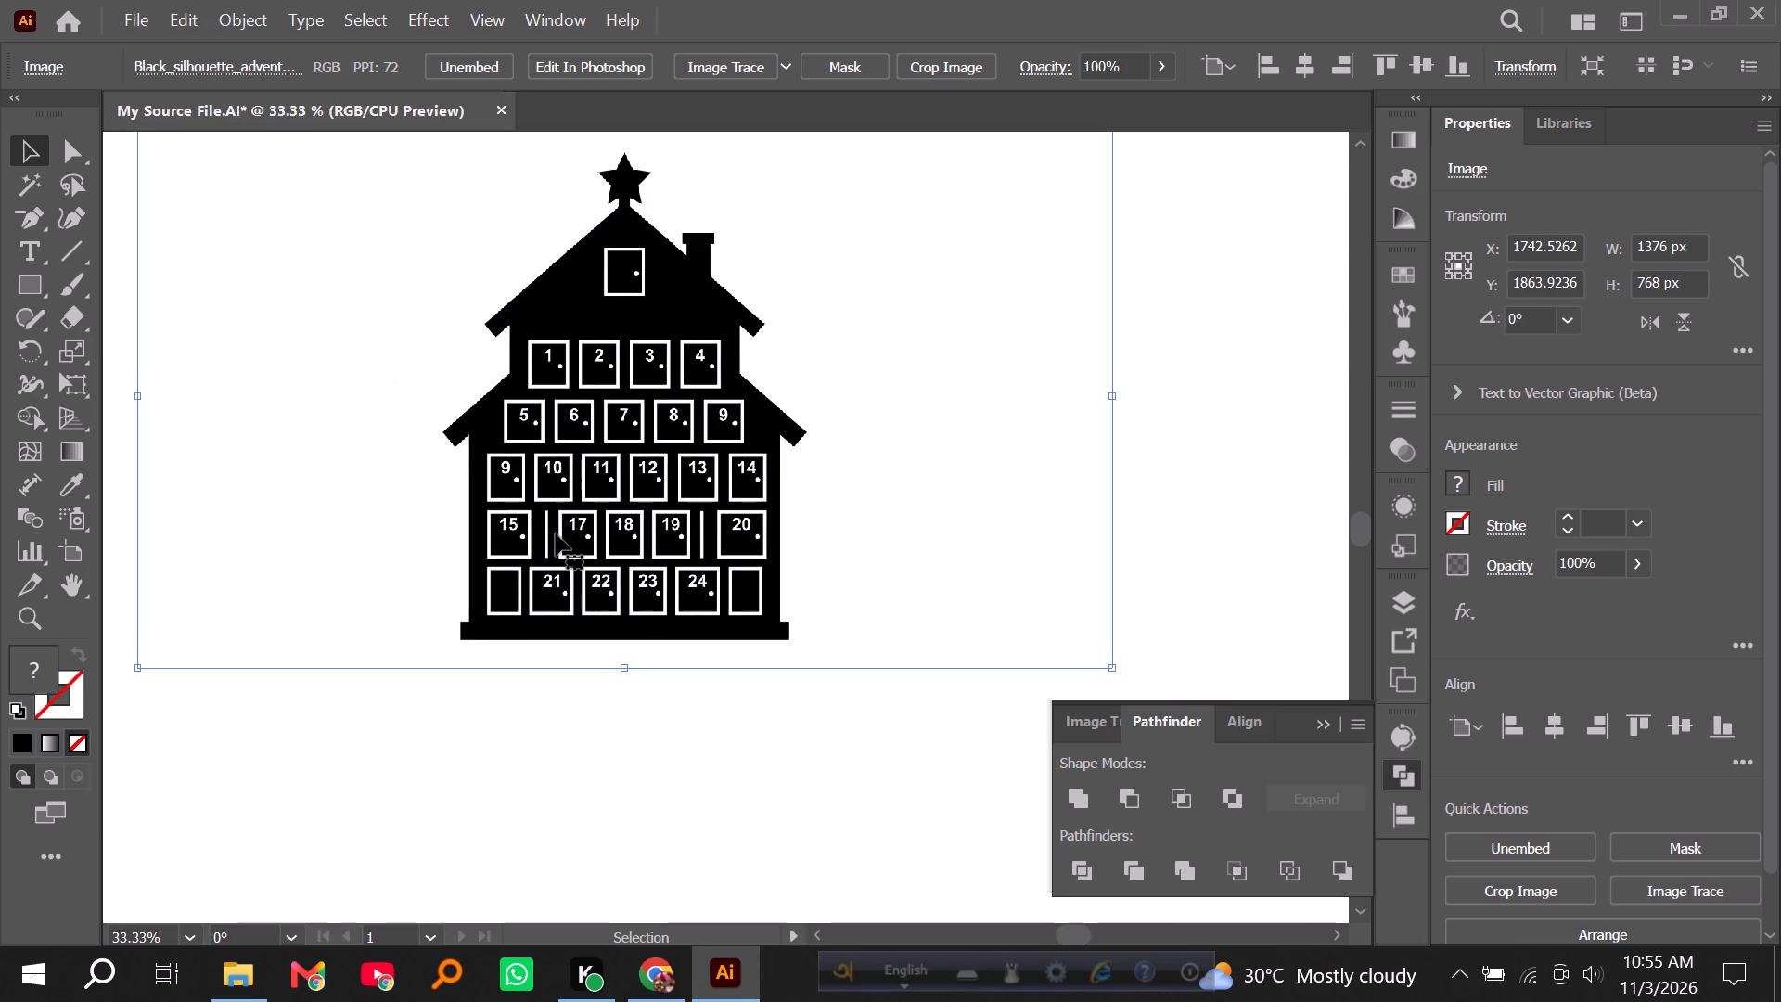
click(555, 535)
key(Delete)
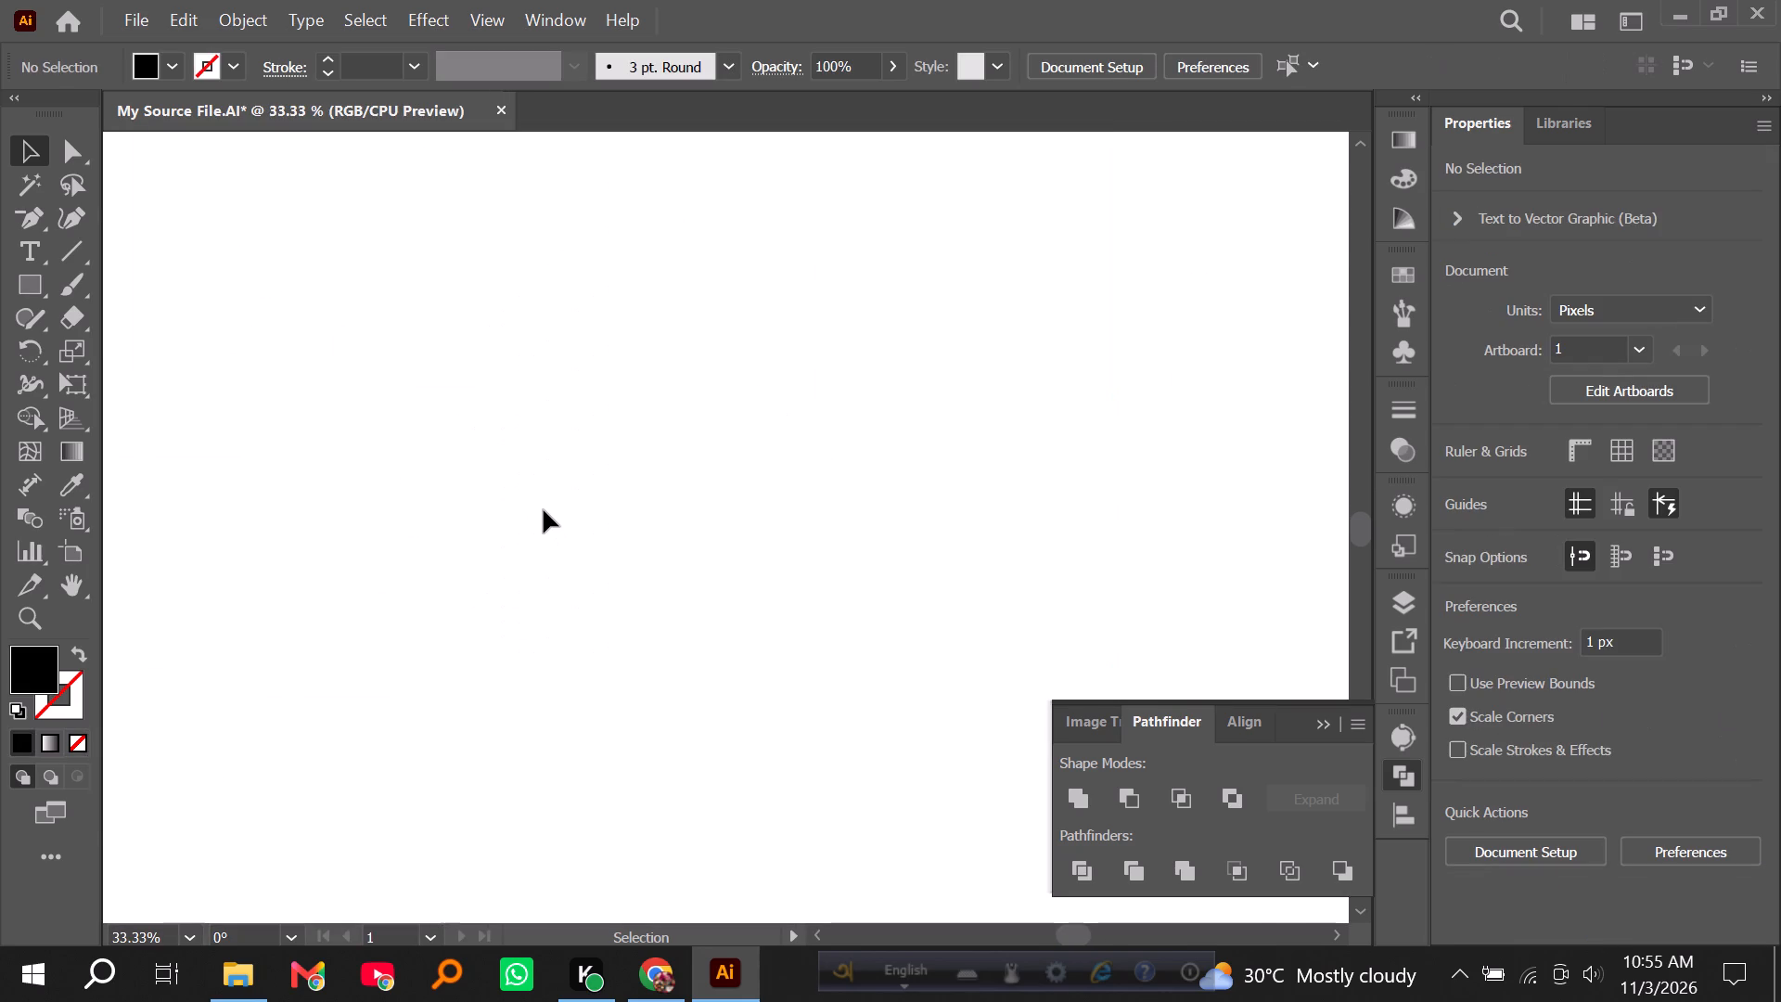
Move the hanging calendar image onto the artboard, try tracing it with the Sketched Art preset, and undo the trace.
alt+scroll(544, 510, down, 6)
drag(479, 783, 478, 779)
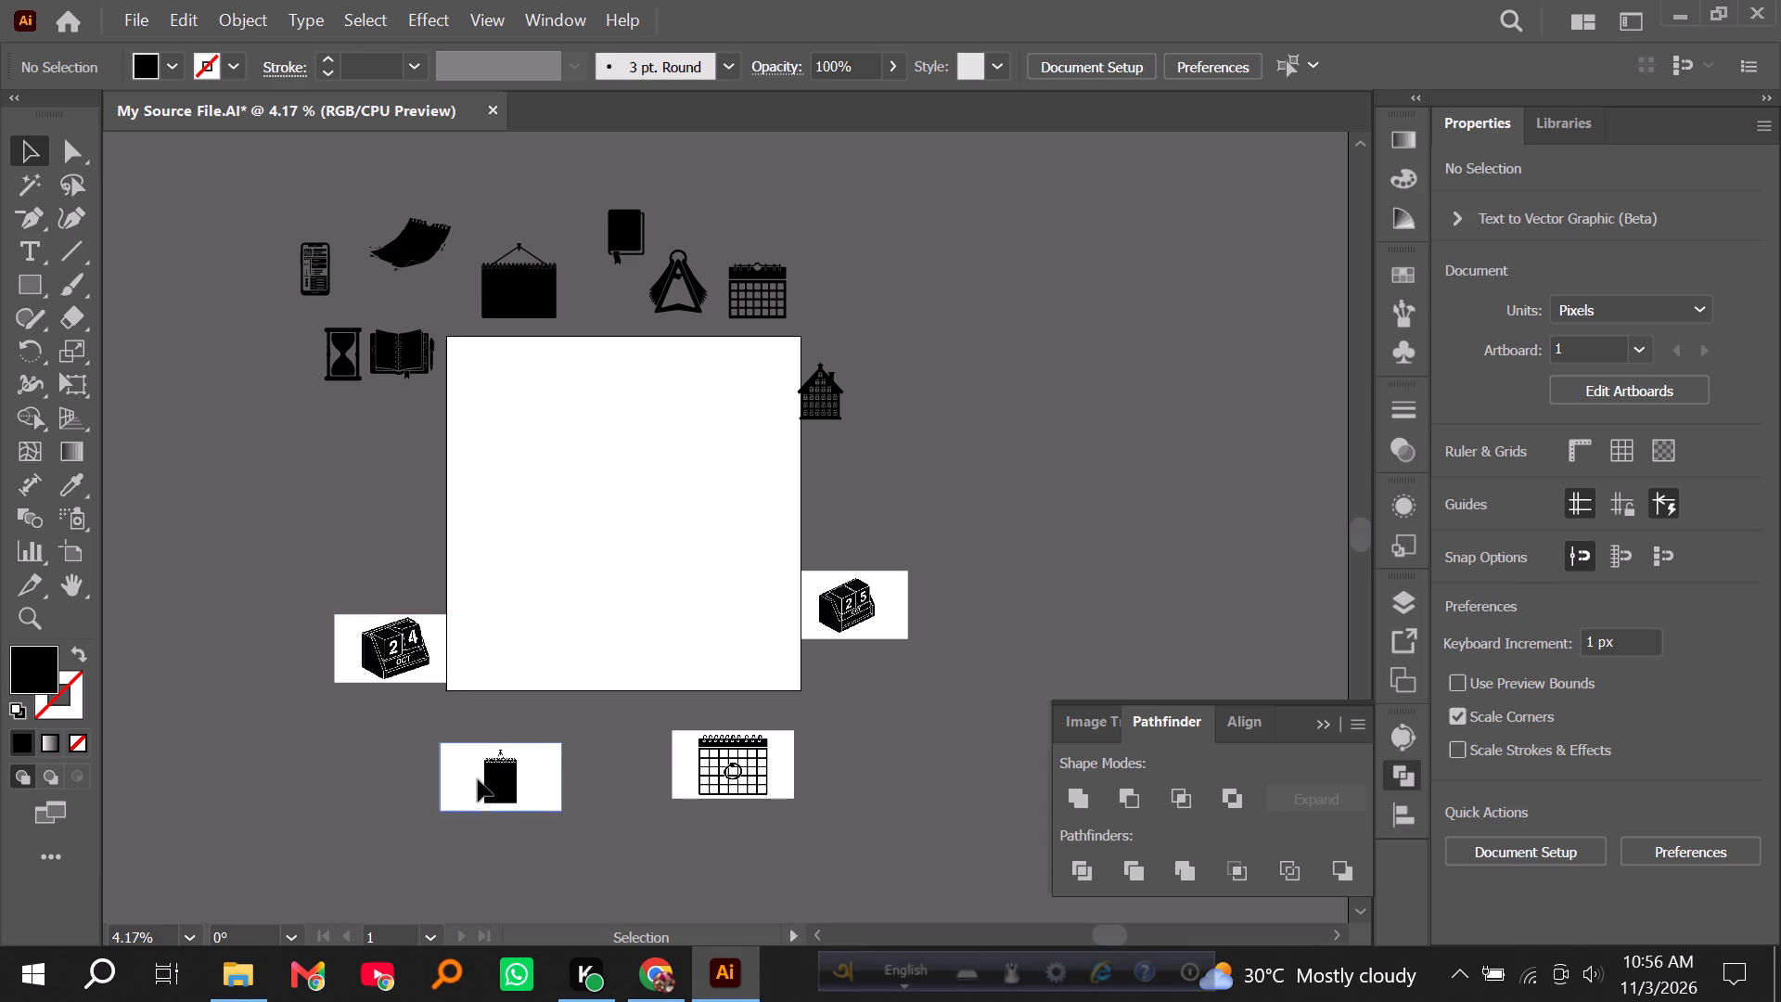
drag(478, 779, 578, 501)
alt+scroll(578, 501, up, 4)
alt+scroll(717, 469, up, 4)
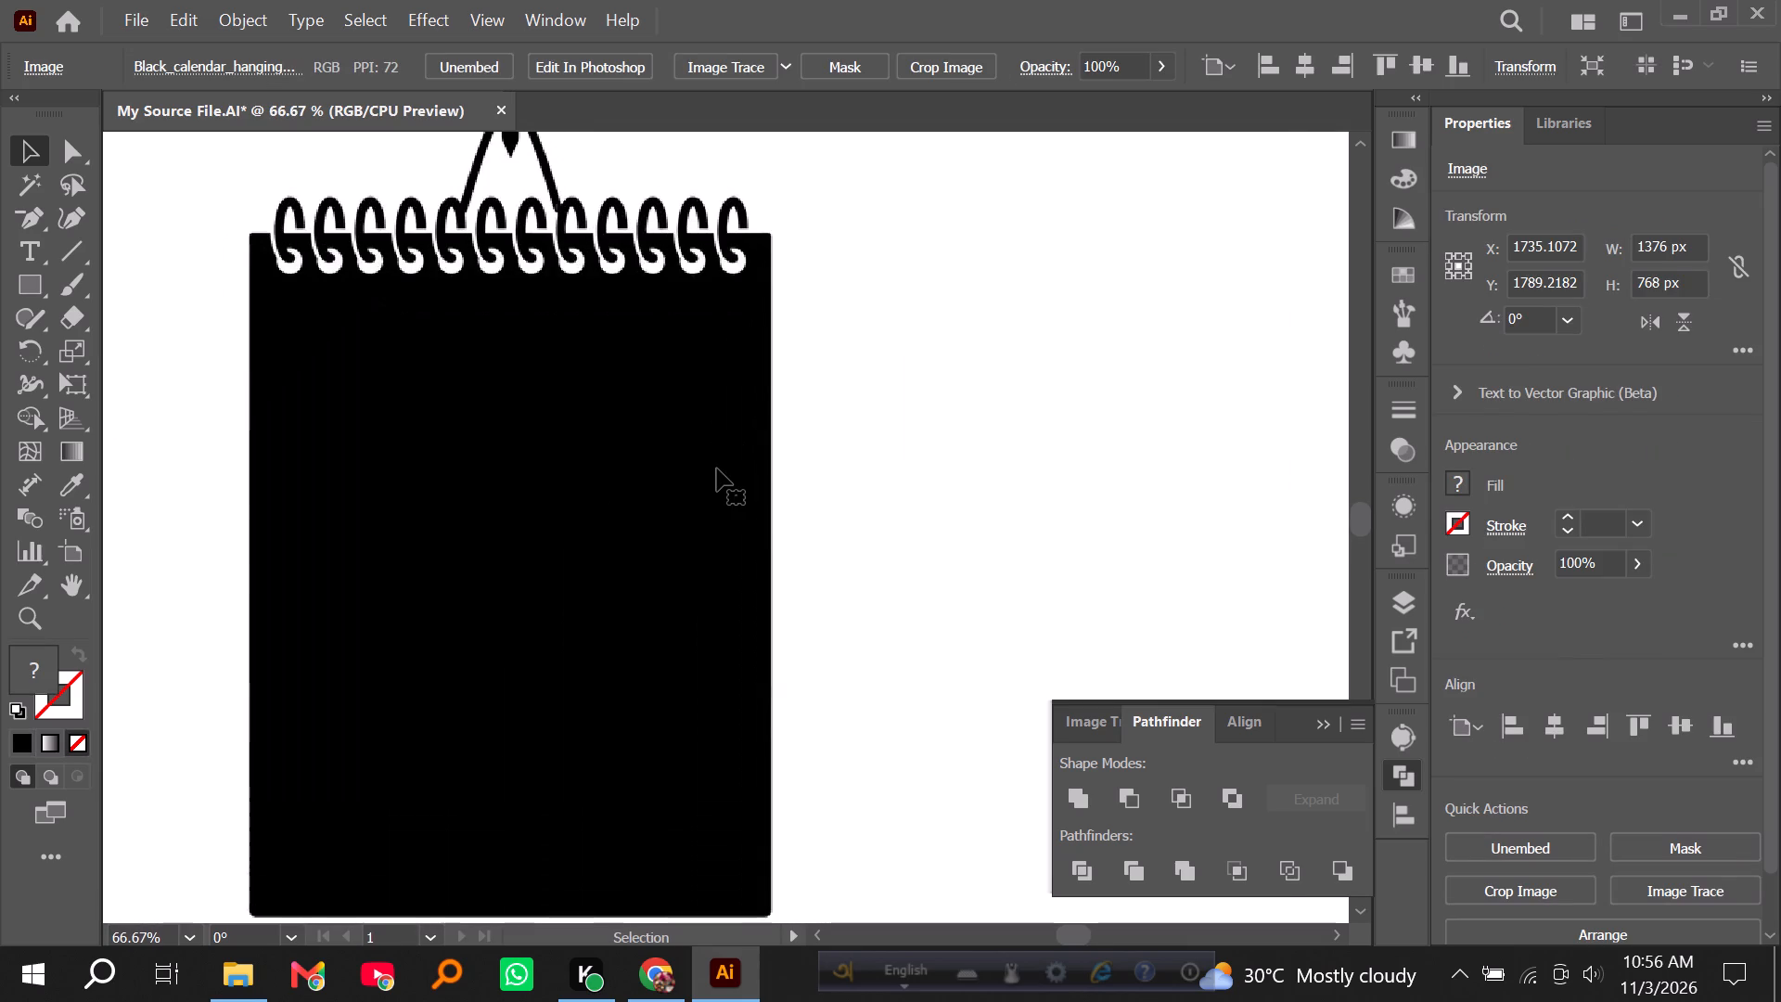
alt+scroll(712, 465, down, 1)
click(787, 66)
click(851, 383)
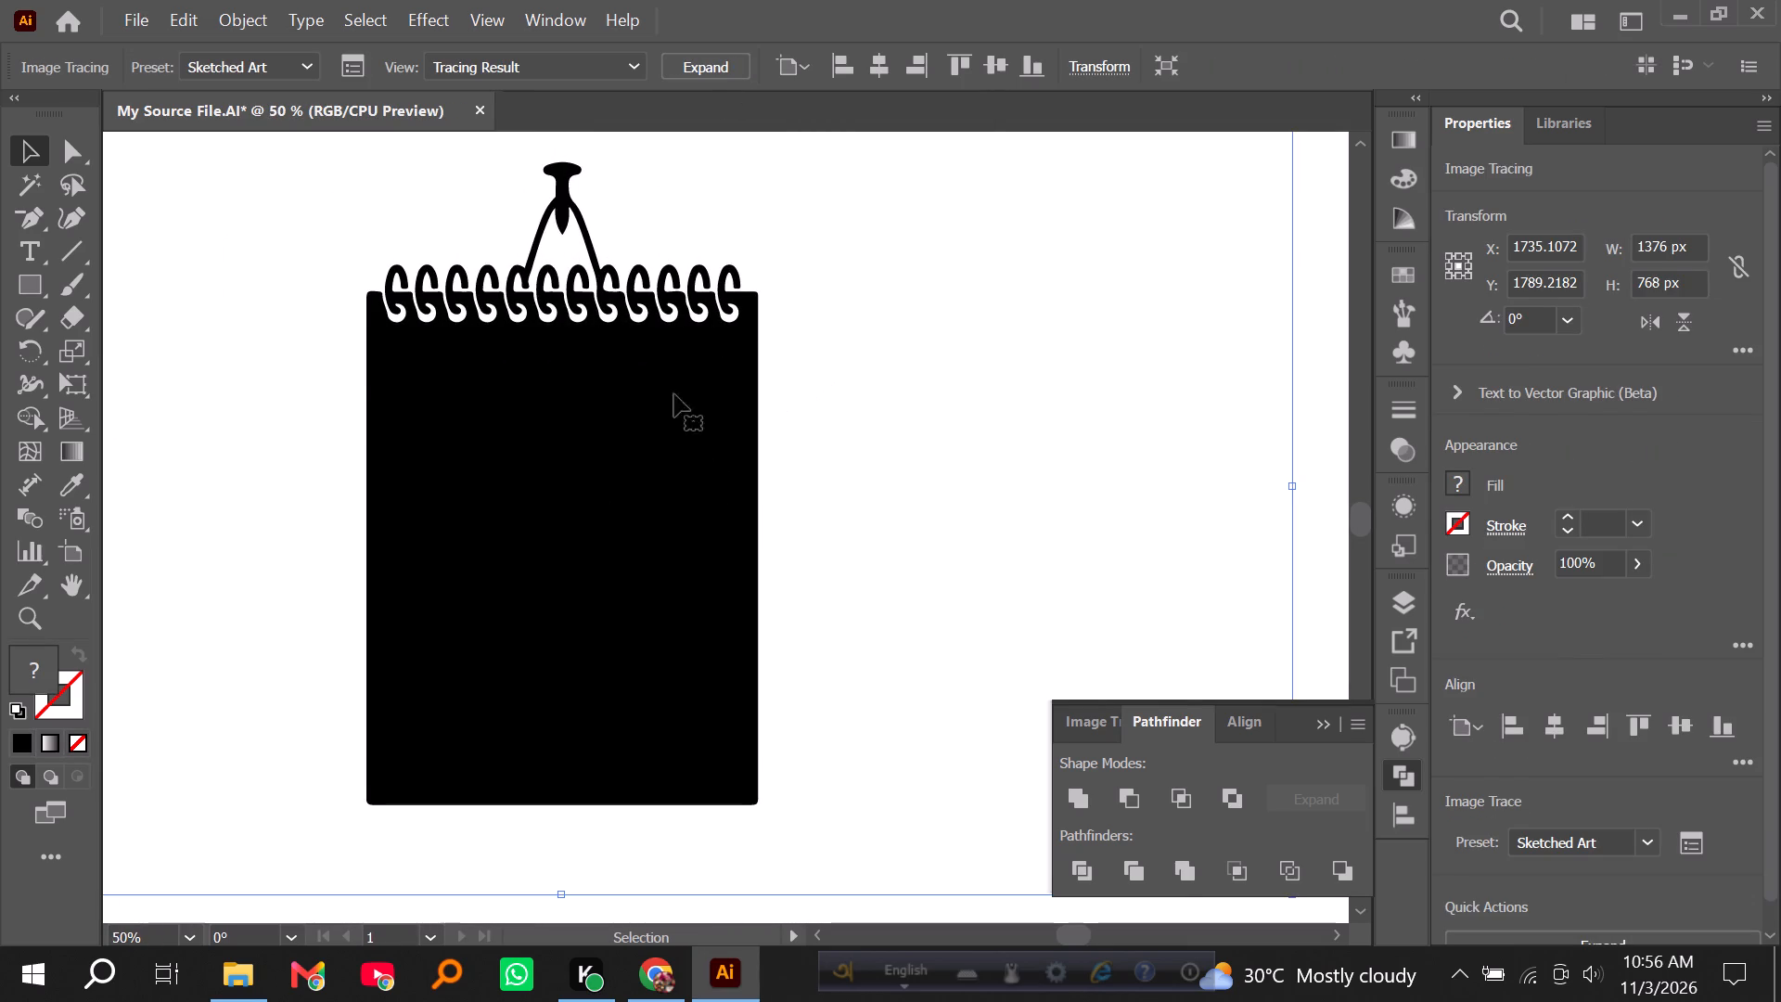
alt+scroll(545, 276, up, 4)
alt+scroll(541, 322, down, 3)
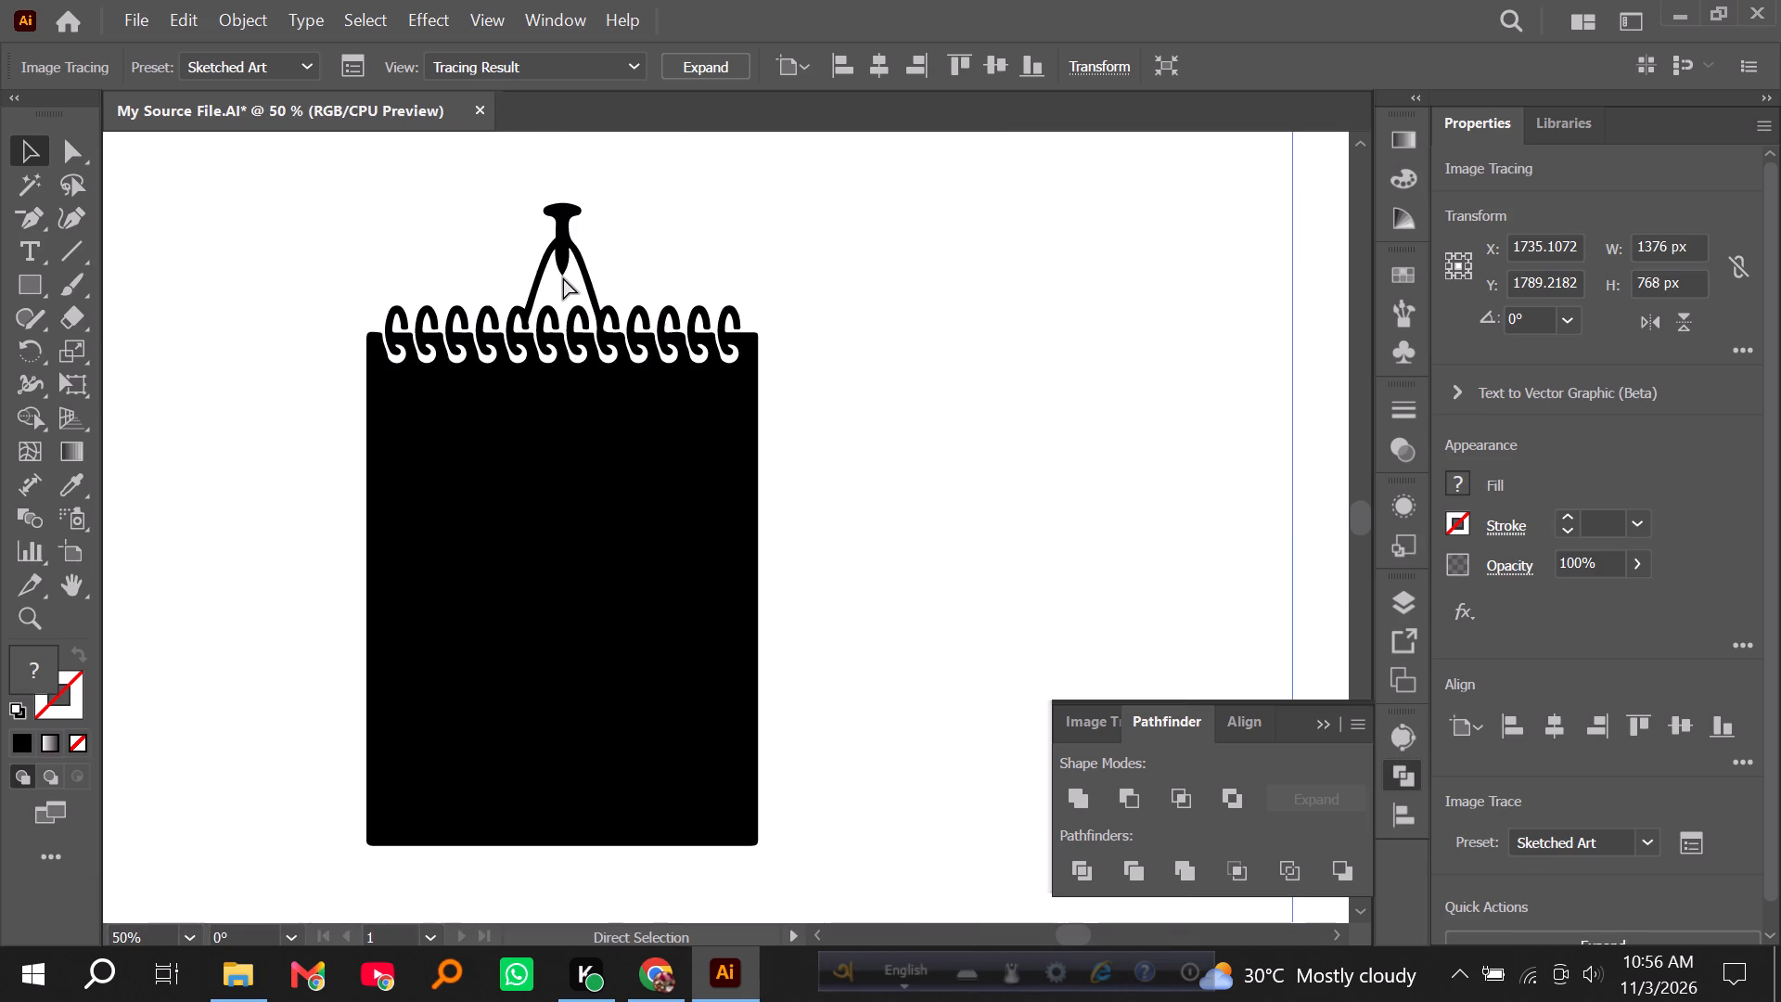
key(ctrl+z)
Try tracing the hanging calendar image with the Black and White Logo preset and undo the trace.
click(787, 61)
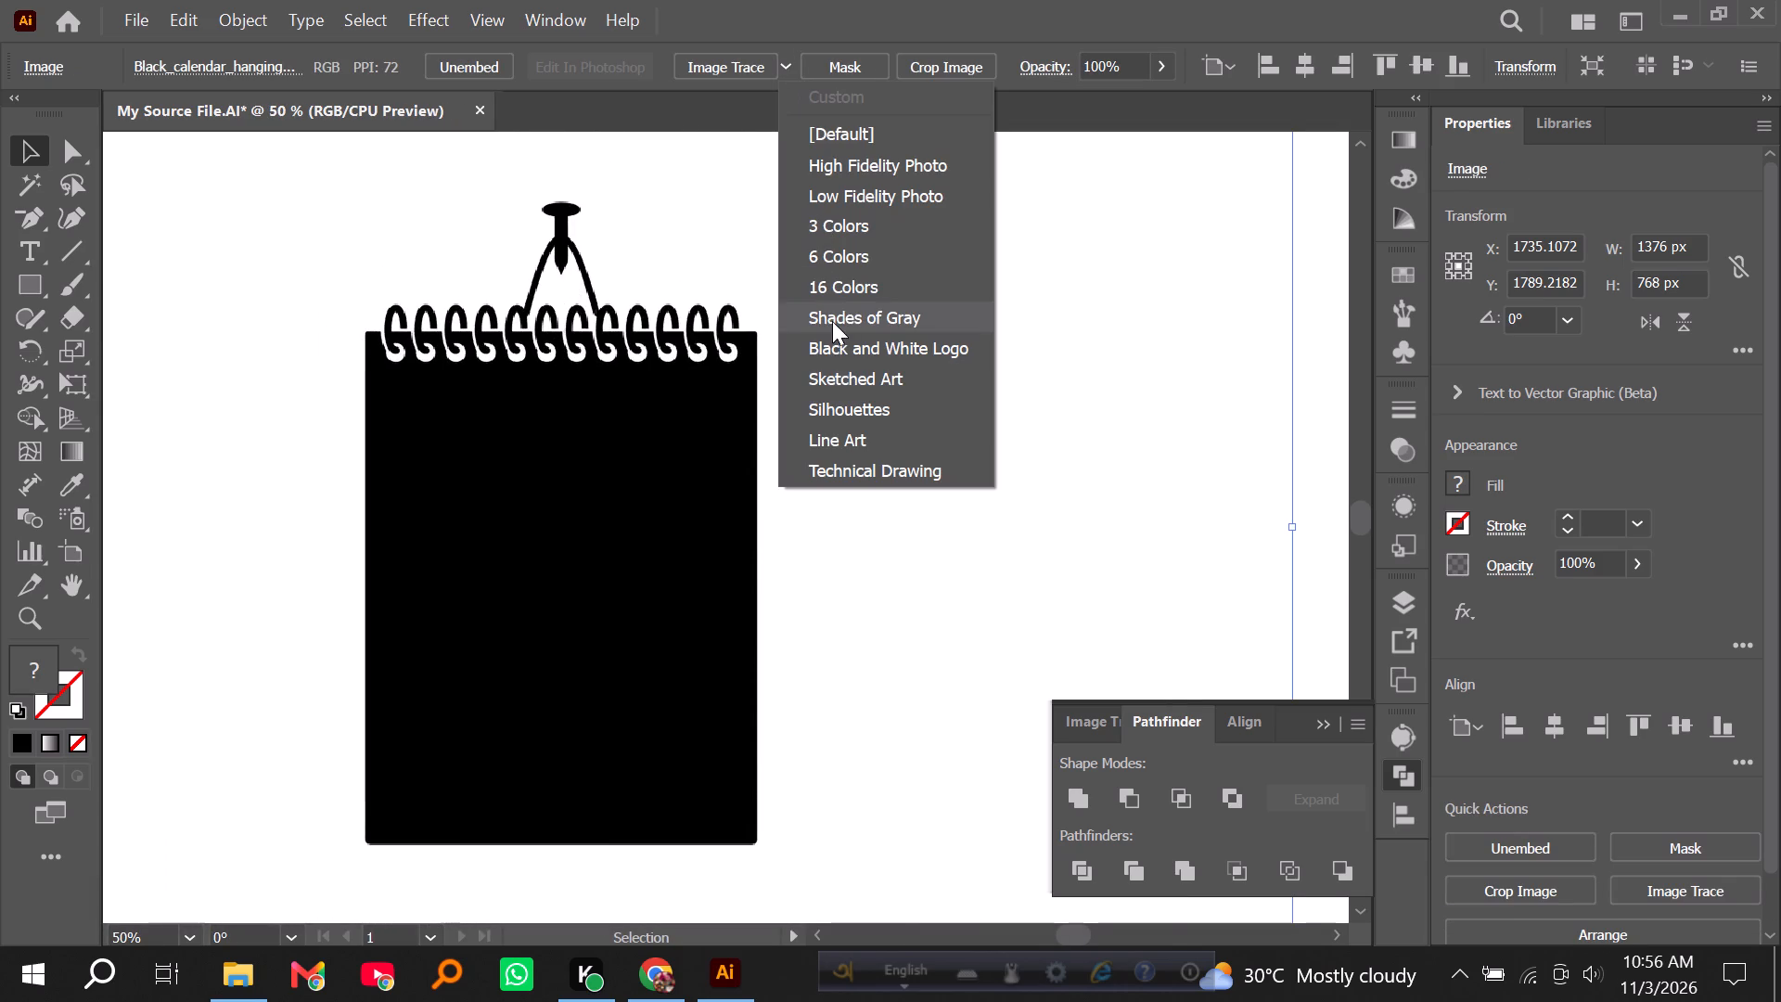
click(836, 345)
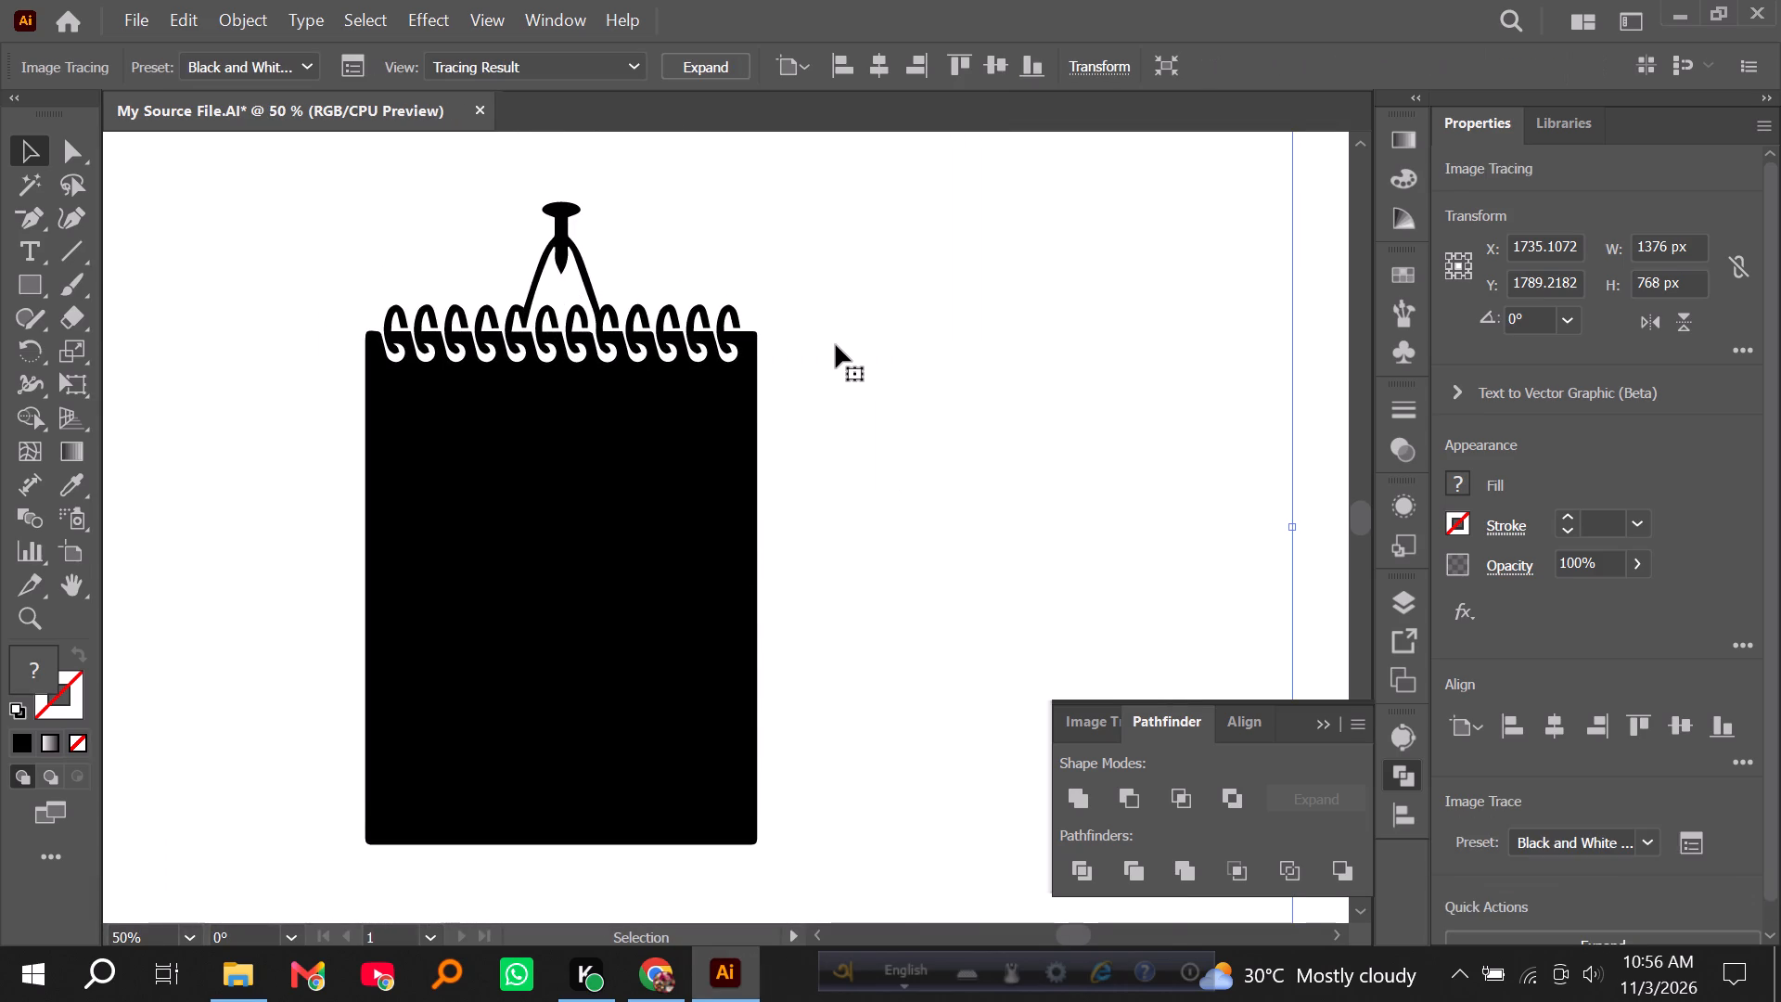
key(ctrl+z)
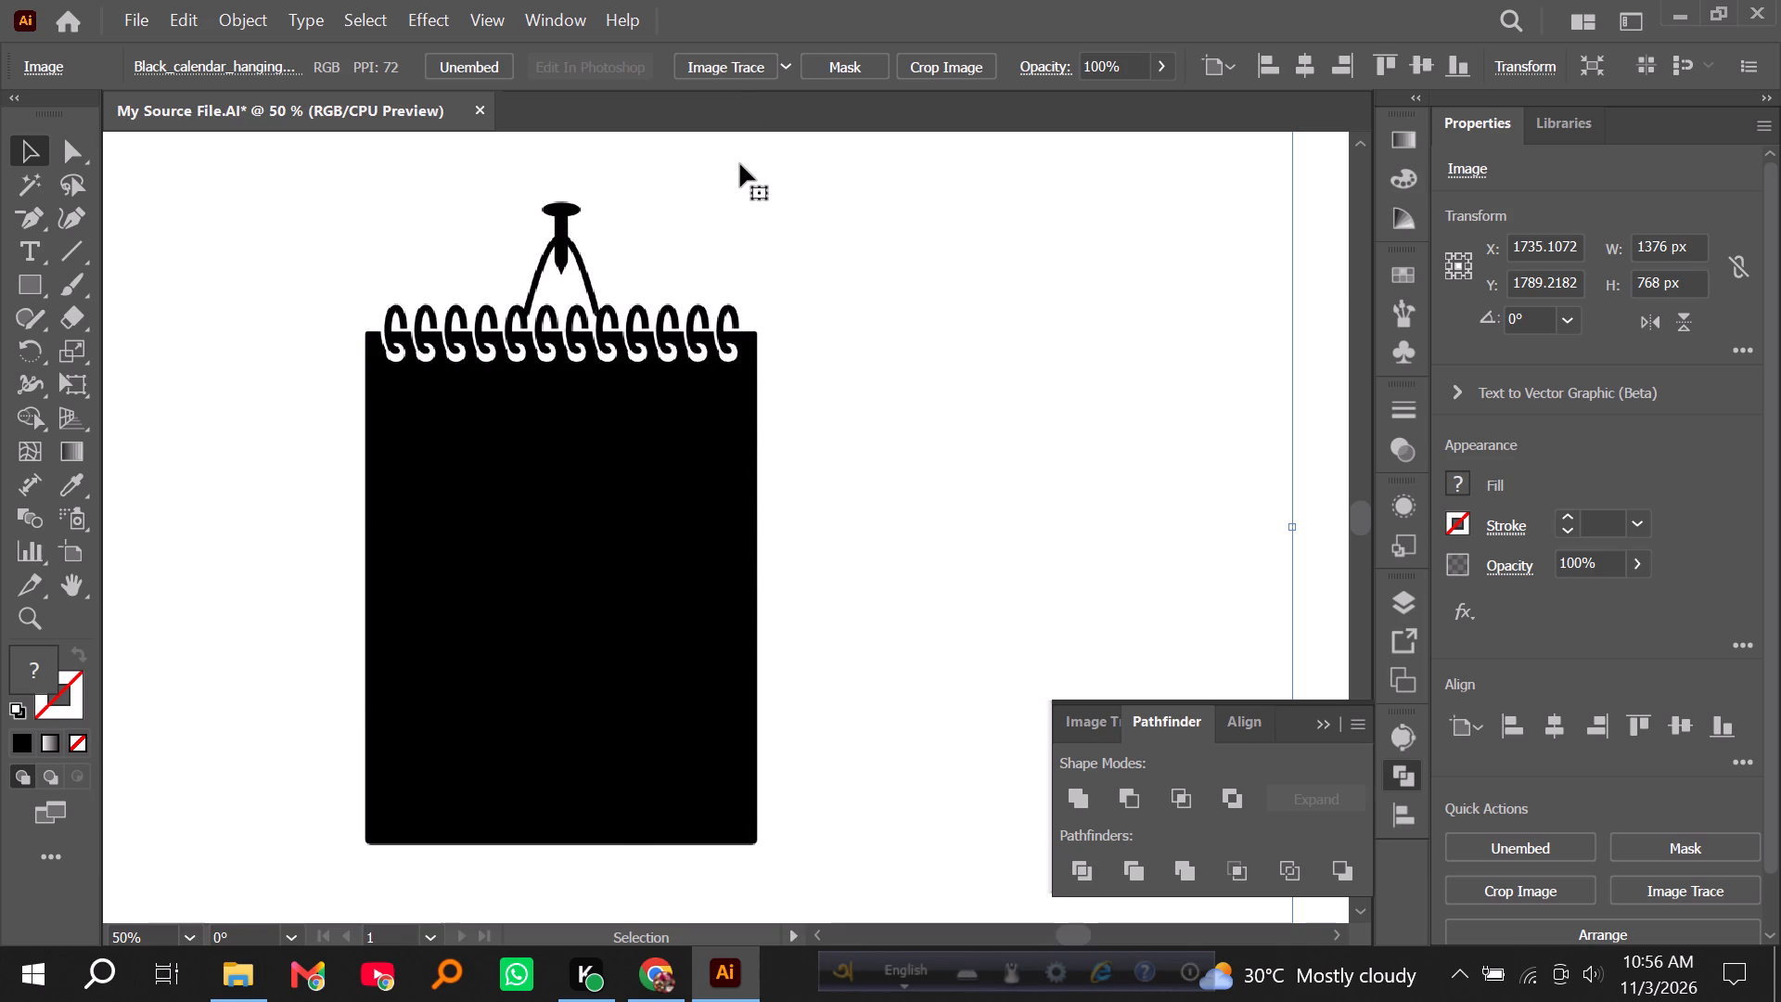
Delete the hanging calendar image.
key(Delete)
Bring the wall calendar image with the circled date onto the artboard, inspect it and delete it.
alt+scroll(679, 311, down, 5)
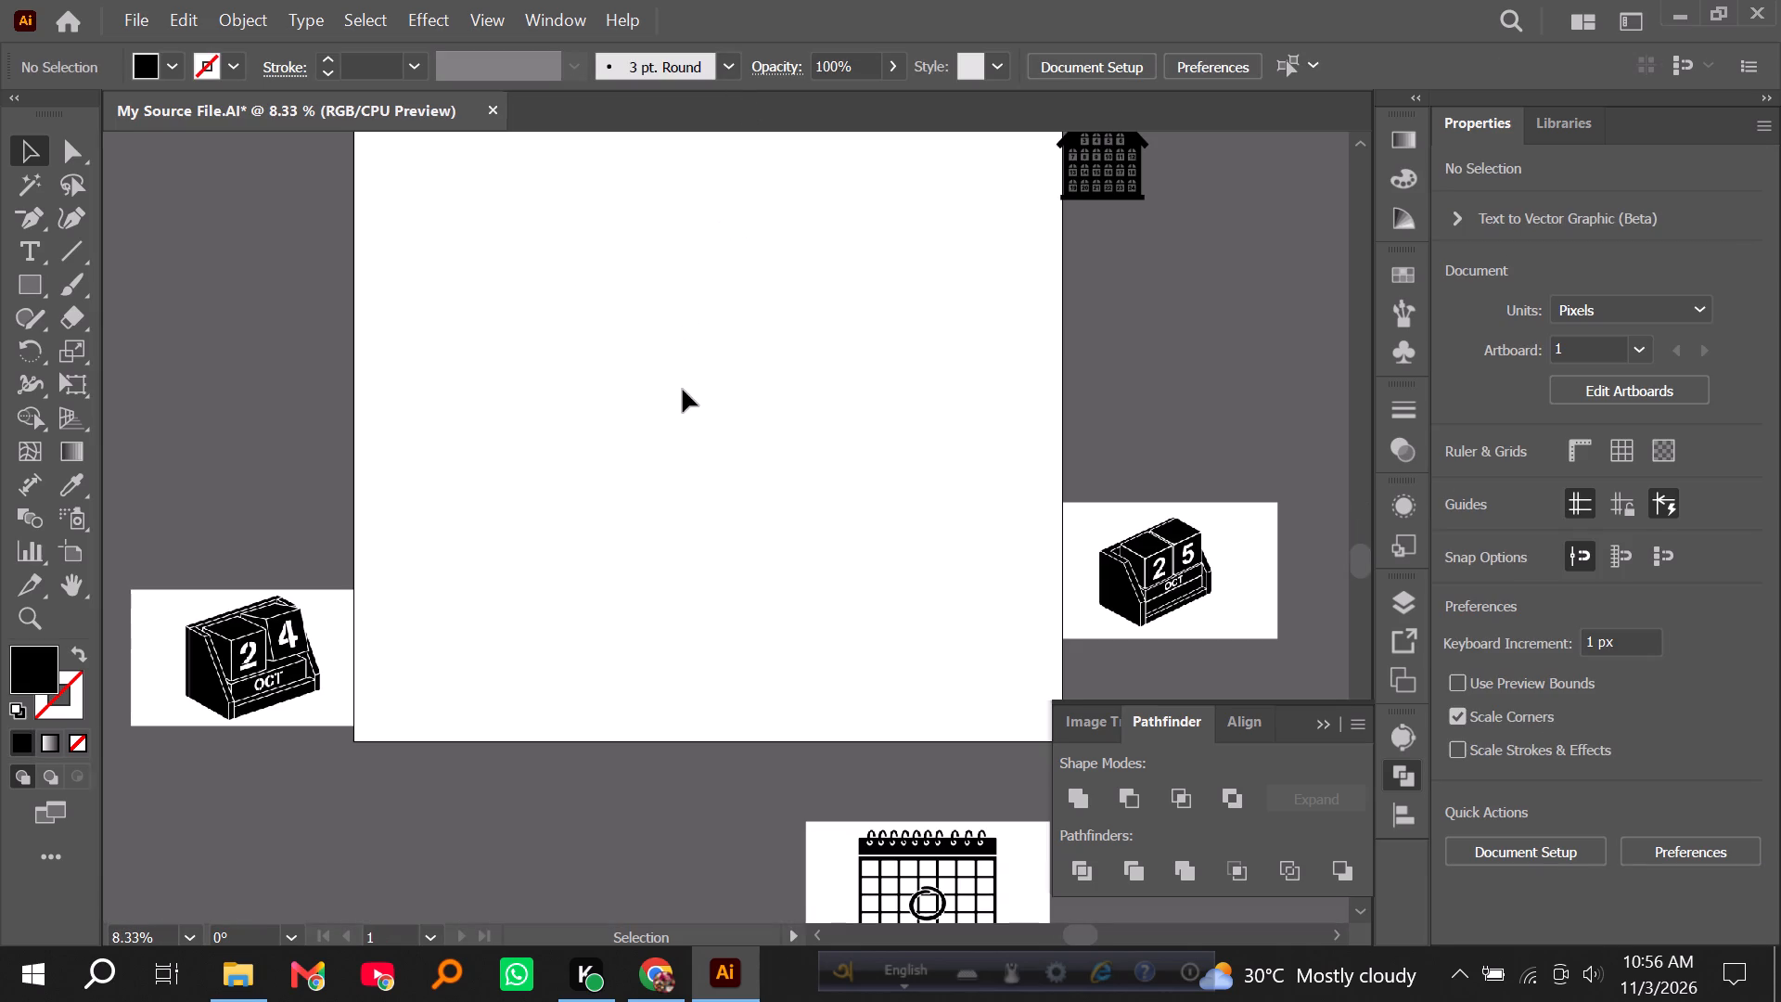
alt+scroll(683, 392, down, 2)
drag(796, 659, 696, 474)
alt+scroll(696, 474, up, 6)
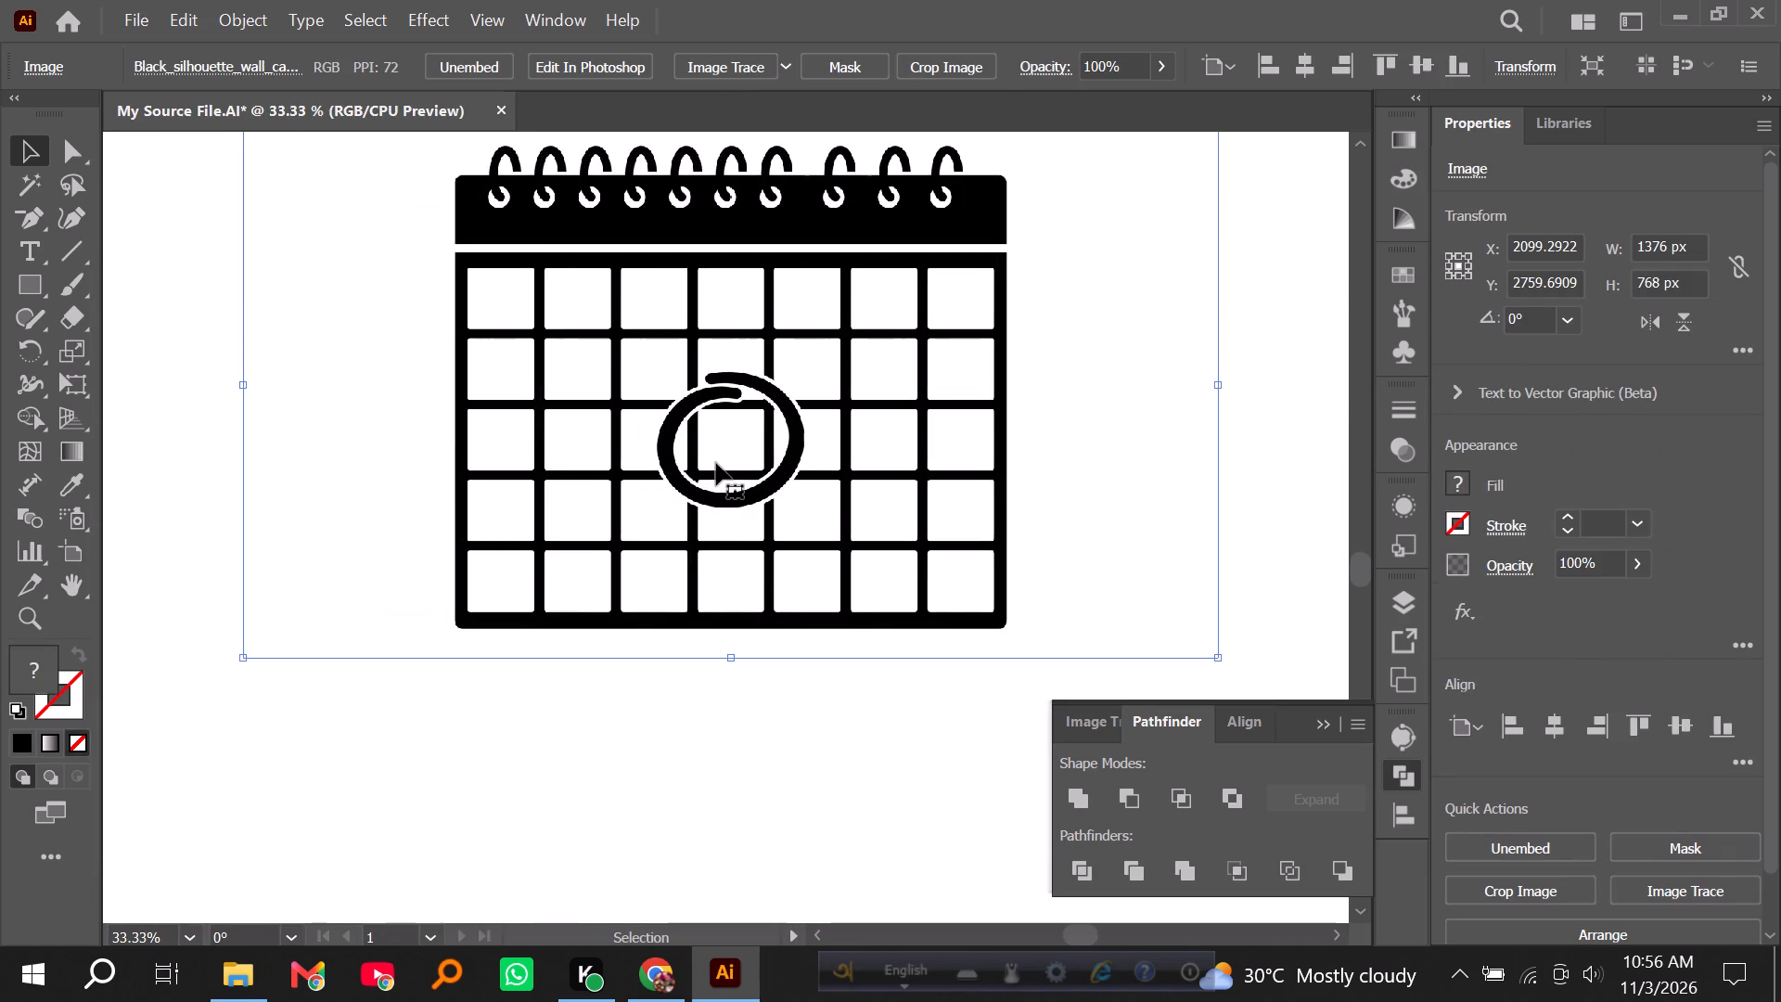
key(Delete)
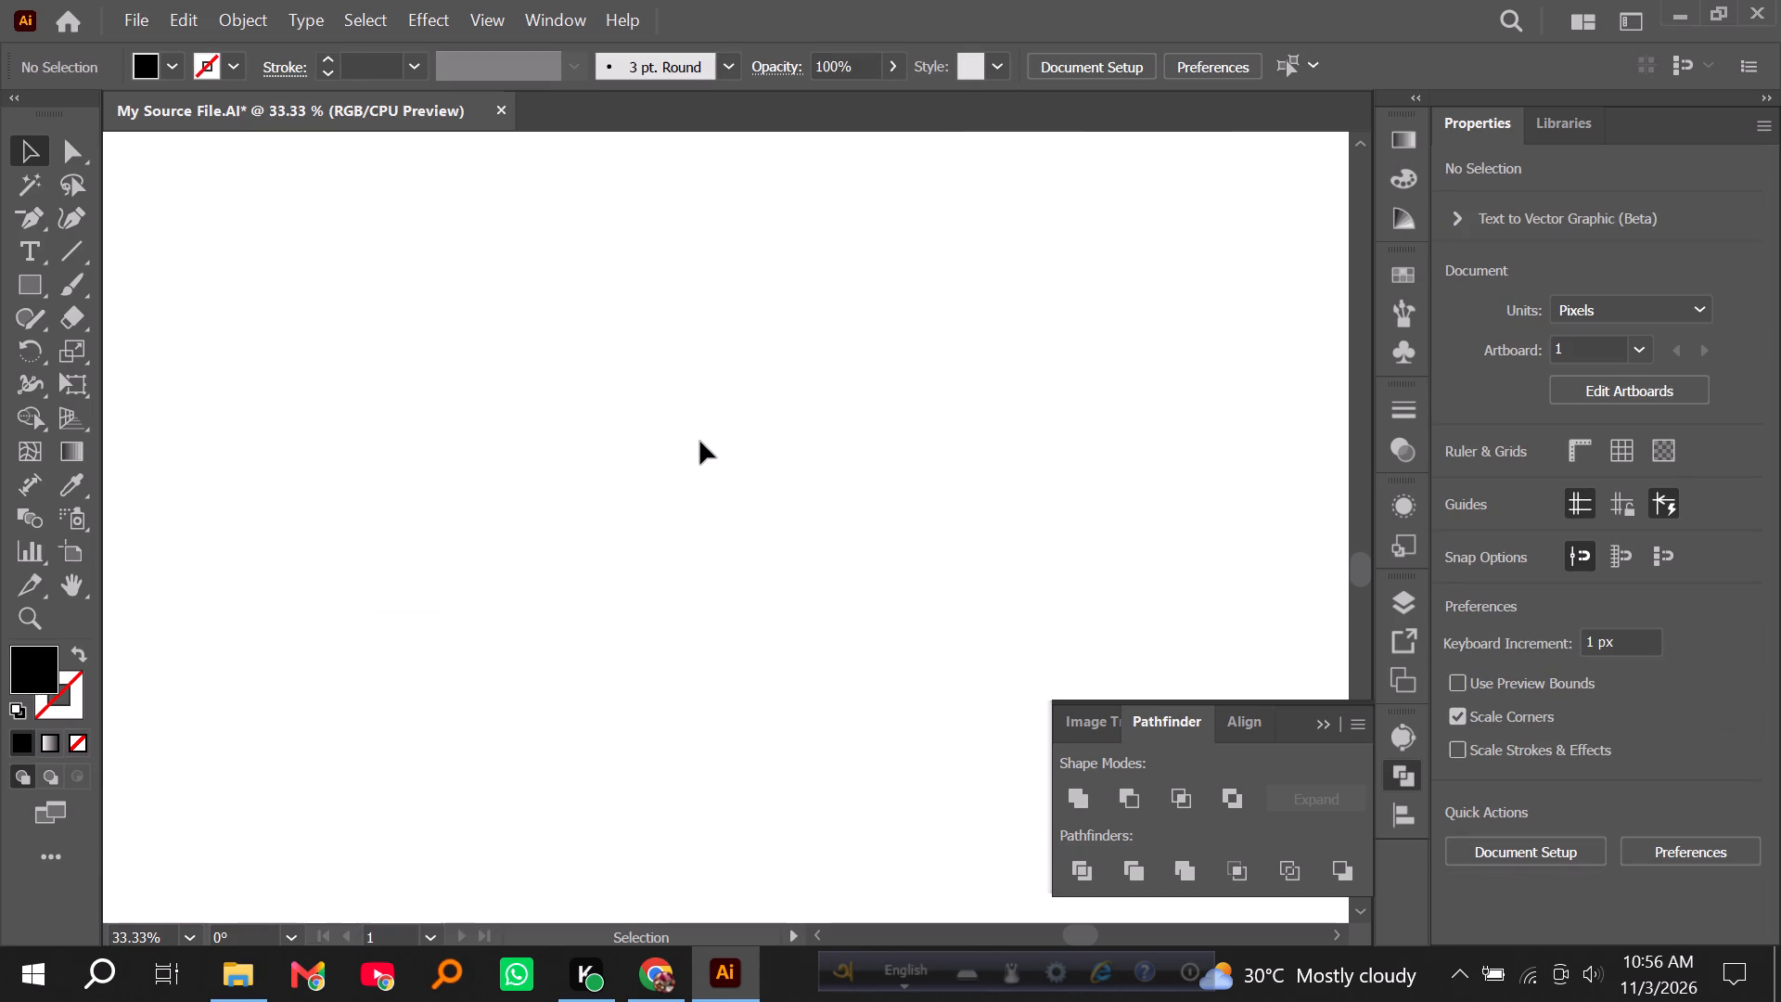
Move the 24 OCT block calendar image onto the artboard for a closer view.
alt+scroll(697, 427, down, 5)
drag(371, 528, 617, 425)
alt+scroll(617, 425, up, 4)
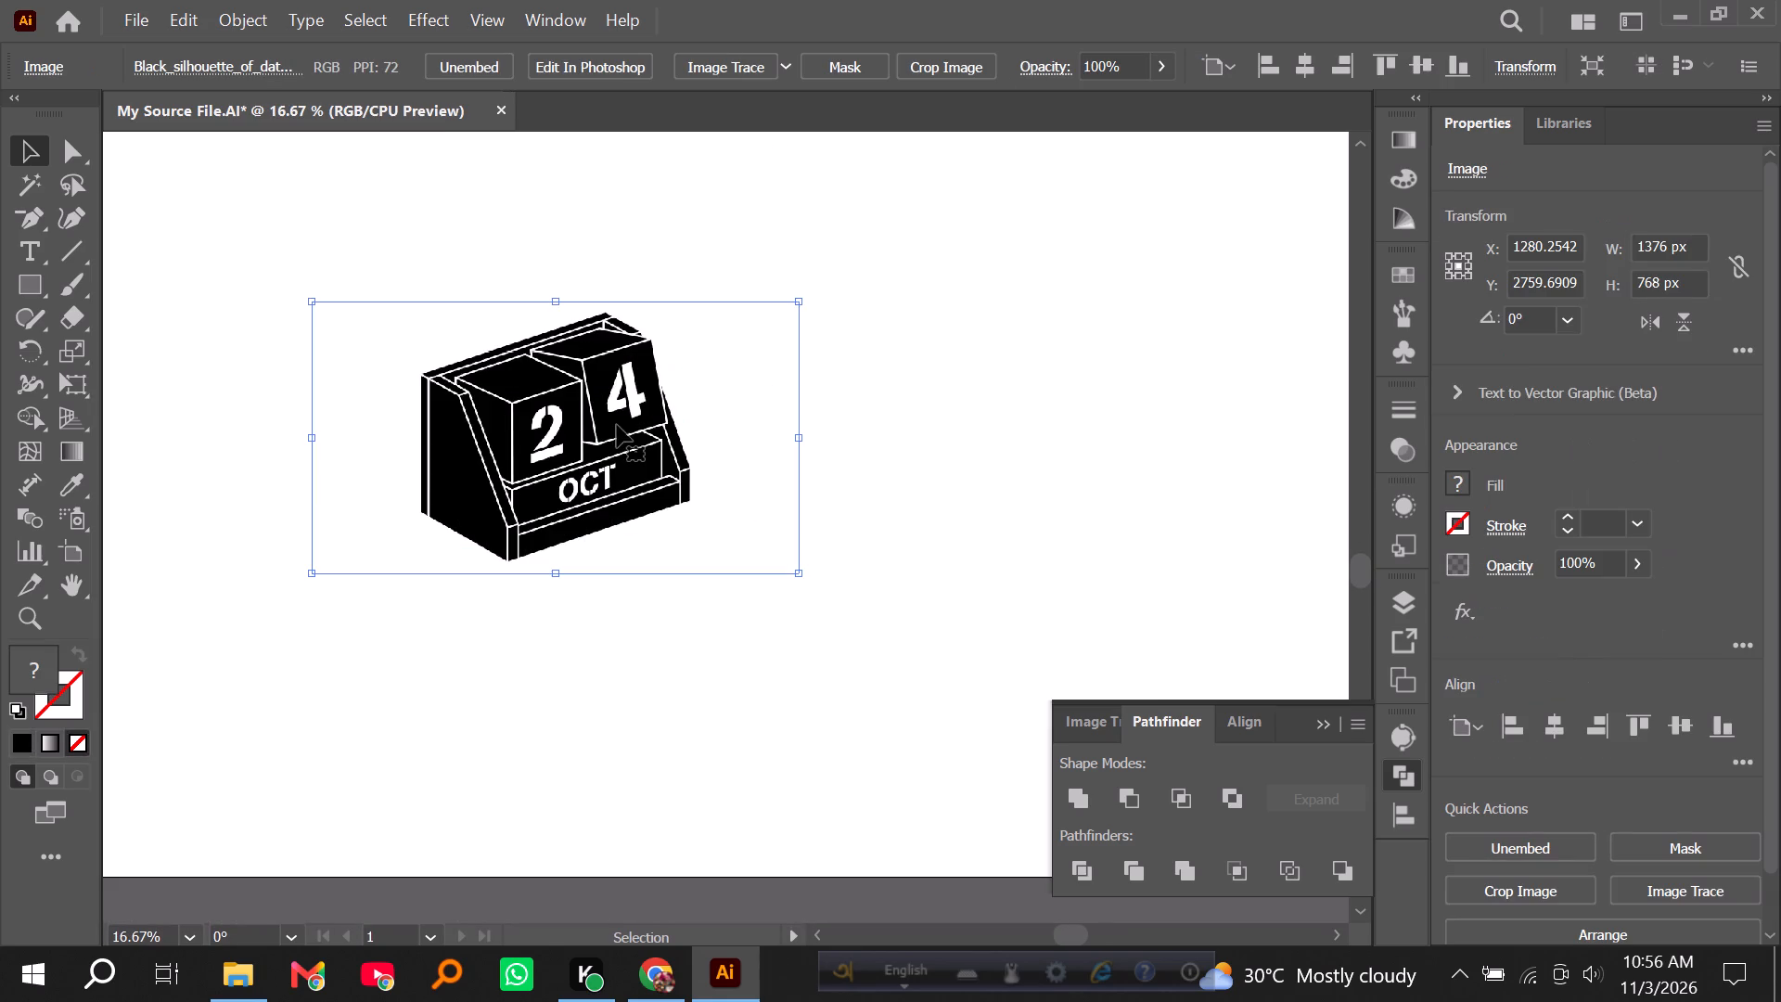
Switch to File Explorer, delete the remaining image from New folder (3) in Downloads and return to Illustrator.
click(242, 983)
key(Delete)
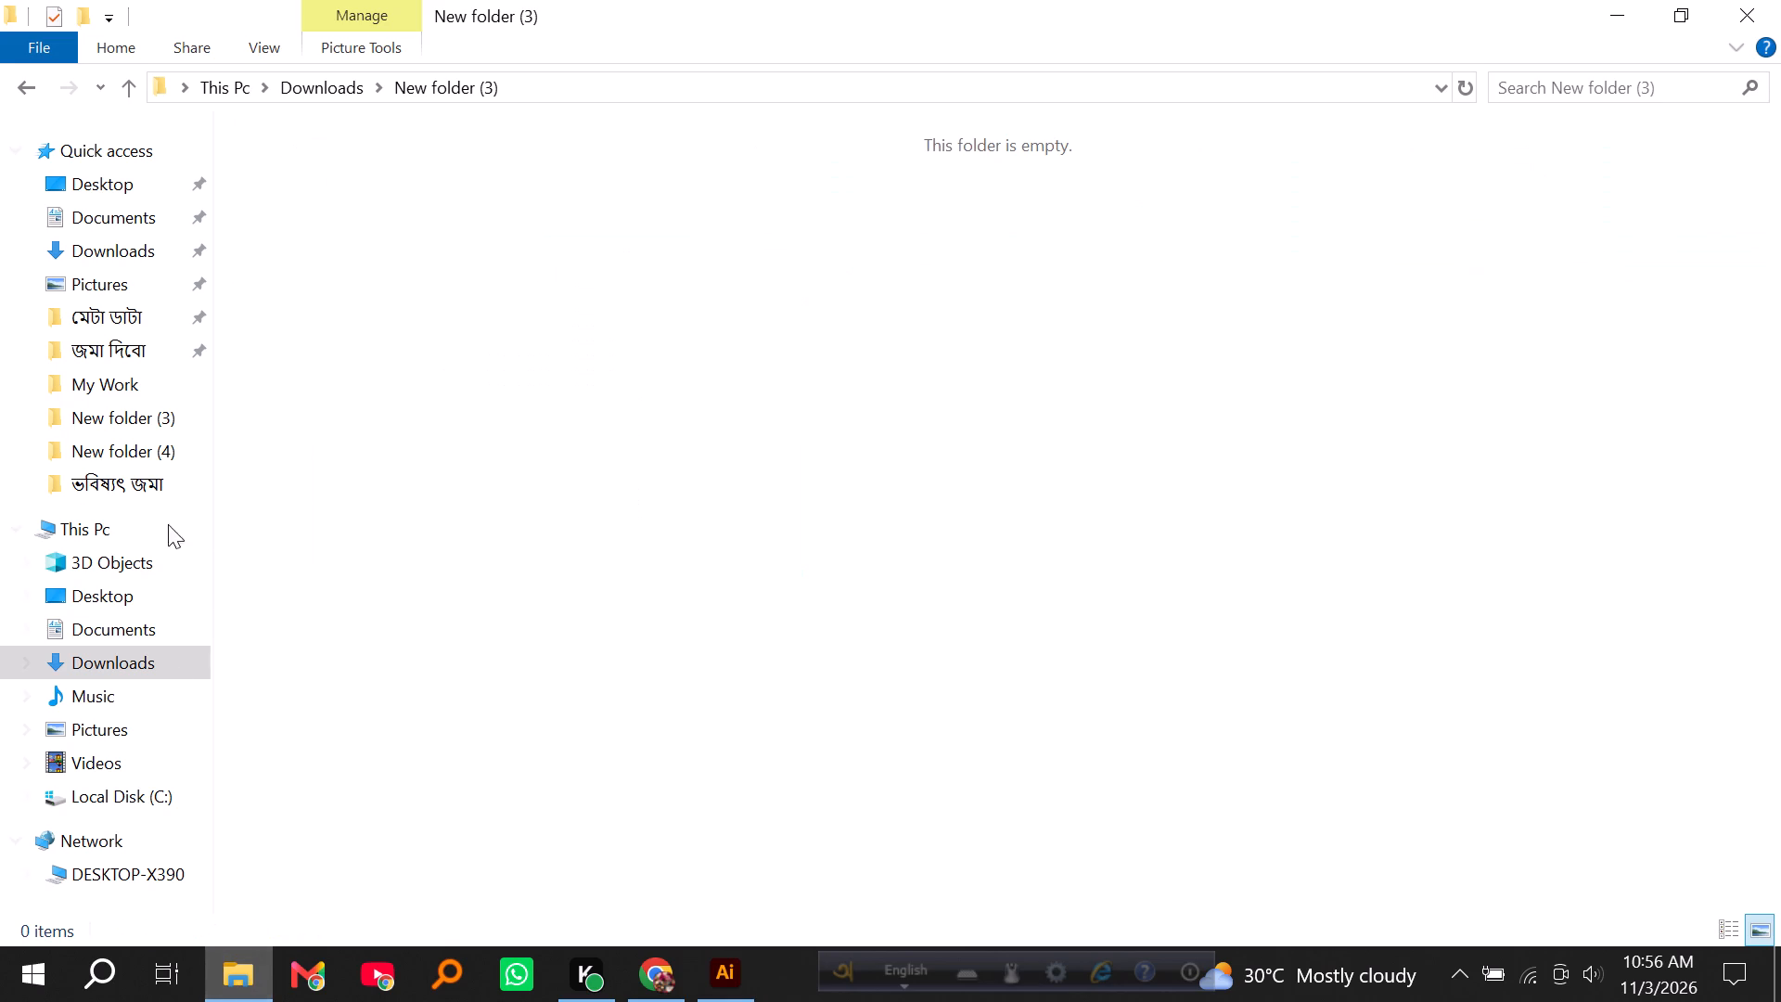
click(712, 978)
Trace the 24 OCT block calendar image with the Sketched Art preset and expand the result into vector paths.
scroll(639, 599, up, 1)
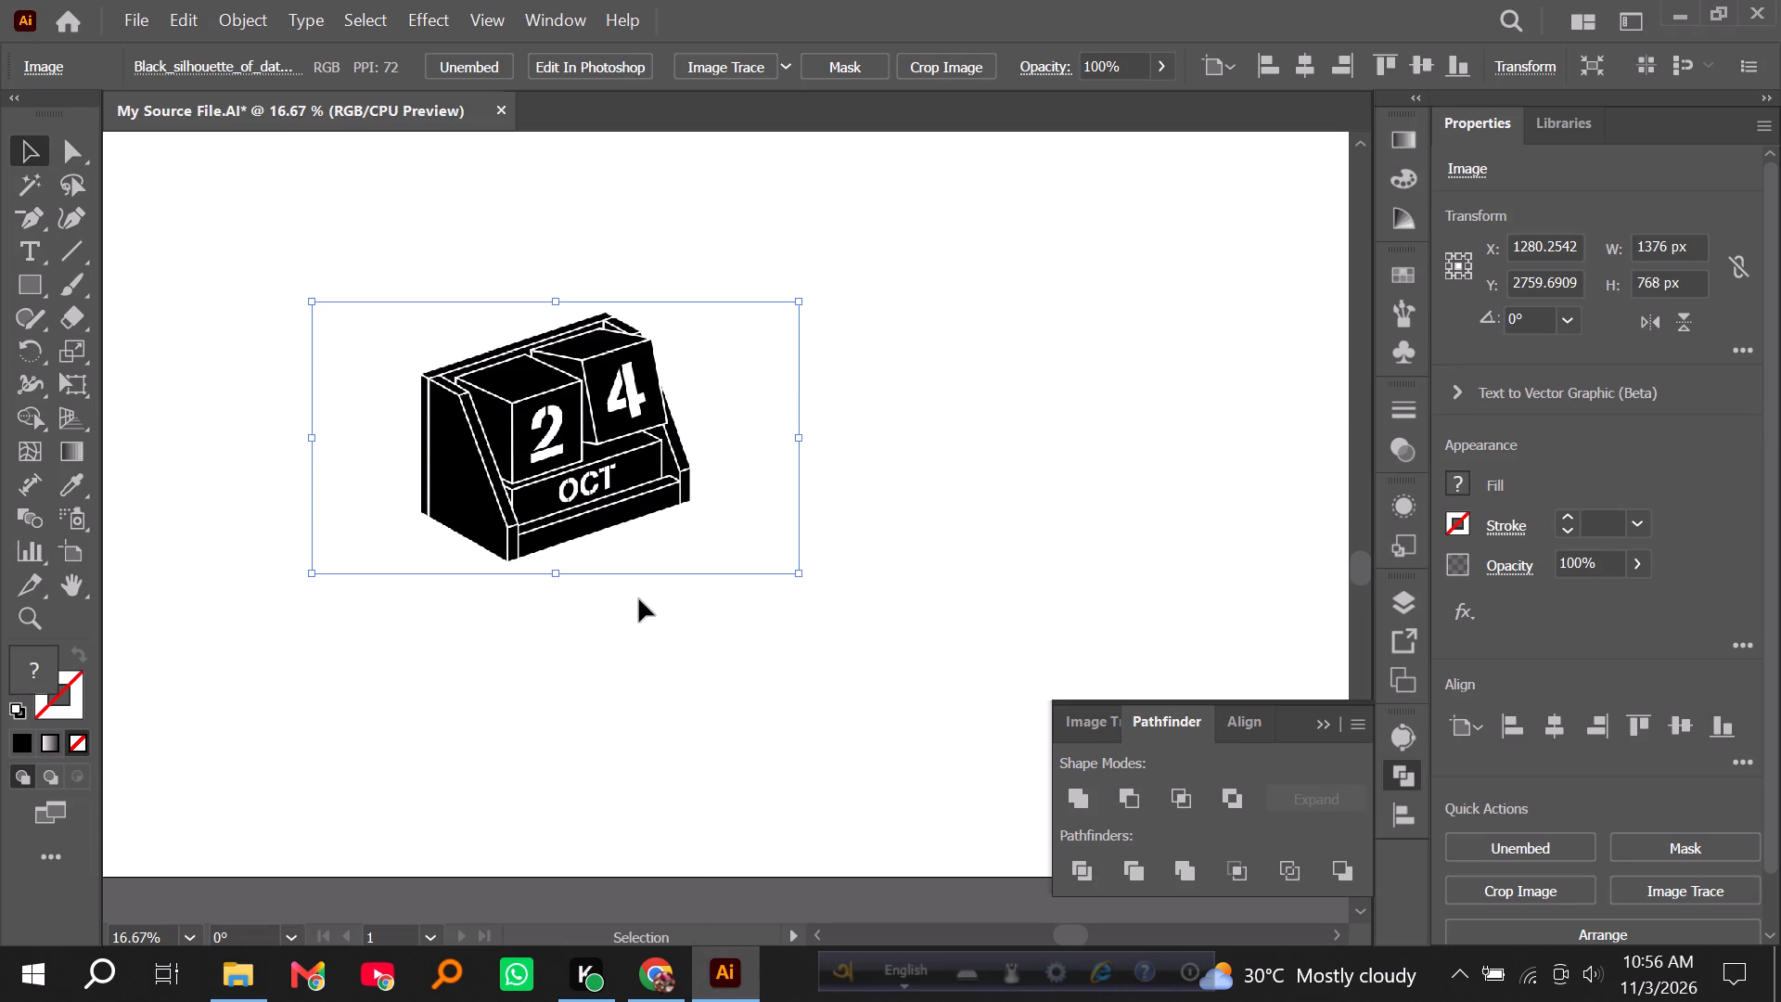
scroll(639, 599, up, 1)
alt+scroll(518, 450, up, 2)
click(785, 71)
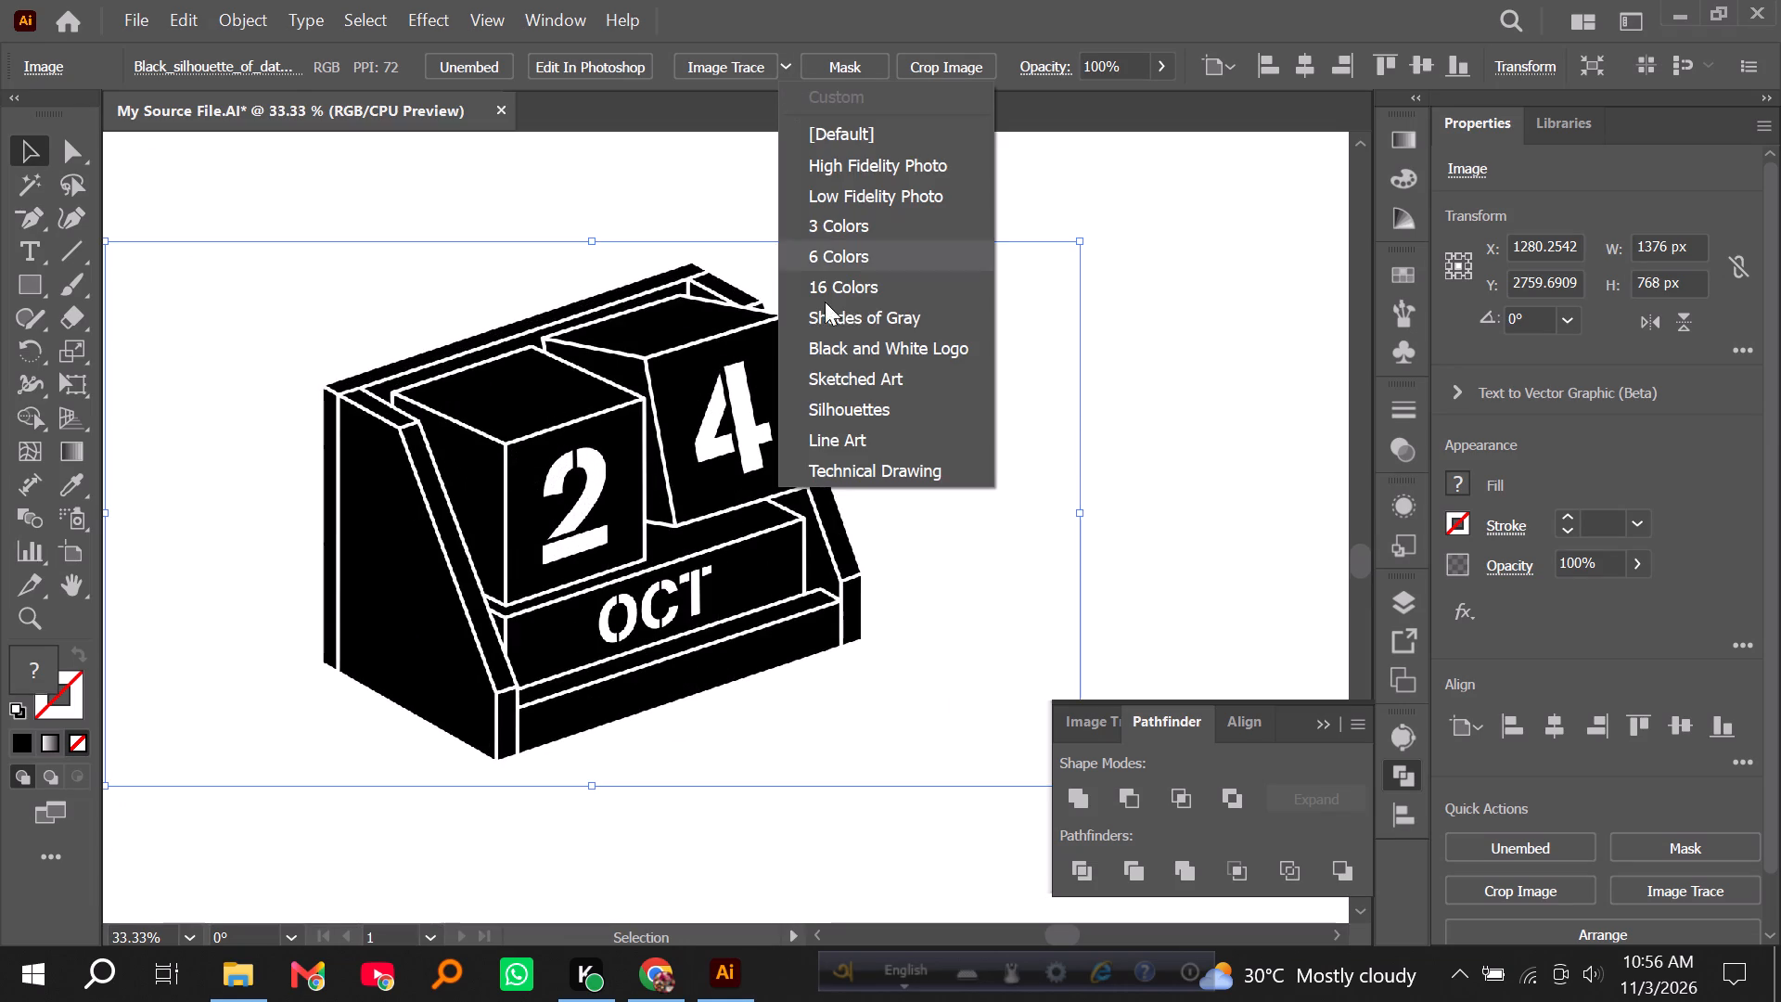
click(828, 377)
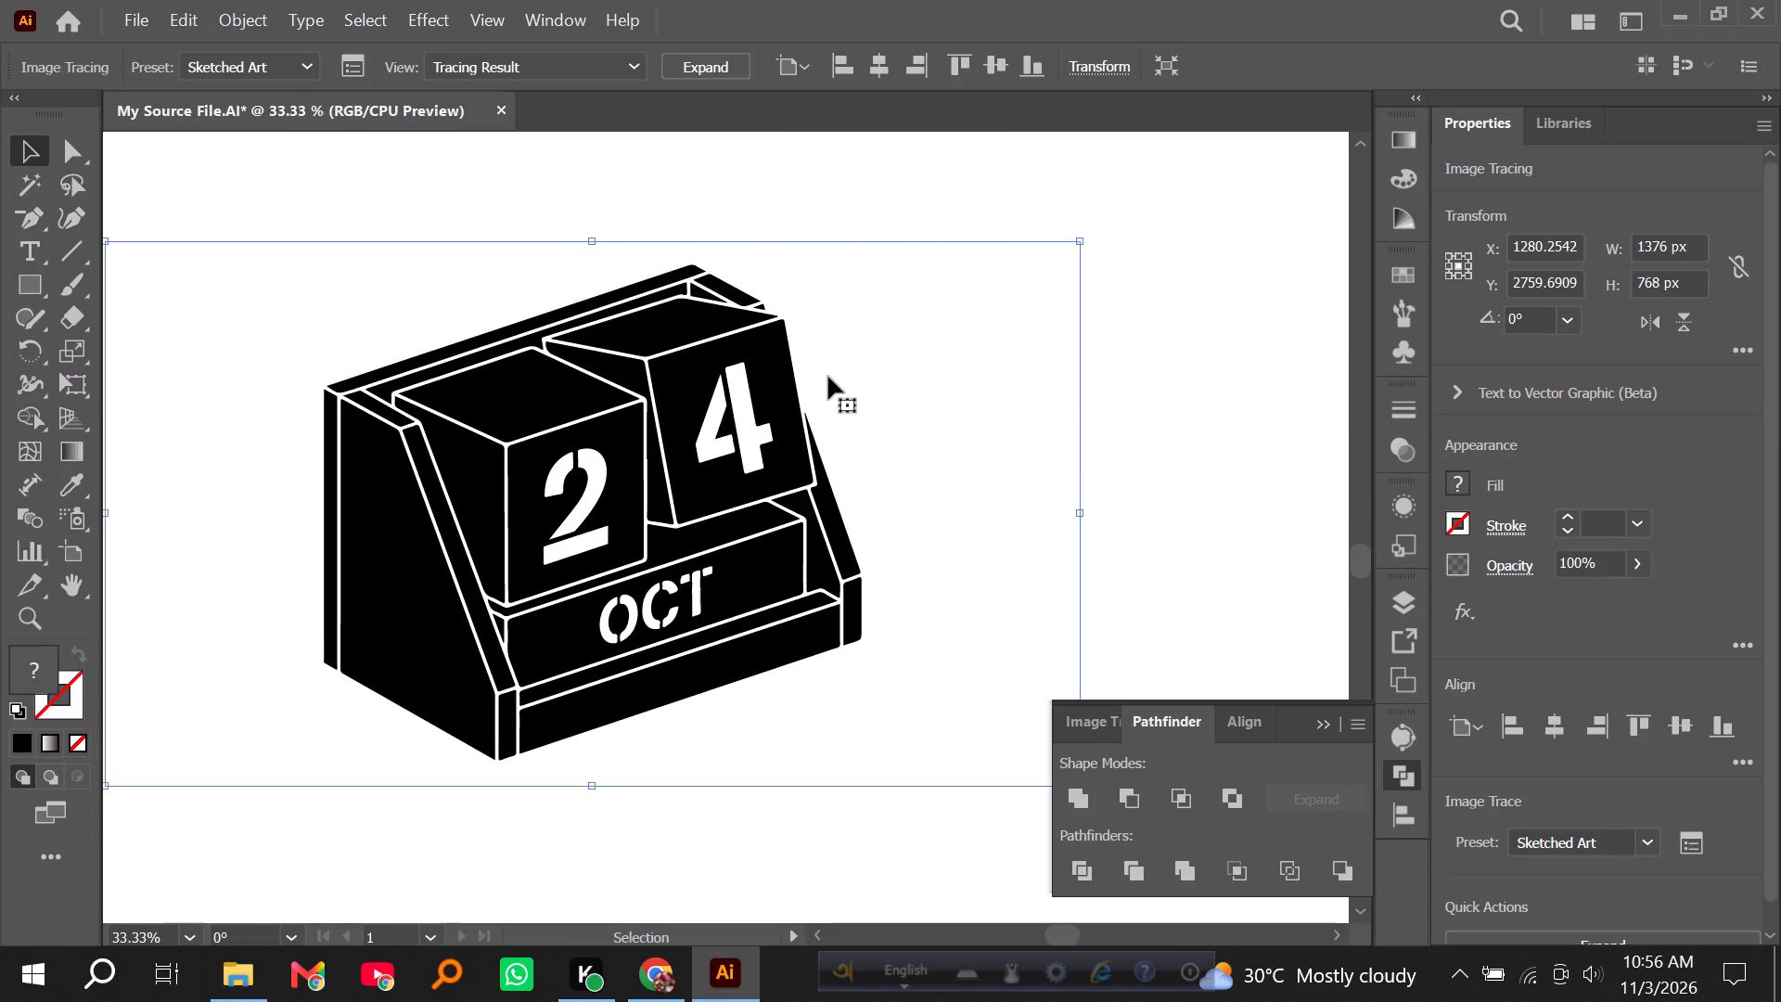
click(720, 70)
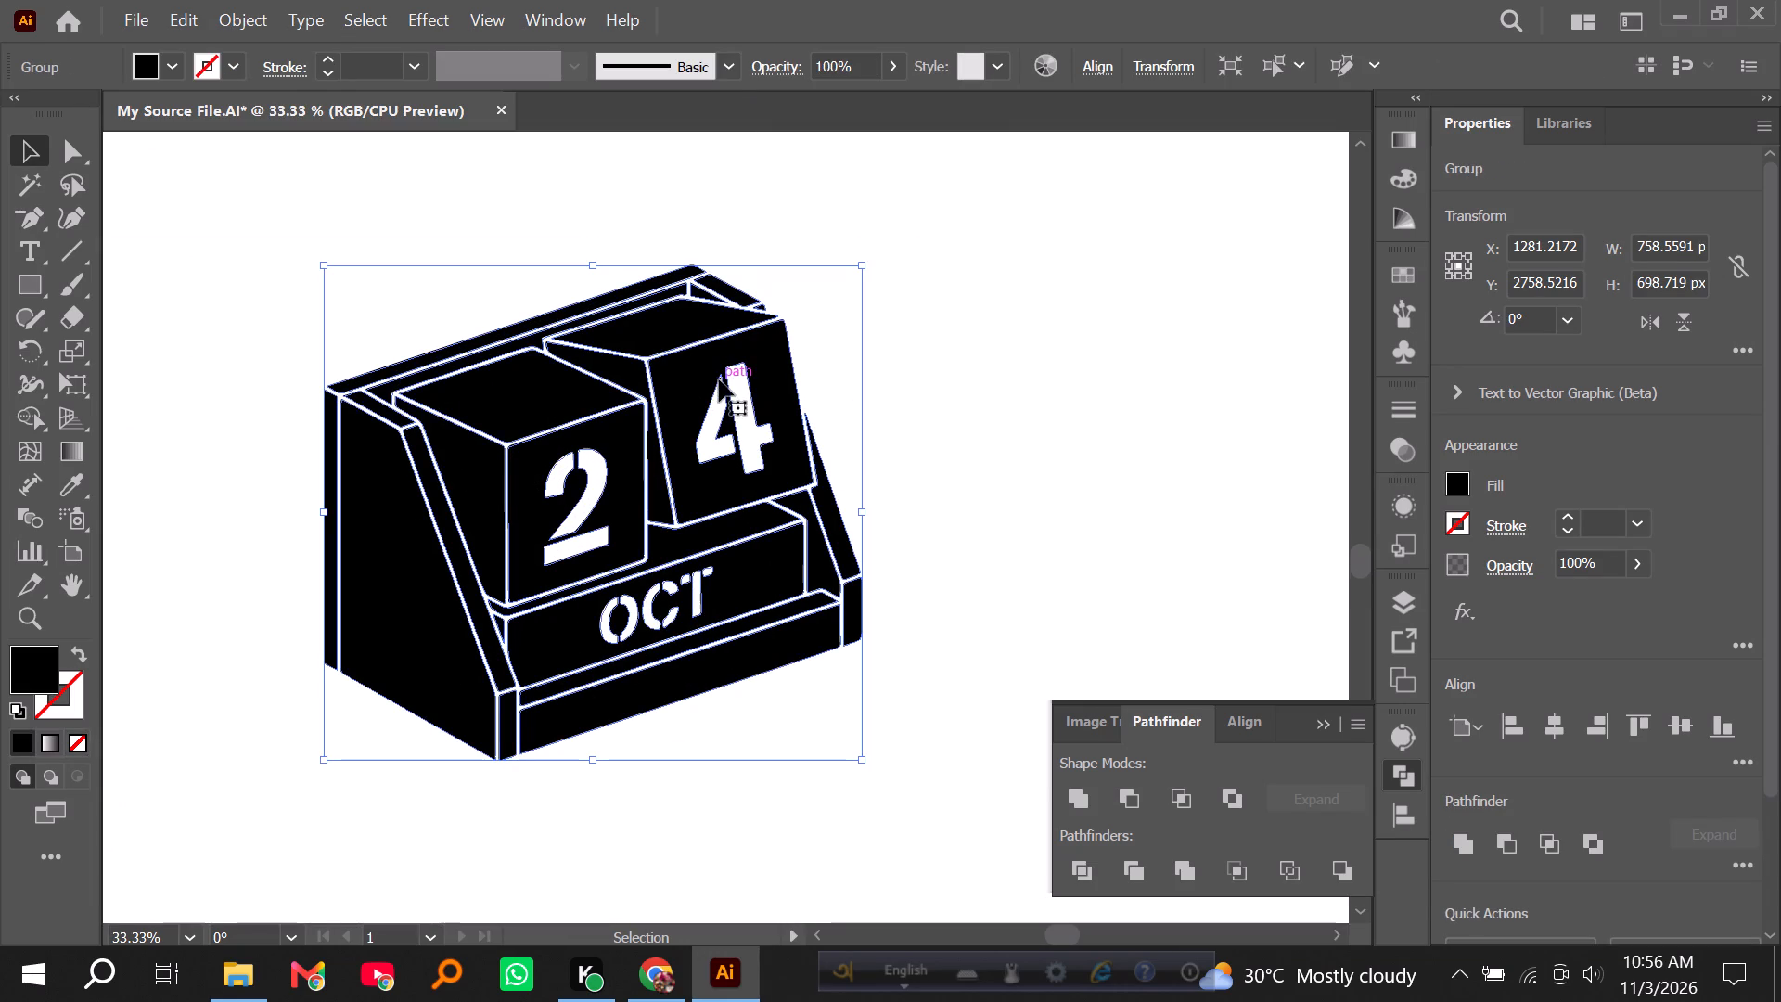
Move the expanded 24 OCT block calendar off the artboard, just beyond its left edge.
alt+scroll(675, 538, down, 4)
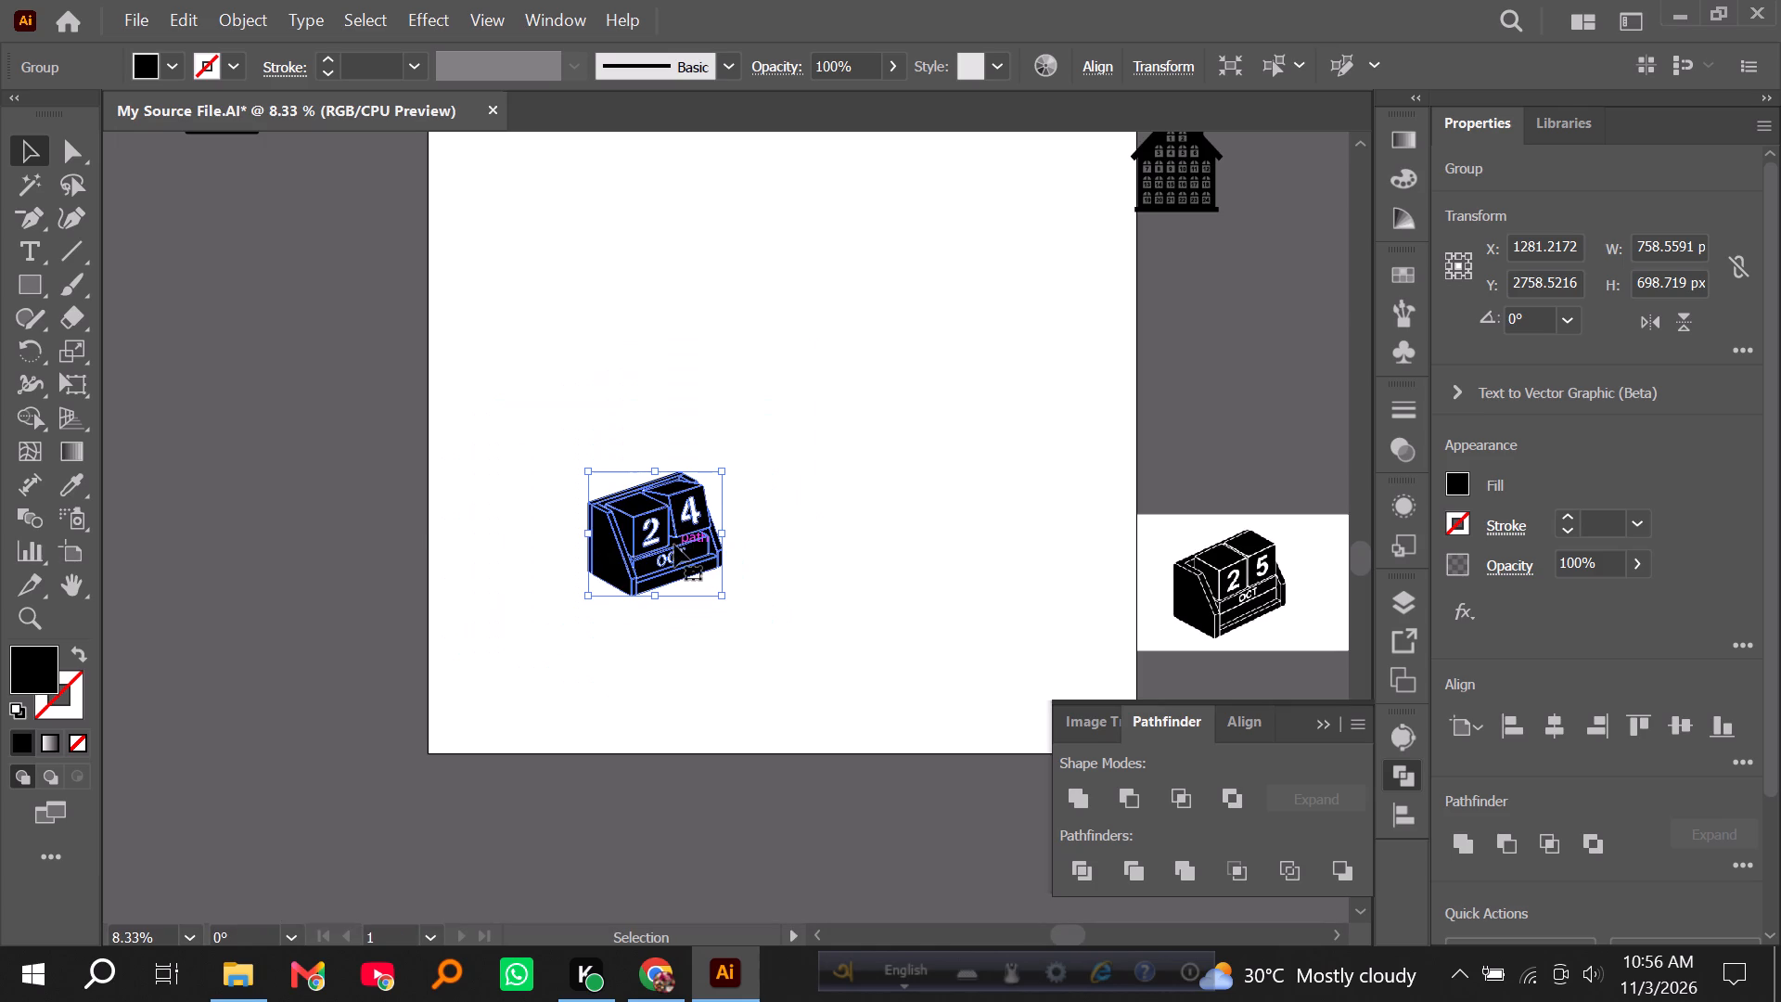
drag(674, 545, 340, 467)
click(327, 621)
Bring the 25 OCT block calendar image and the 24 OCT vector onto the artboard and compare their details up close.
alt+scroll(327, 621, down, 3)
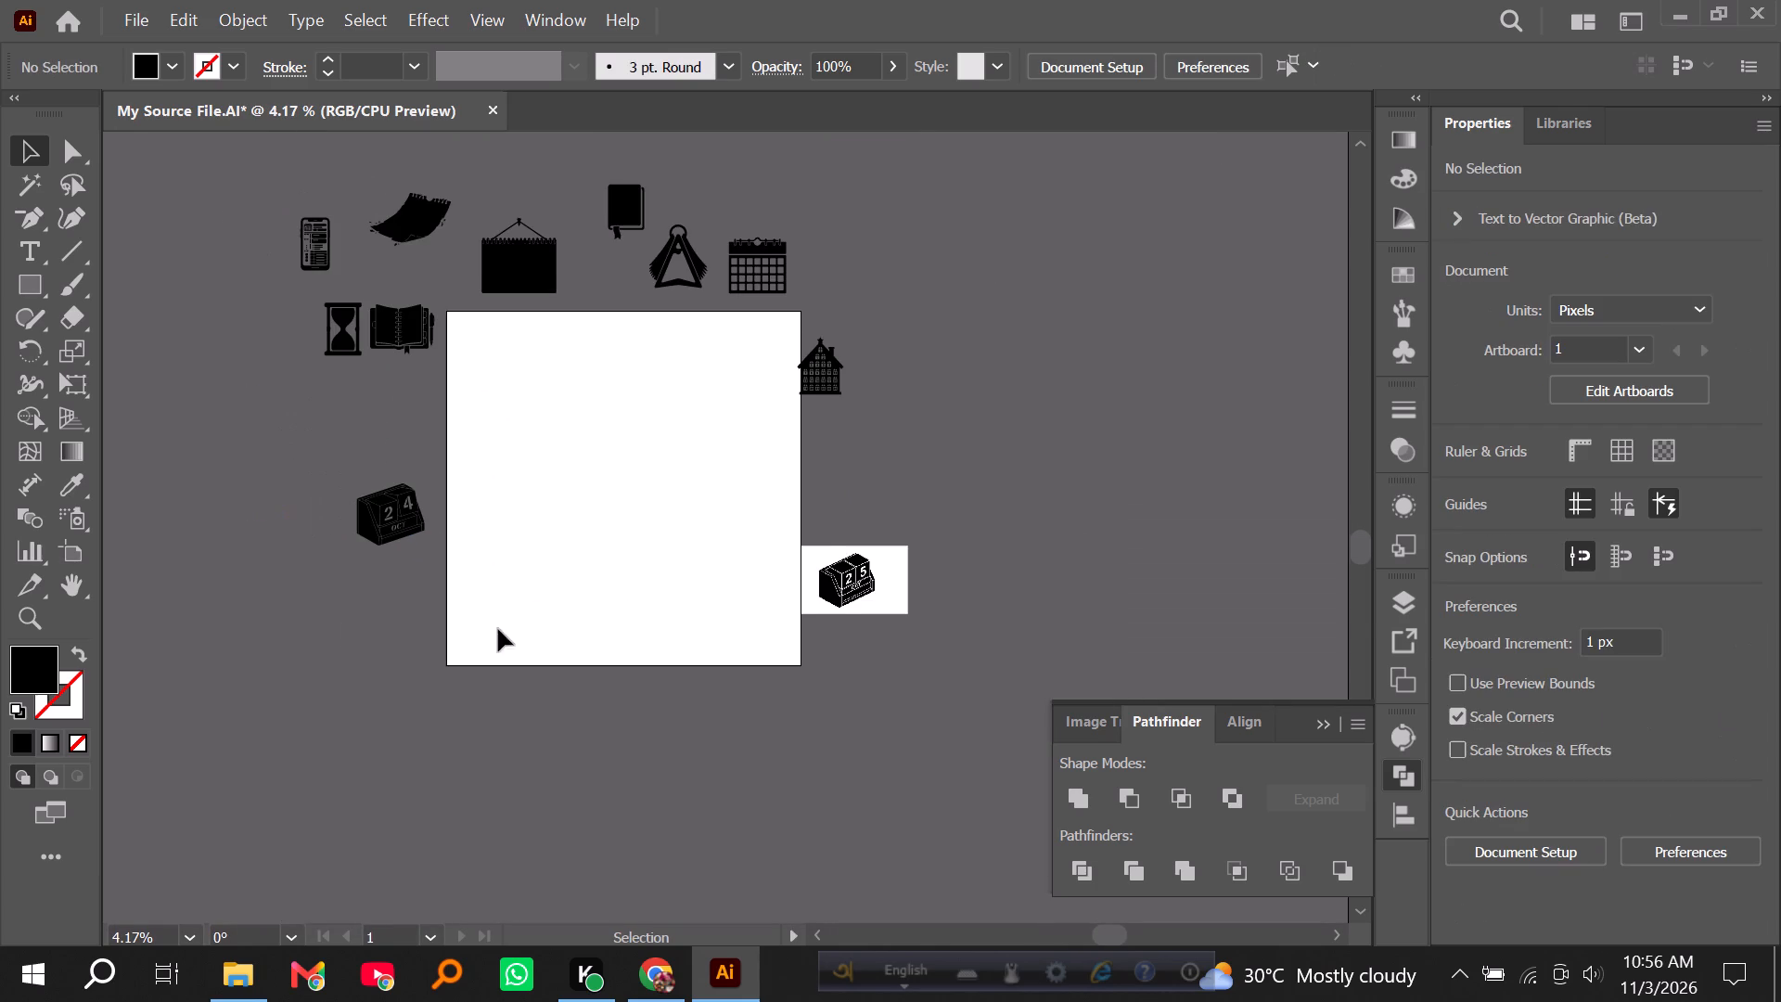
drag(843, 593, 631, 541)
alt+scroll(637, 545, up, 4)
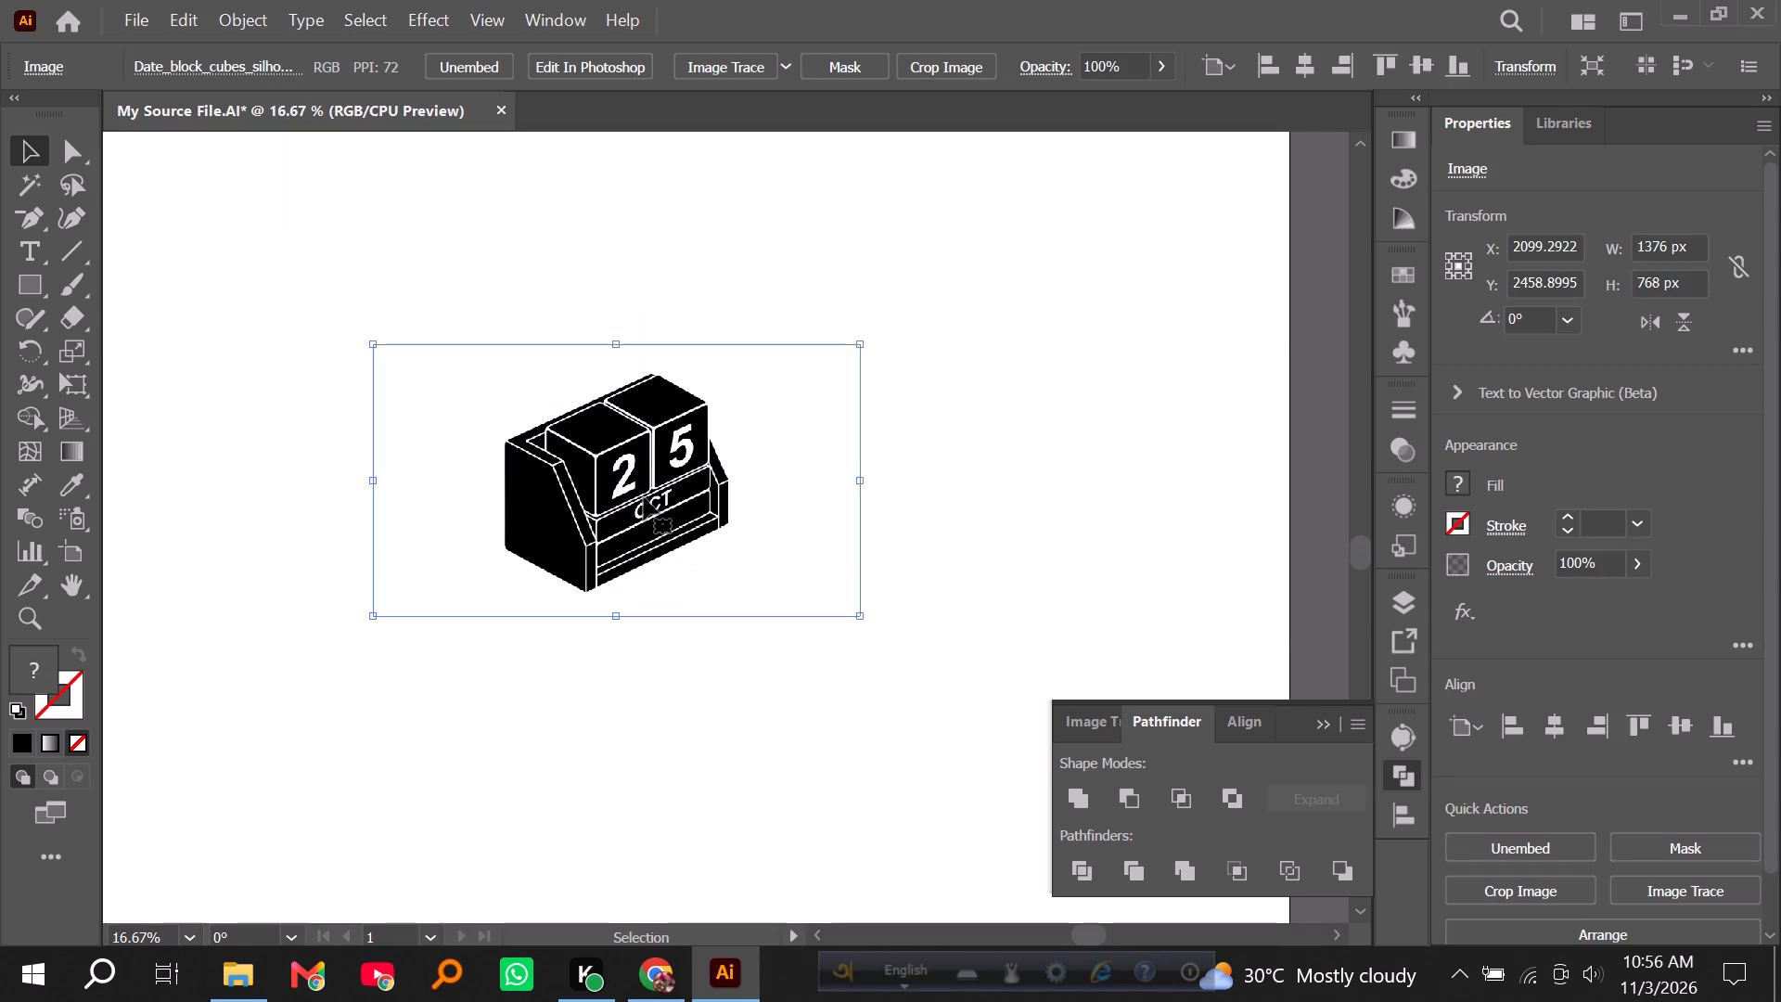
alt+scroll(644, 497, up, 2)
alt+scroll(660, 553, down, 4)
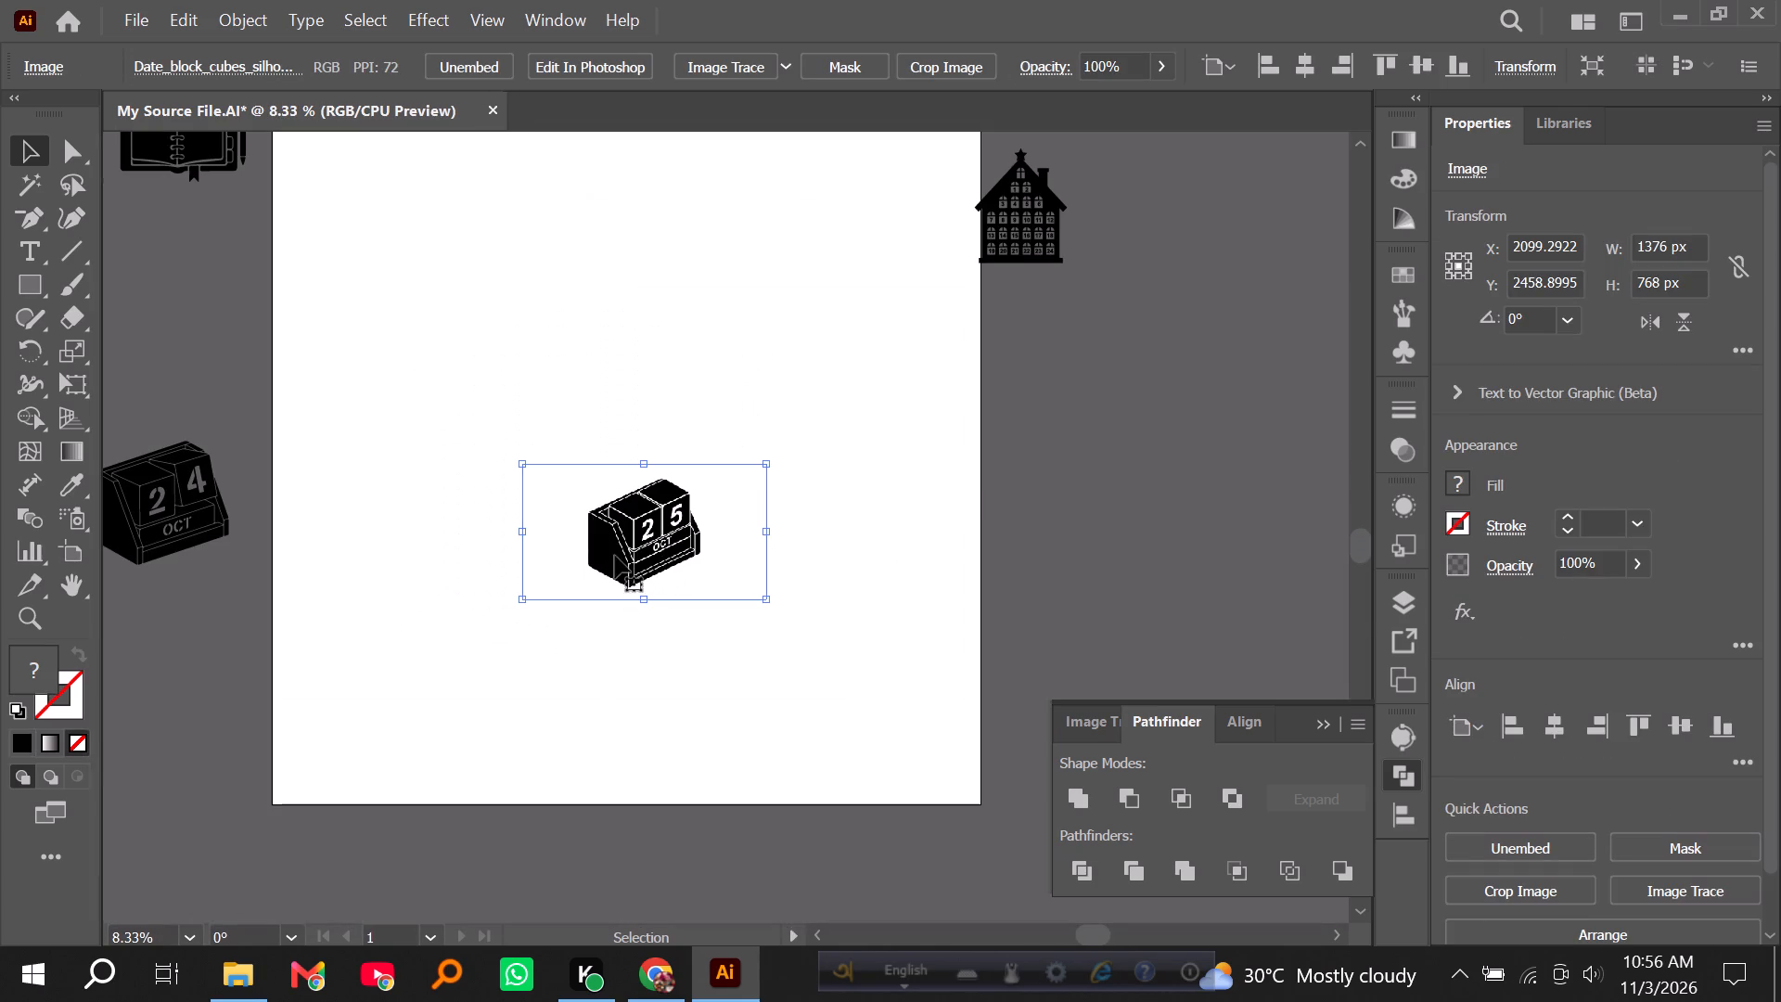
drag(167, 512, 390, 500)
click(314, 581)
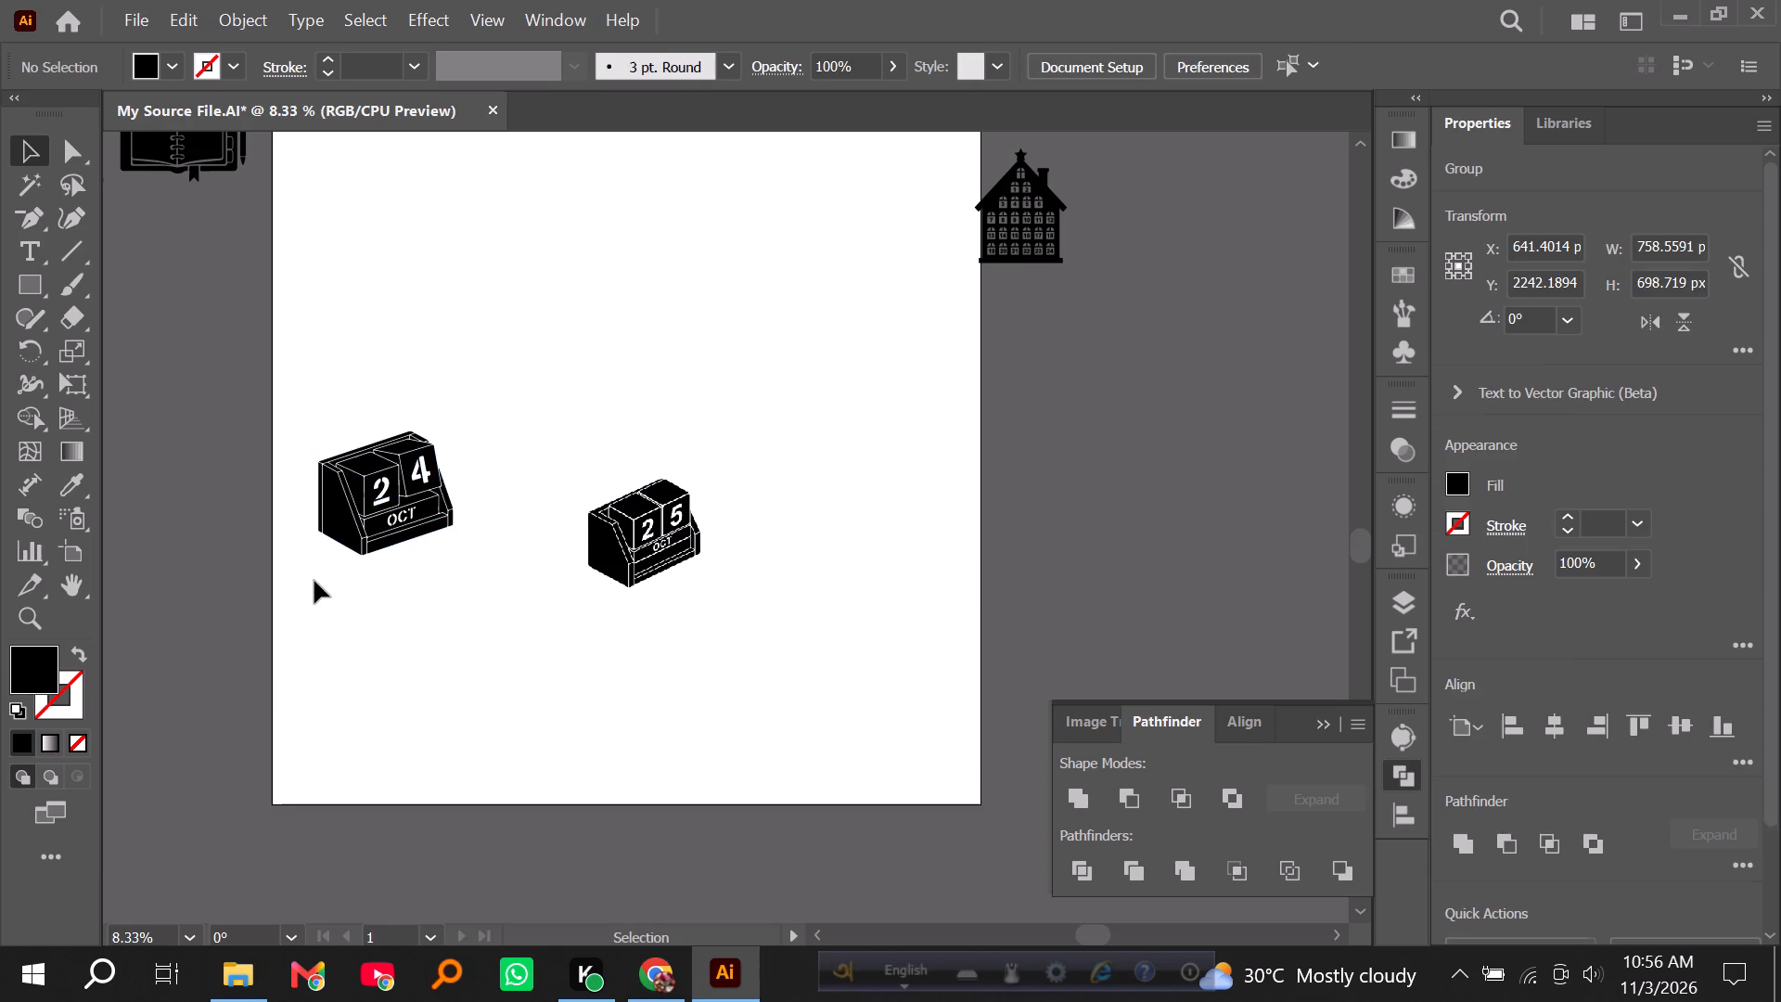
alt+scroll(338, 546, up, 1)
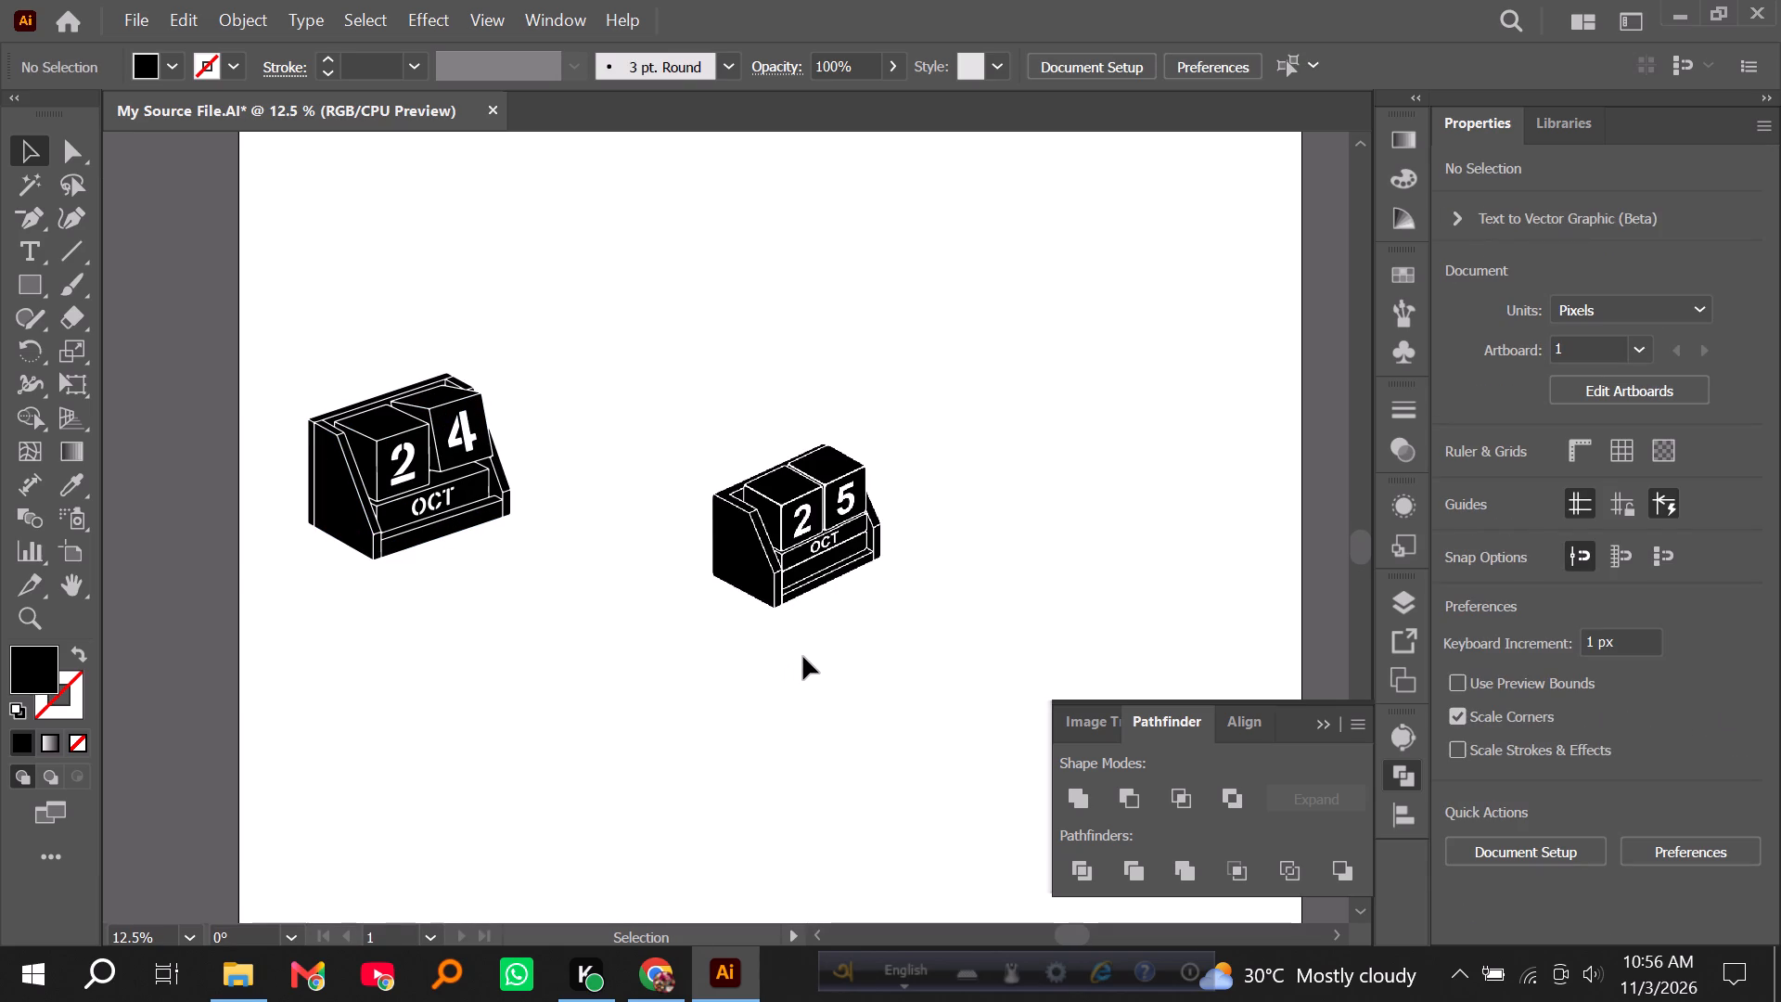
alt+scroll(826, 610, up, 4)
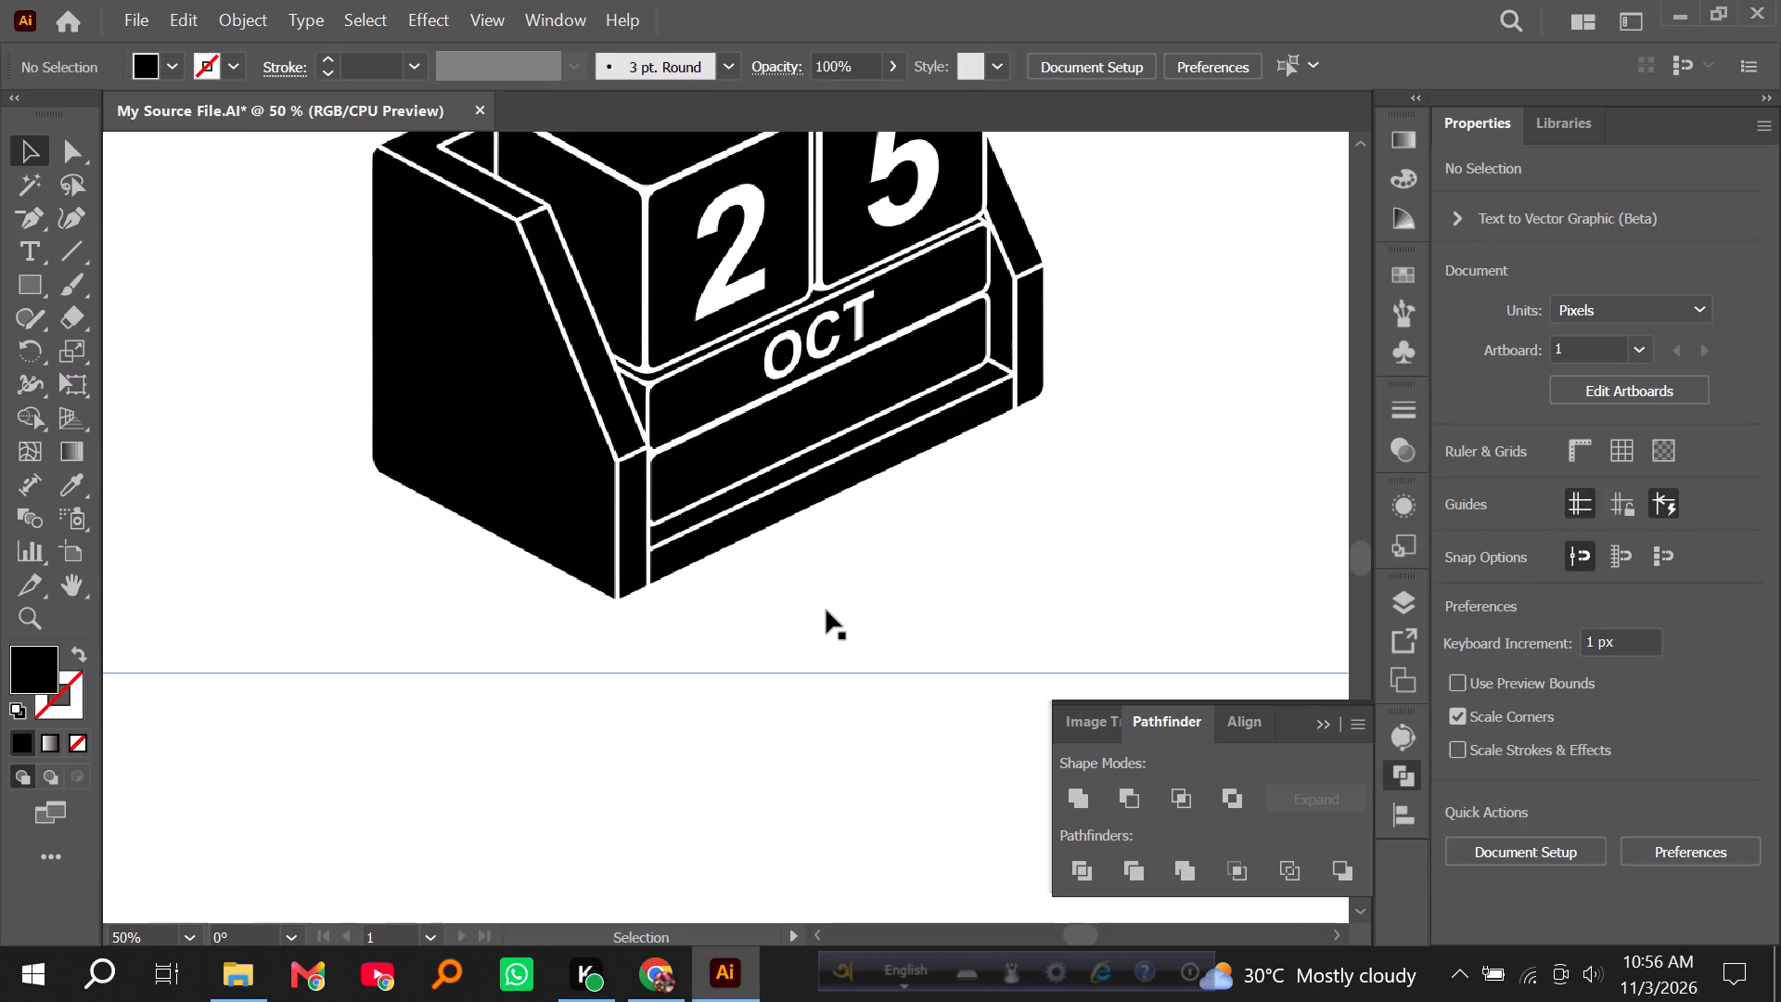
alt+scroll(826, 610, down, 3)
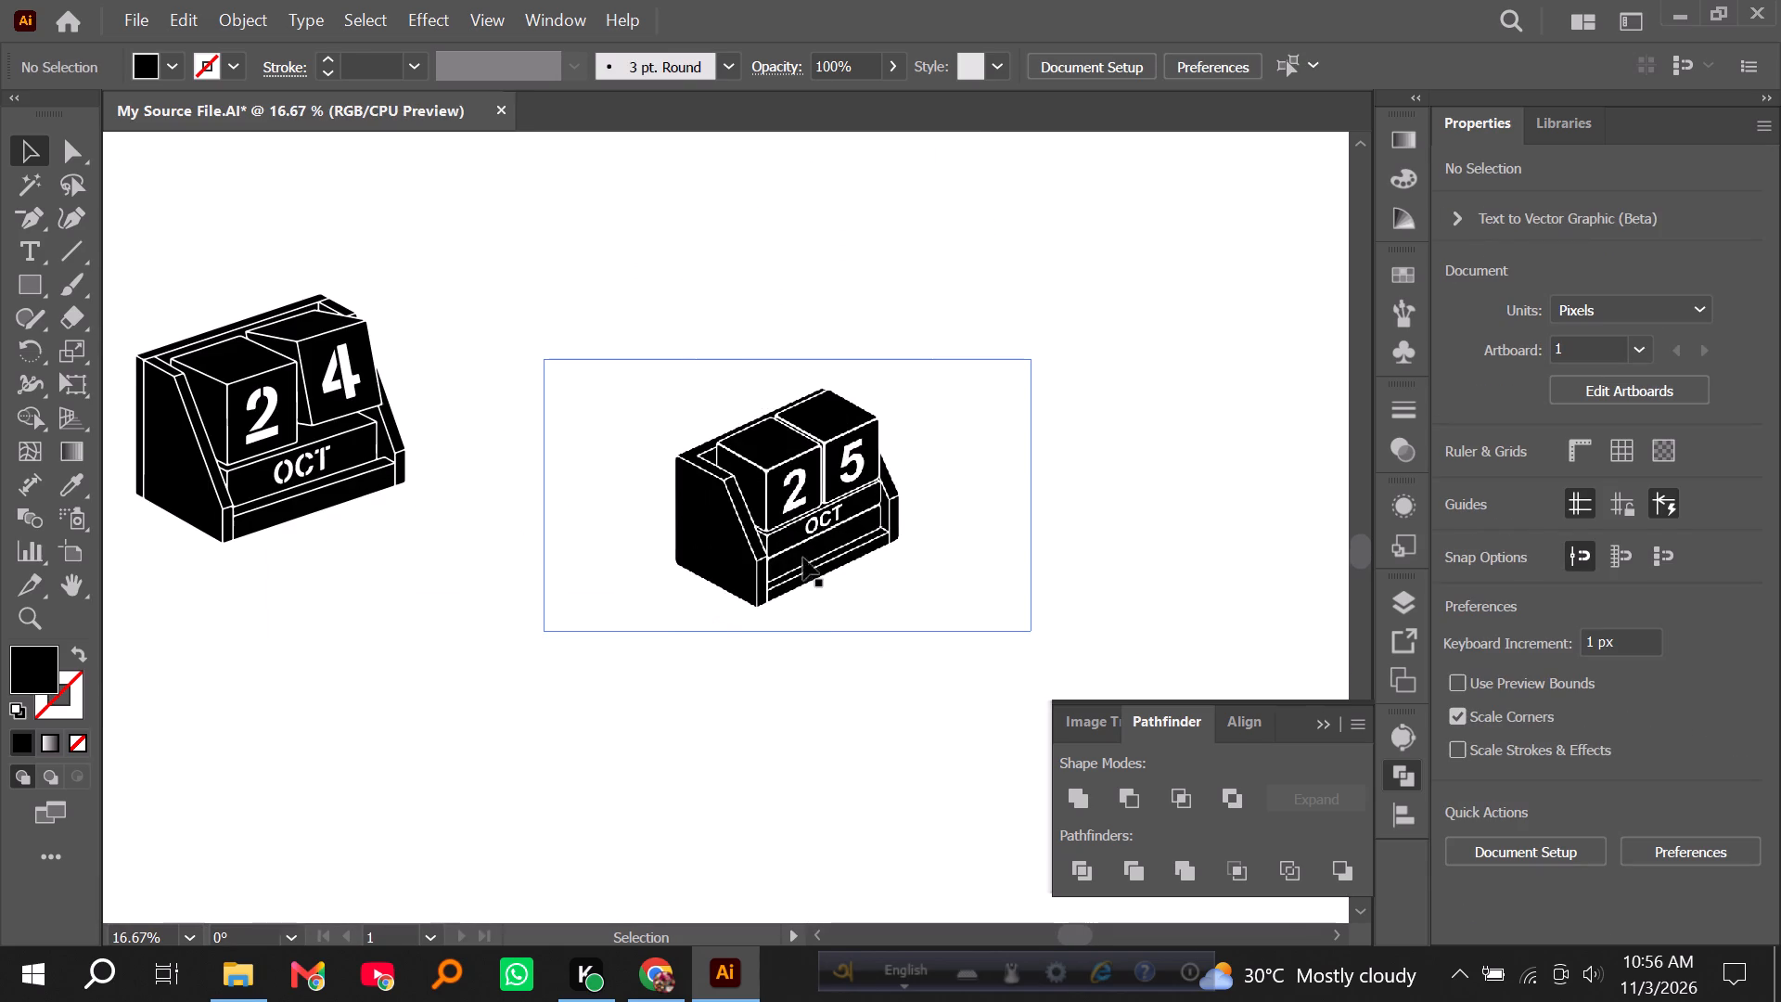
alt+scroll(855, 559, up, 3)
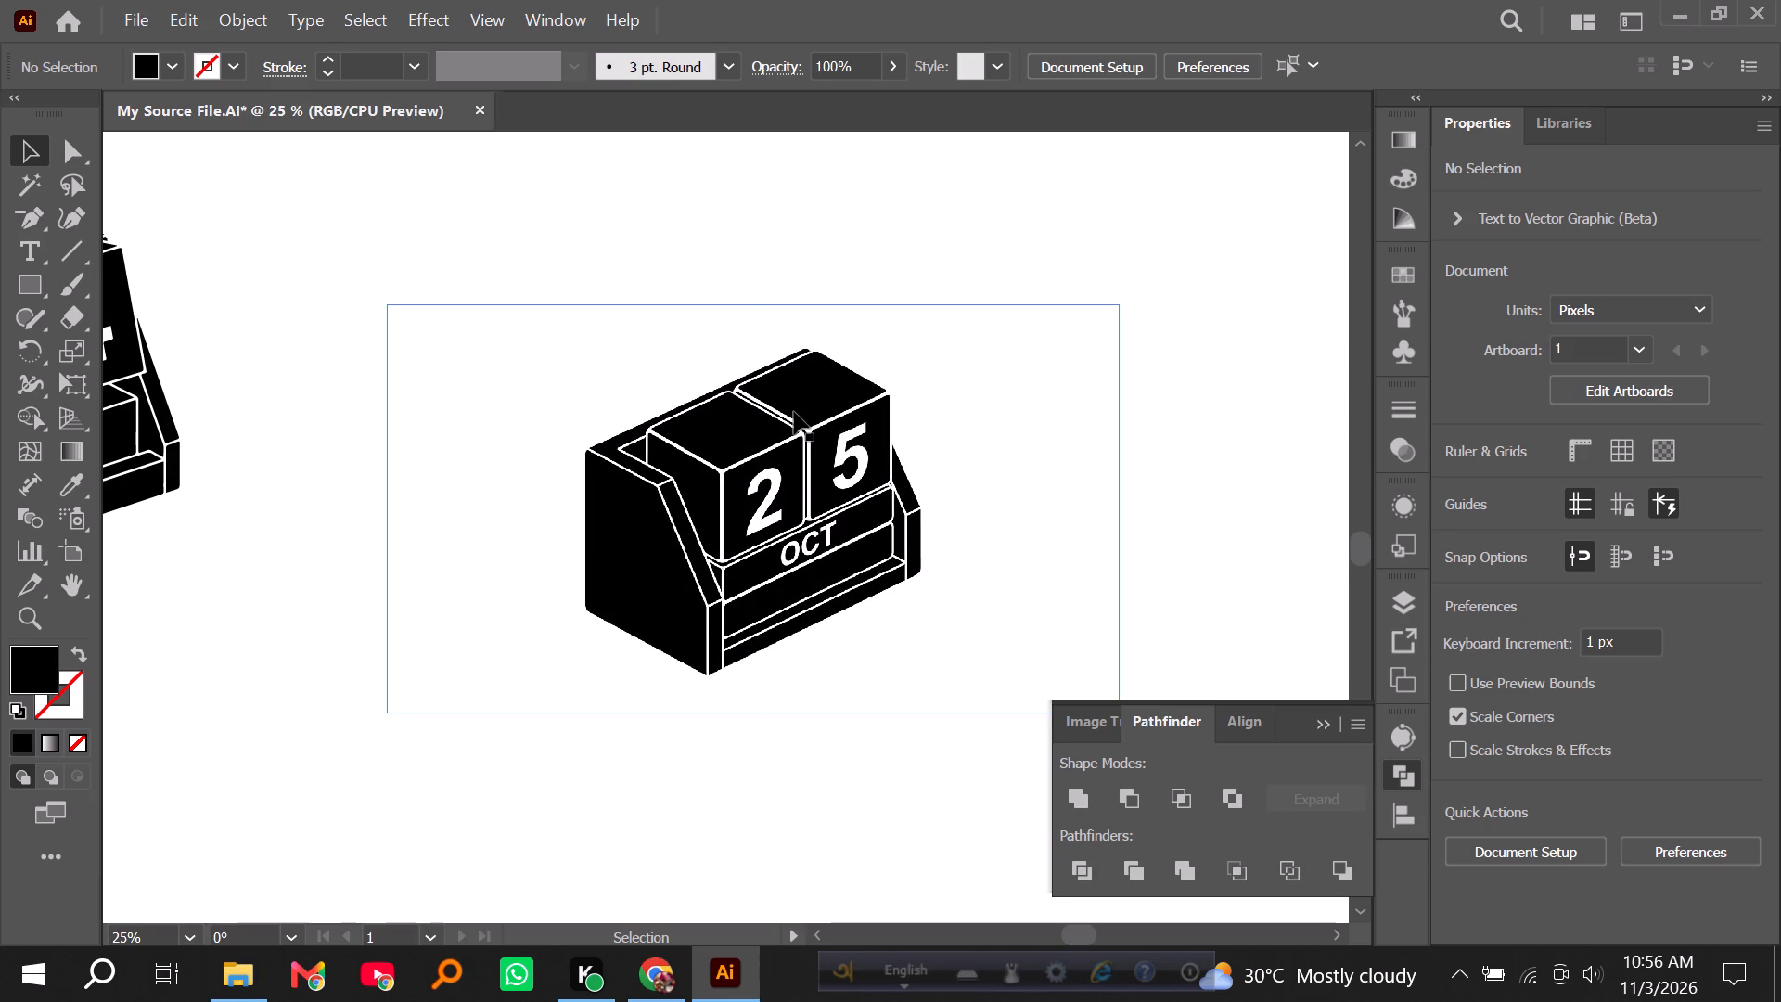
Delete the 25 OCT block calendar image from the artboard.
click(794, 412)
key(Delete)
Inspect the 24 OCT block calendar's edges up close and move it off the artboard's left side.
alt+scroll(883, 390, down, 3)
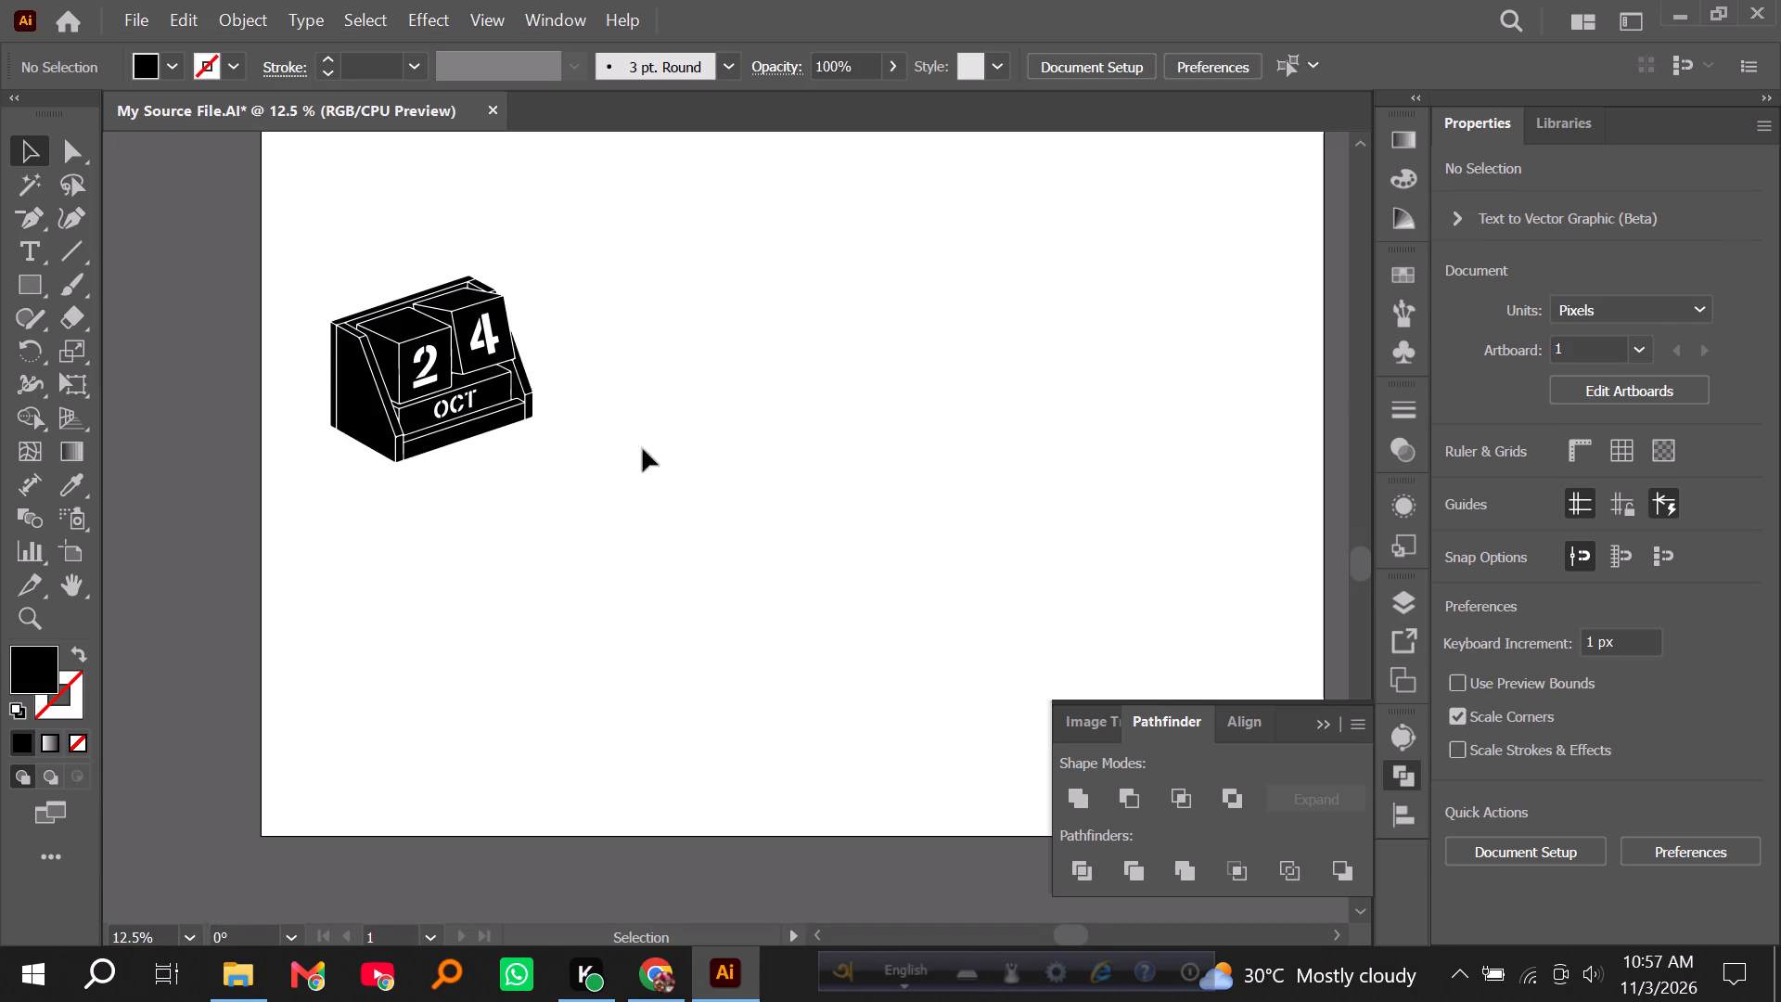
alt+scroll(396, 439, up, 3)
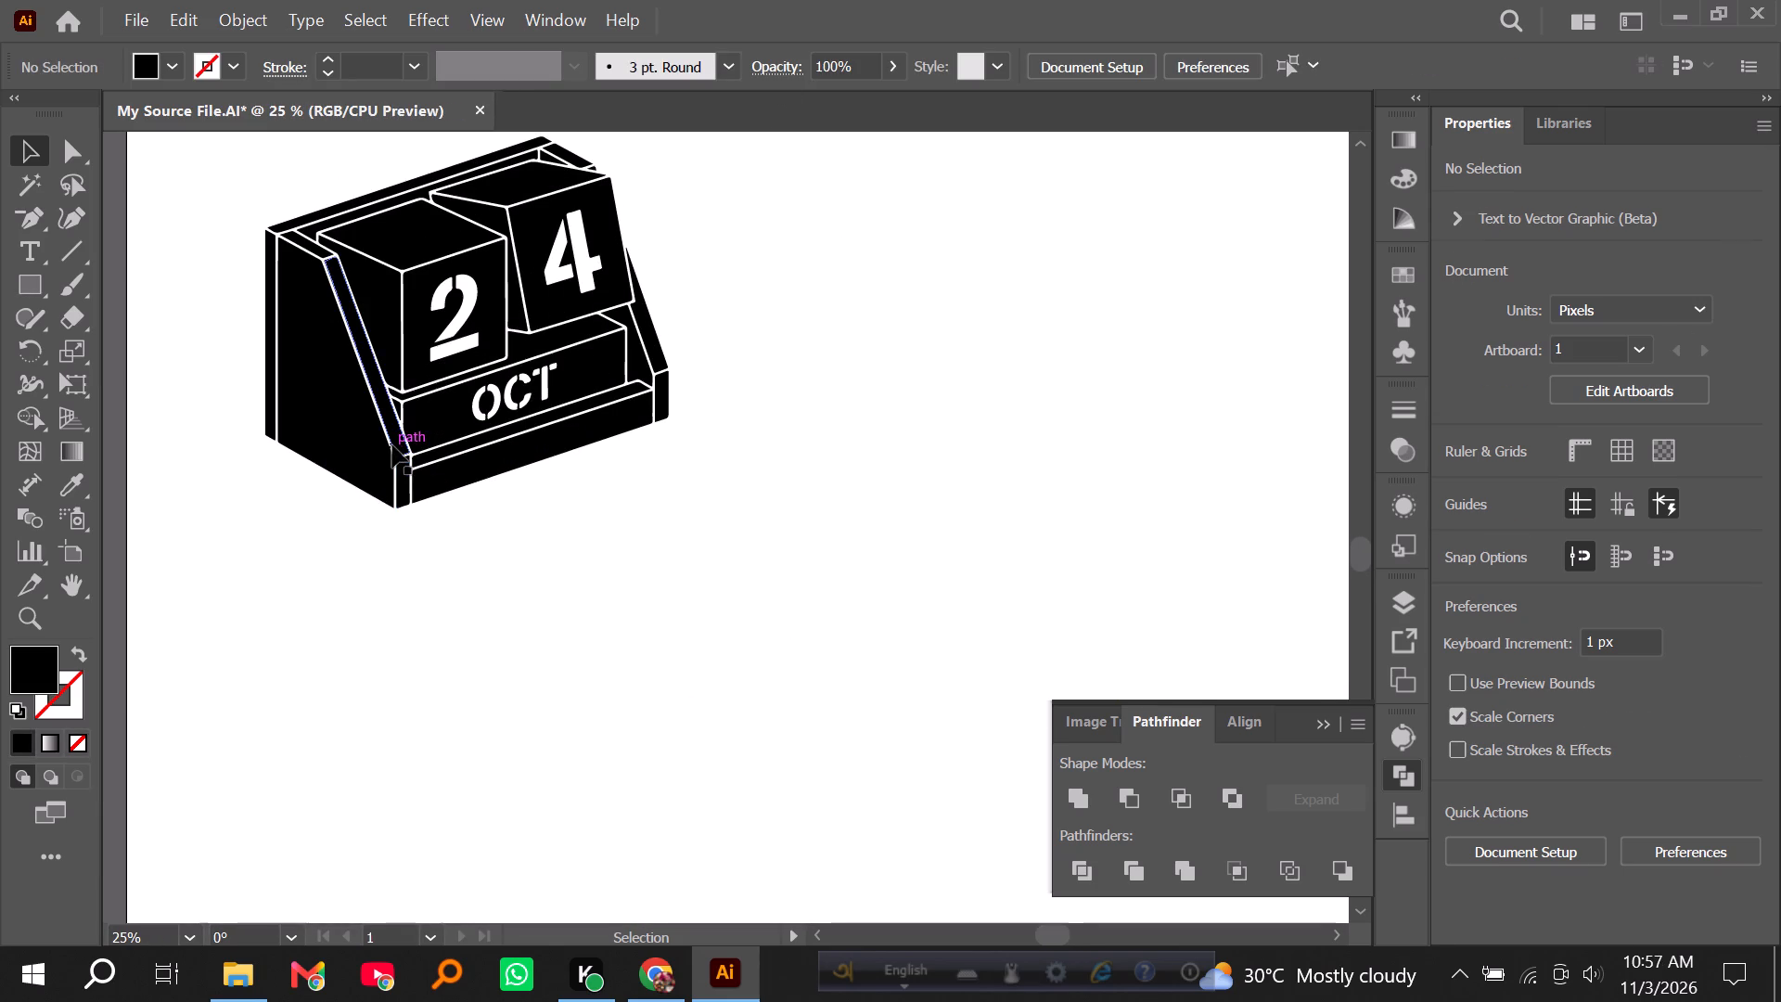
alt+scroll(386, 448, up, 3)
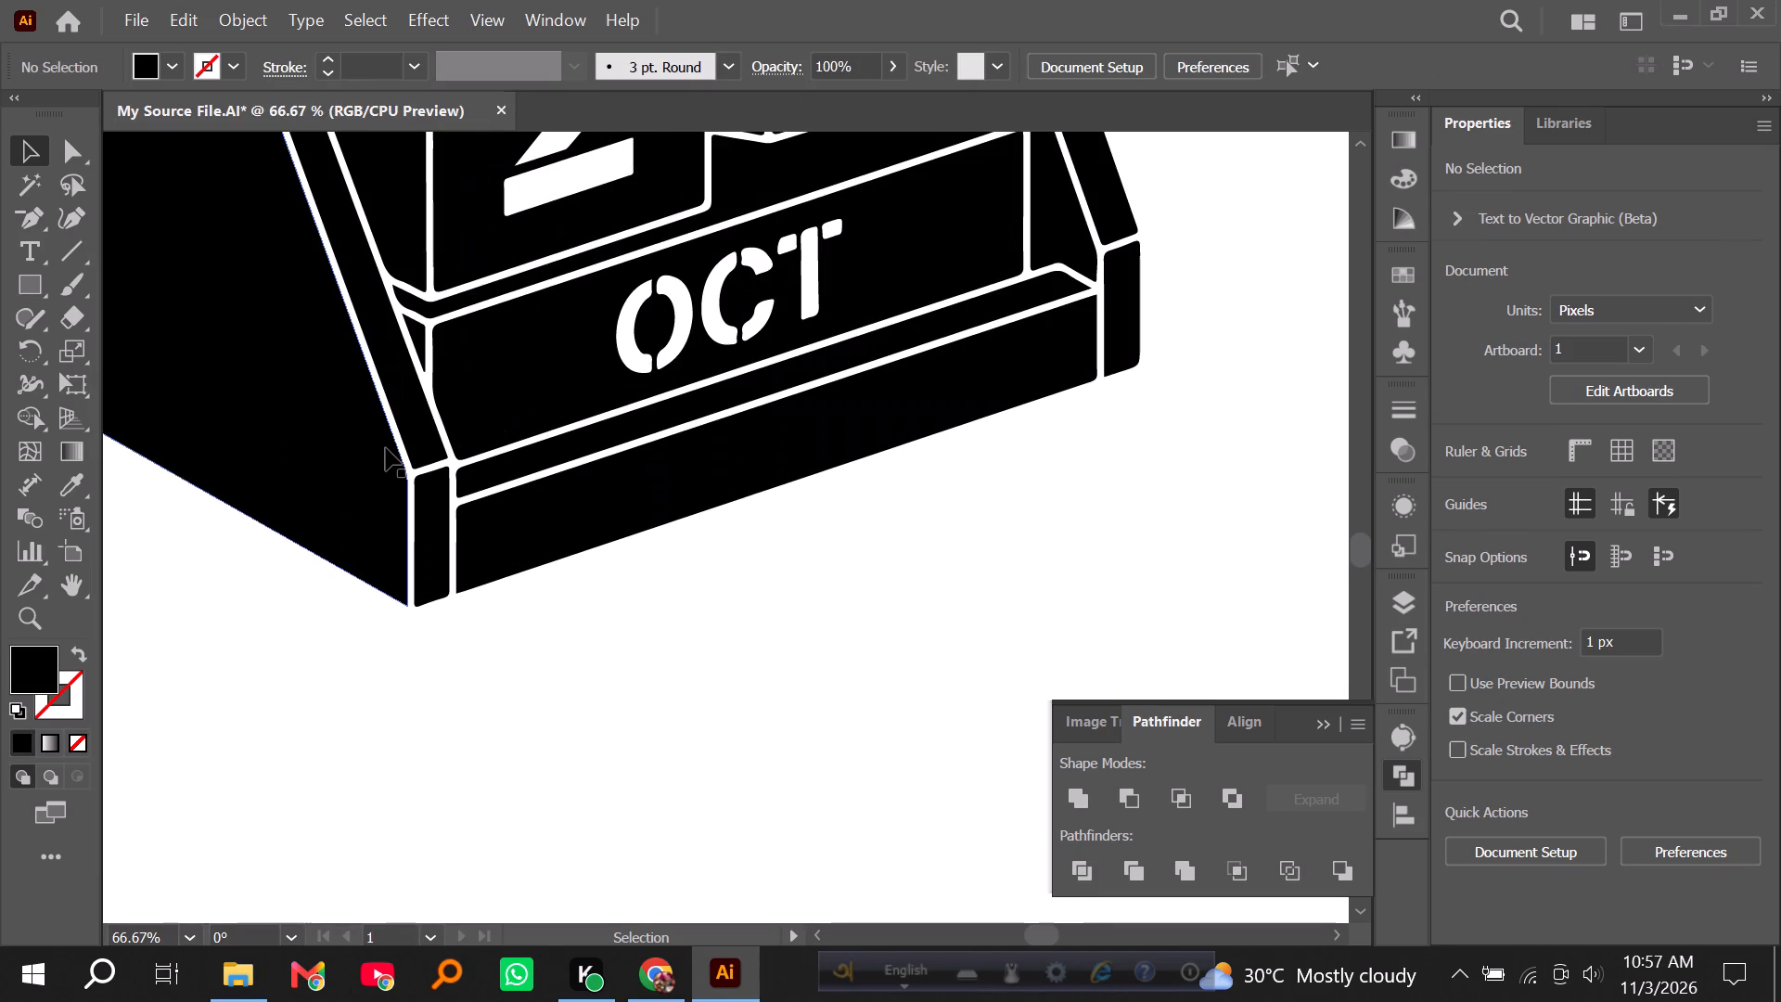
alt+scroll(386, 448, down, 6)
scroll(386, 455, down, 4)
scroll(722, 396, up, 3)
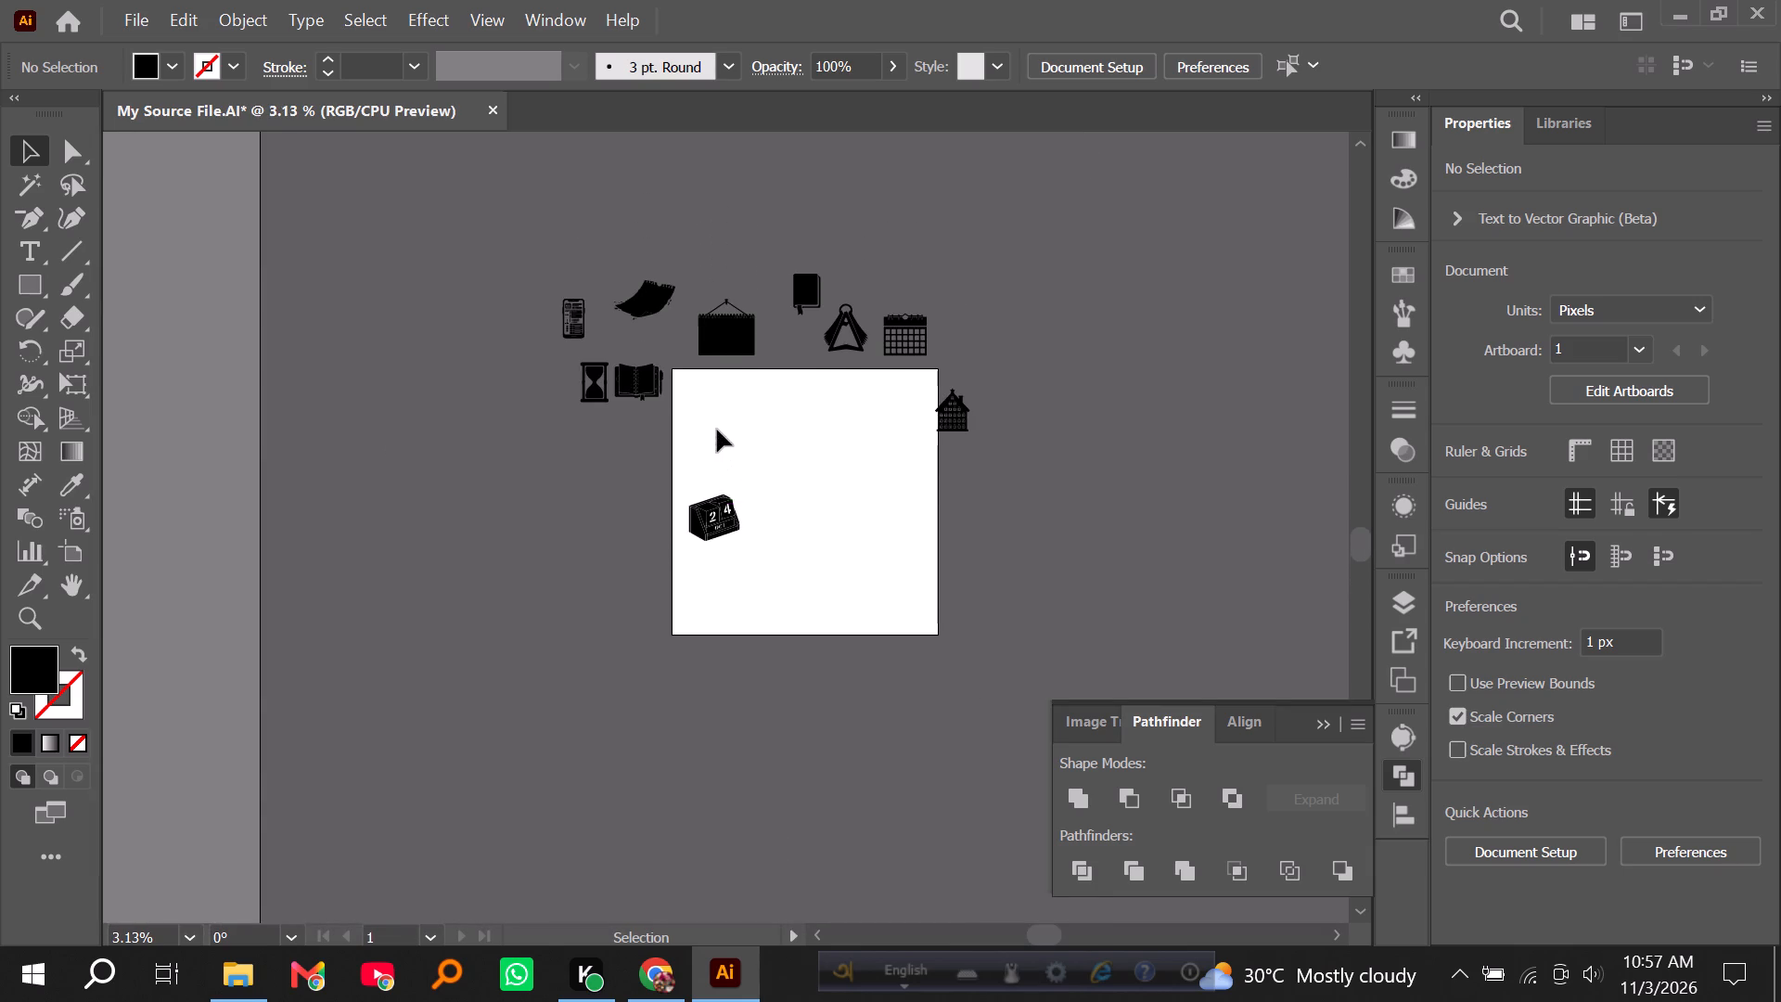
scroll(717, 430, up, 2)
drag(705, 546, 838, 509)
click(877, 500)
drag(785, 512, 567, 484)
click(525, 529)
Arrange the torn paper, phone, hanging calendar, closed book, ringed calendar and grid calendar in one row above the artboard.
alt+scroll(989, 374, up, 1)
scroll(948, 428, up, 6)
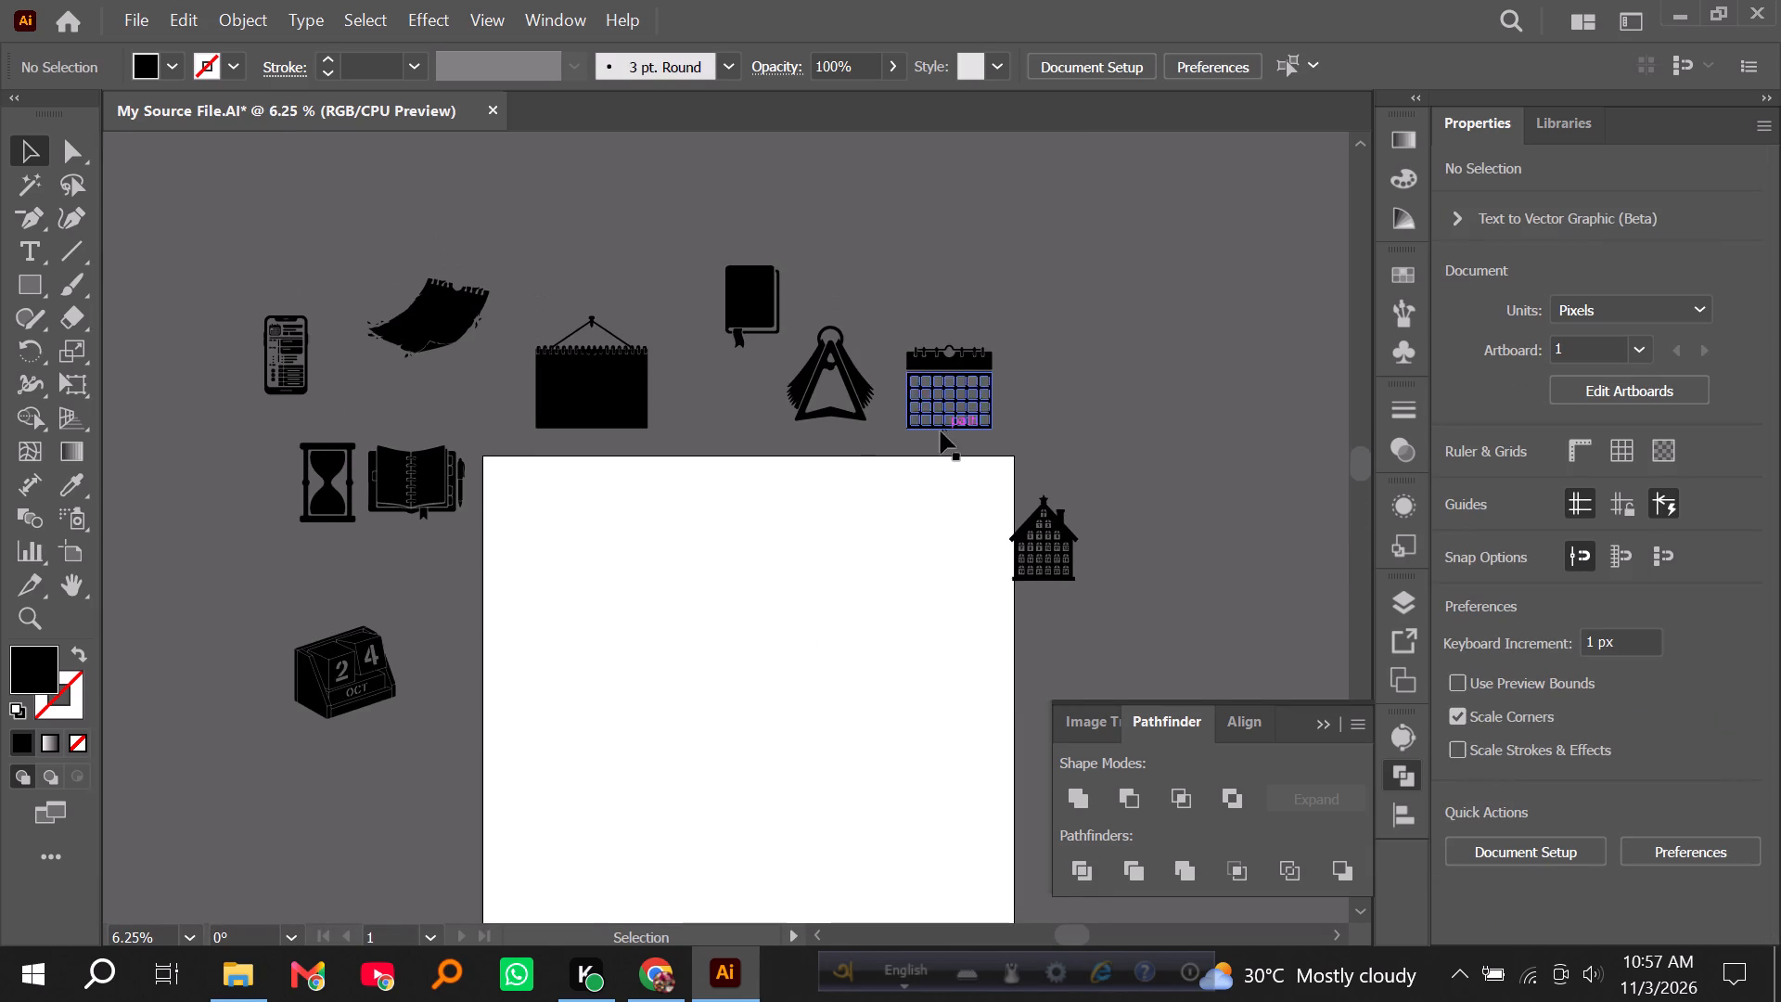
scroll(941, 431, up, 1)
drag(431, 360, 442, 284)
click(499, 376)
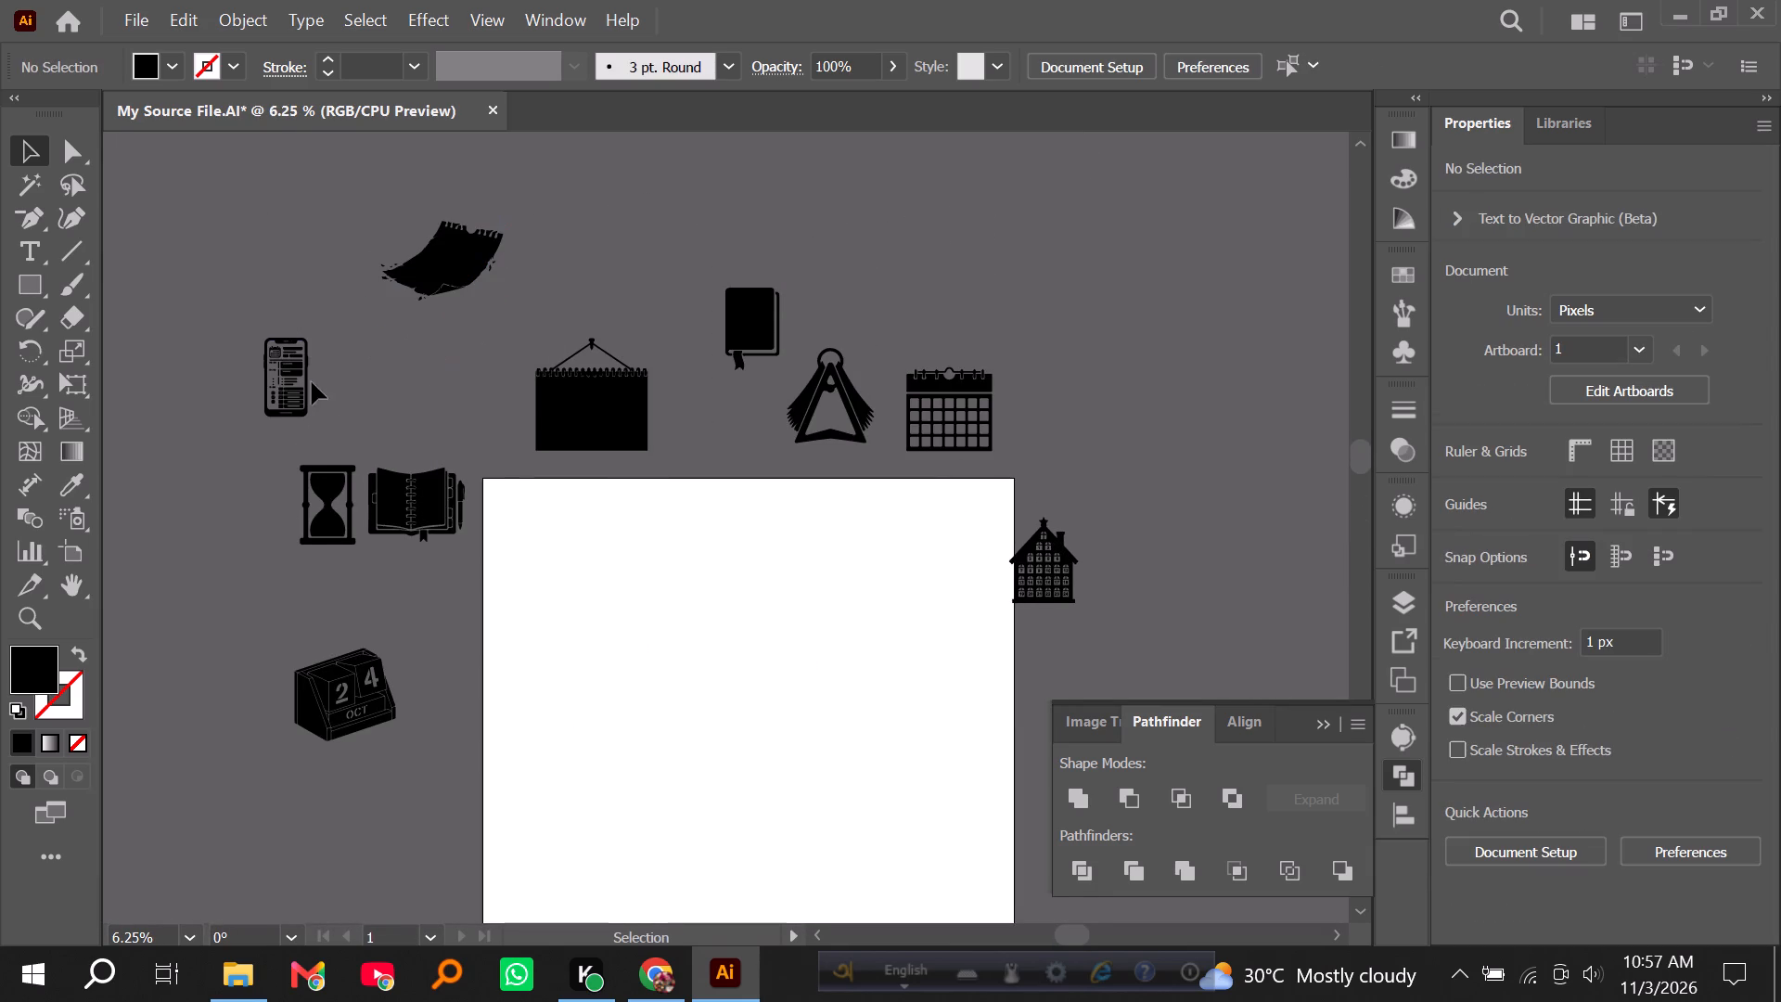
drag(294, 379, 323, 272)
click(370, 335)
drag(582, 395, 596, 250)
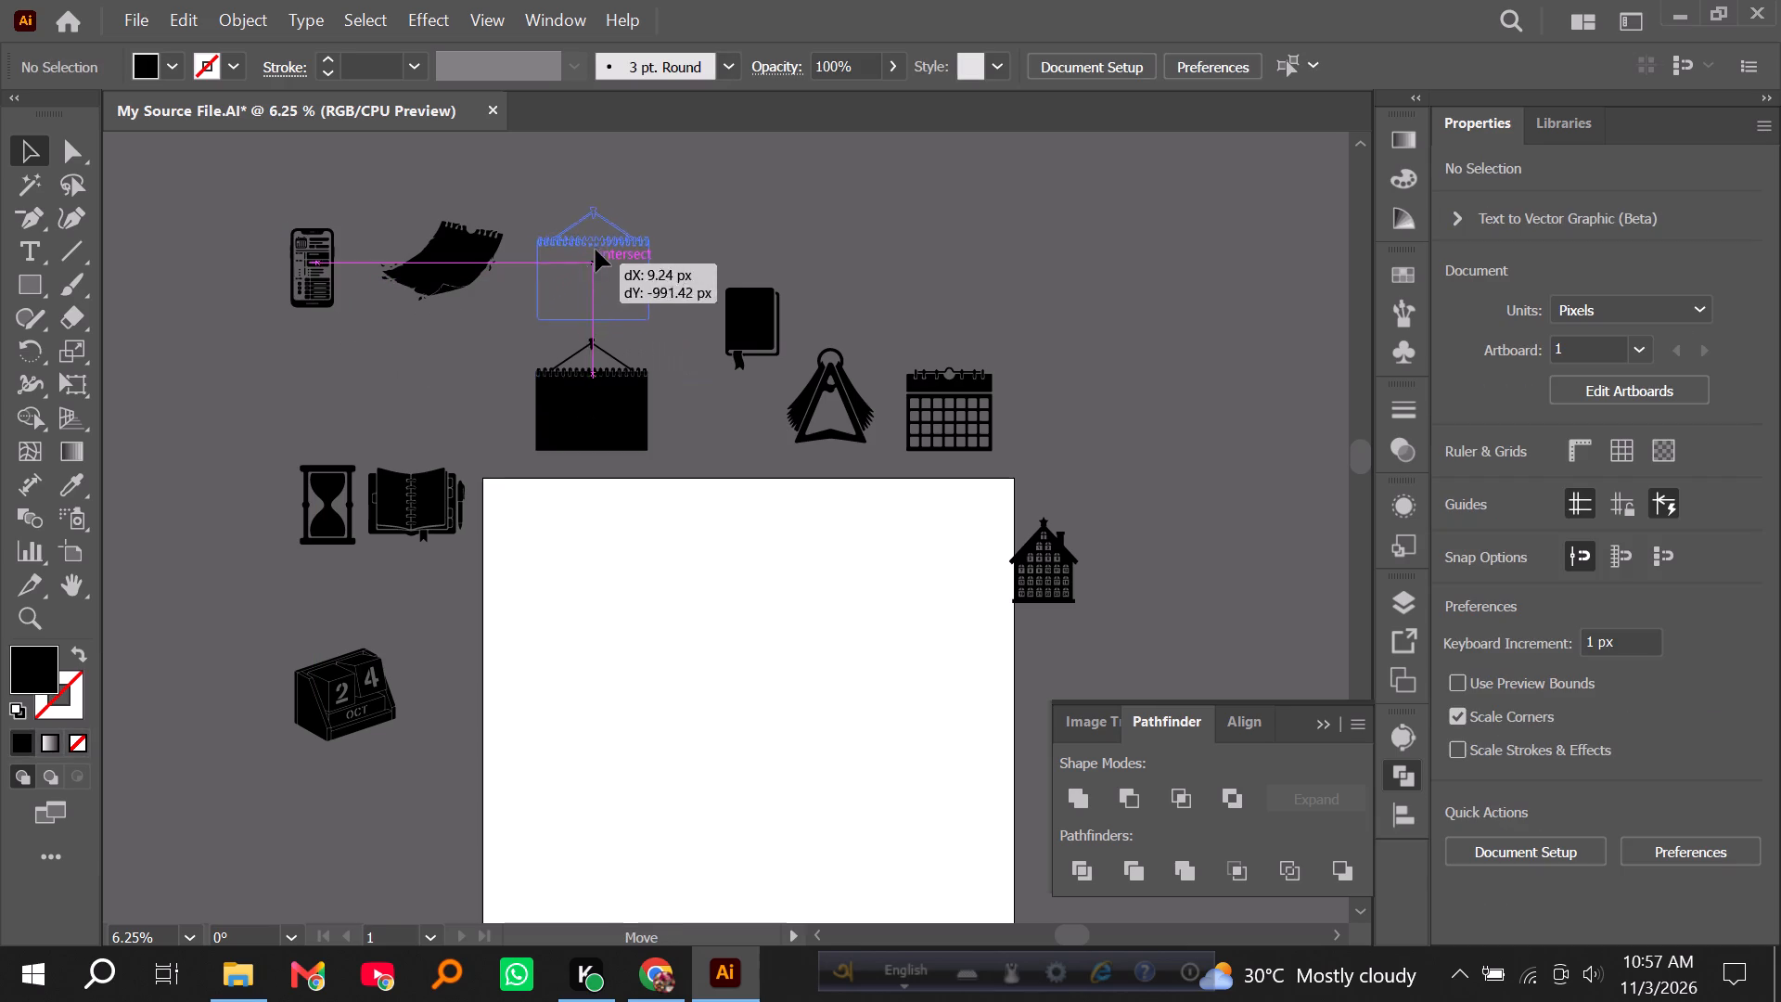
drag(596, 250, 596, 249)
click(589, 353)
drag(748, 323, 734, 240)
click(712, 373)
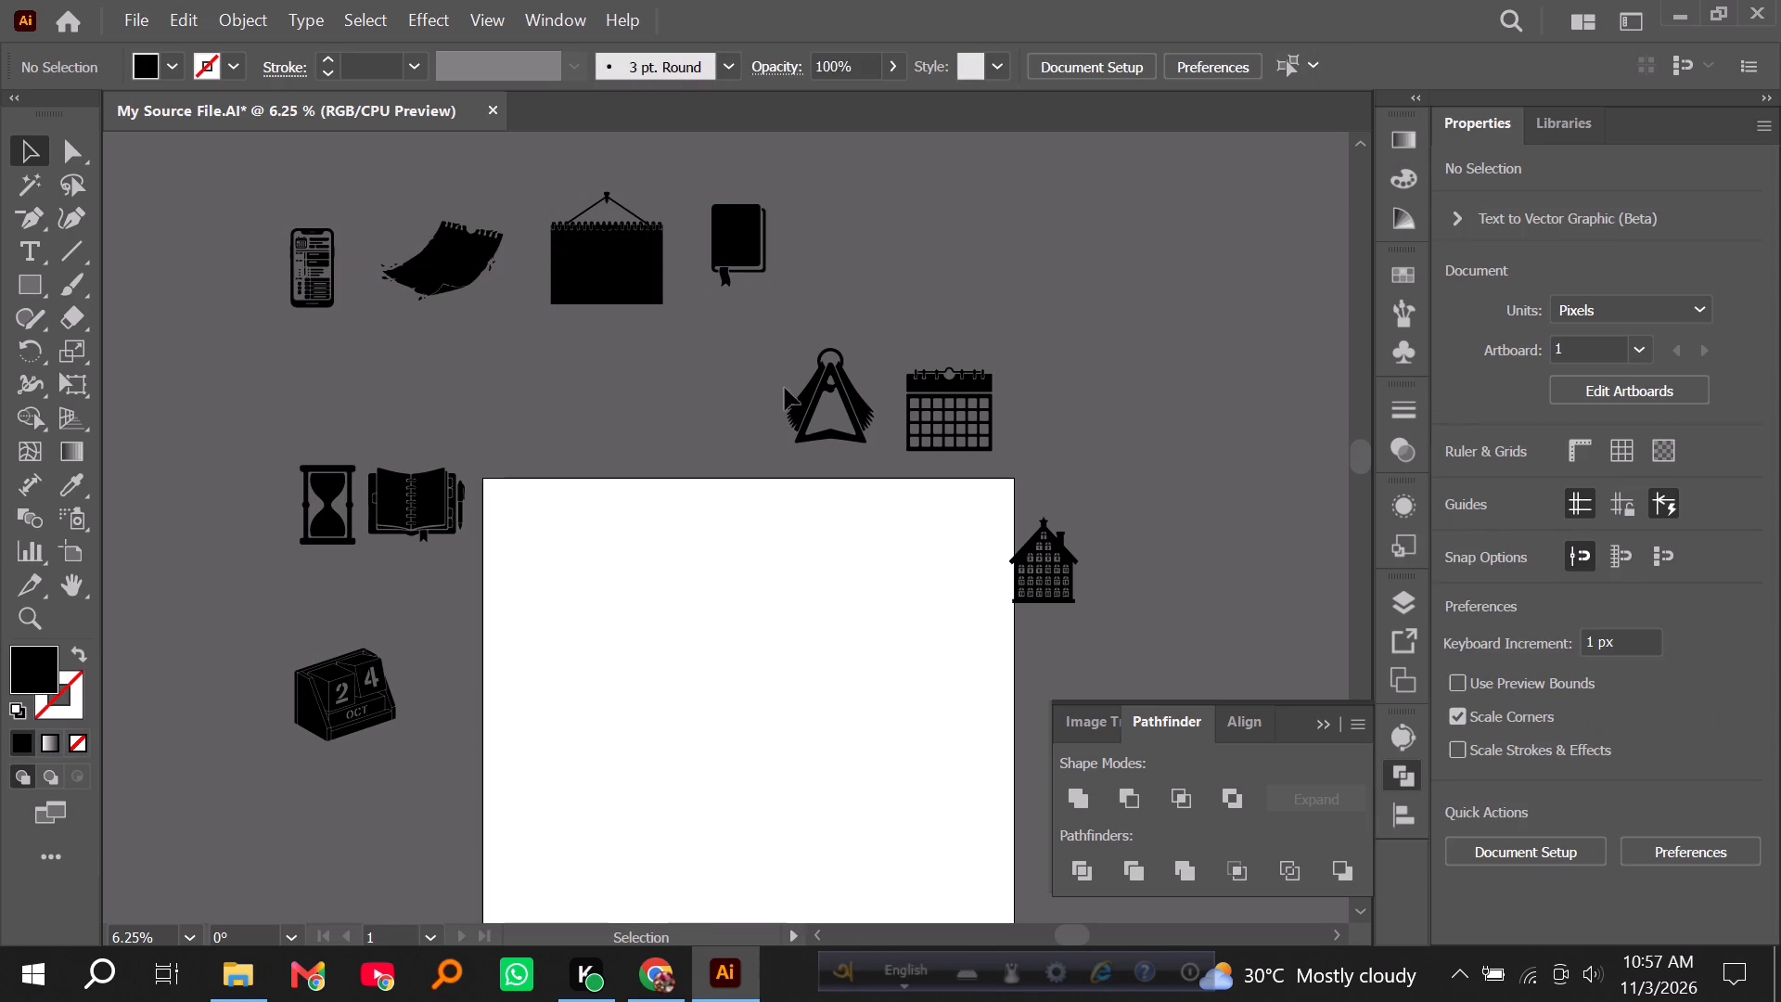
drag(821, 389, 827, 261)
click(791, 391)
drag(950, 405, 952, 276)
Form a second row above the artboard with the advent house, closed book, phone and open planner.
drag(1043, 561, 974, 443)
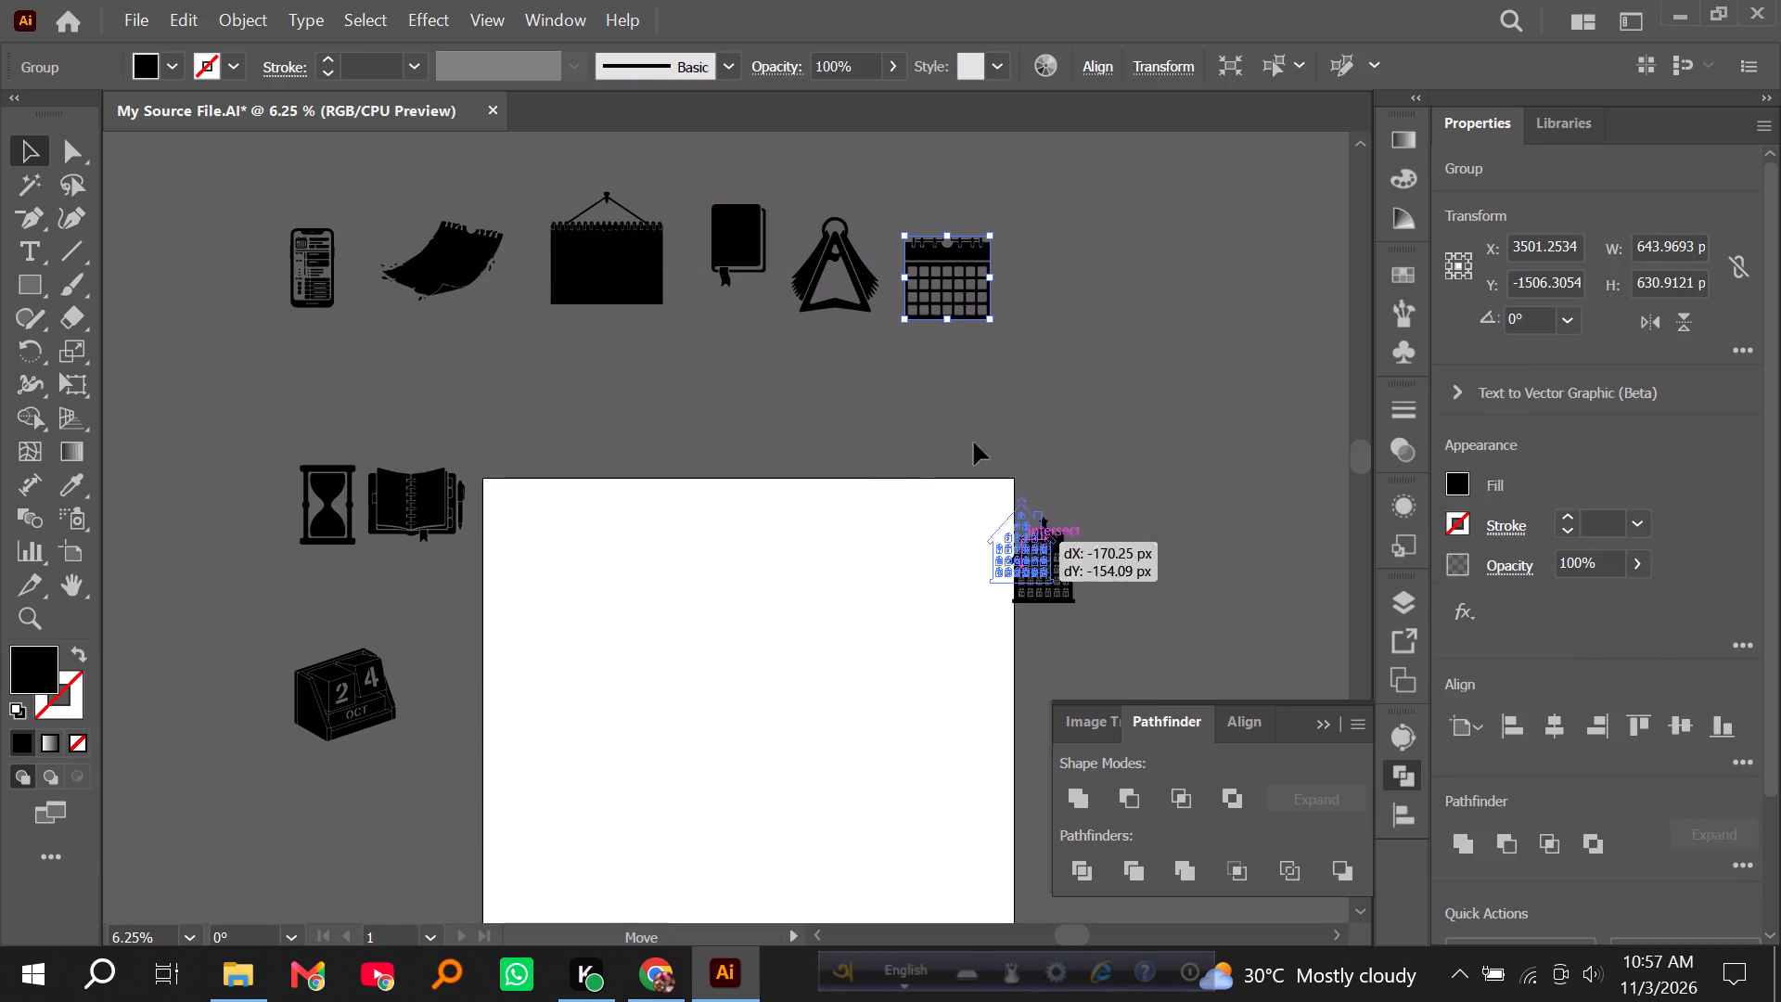
drag(974, 443, 968, 394)
drag(748, 251, 857, 392)
drag(305, 286, 429, 398)
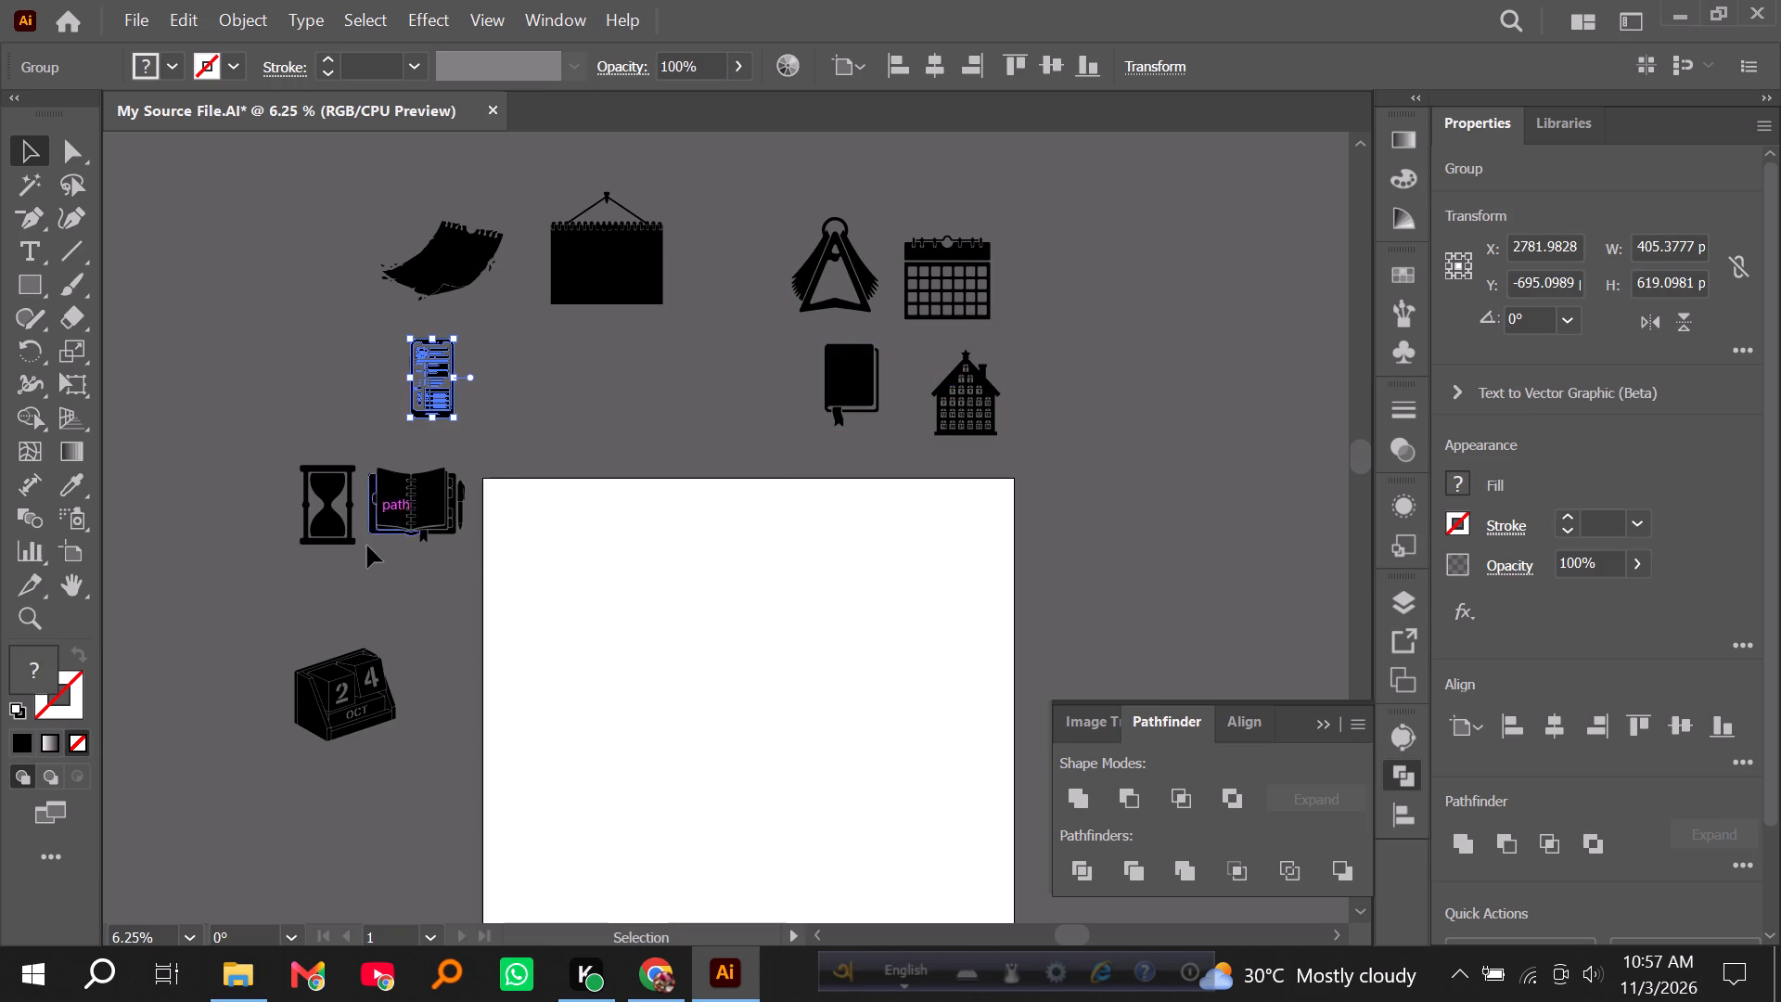
drag(391, 524, 538, 411)
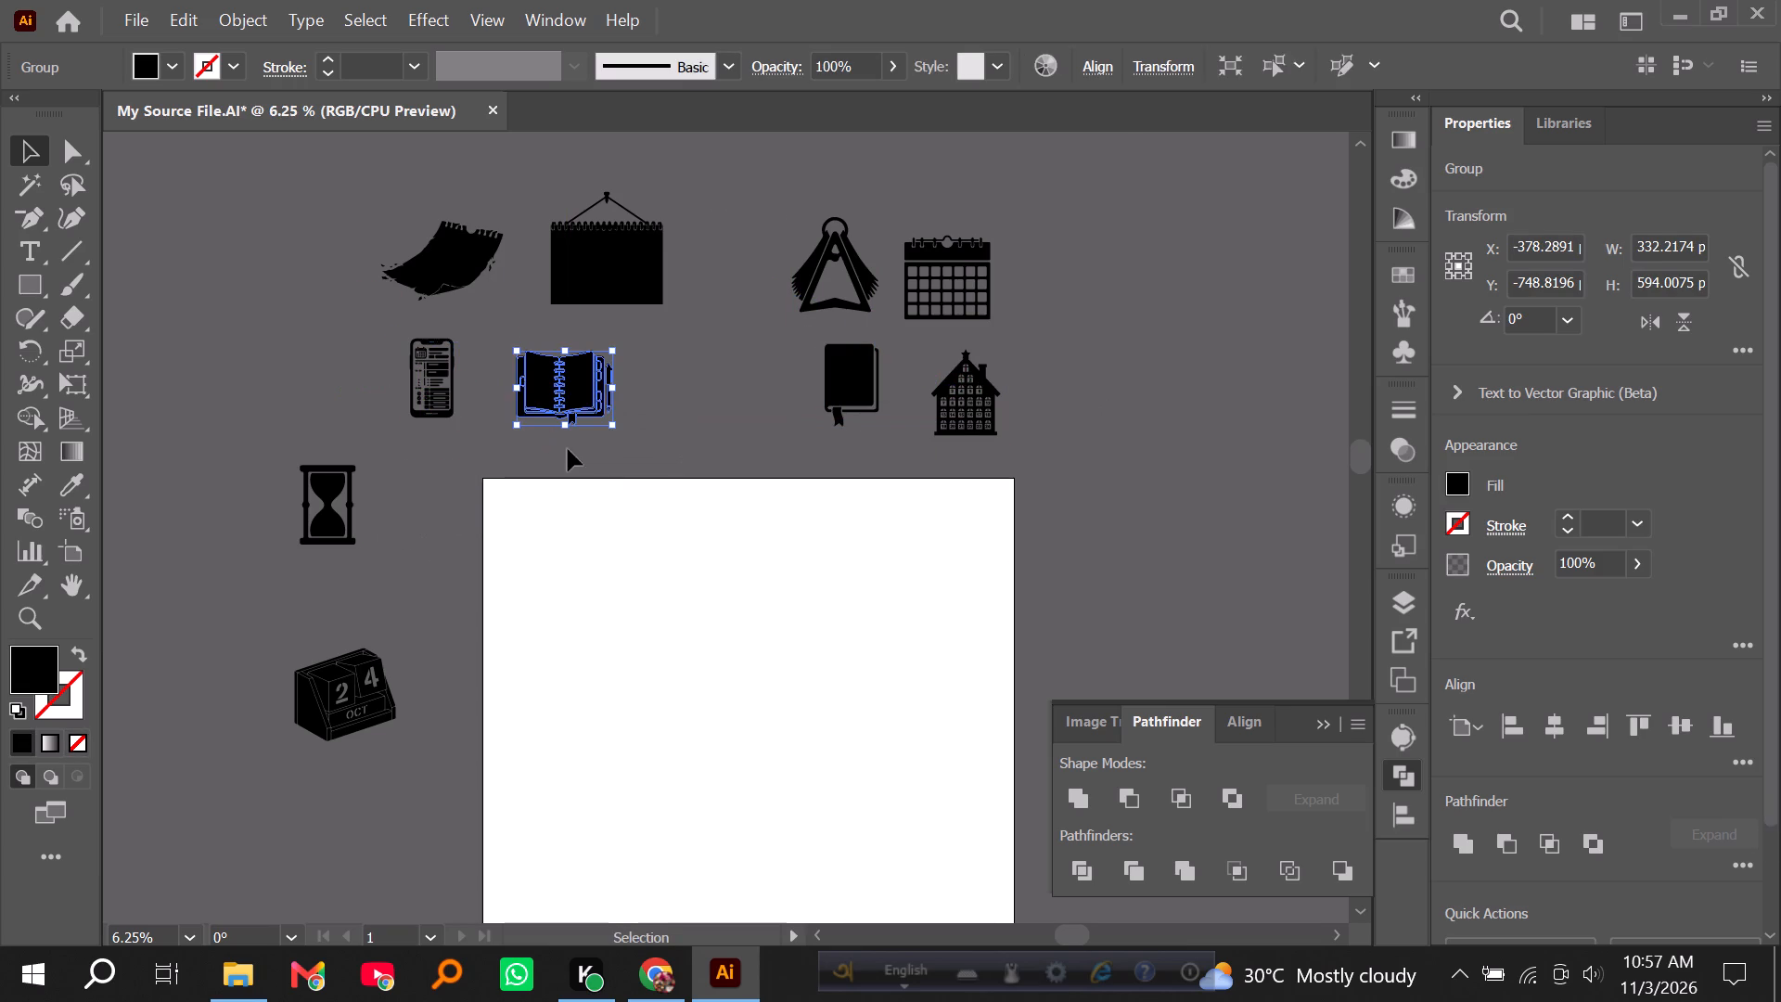
click(583, 464)
Delete the hourglass silhouette beside the artboard.
drag(270, 463, 352, 547)
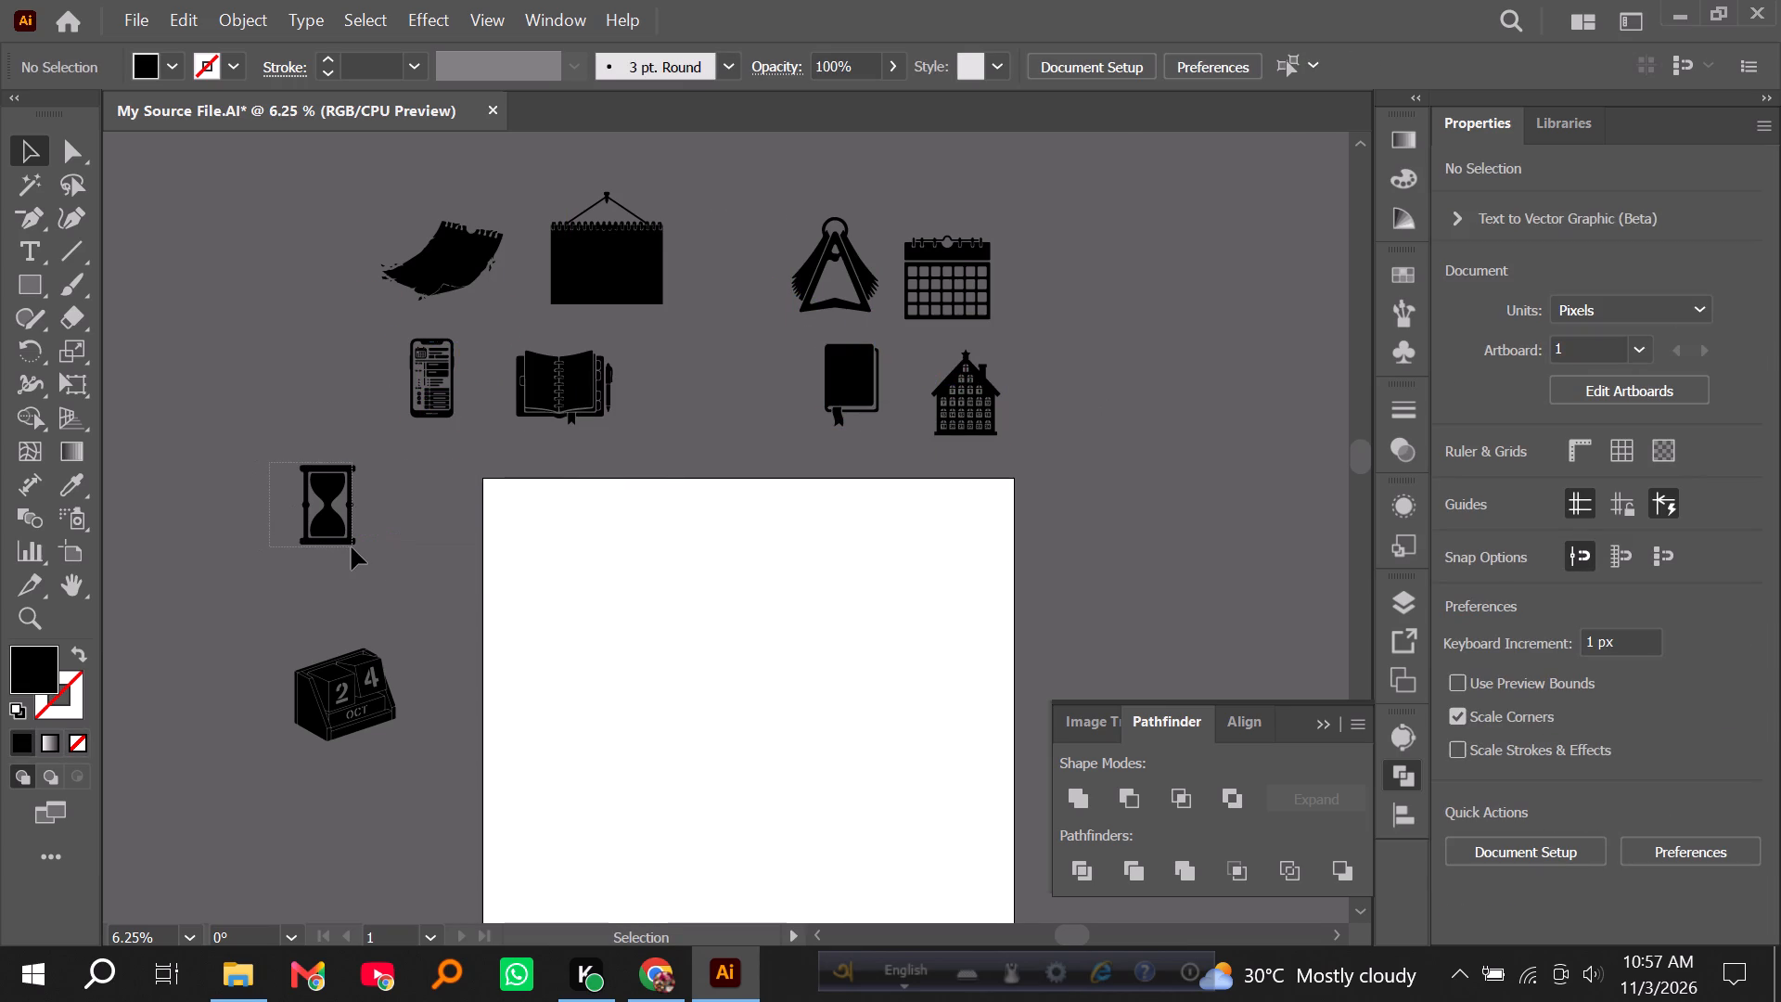
drag(352, 547, 365, 565)
key(Delete)
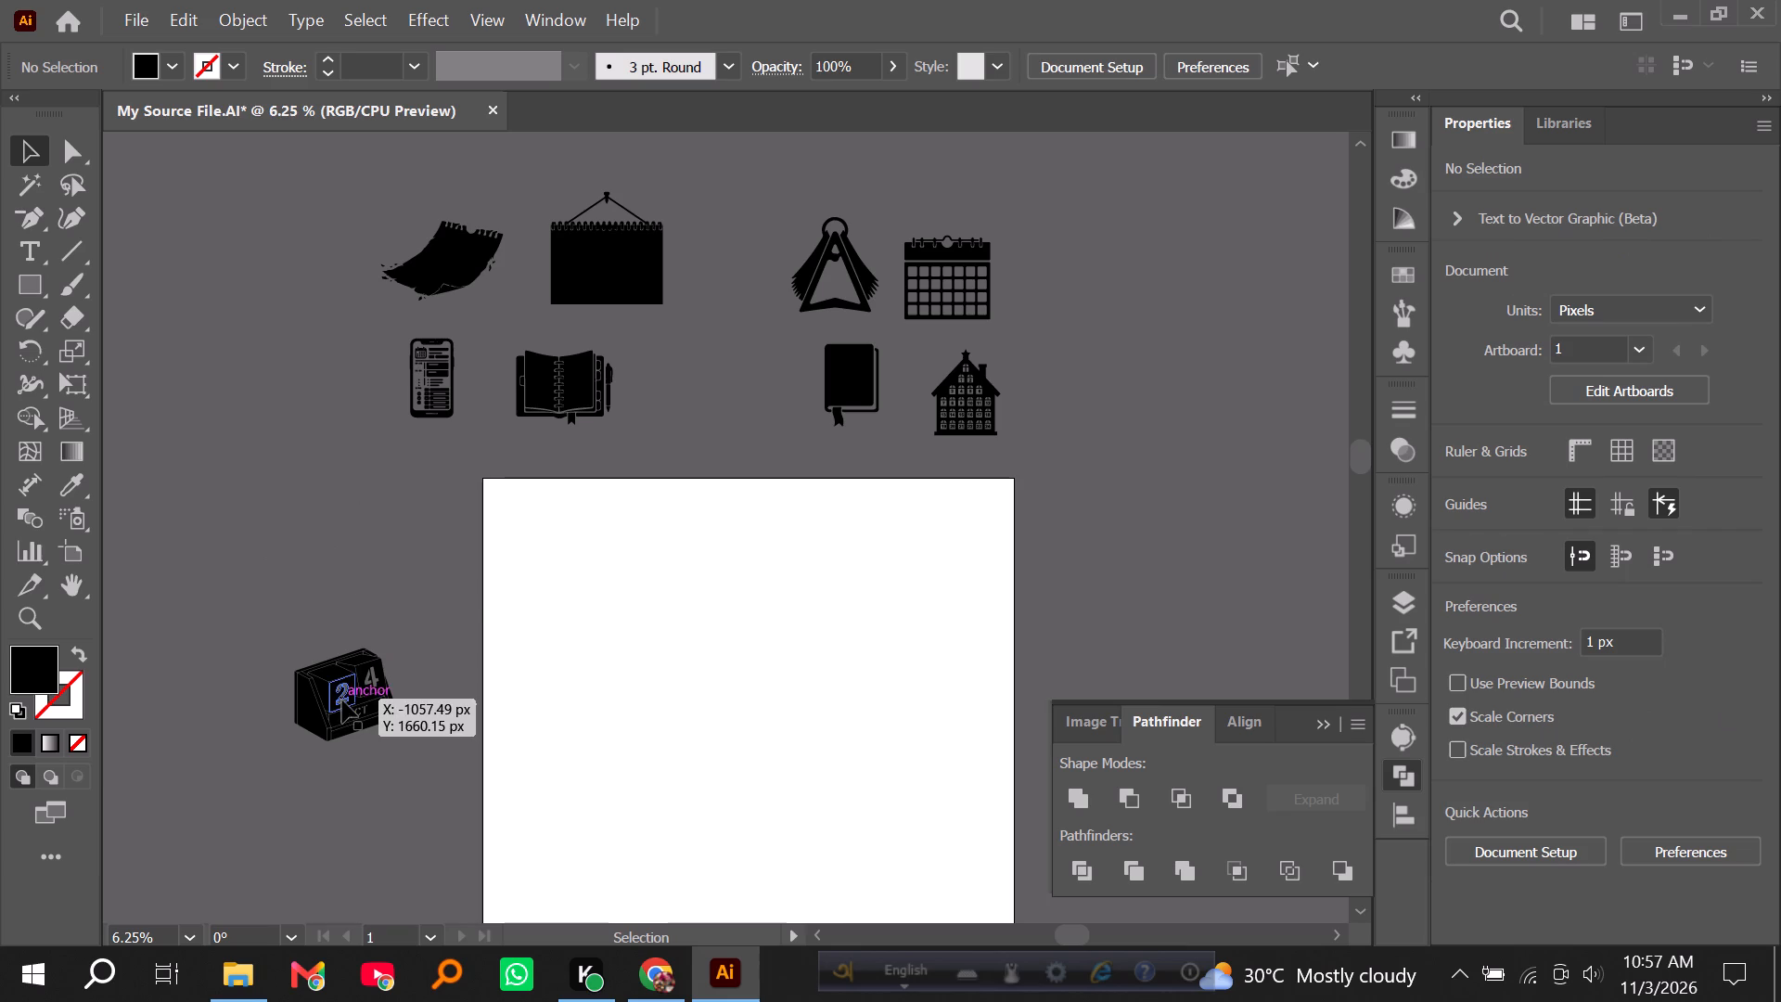
Move the 24 OCT block calendar up, closer to the other silhouettes beside the artboard.
drag(341, 700, 354, 541)
click(357, 597)
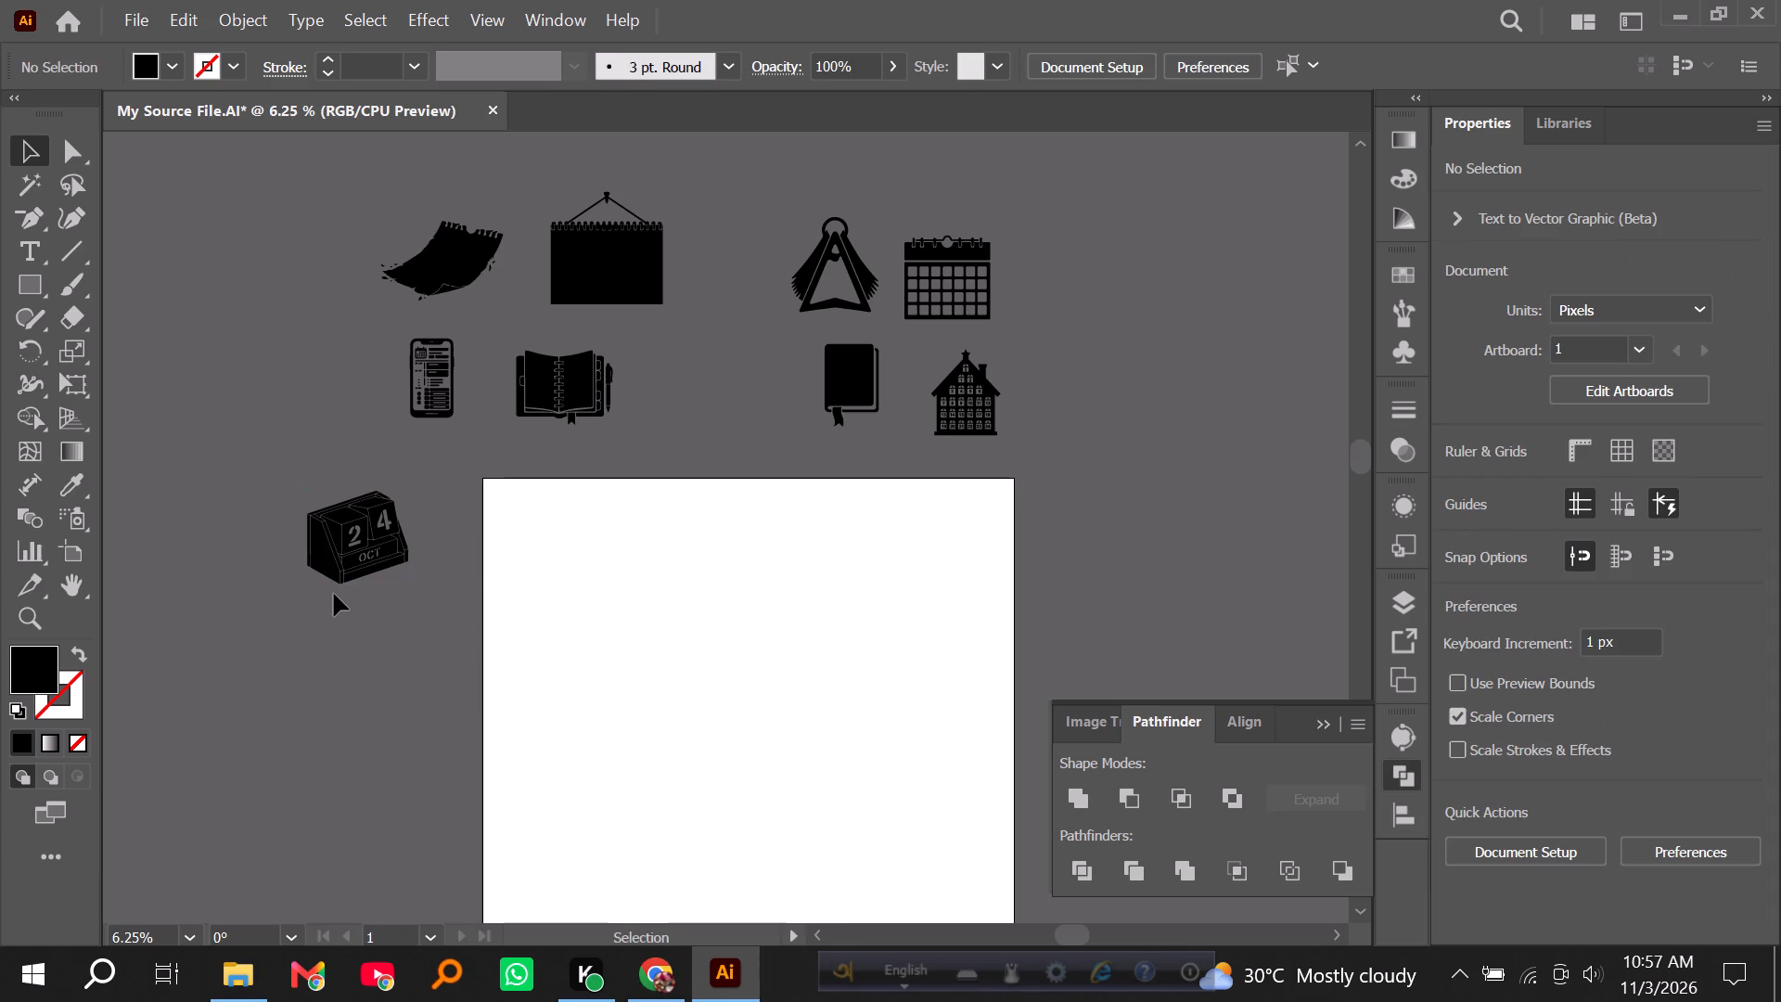
Cut the torn paper silhouette from the source document.
drag(440, 273, 366, 272)
key(ctrl+x)
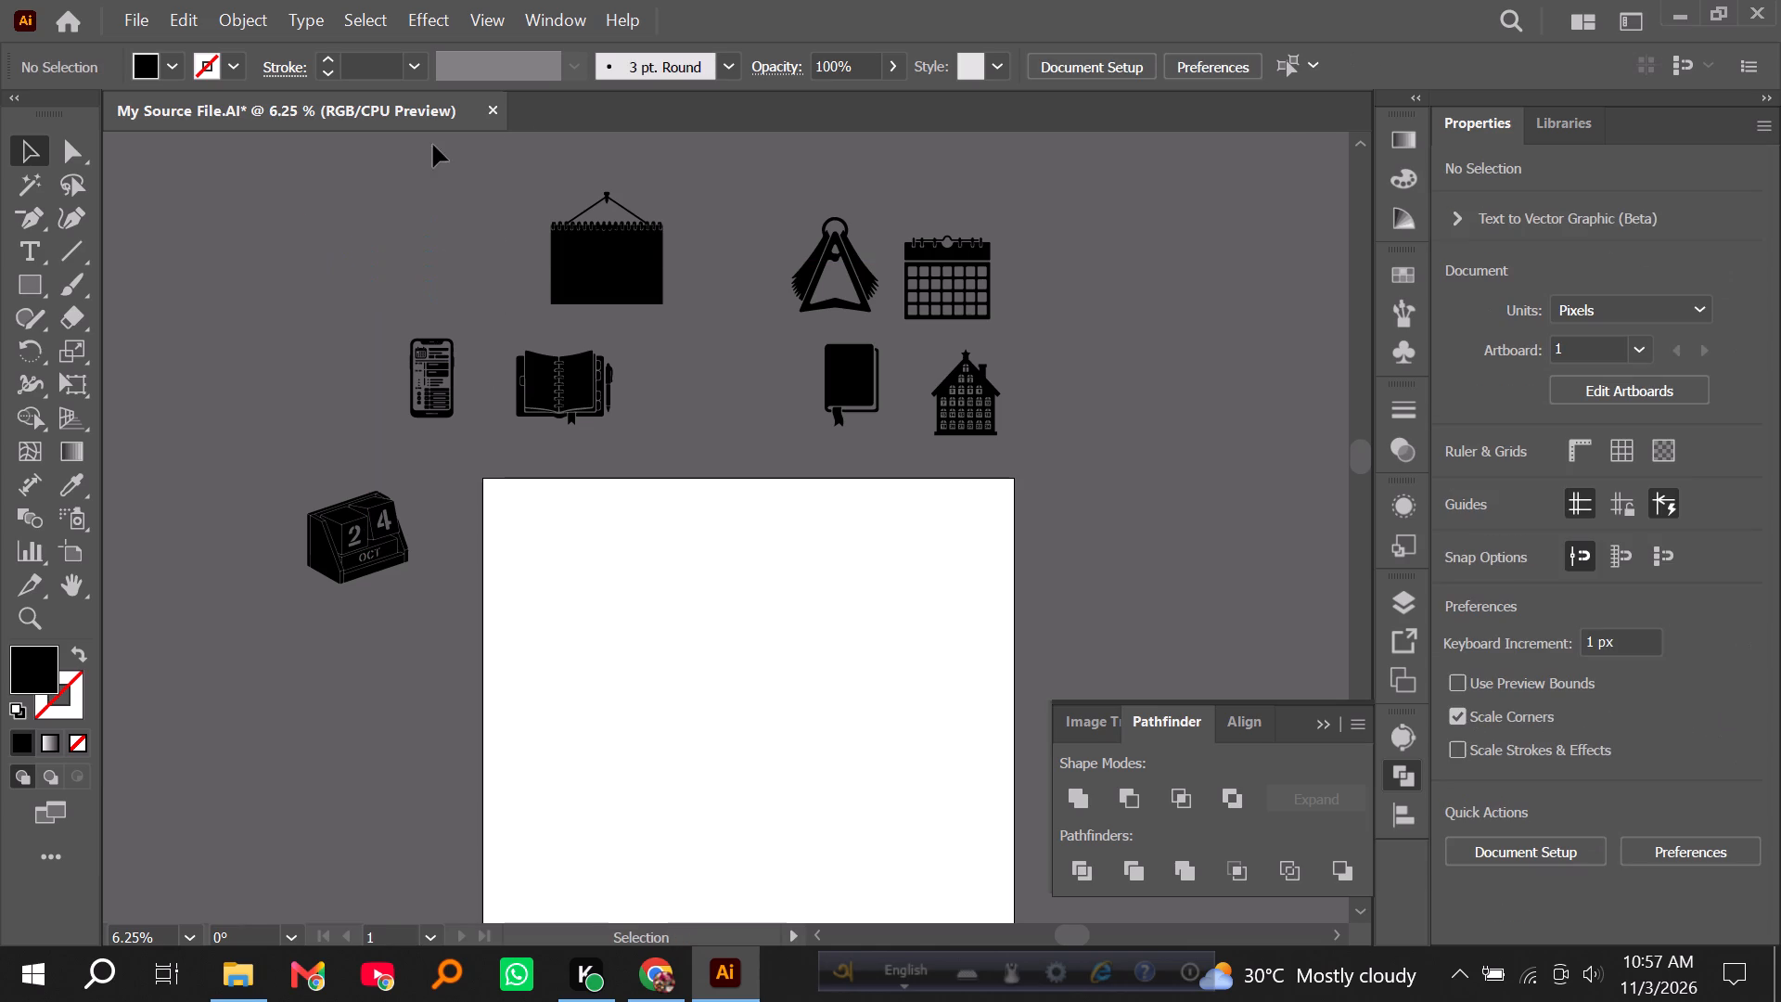
Create a new 4000 x 4000 px RGB document with one artboard.
click(138, 22)
click(143, 52)
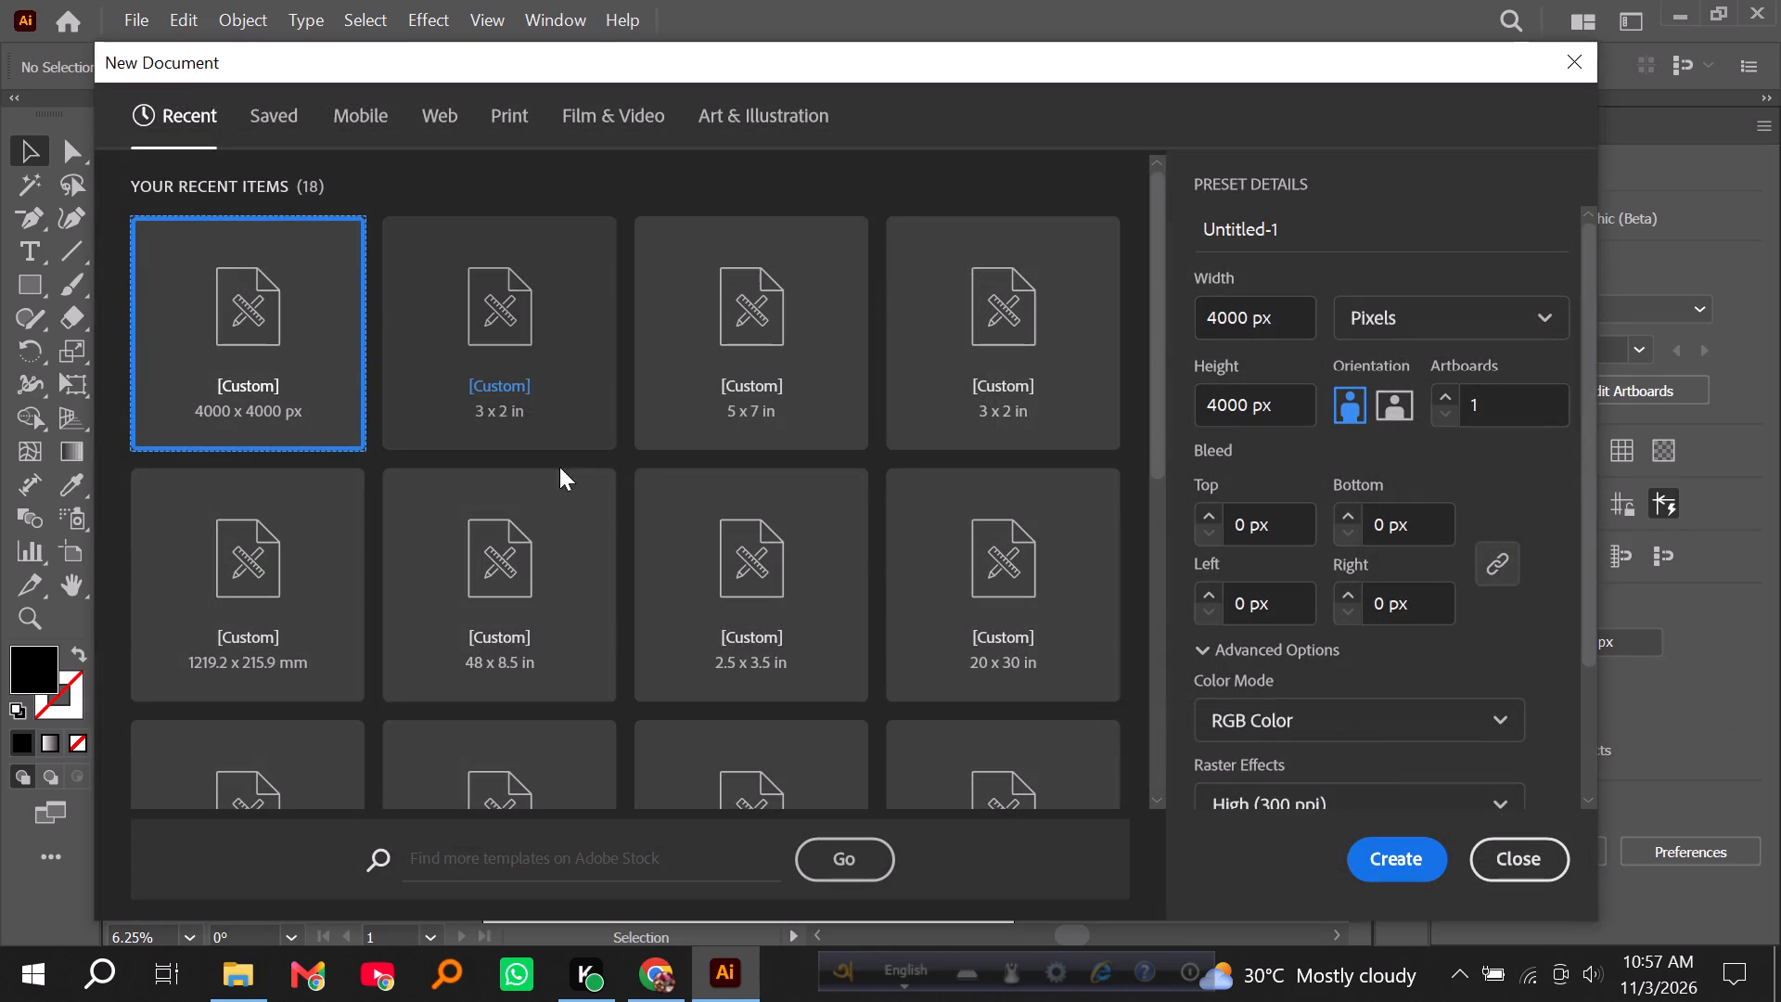
click(1379, 855)
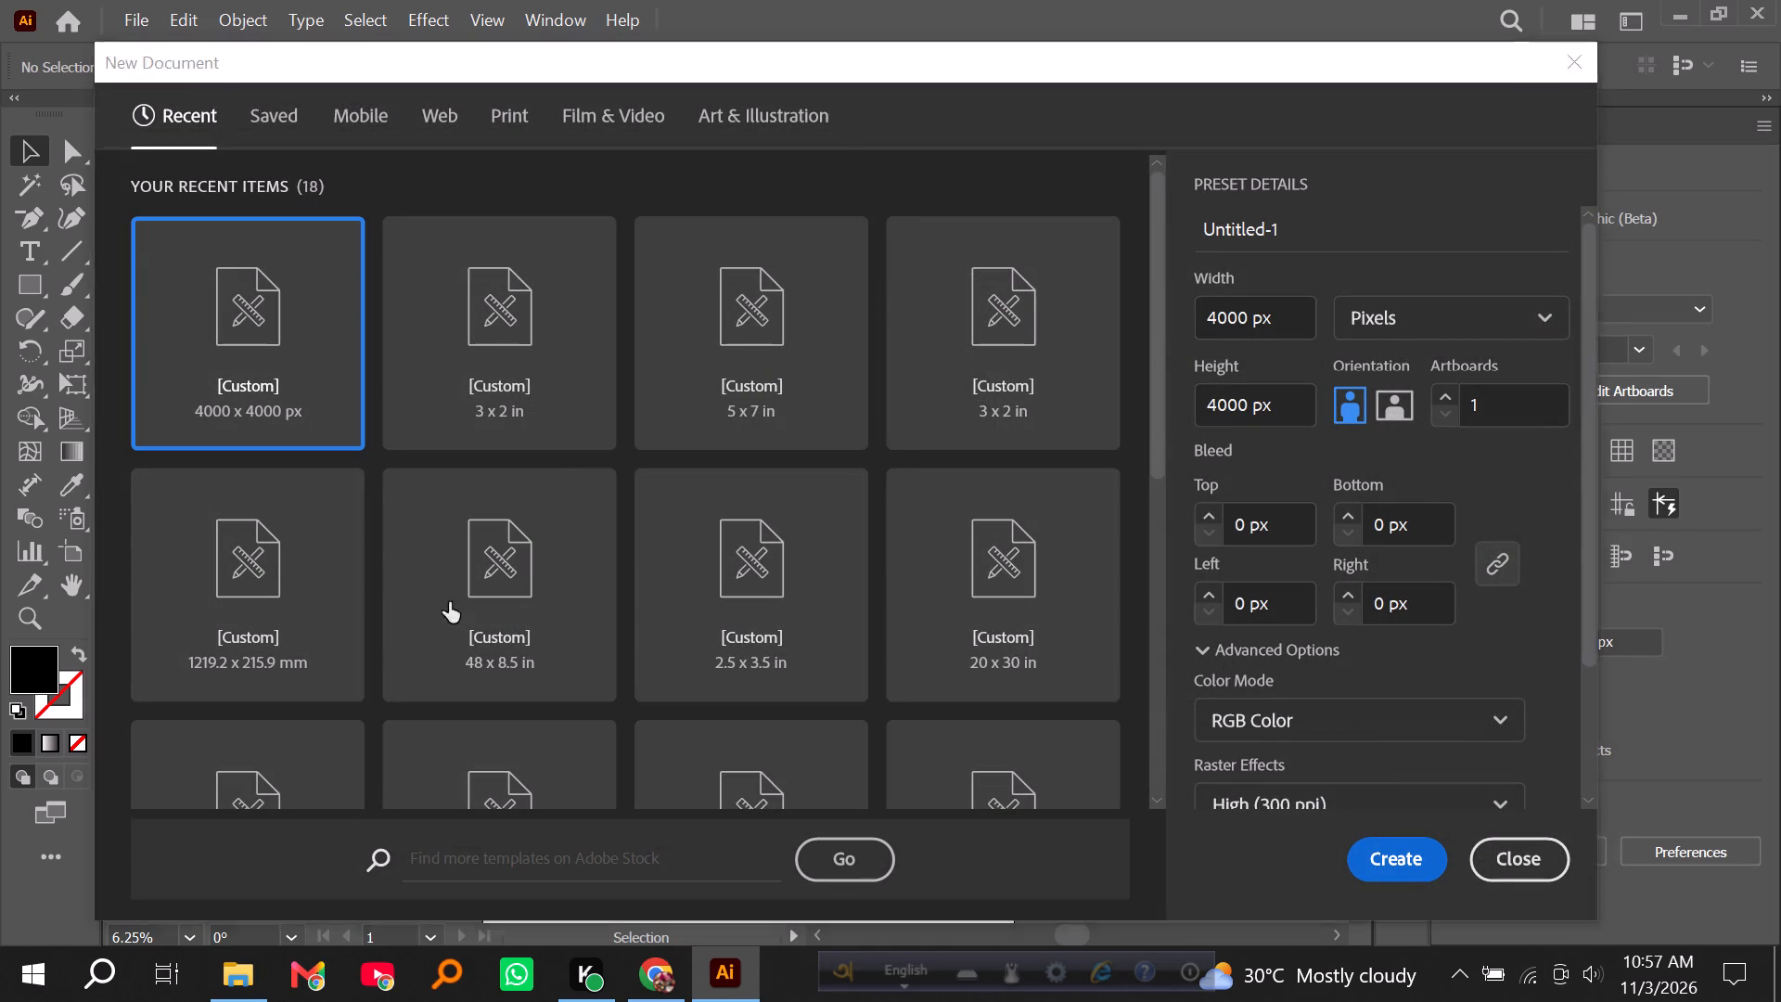
Draw a 4000 x 4000 px rectangle in the new document.
click(34, 288)
click(563, 366)
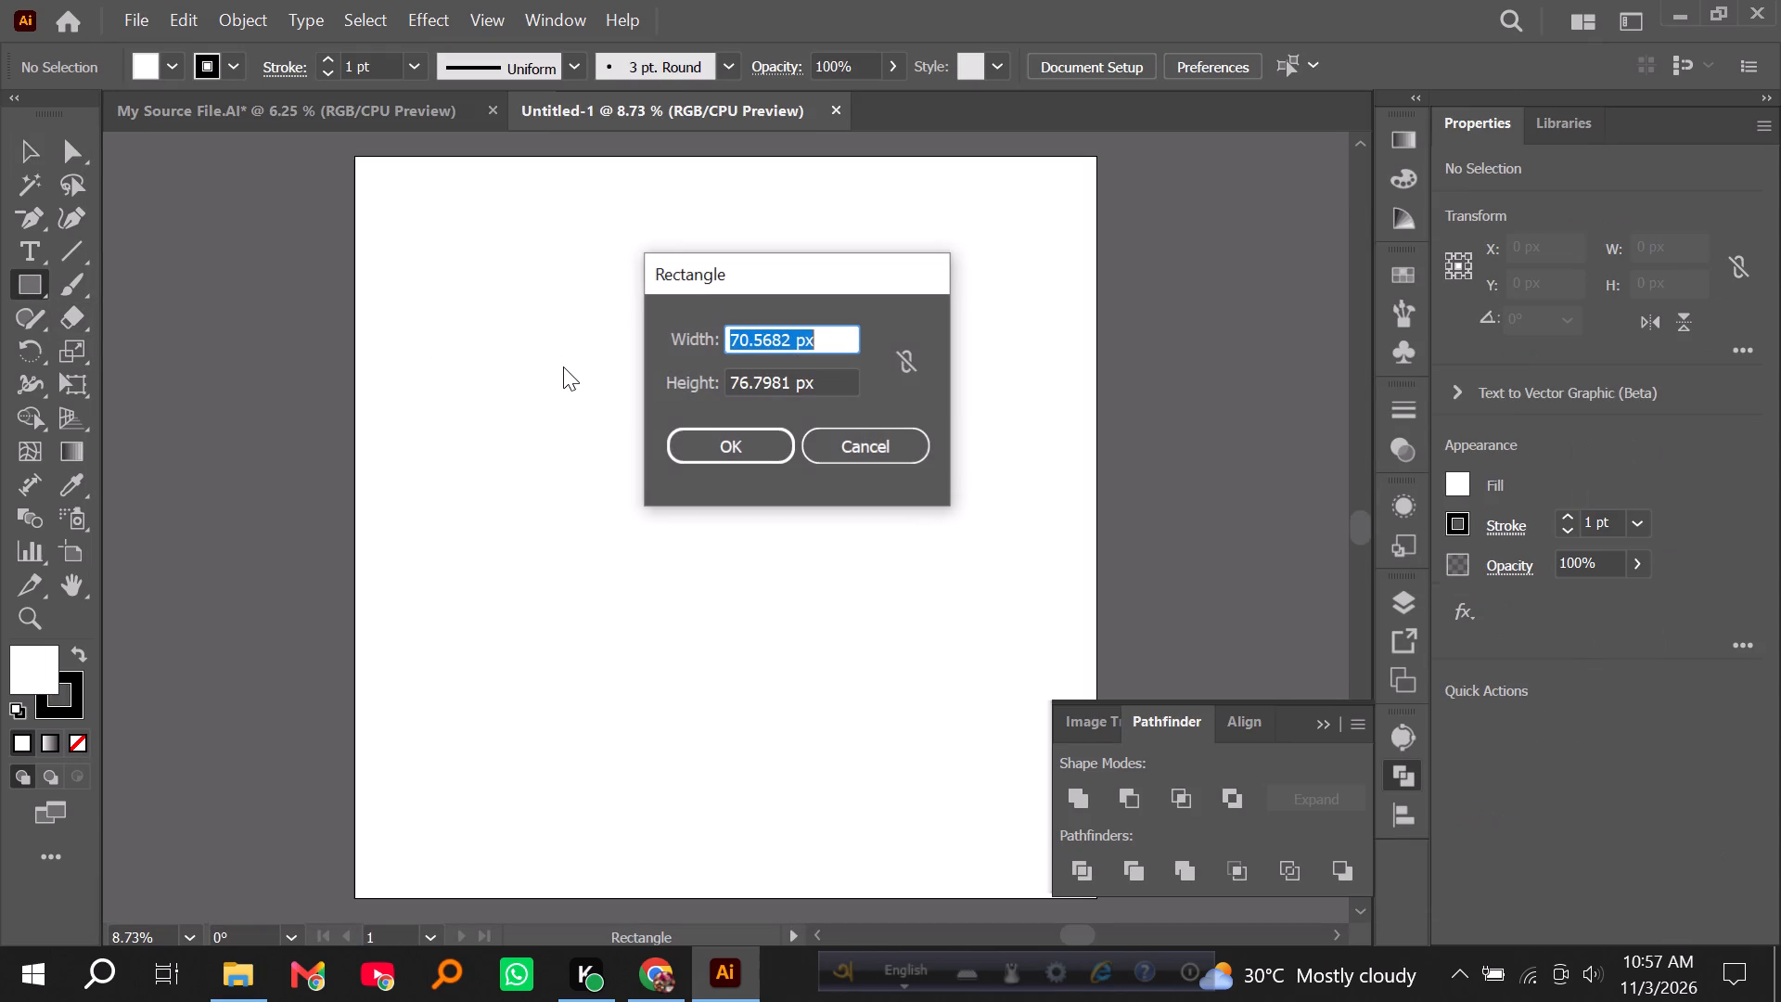
text(4000)
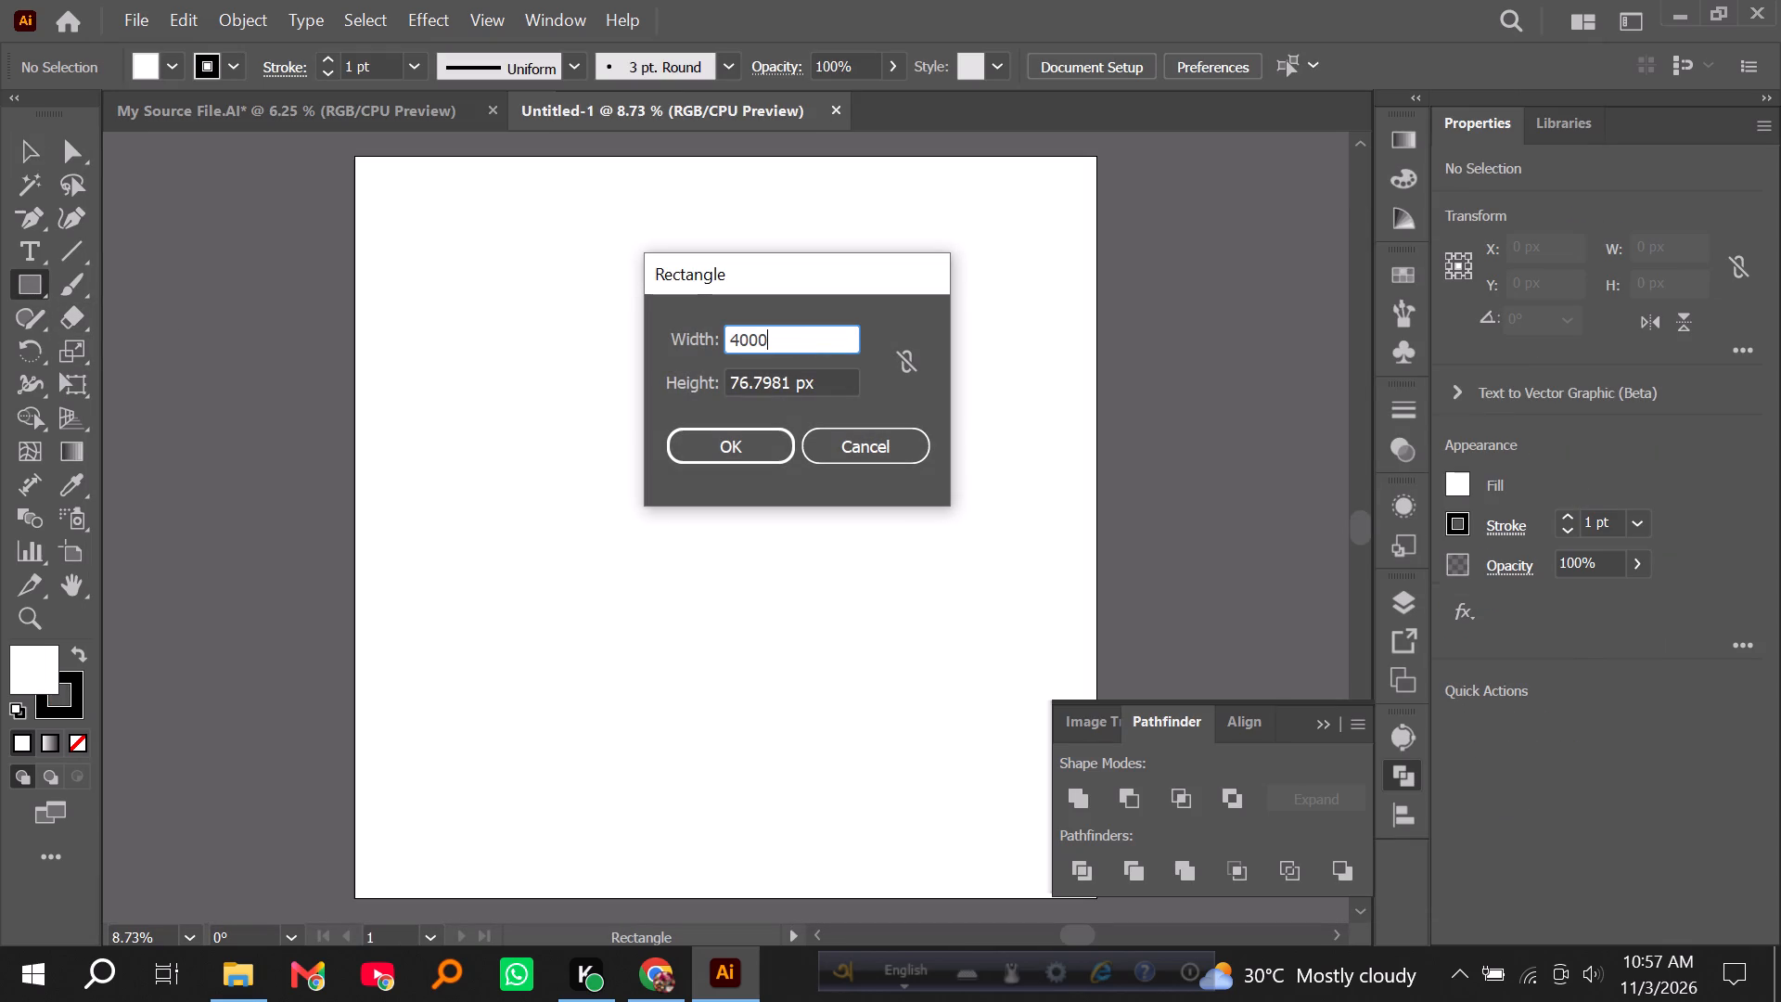
drag(837, 384, 711, 382)
text(4000)
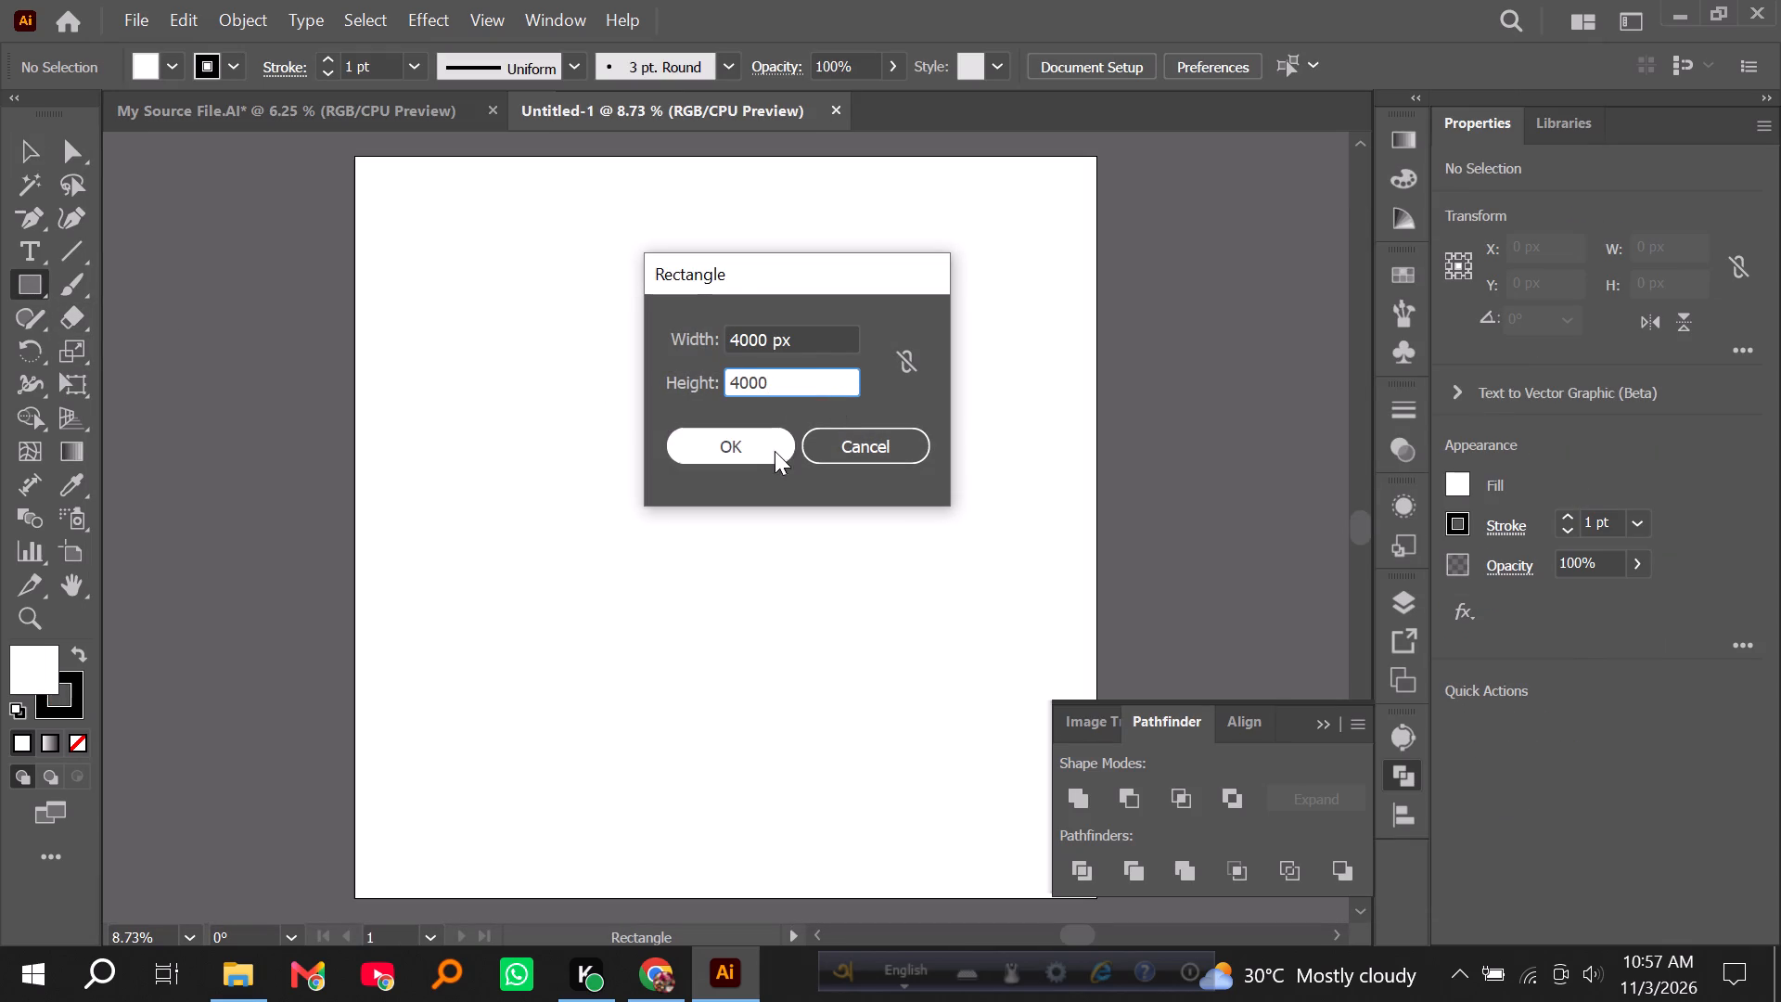
click(773, 448)
click(38, 147)
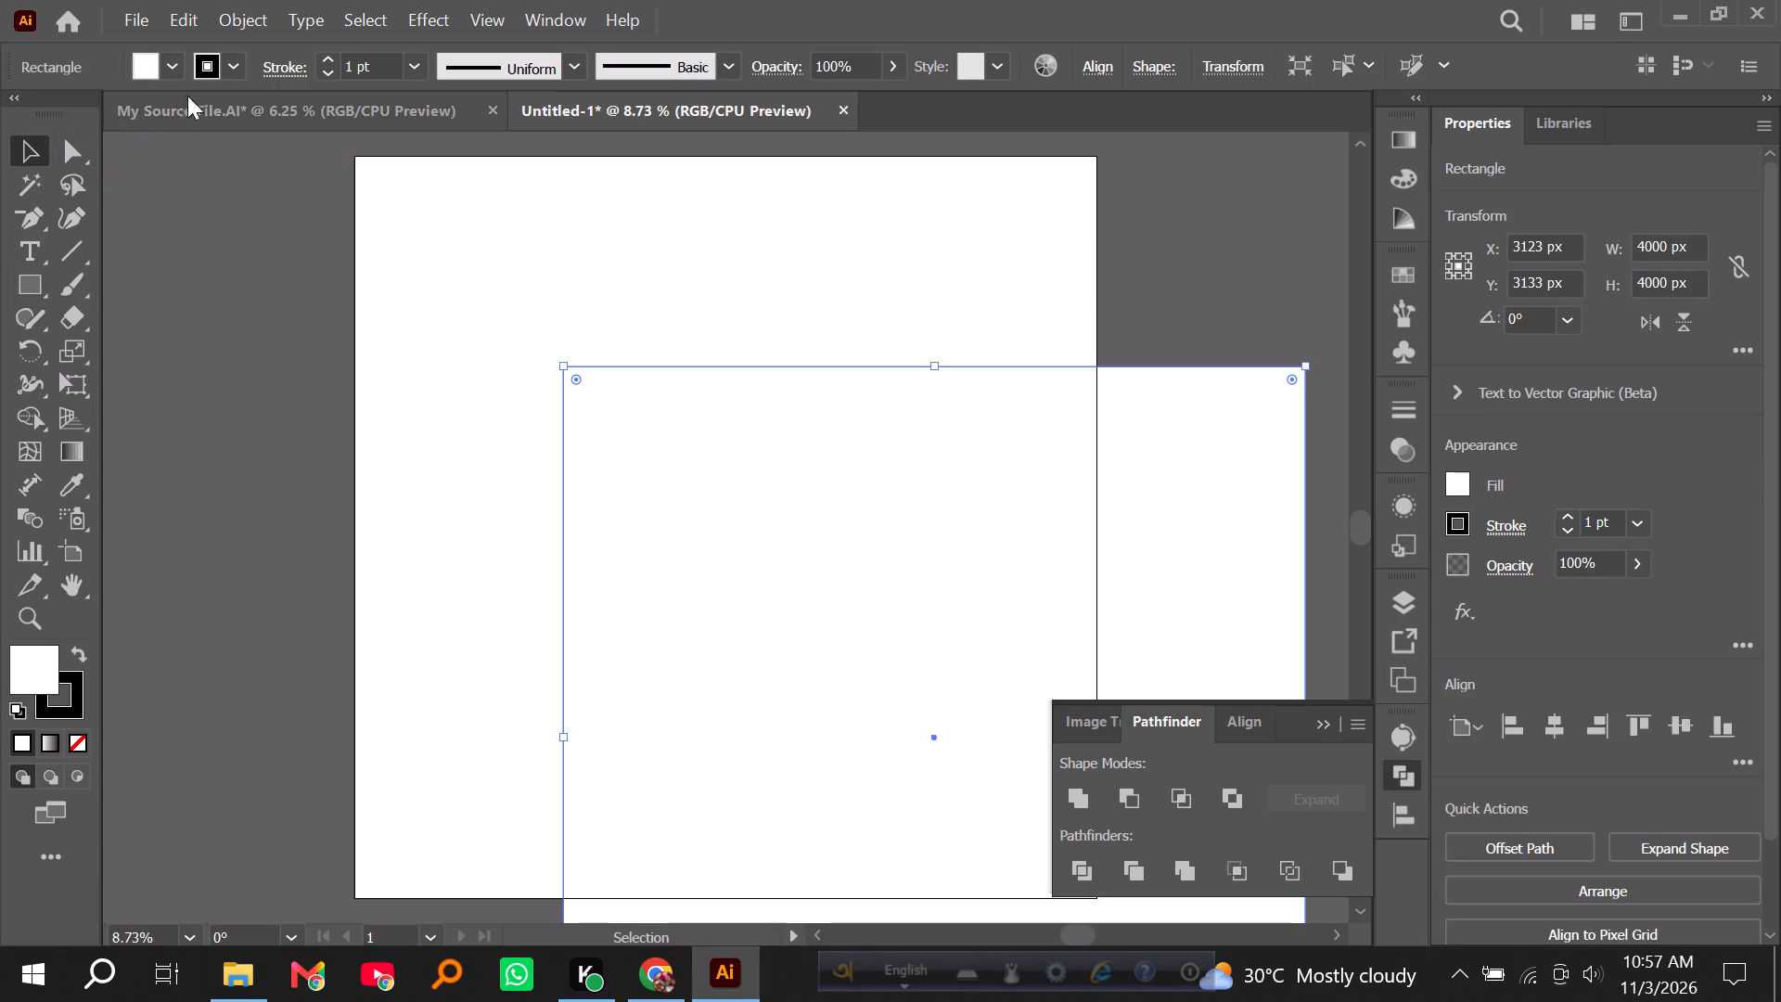
Remove the stroke from the 4000 x 4000 px rectangle.
click(229, 62)
click(23, 113)
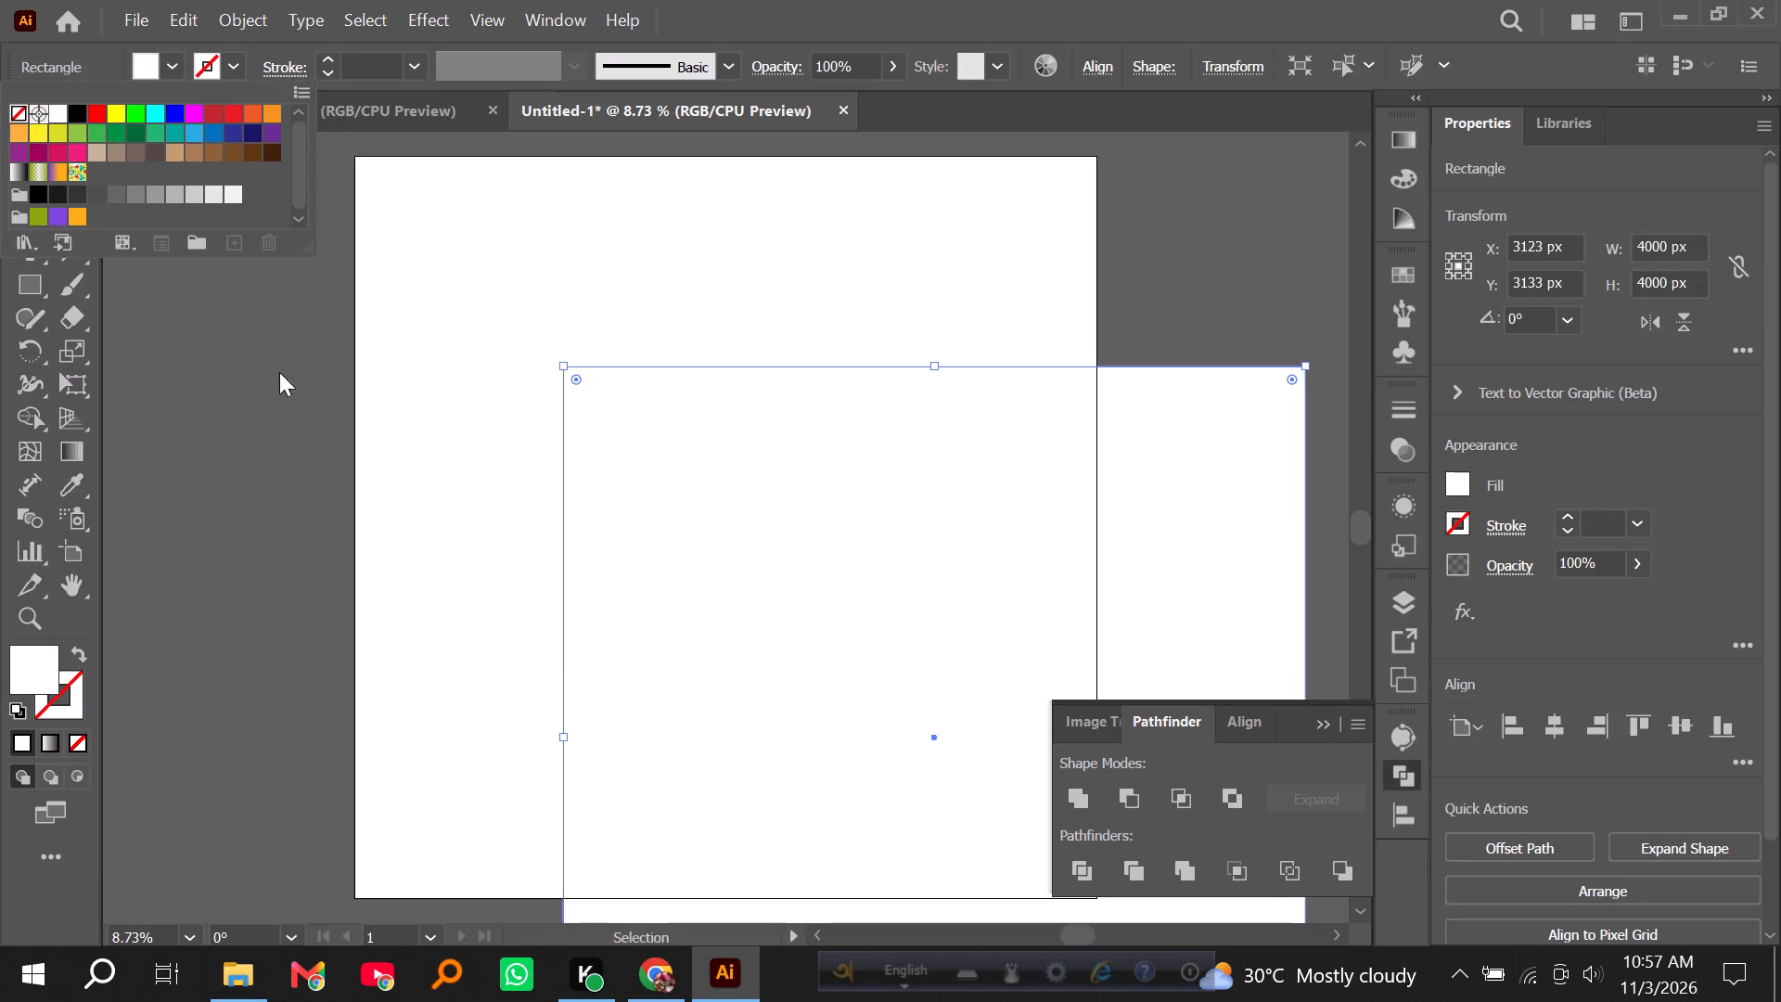
Center the white rectangle horizontally and vertically on the artboard, leaving nothing selected.
click(1393, 813)
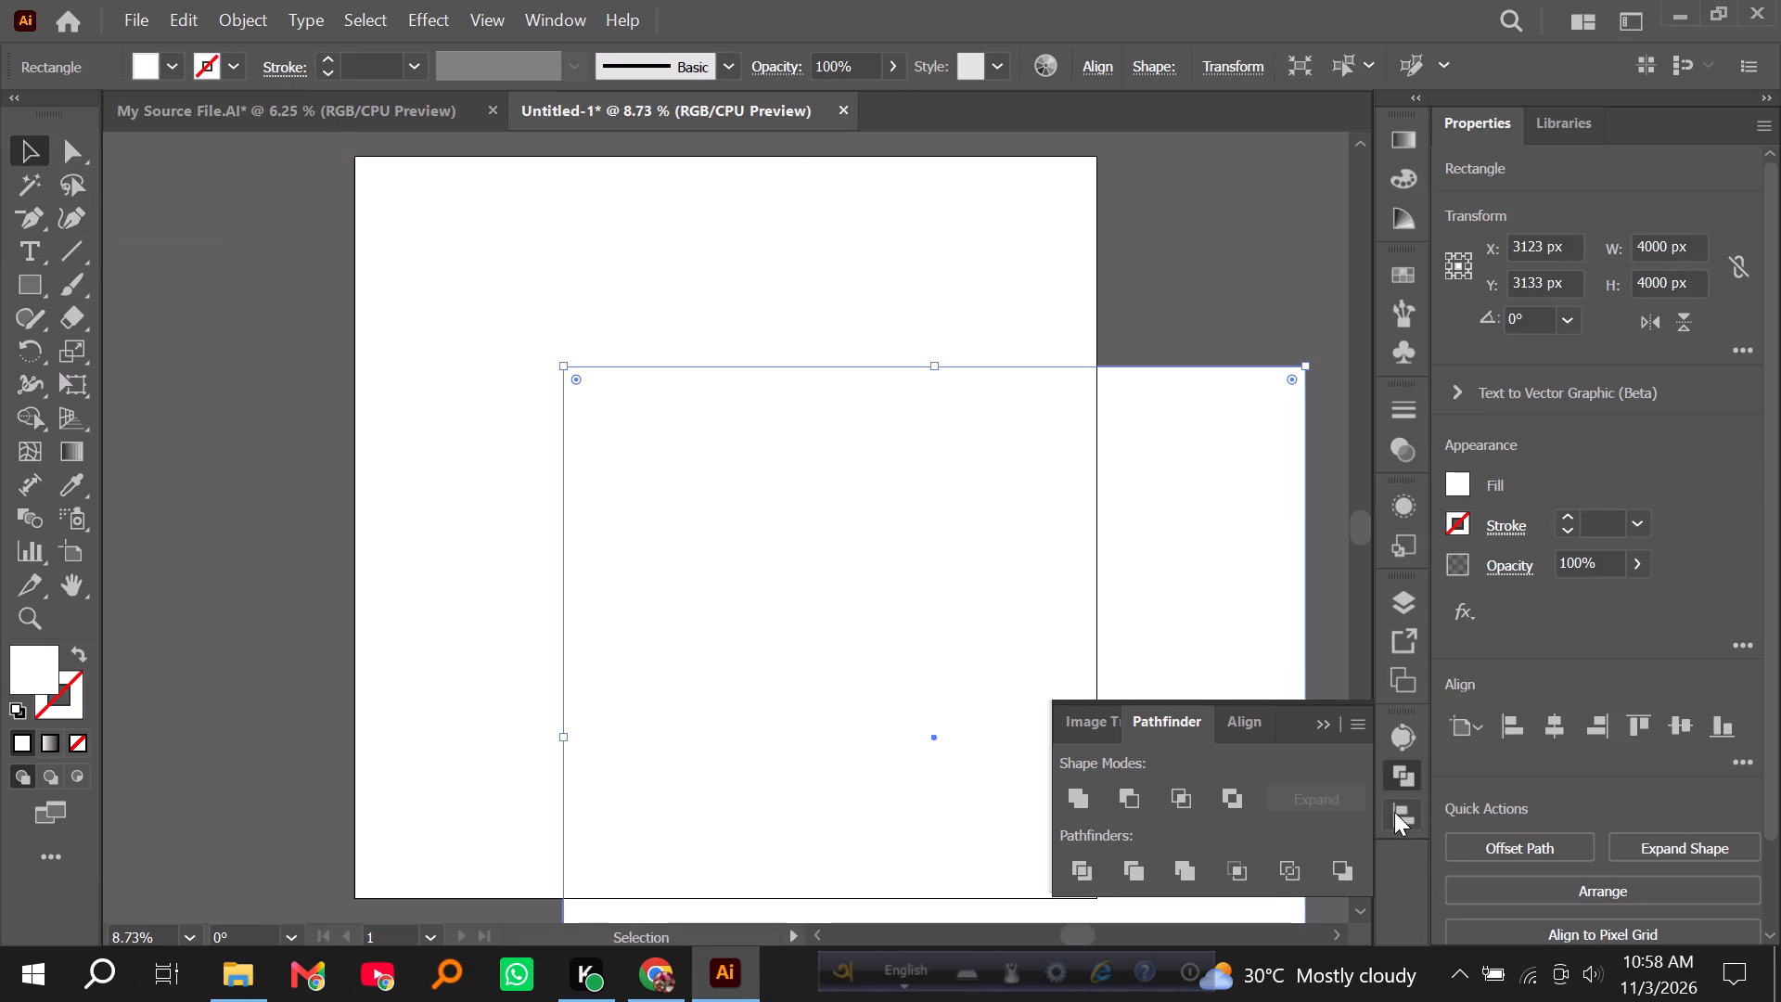
click(1396, 819)
click(1288, 739)
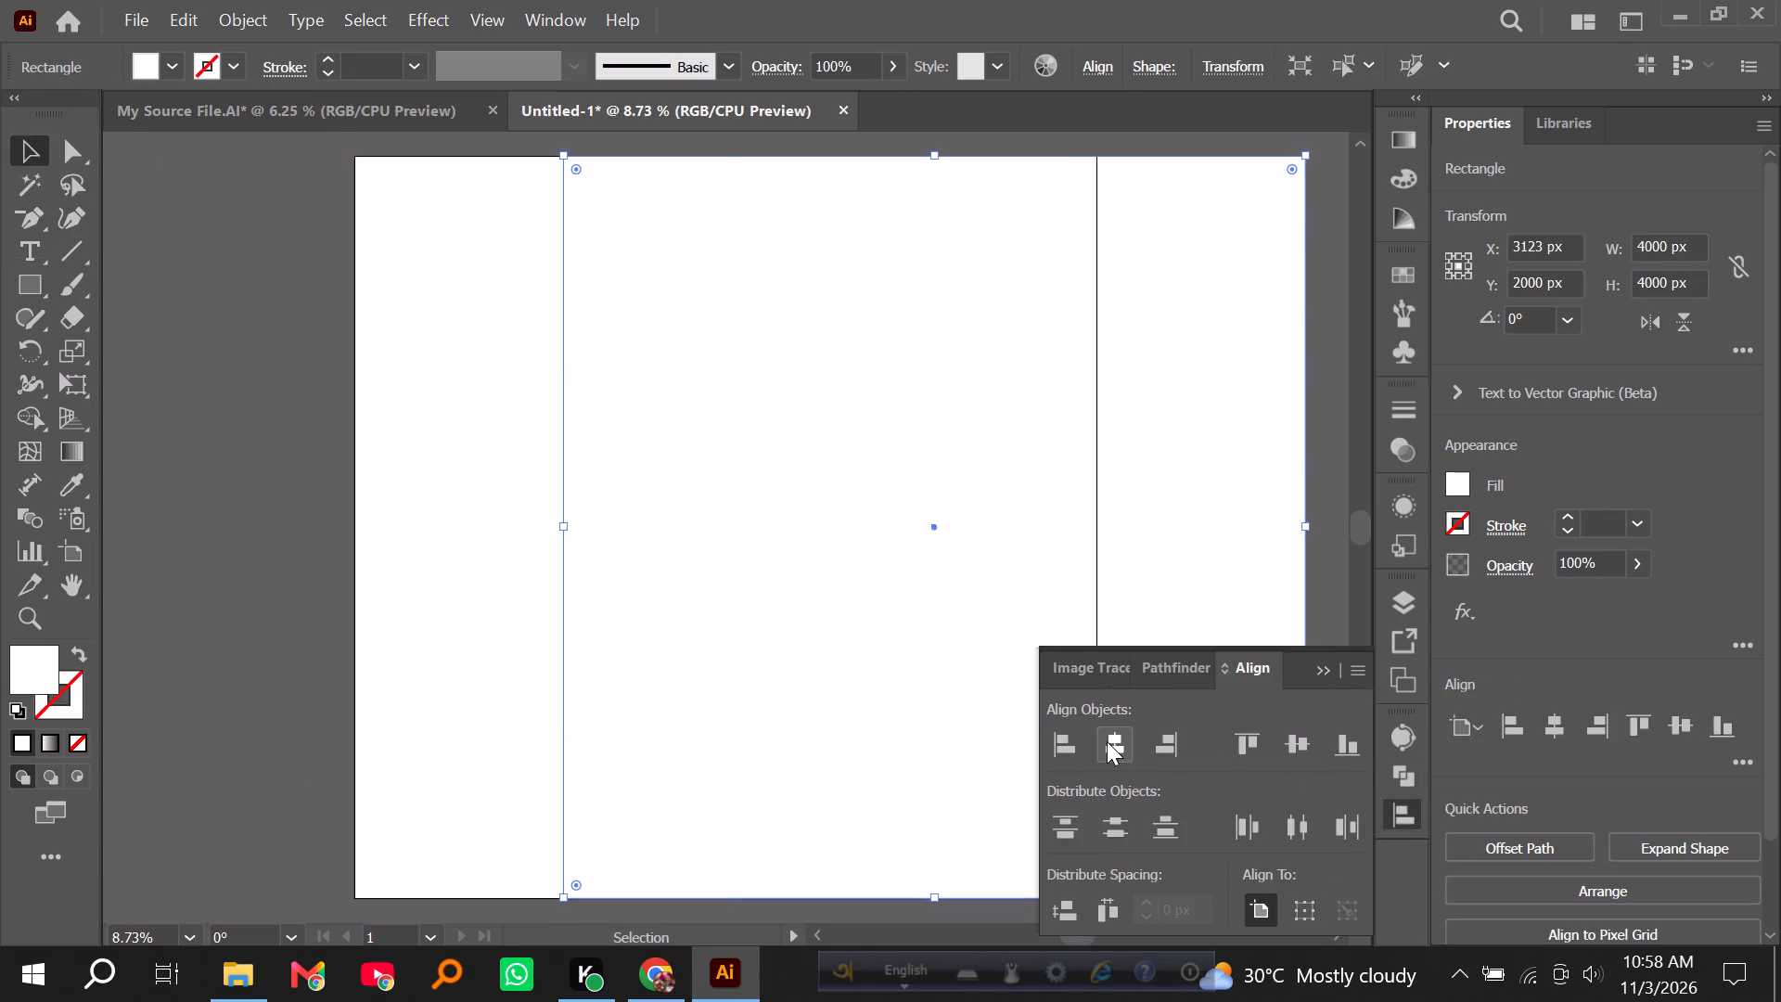
triple_click(1107, 741)
click(1107, 741)
double_click(1287, 740)
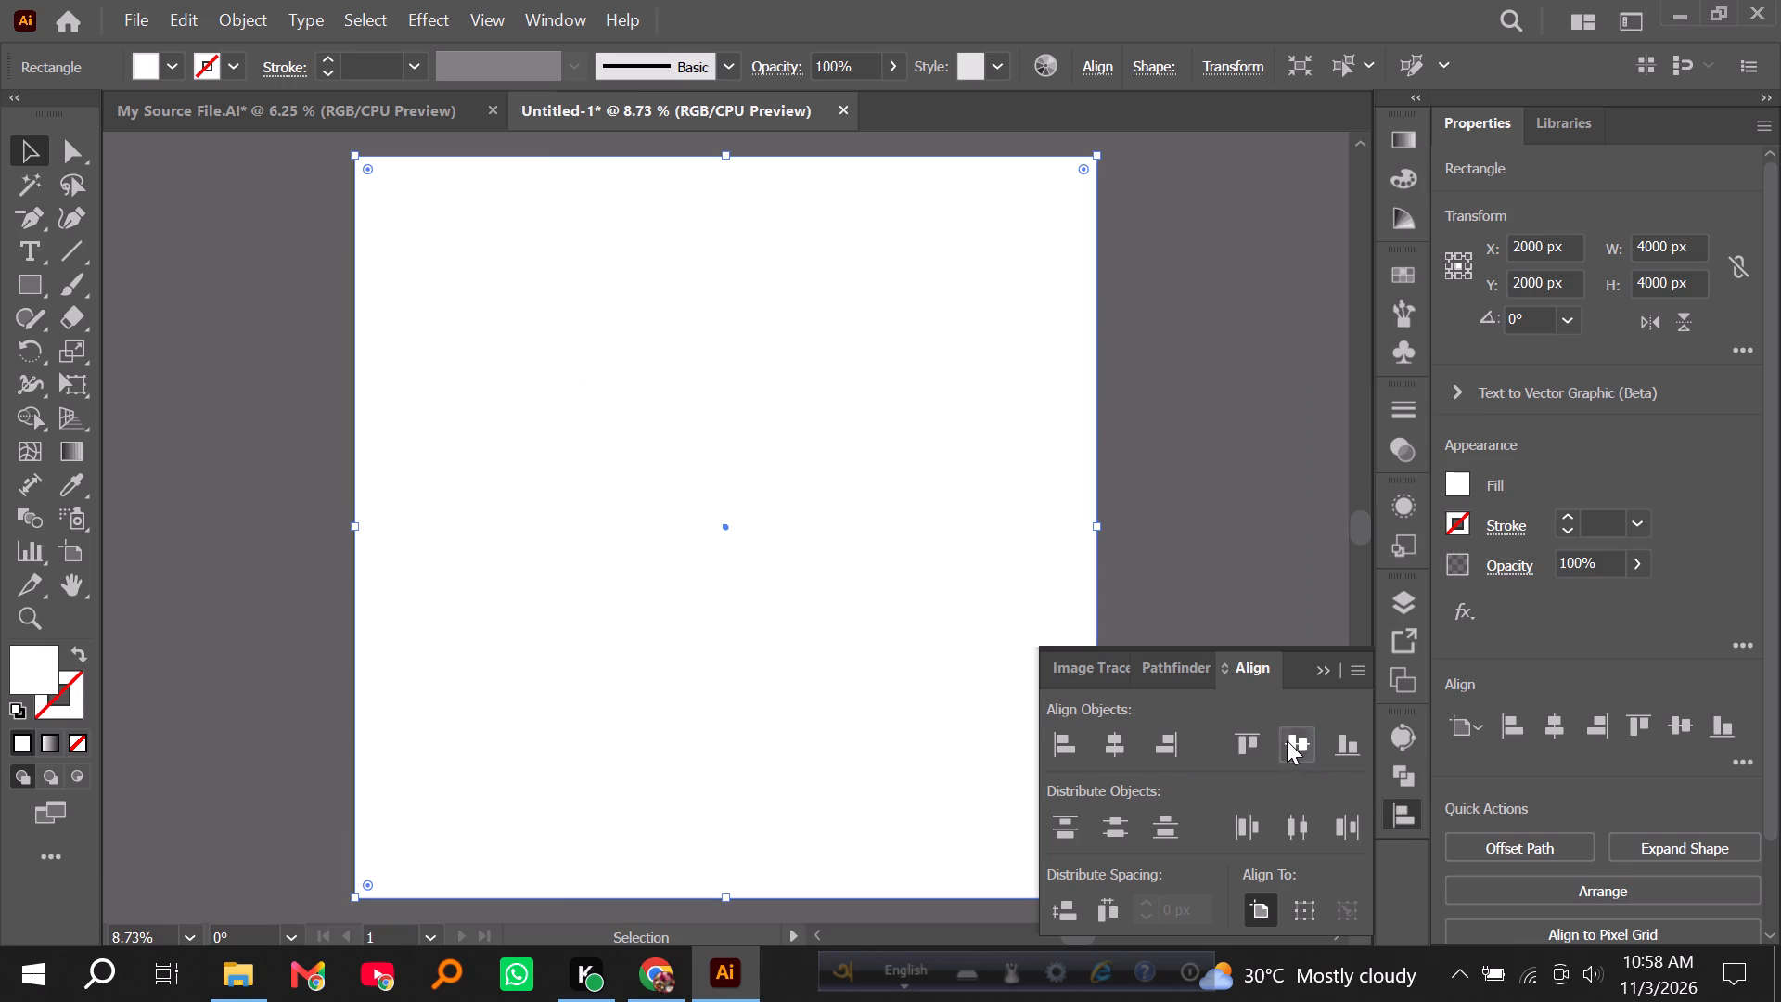
double_click(1106, 742)
click(26, 415)
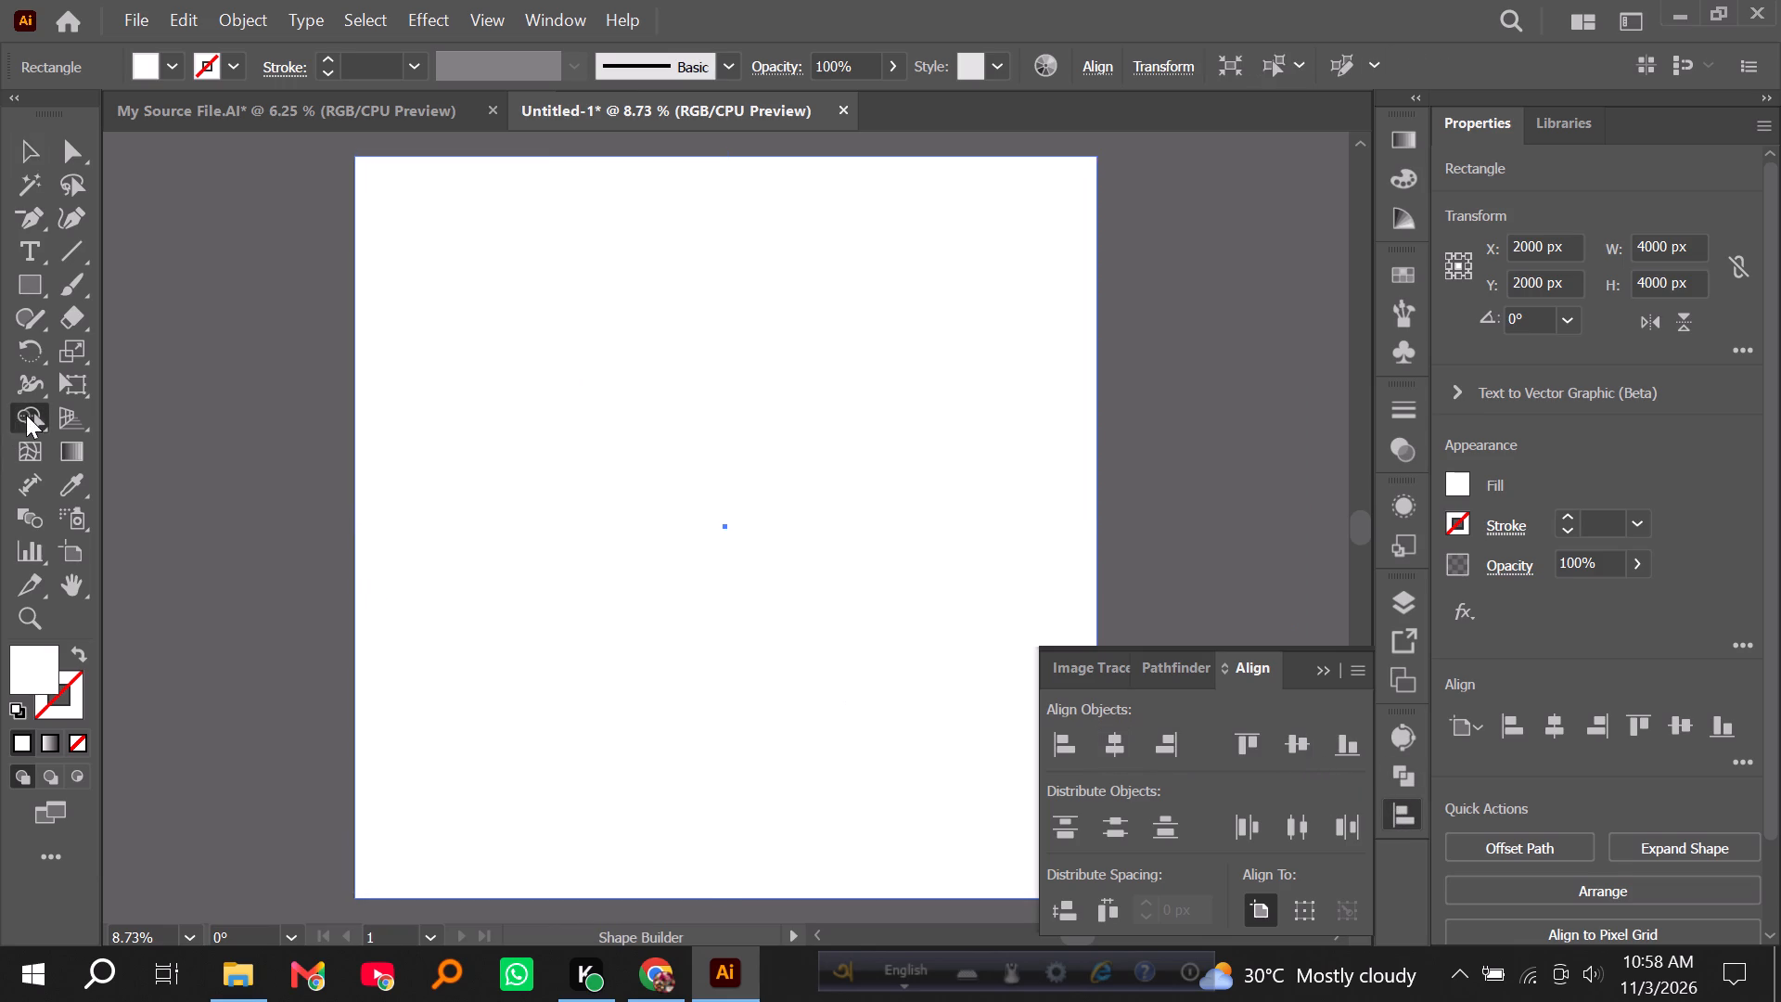
click(592, 534)
click(19, 146)
click(128, 219)
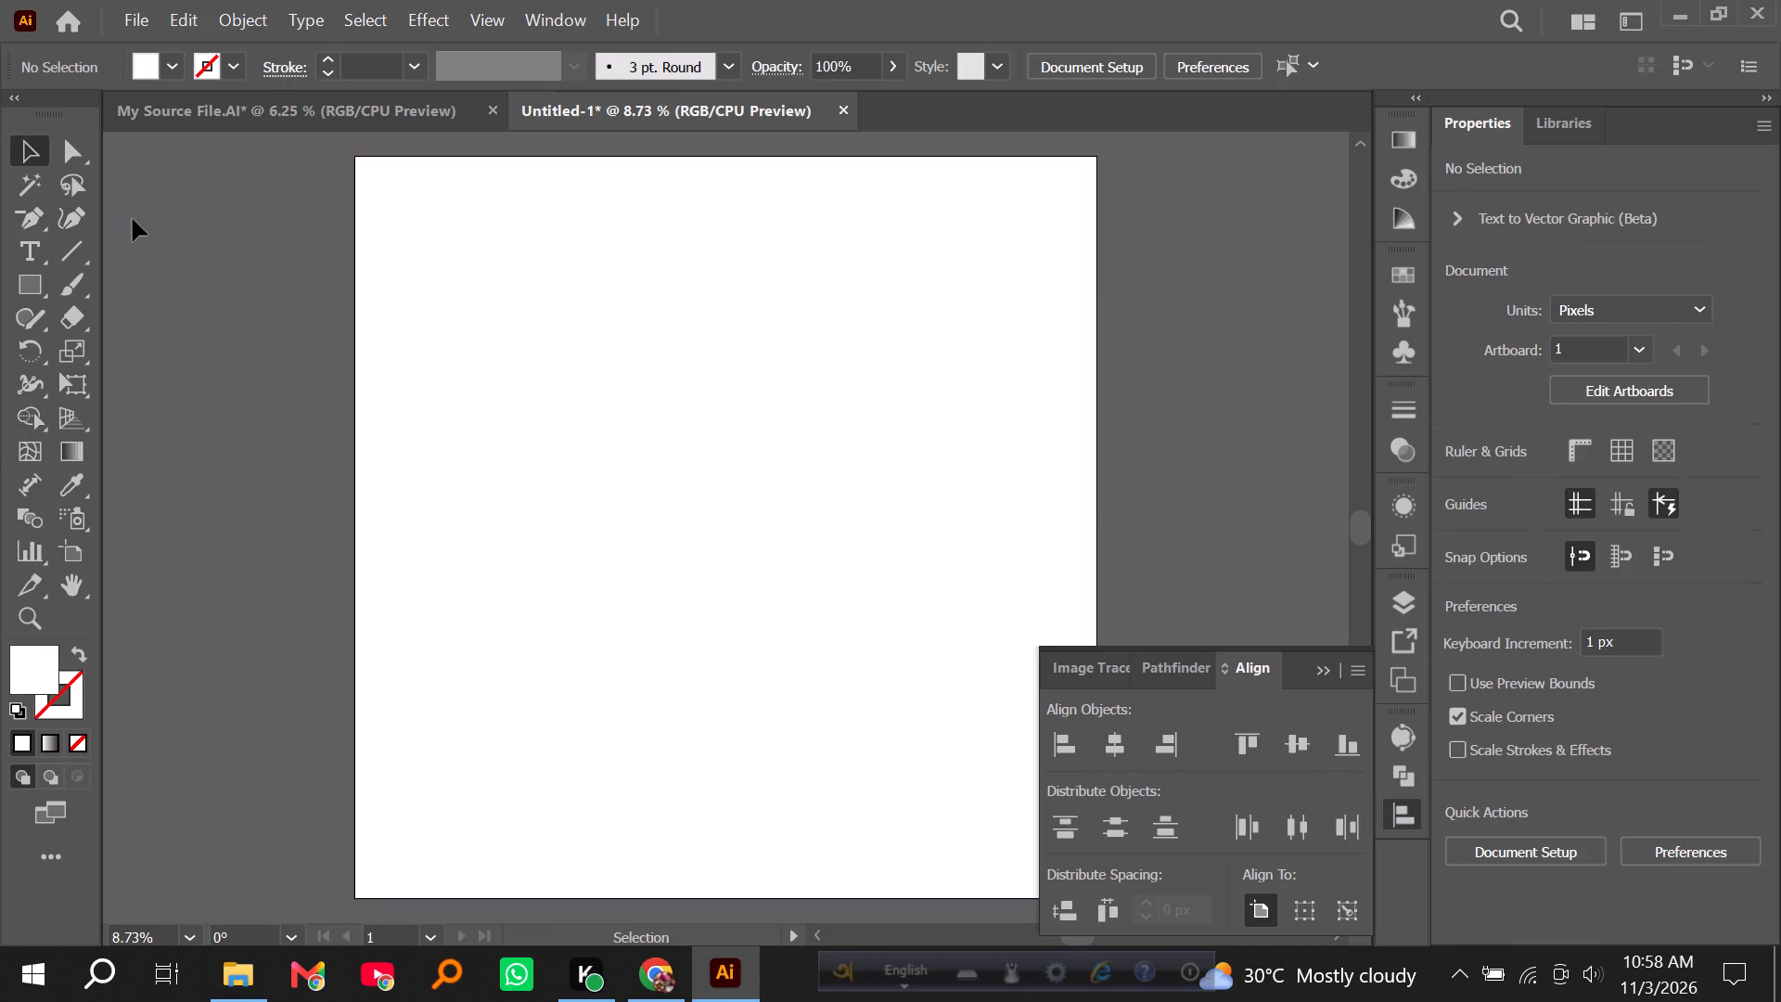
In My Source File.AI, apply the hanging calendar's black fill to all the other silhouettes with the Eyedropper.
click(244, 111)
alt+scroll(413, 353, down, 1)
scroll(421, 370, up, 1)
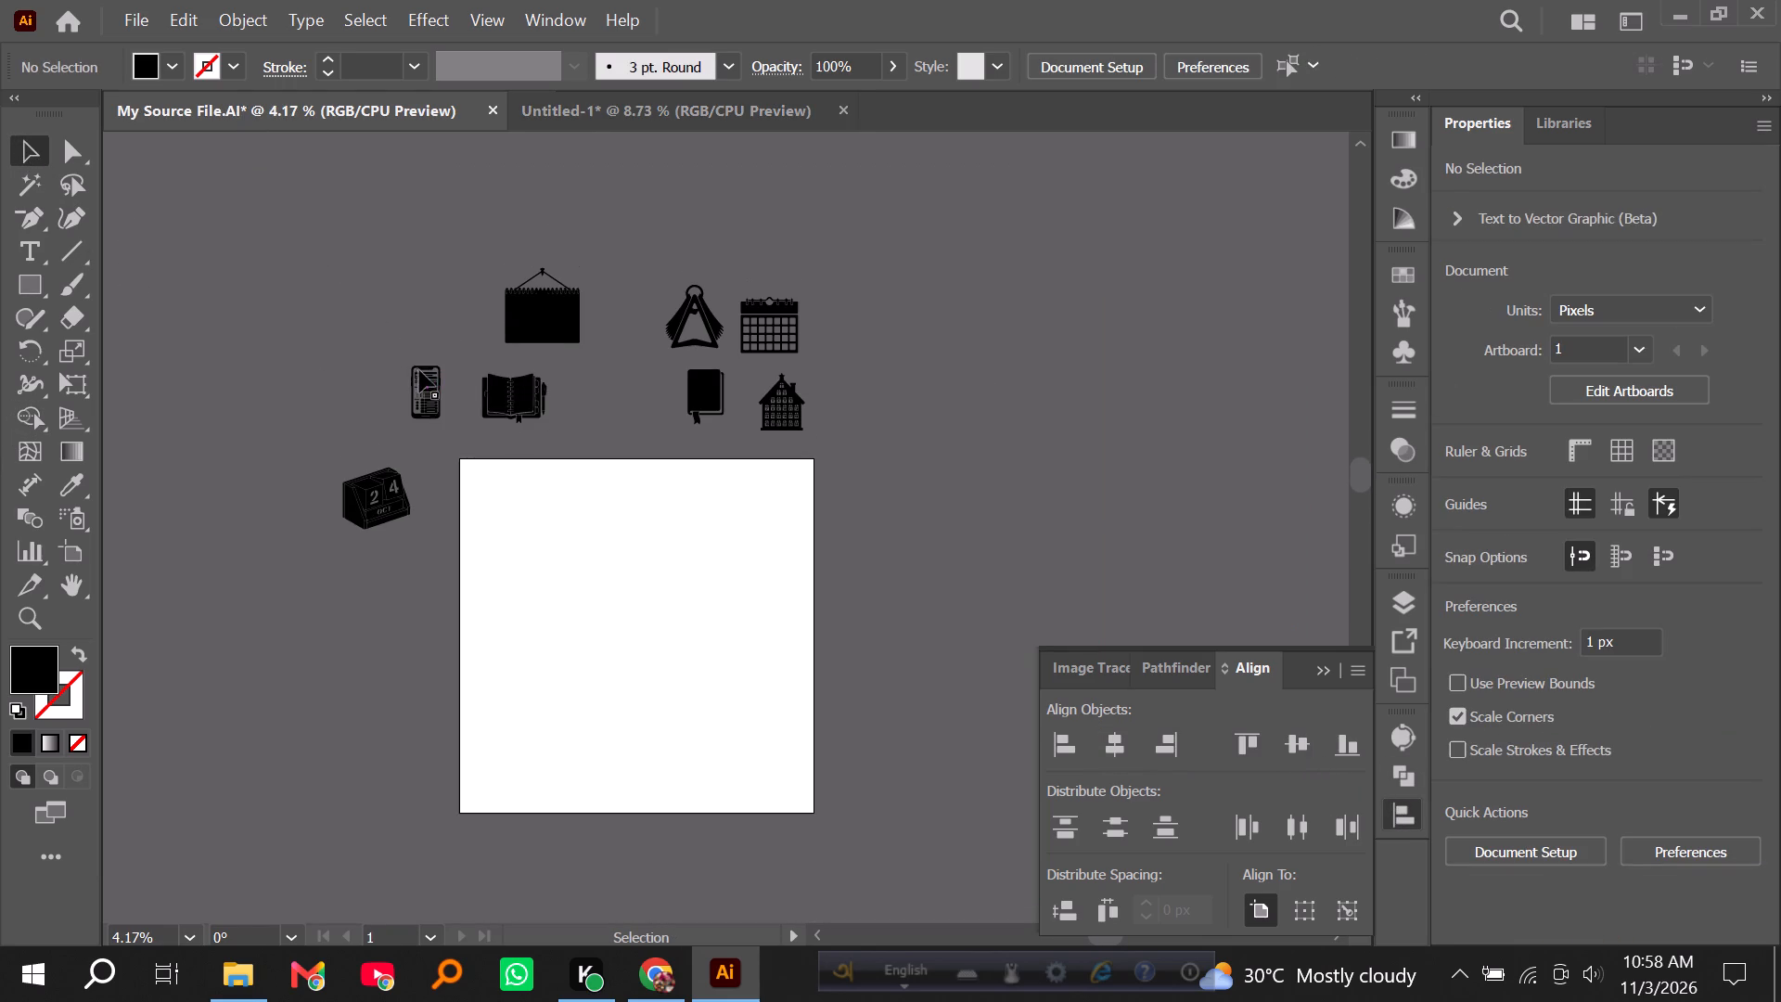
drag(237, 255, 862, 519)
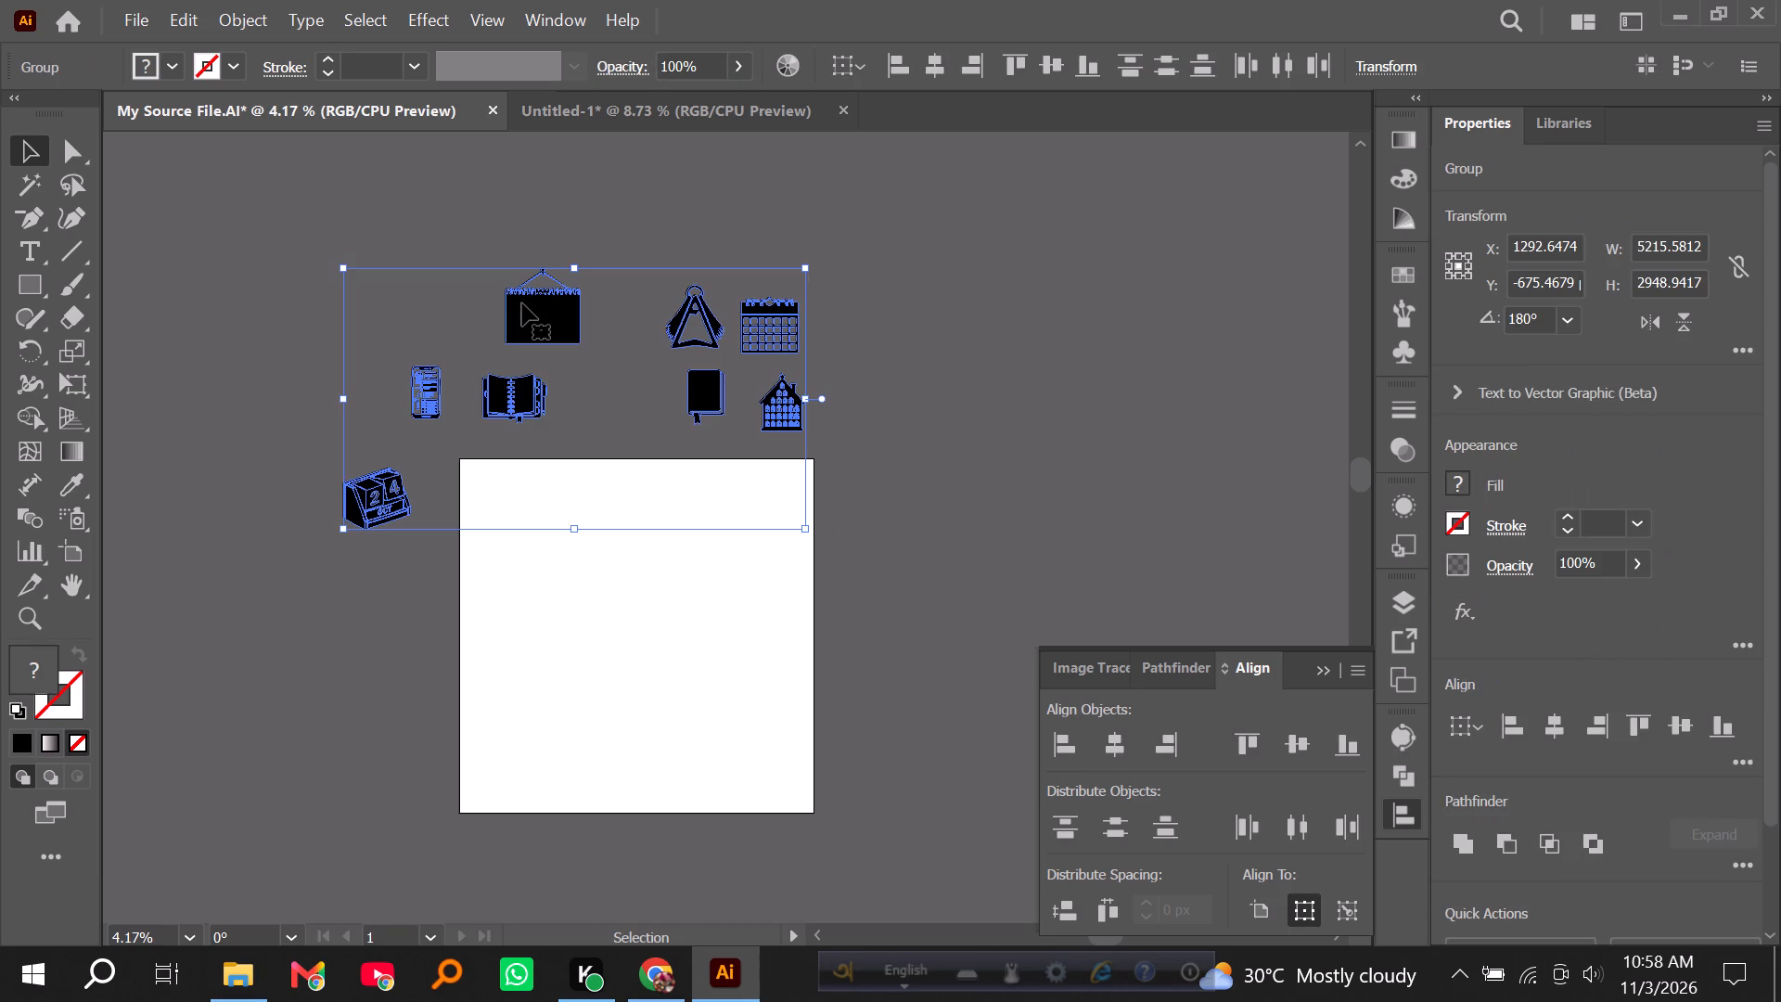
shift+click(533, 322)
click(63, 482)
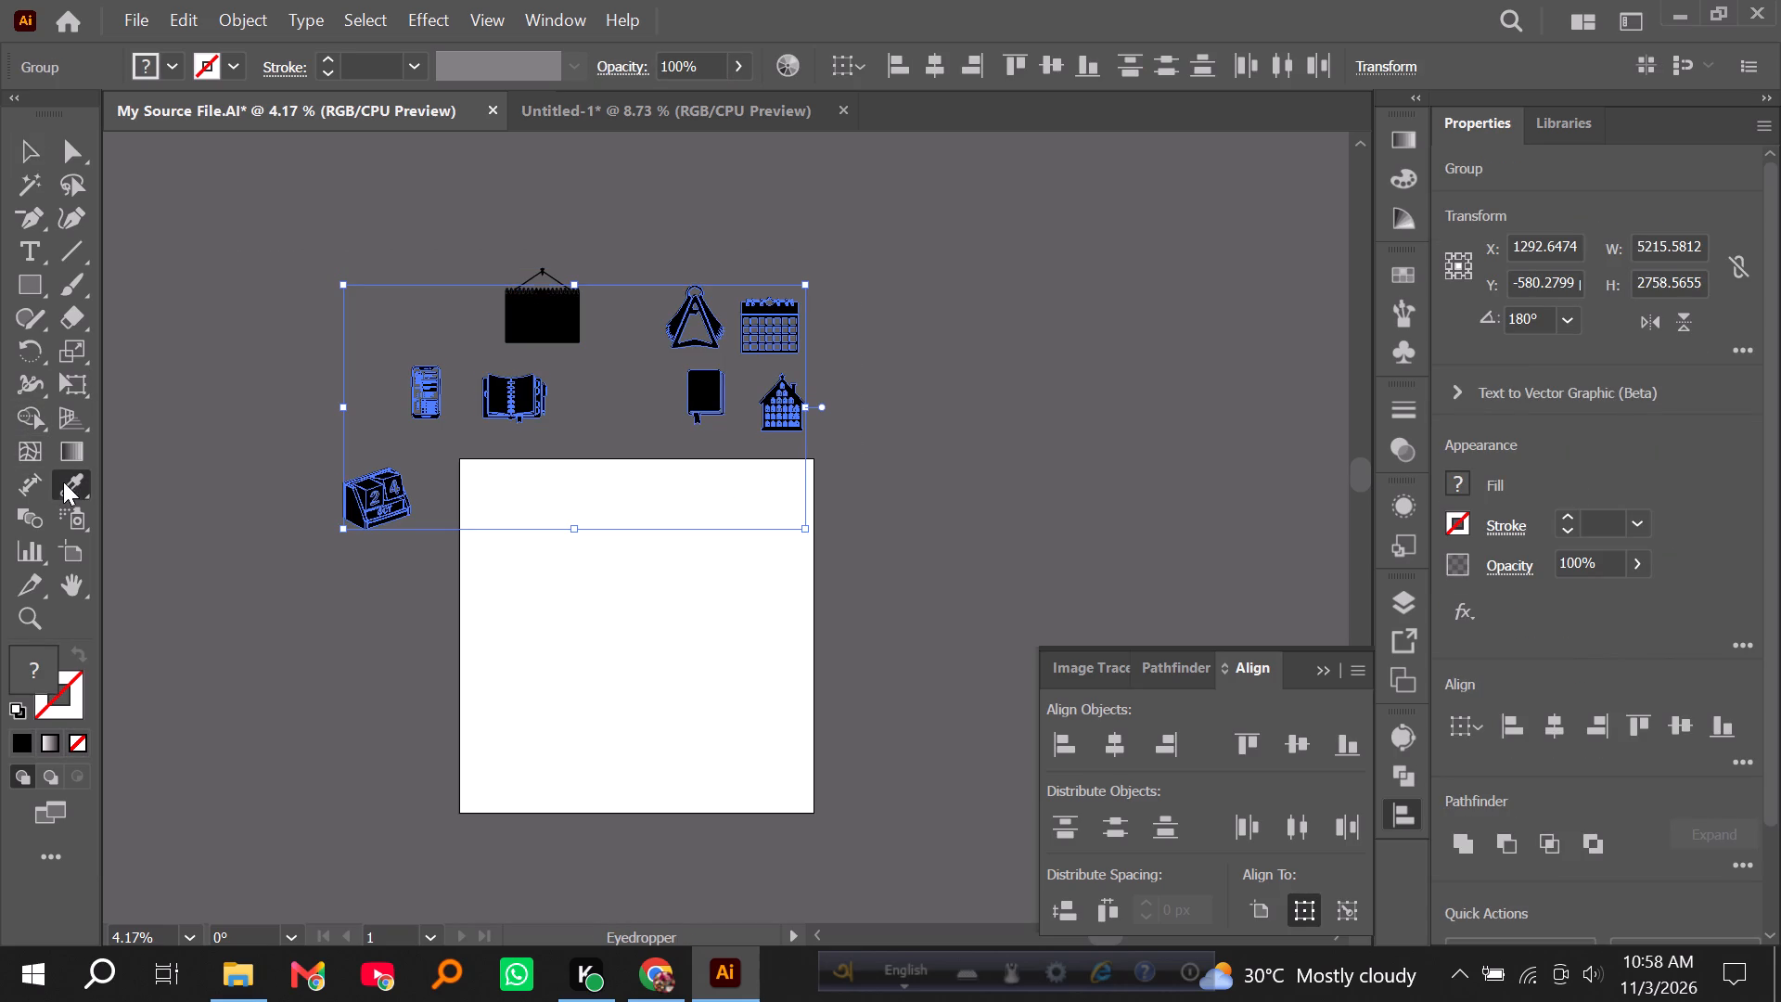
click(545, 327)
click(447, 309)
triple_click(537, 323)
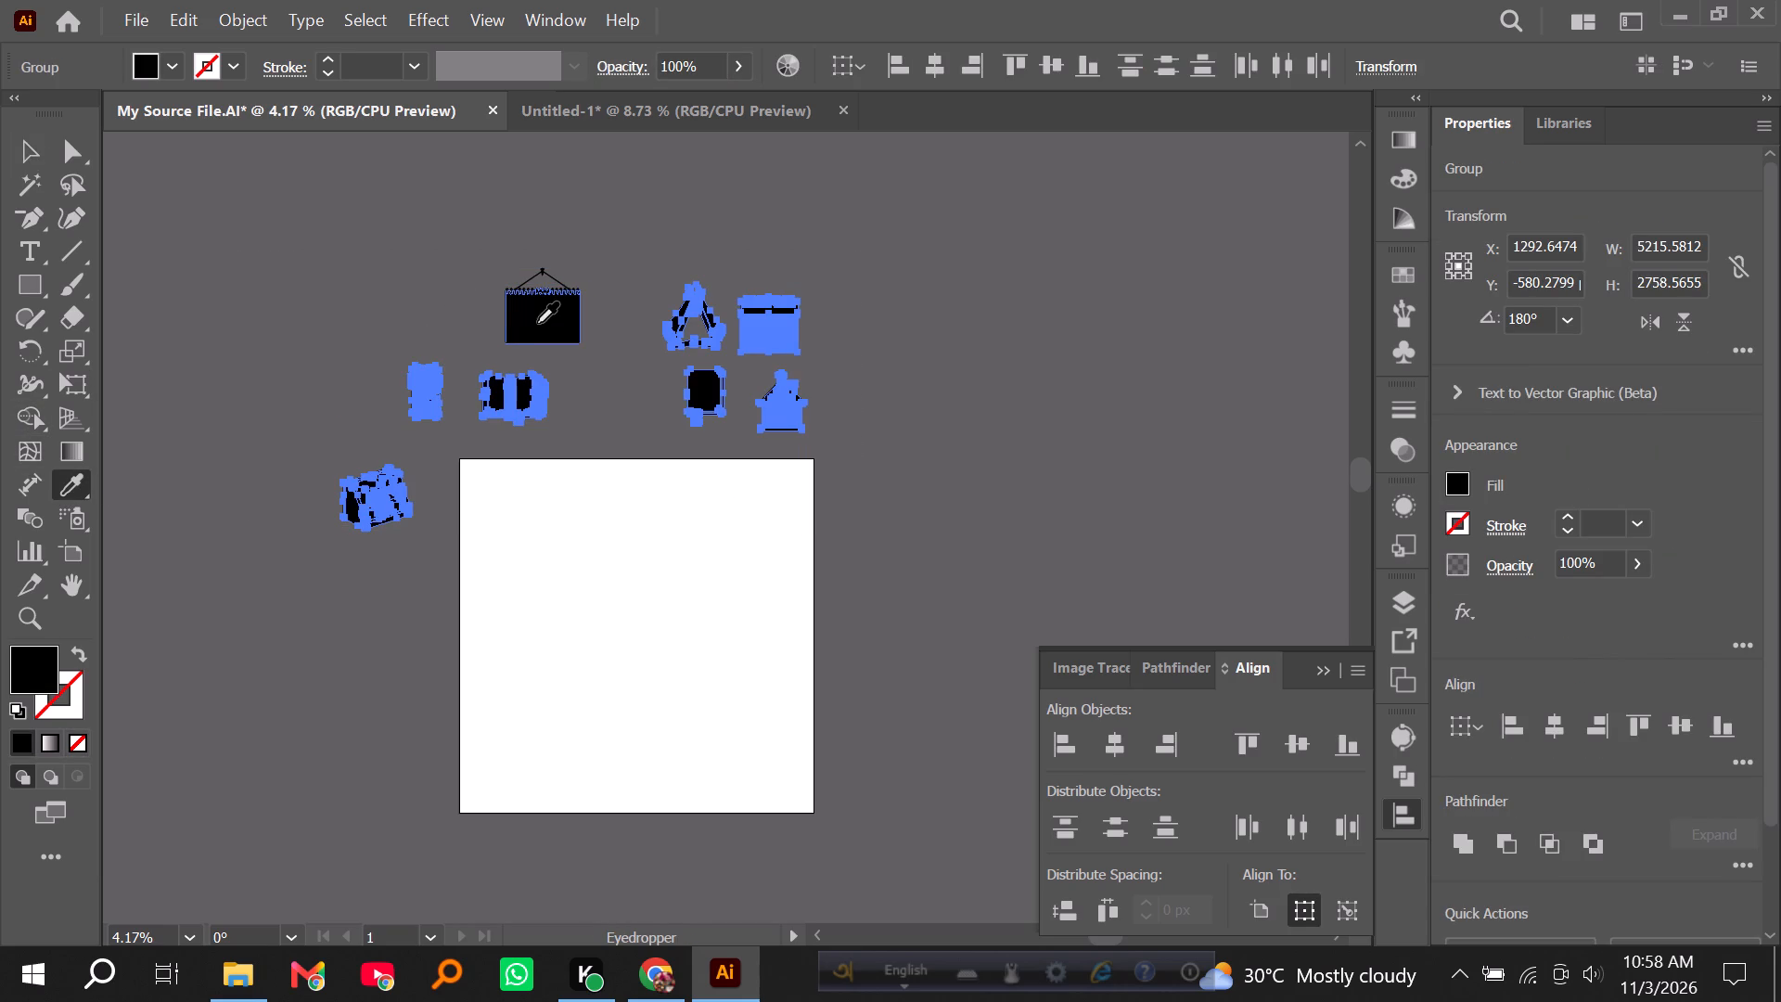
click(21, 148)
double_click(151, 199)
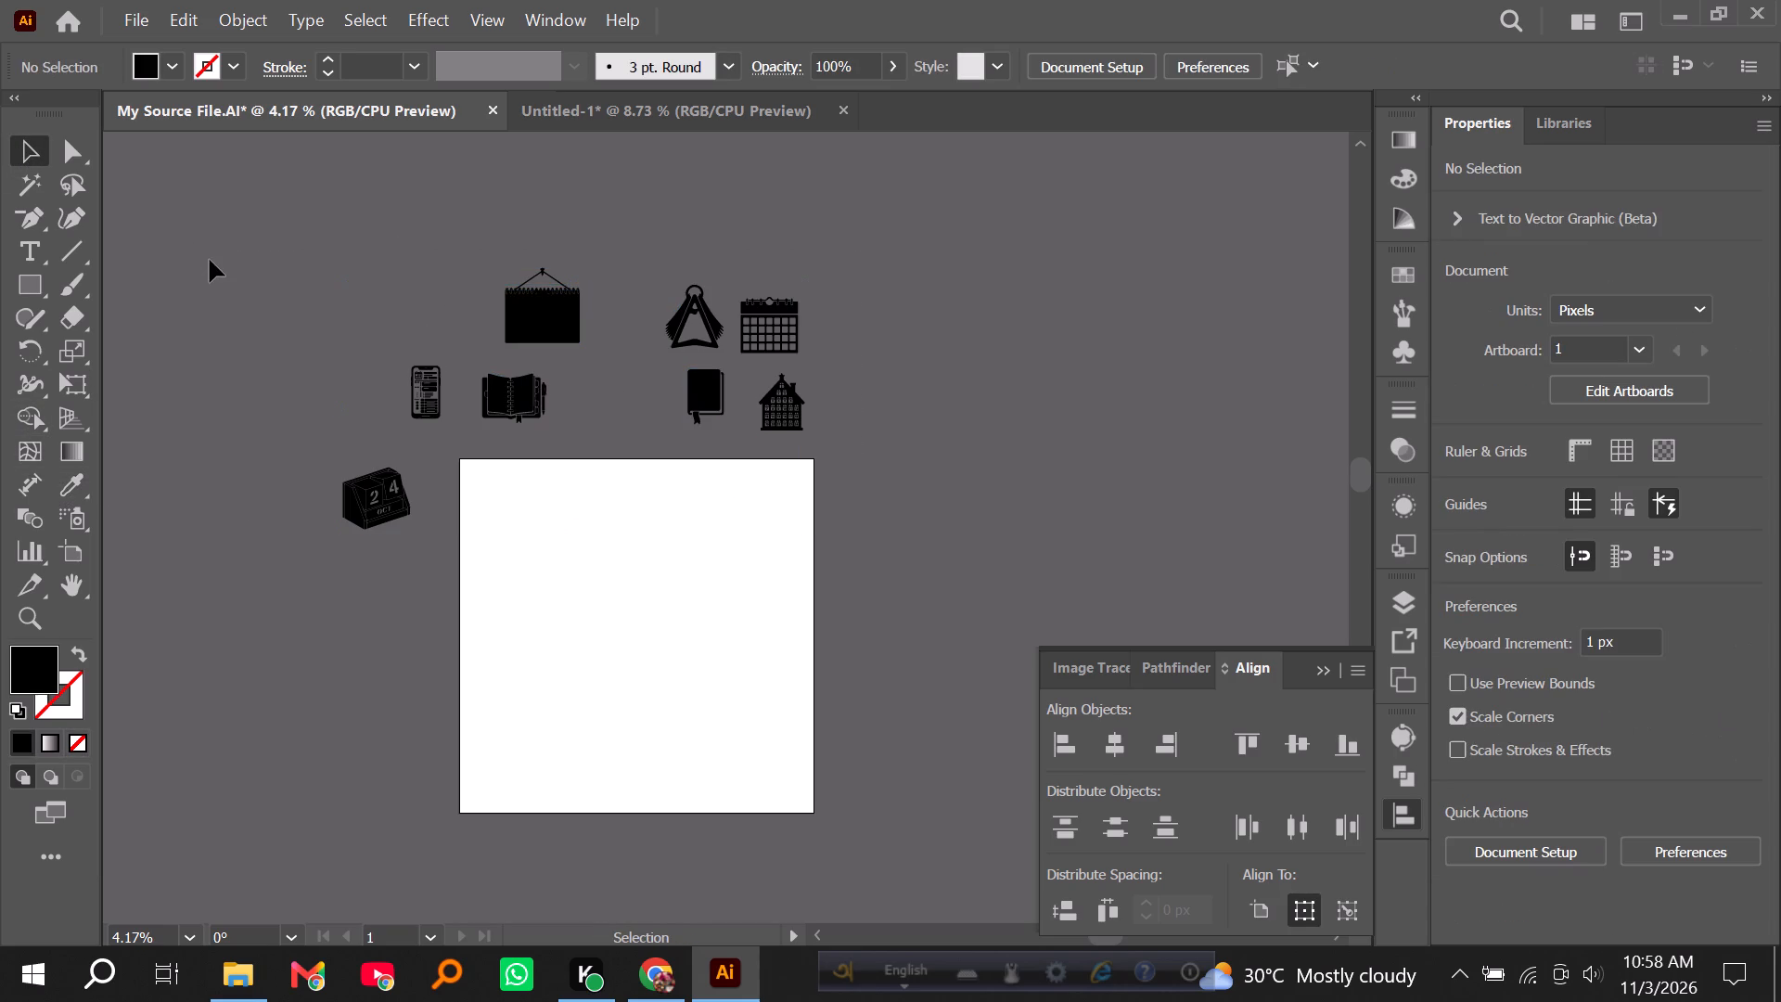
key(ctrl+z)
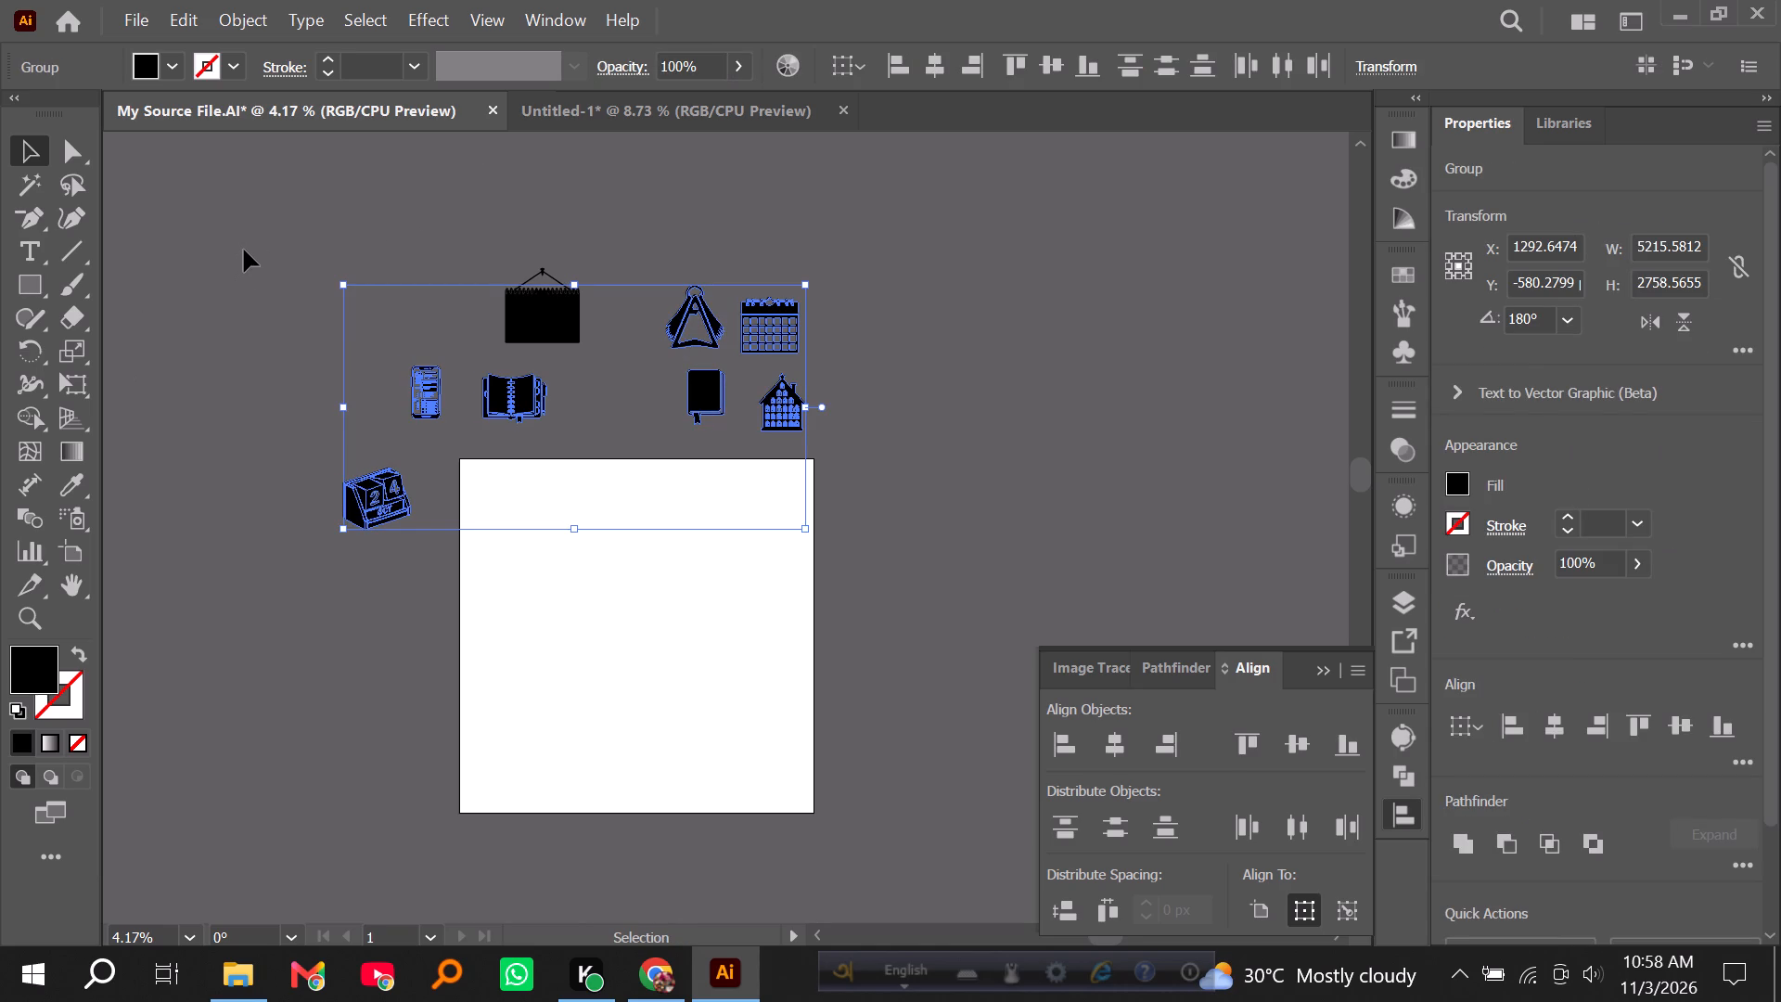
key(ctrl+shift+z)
Paste the torn paper silhouette back into the source document, onto the upper part of the artboard.
drag(243, 249, 288, 295)
drag(288, 295, 888, 551)
click(647, 614)
key(ctrl+v)
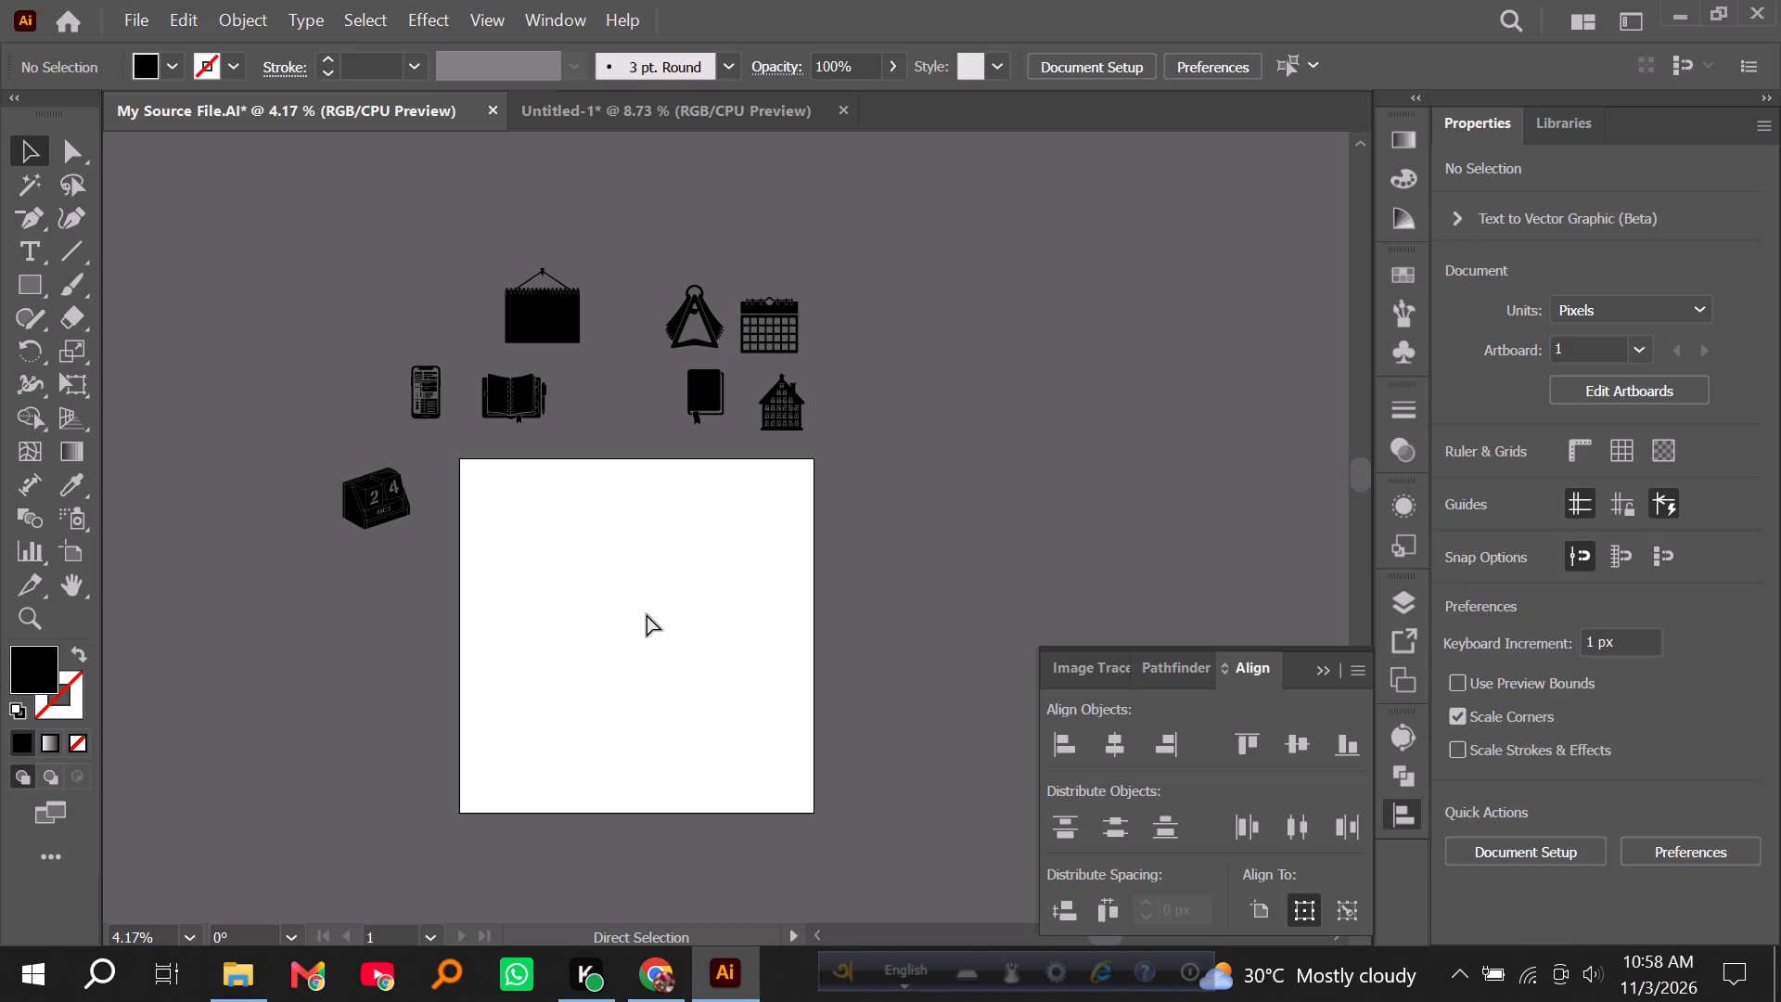
click(648, 616)
Apply the torn paper's black fill to all the other silhouettes in the source document with the Eyedropper.
drag(262, 248, 860, 570)
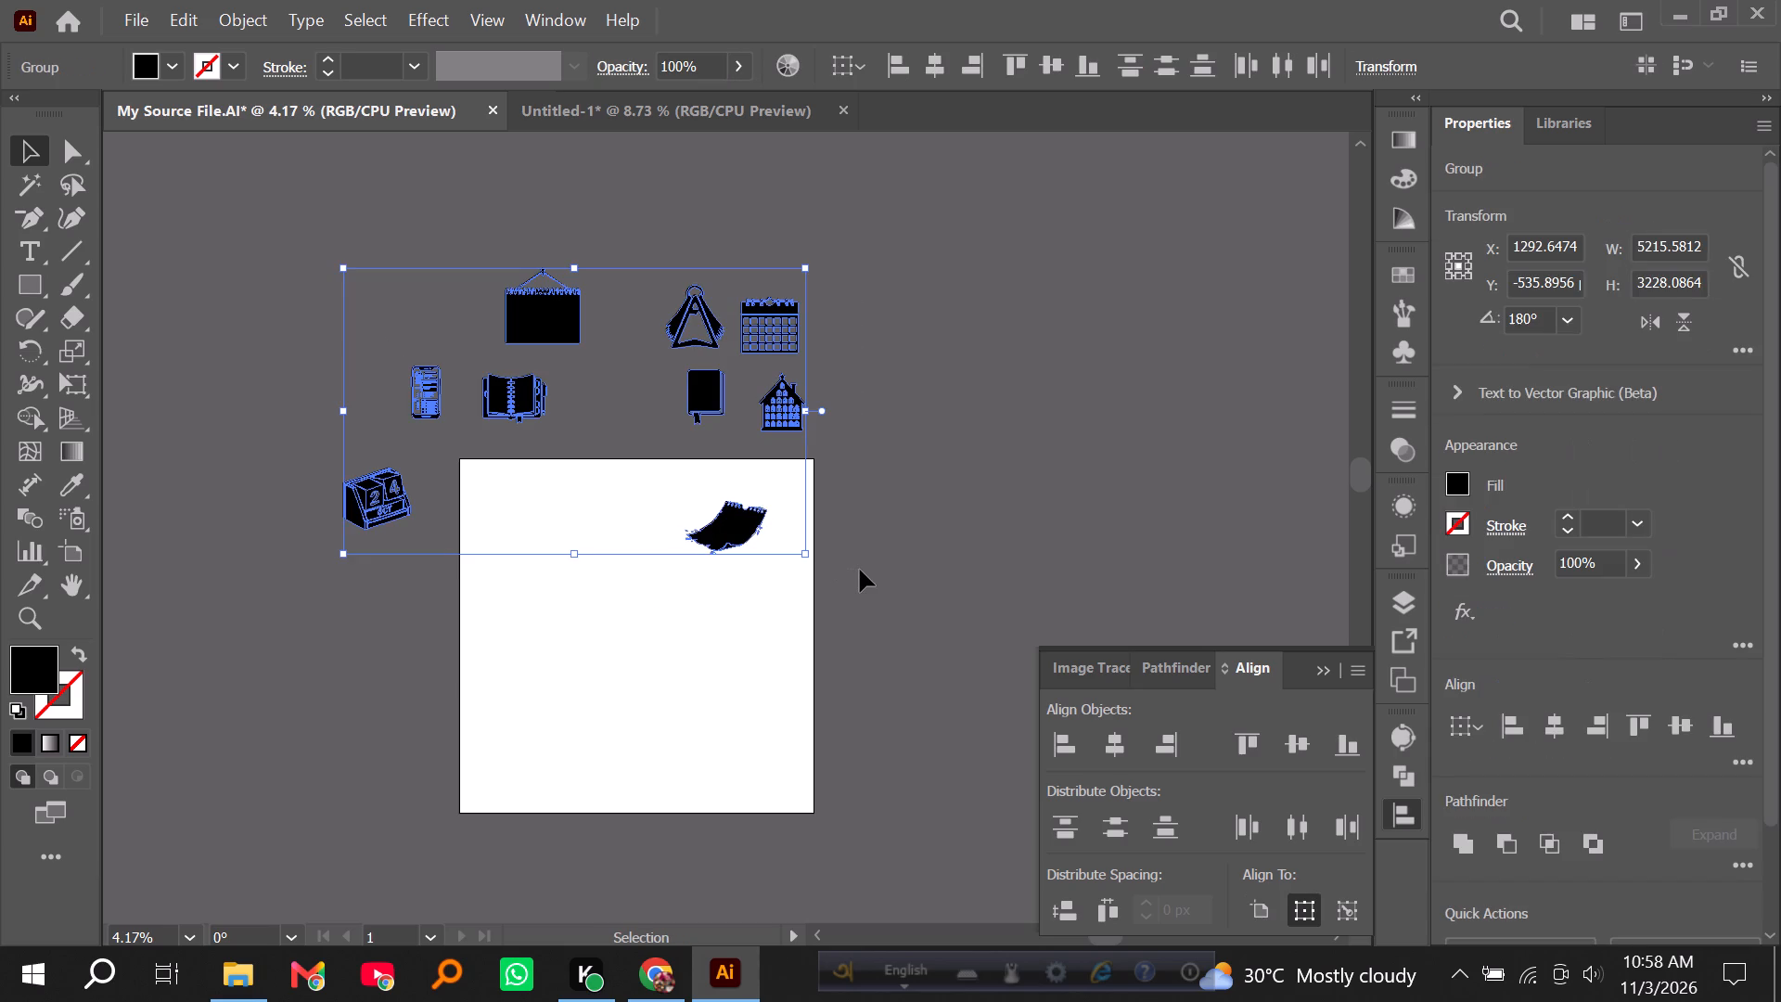
shift+click(750, 533)
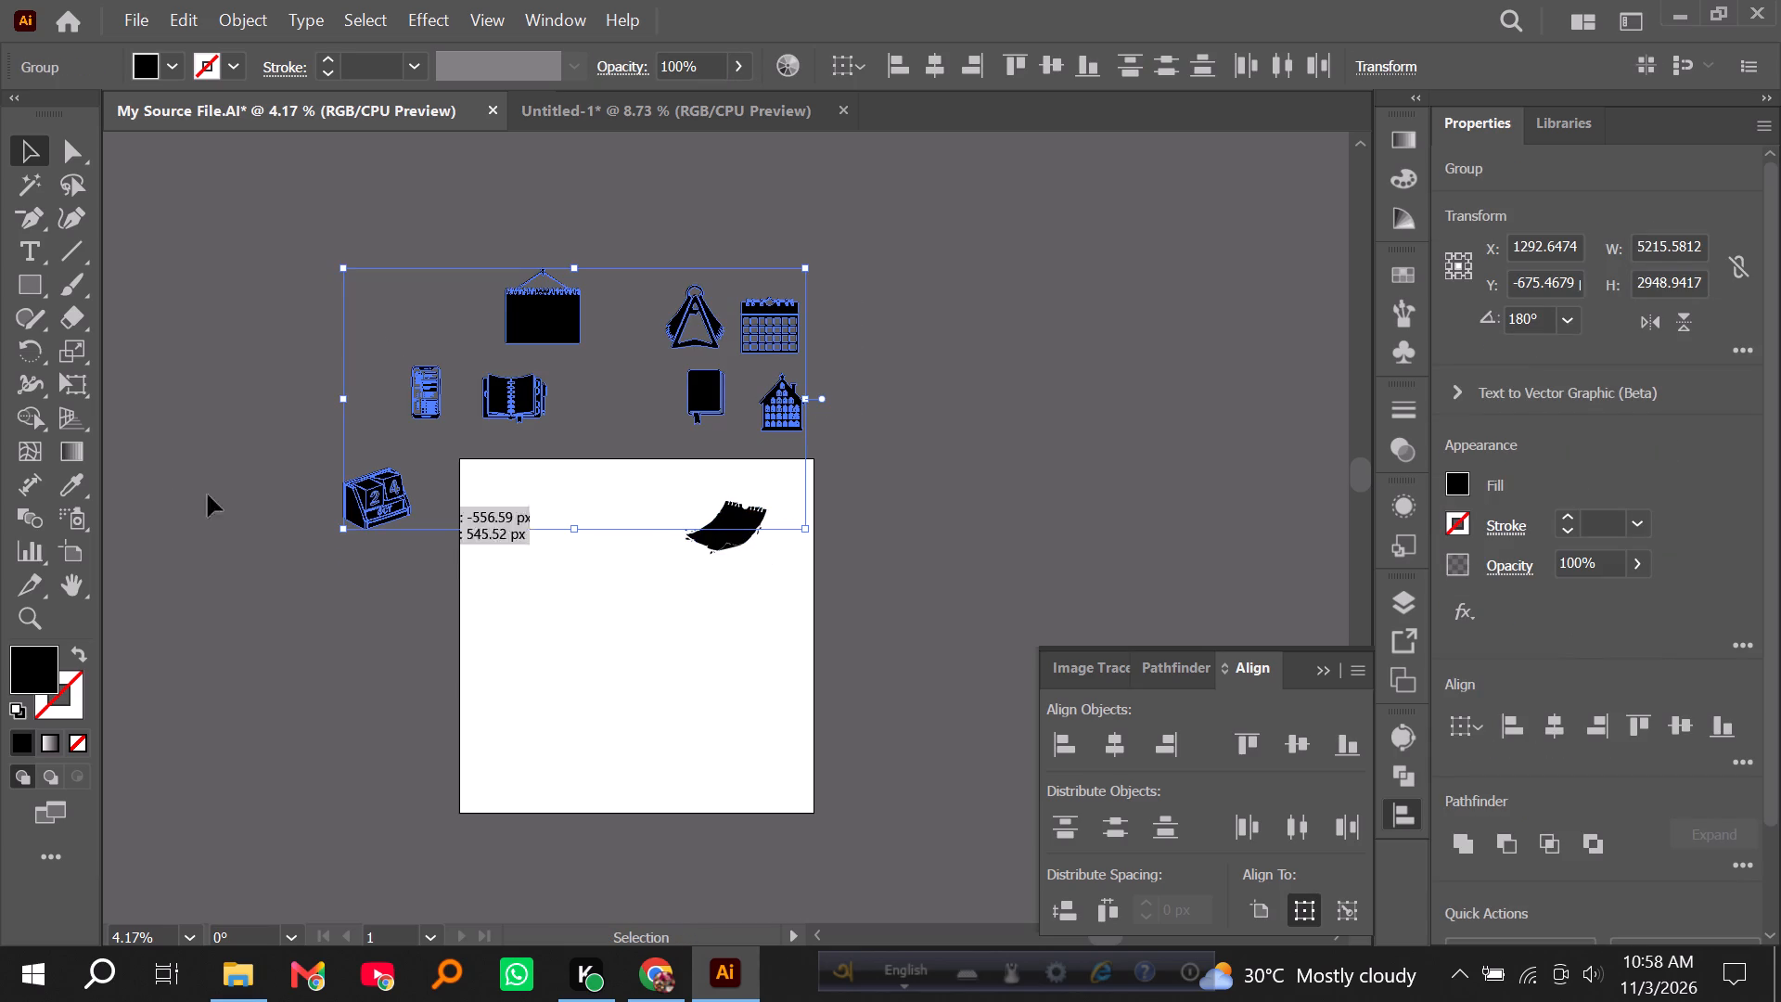
click(61, 488)
triple_click(734, 528)
click(734, 528)
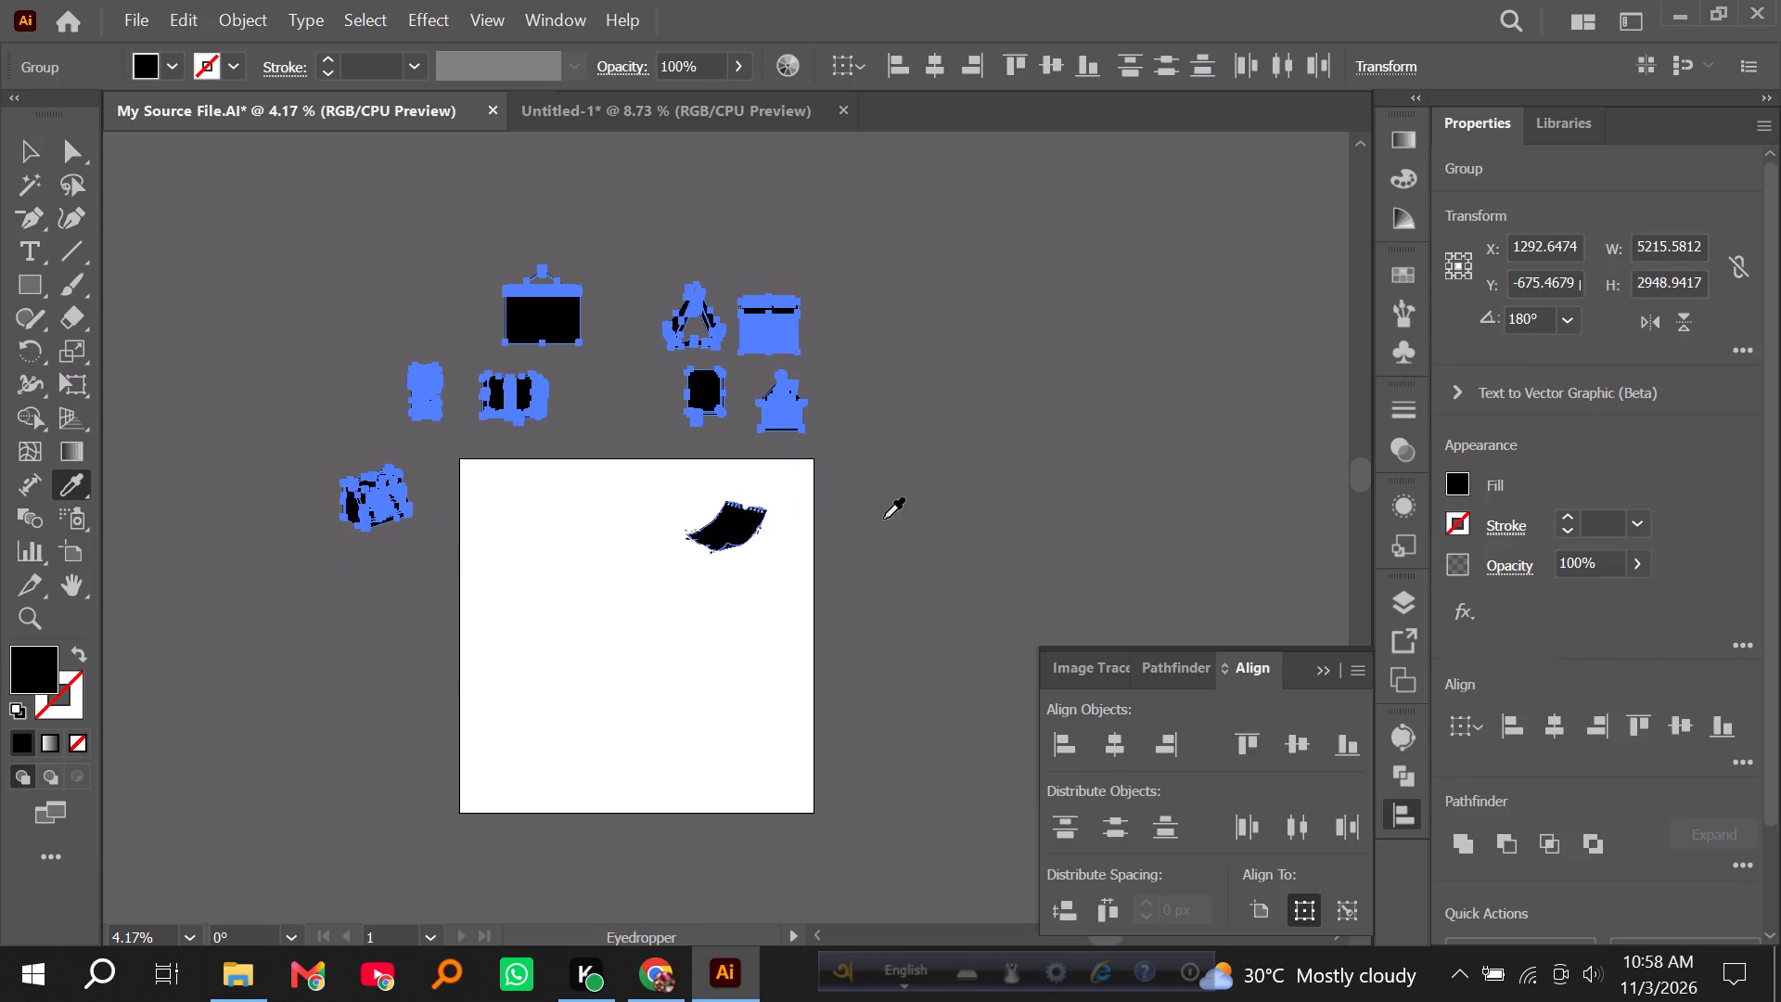
click(925, 516)
triple_click(731, 520)
click(22, 147)
double_click(190, 264)
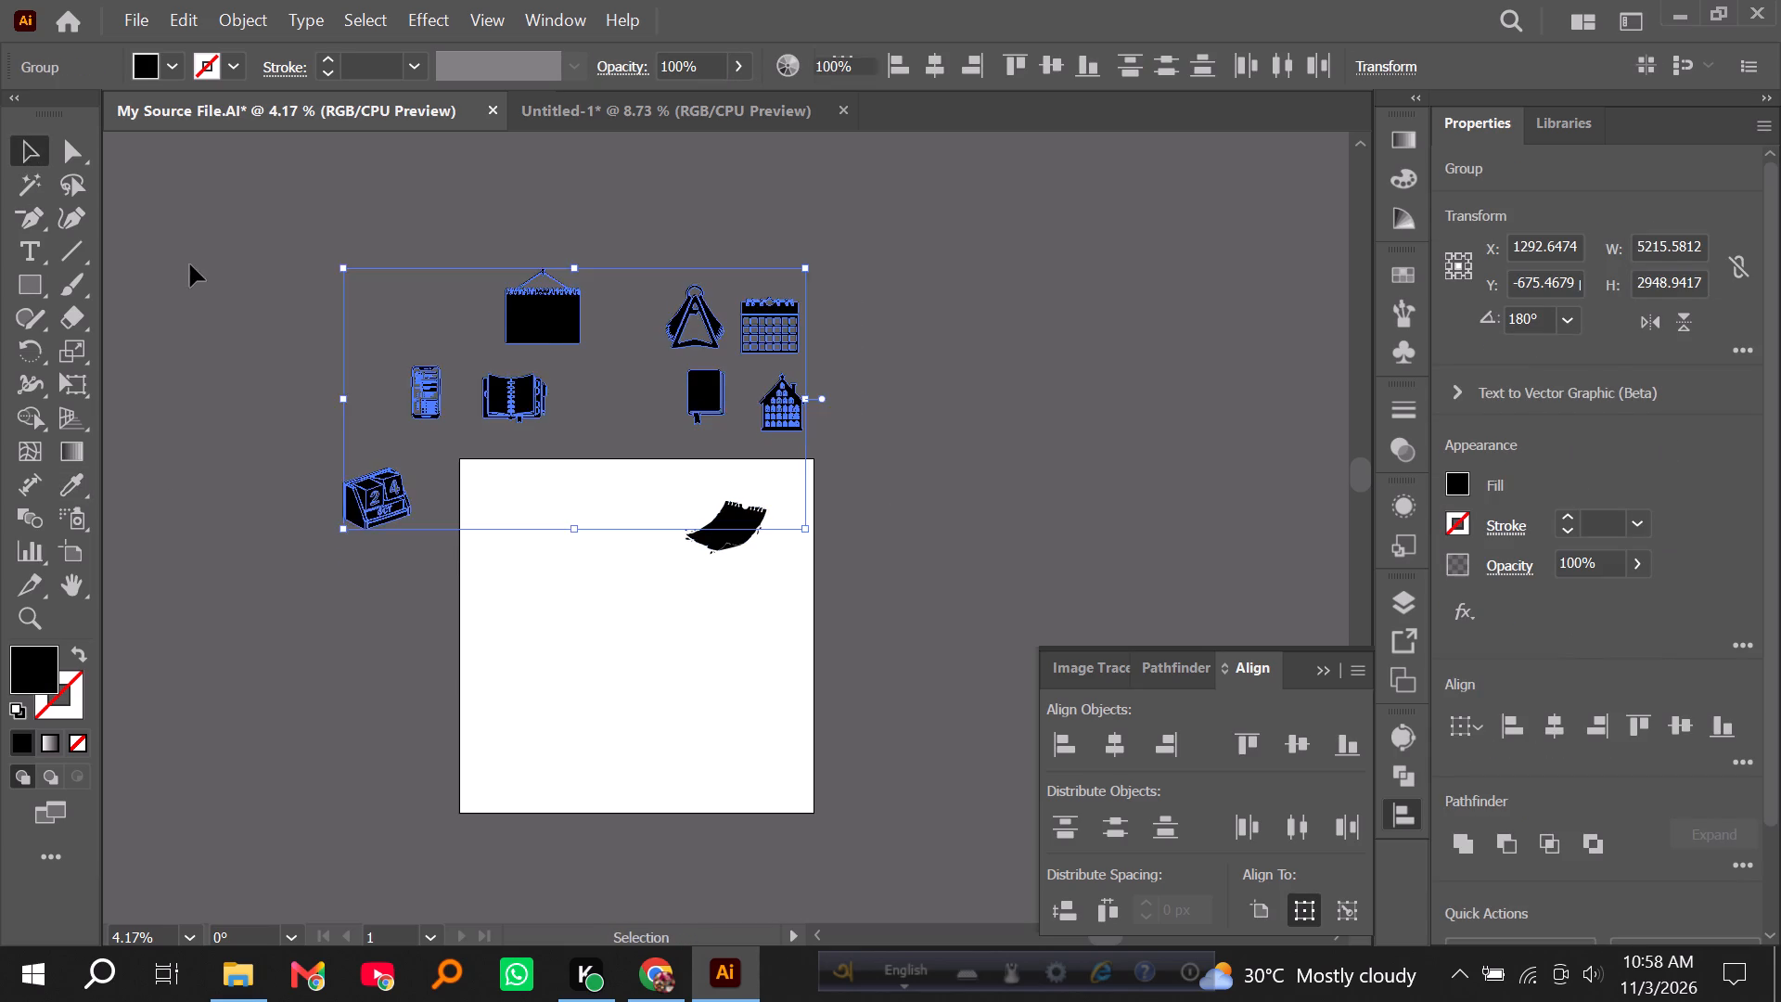
Cut the torn paper silhouette from the source document and paste it into the new 4000 x 4000 px document.
click(727, 536)
key(ctrl+x)
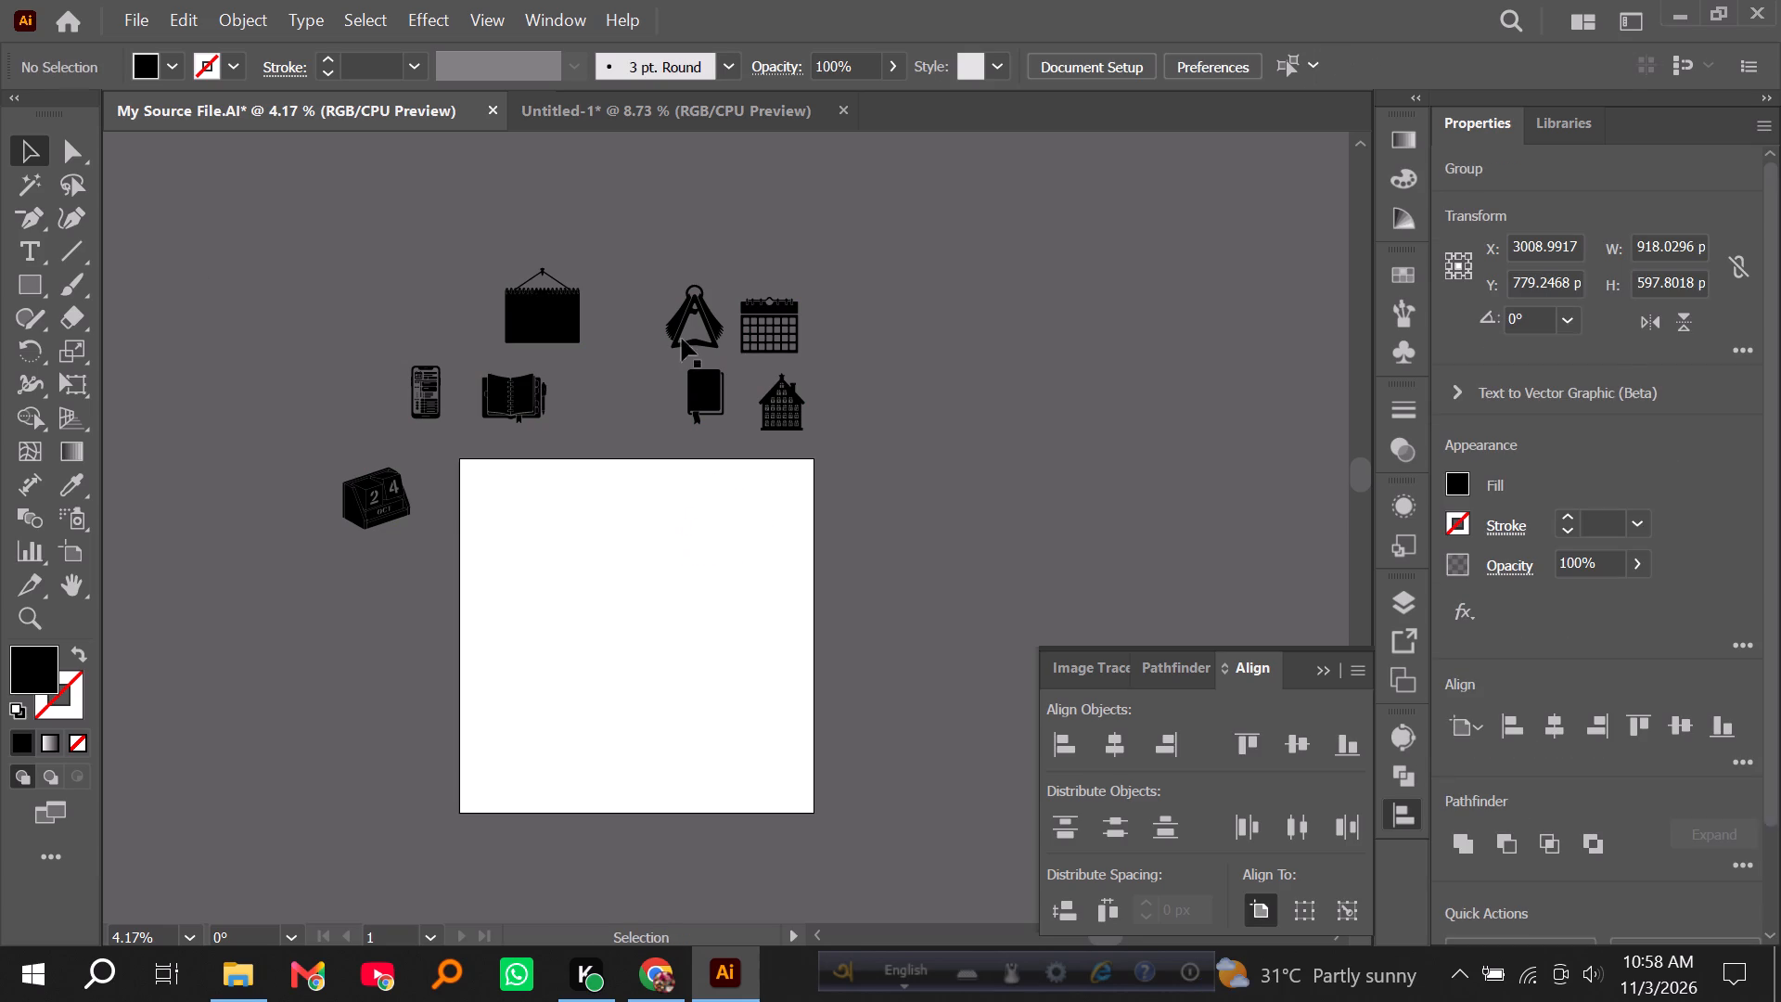
click(643, 132)
click(639, 117)
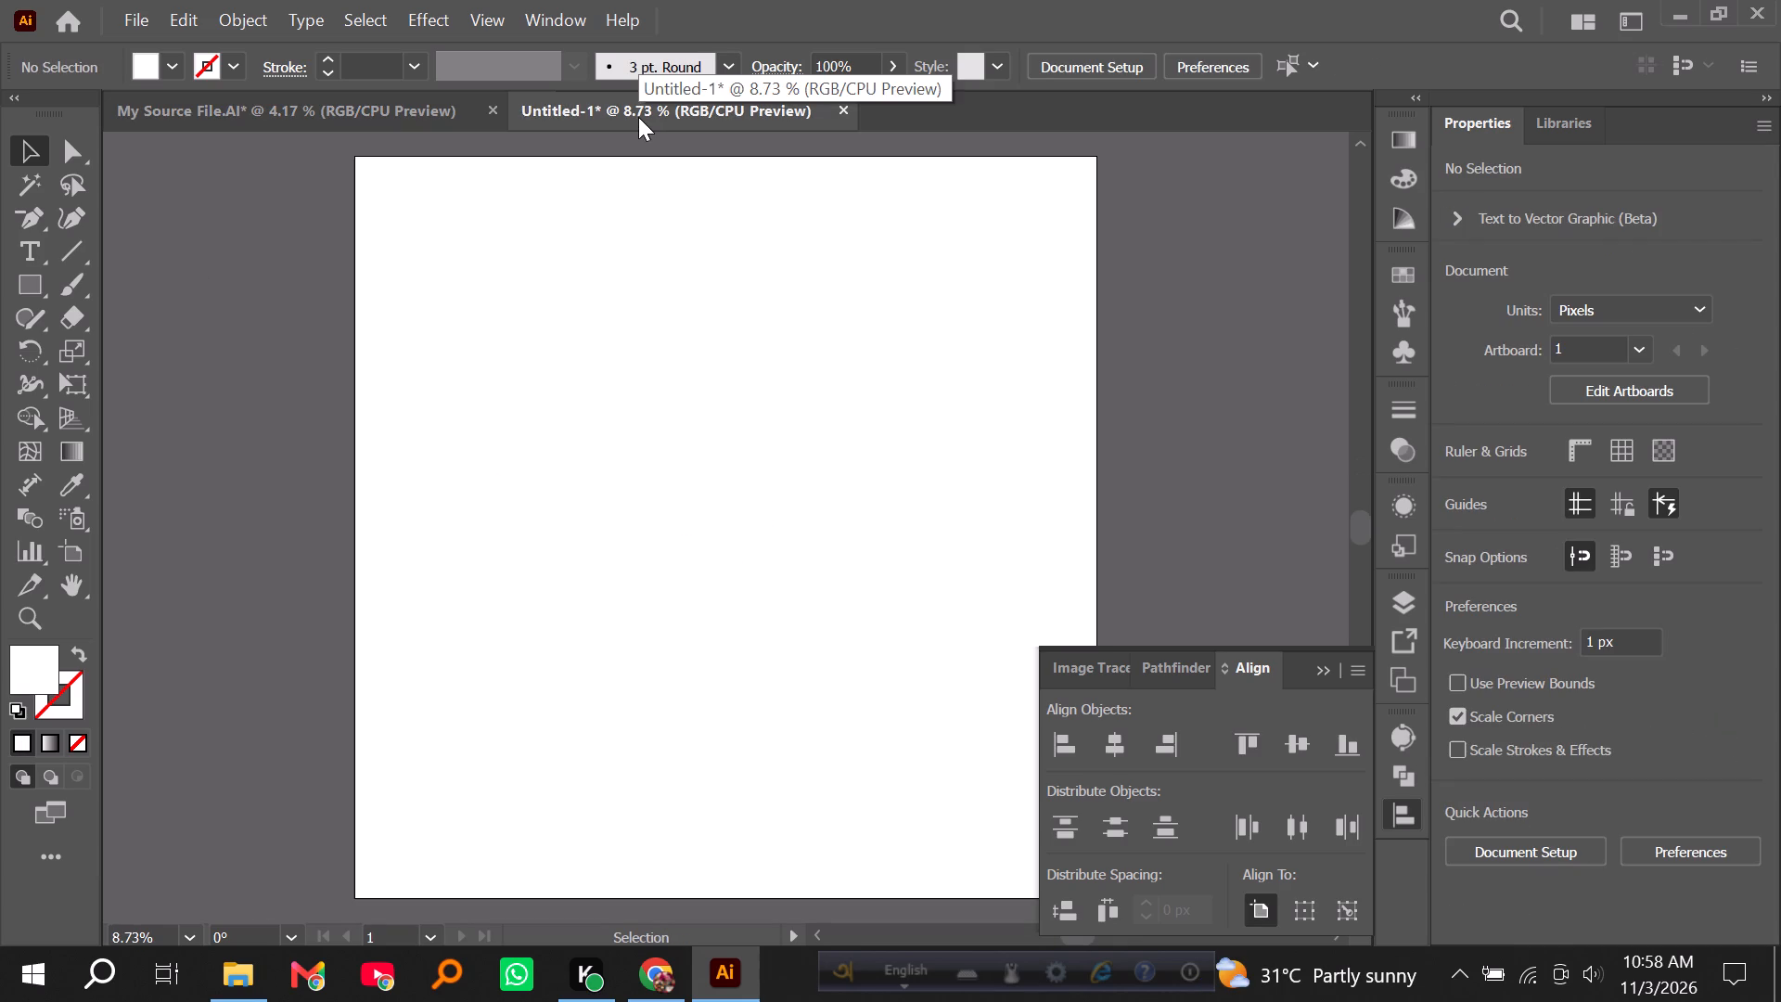
key(ctrl+v)
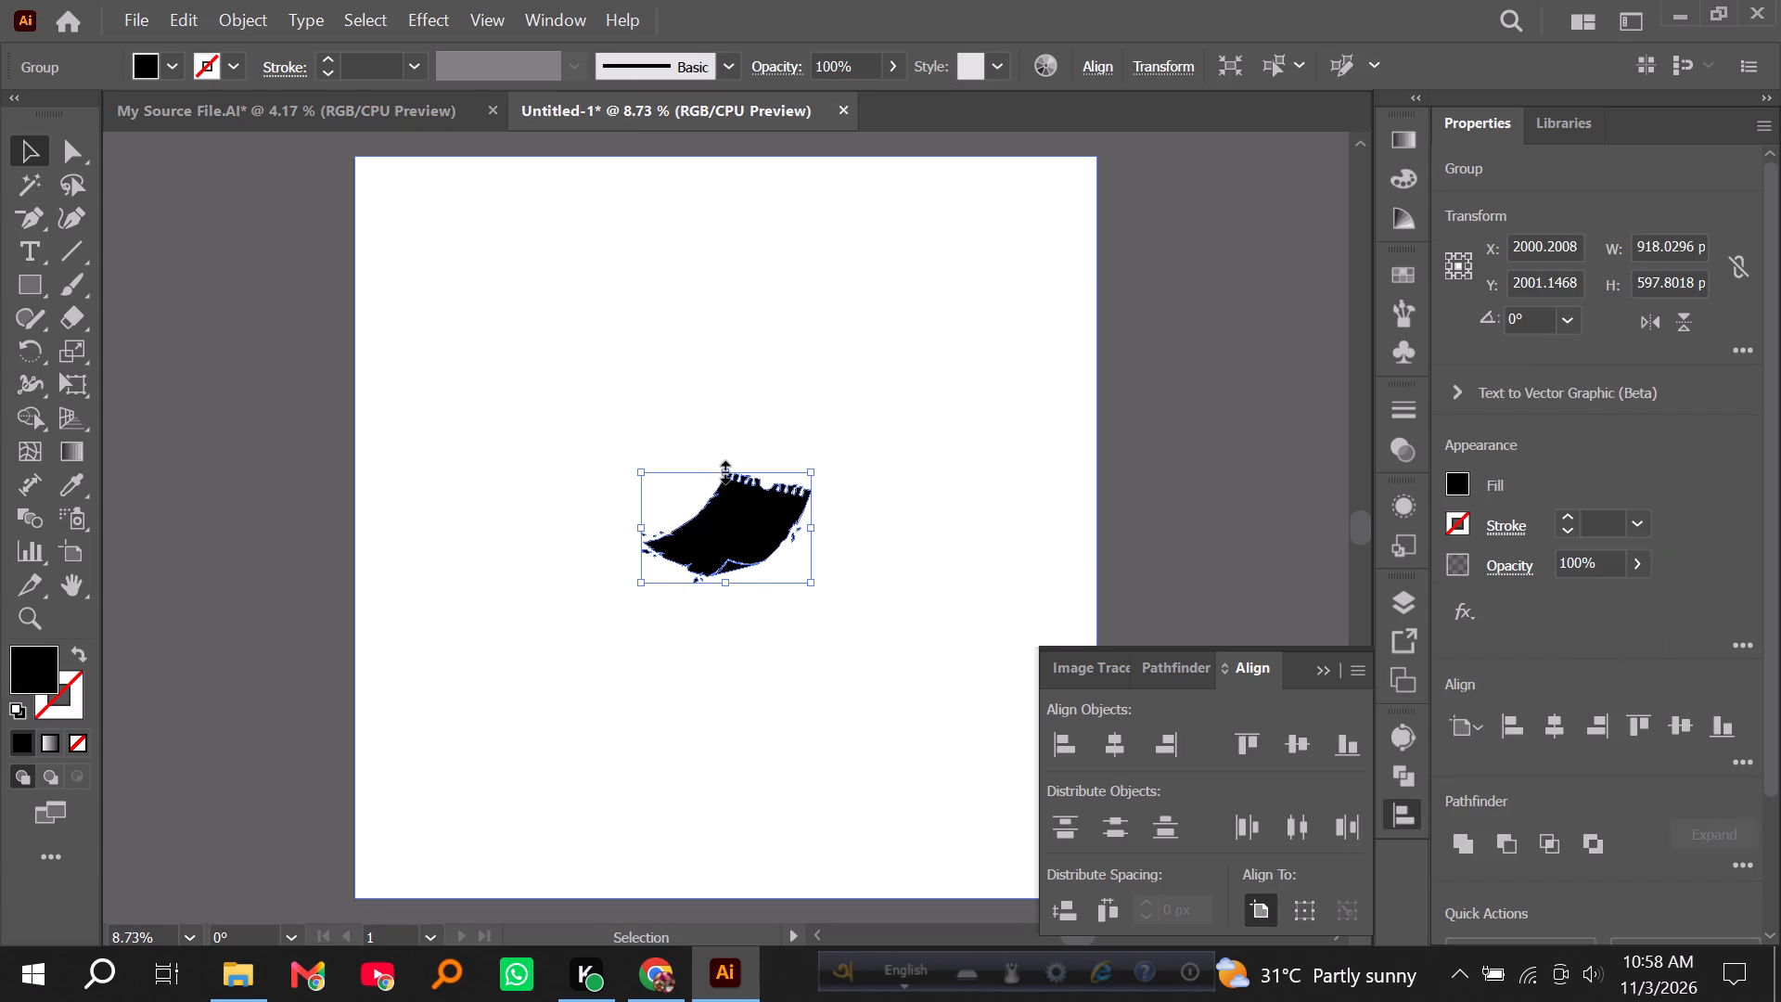
Enlarge the torn paper proportionally to about 2835 x 1846 px and center it on the artboard.
alt+shift+drag(723, 469, 721, 356)
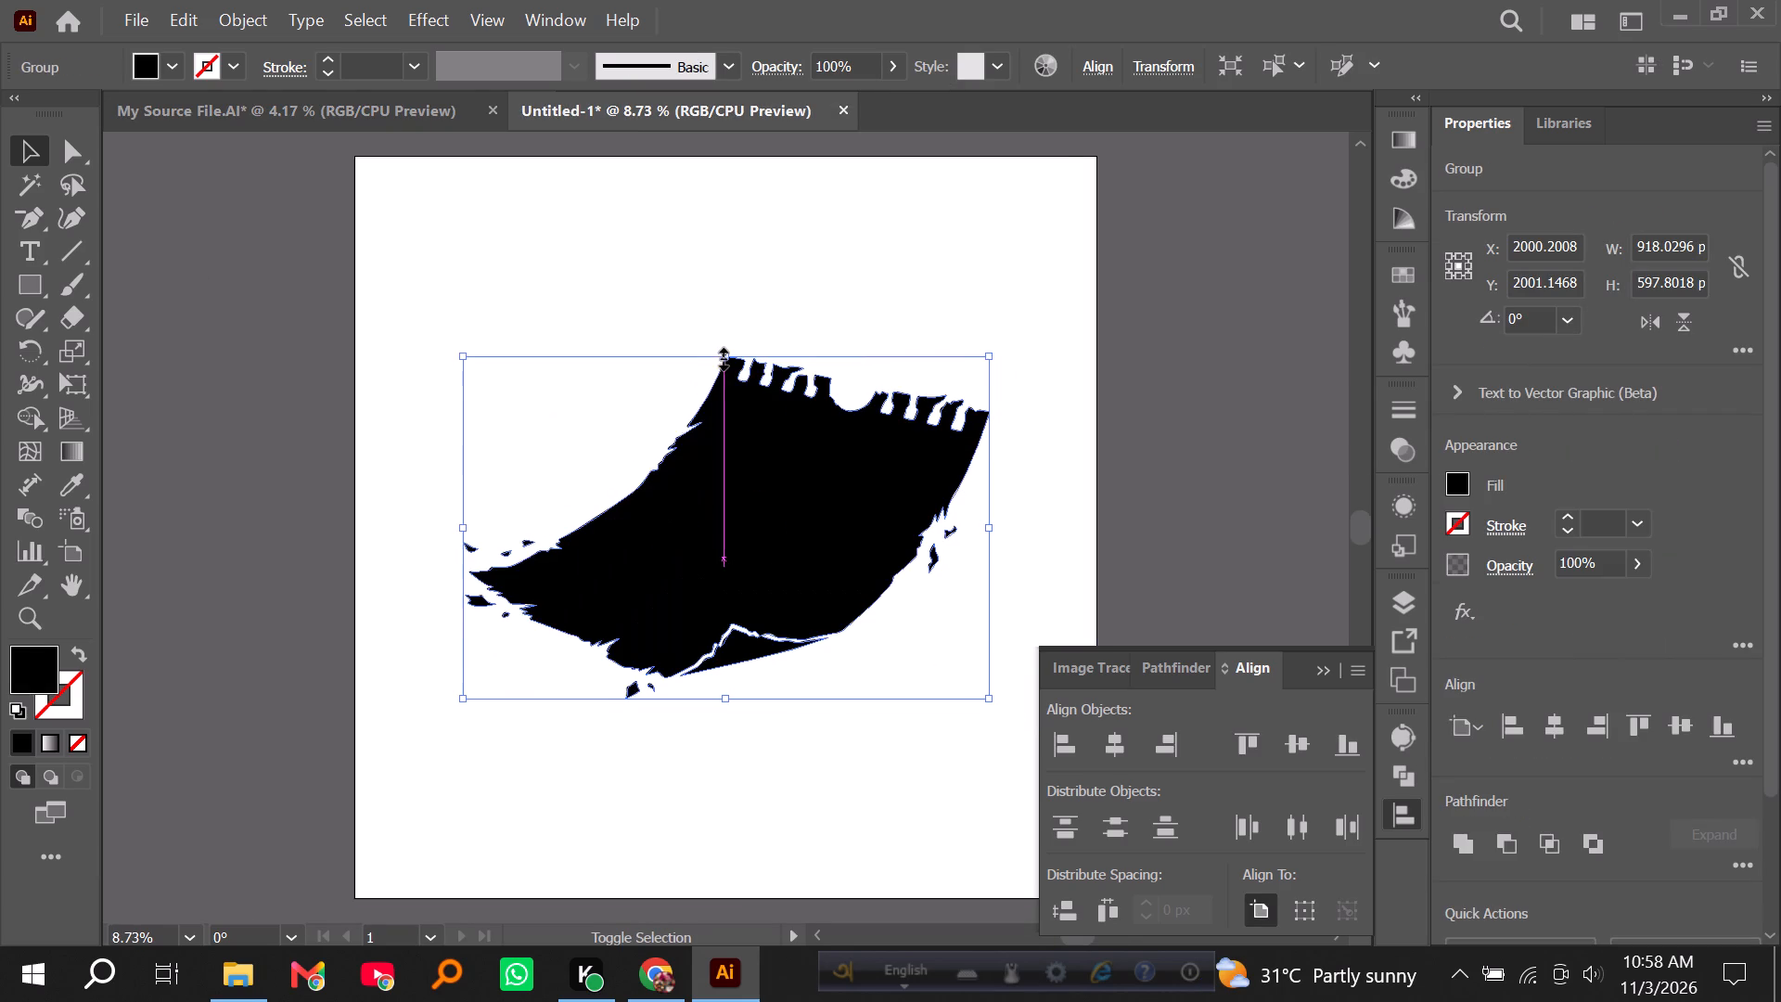
triple_click(1117, 738)
click(1117, 738)
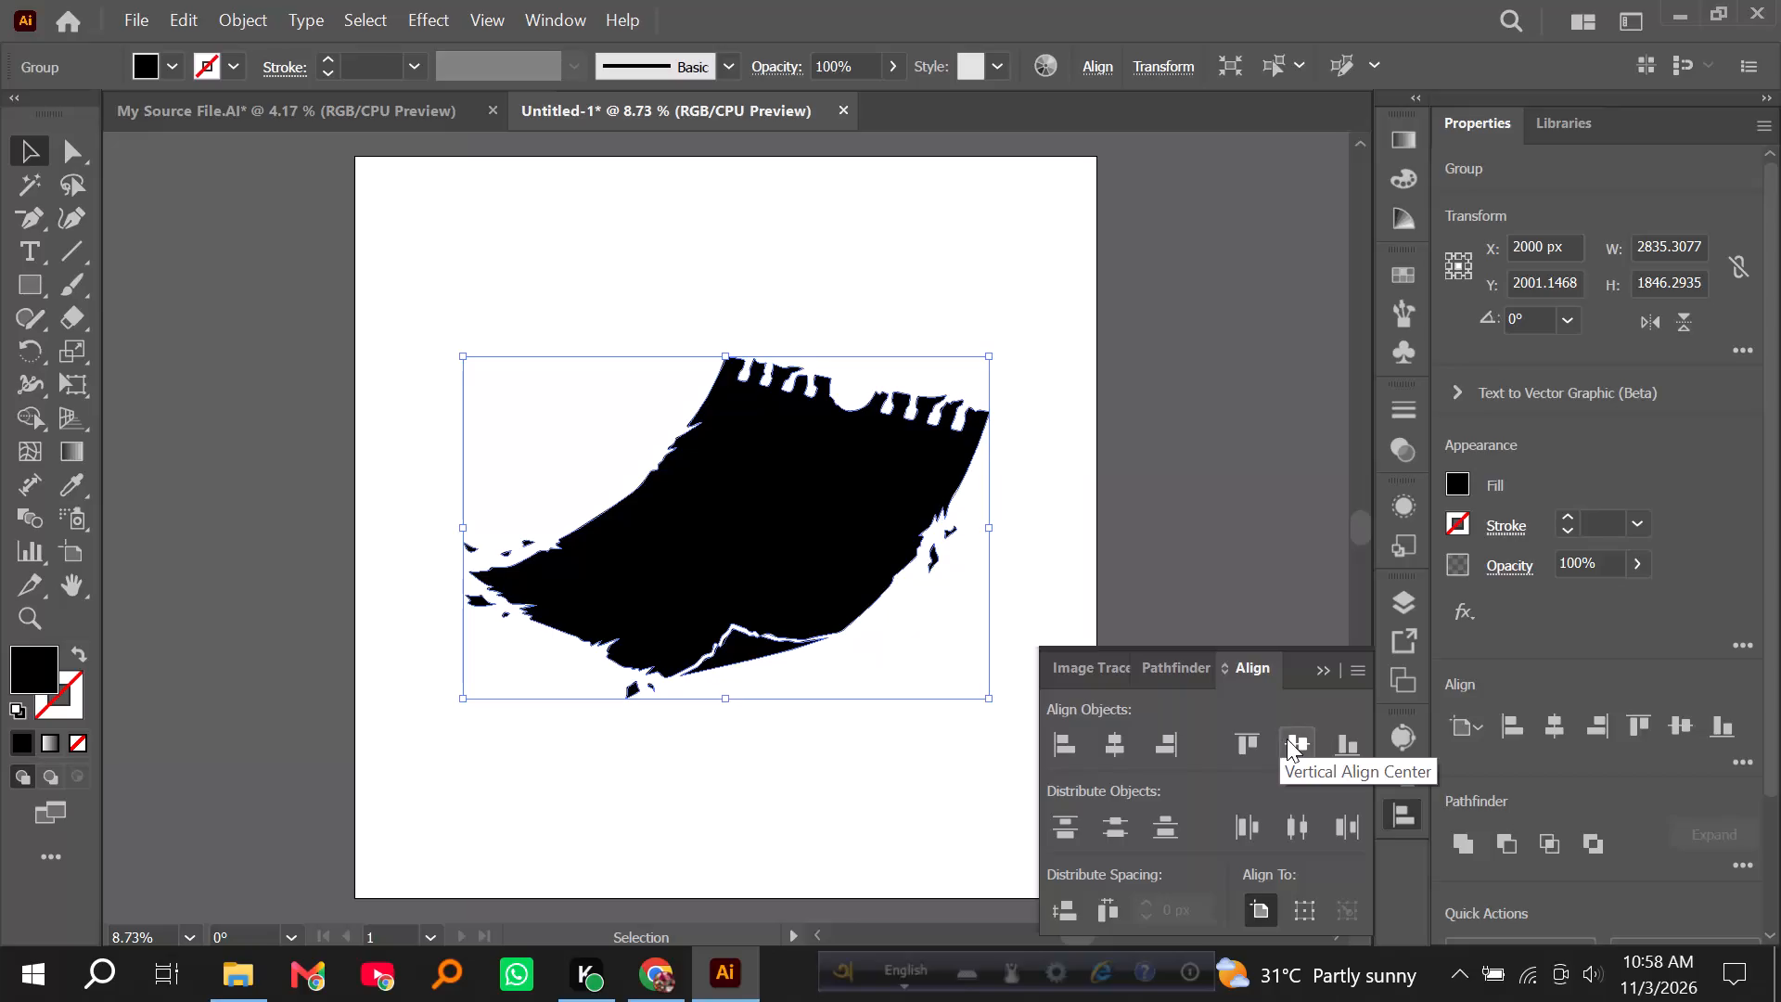
triple_click(1287, 739)
double_click(1287, 739)
triple_click(1112, 744)
click(1112, 744)
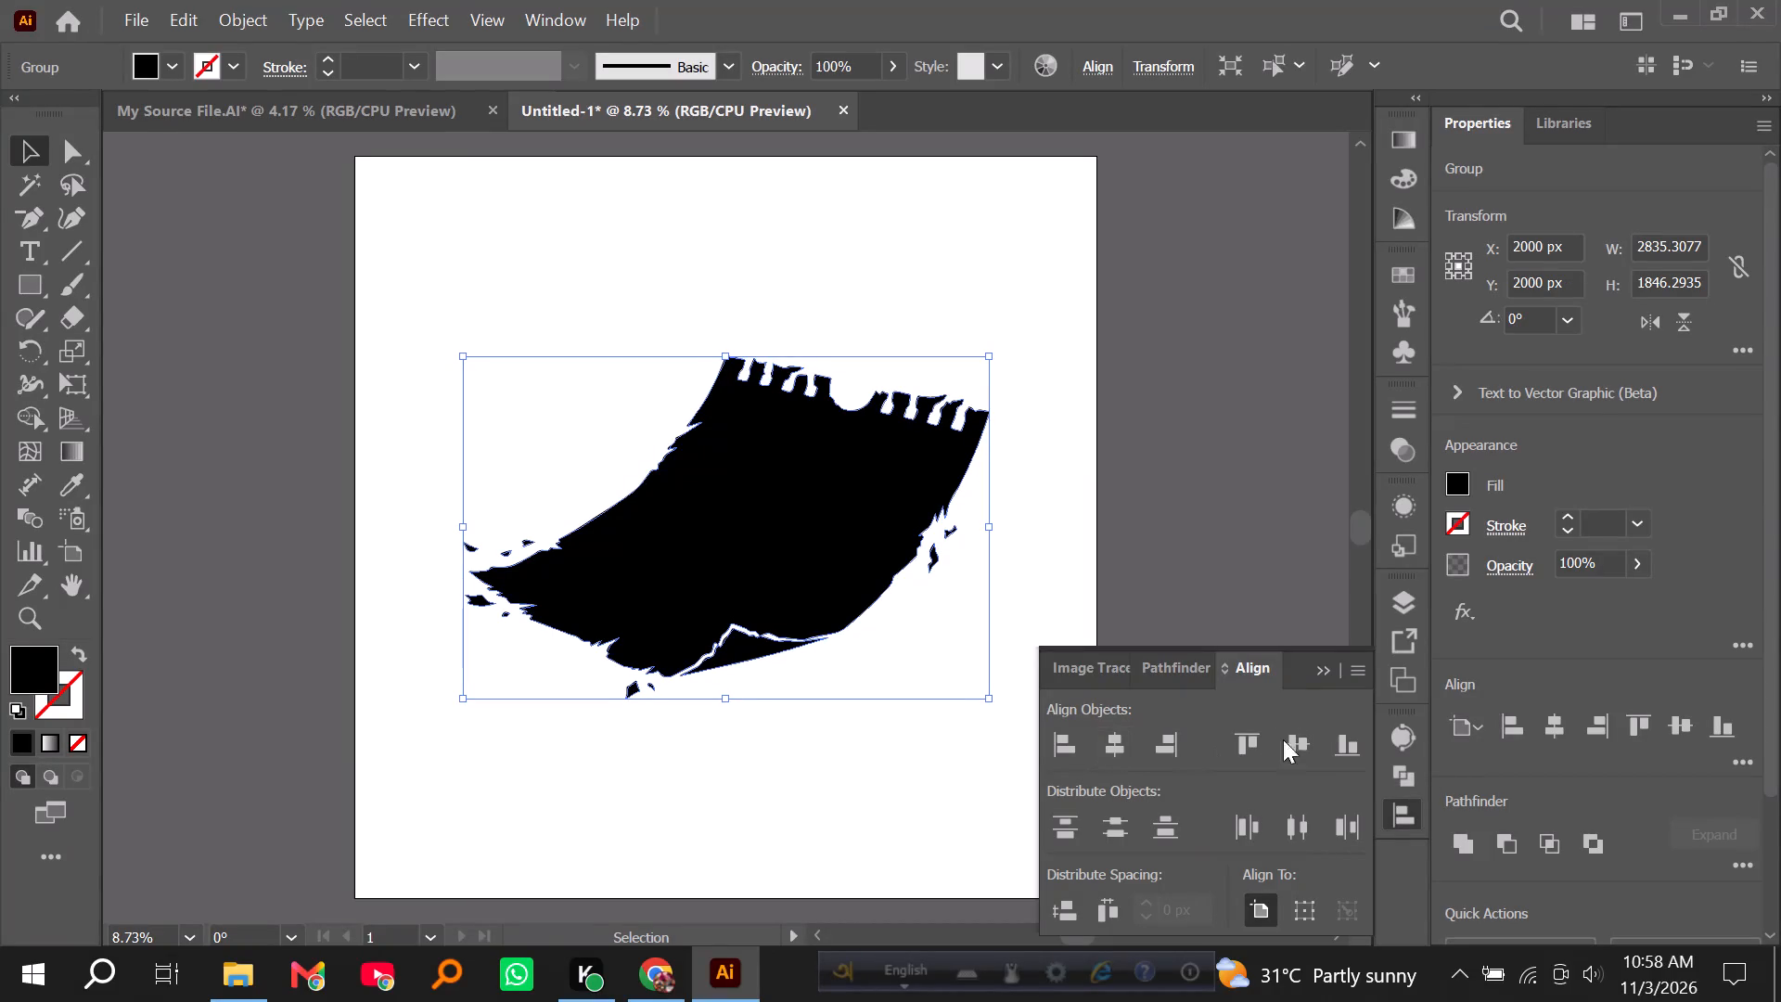
triple_click(1297, 738)
click(286, 431)
click(308, 418)
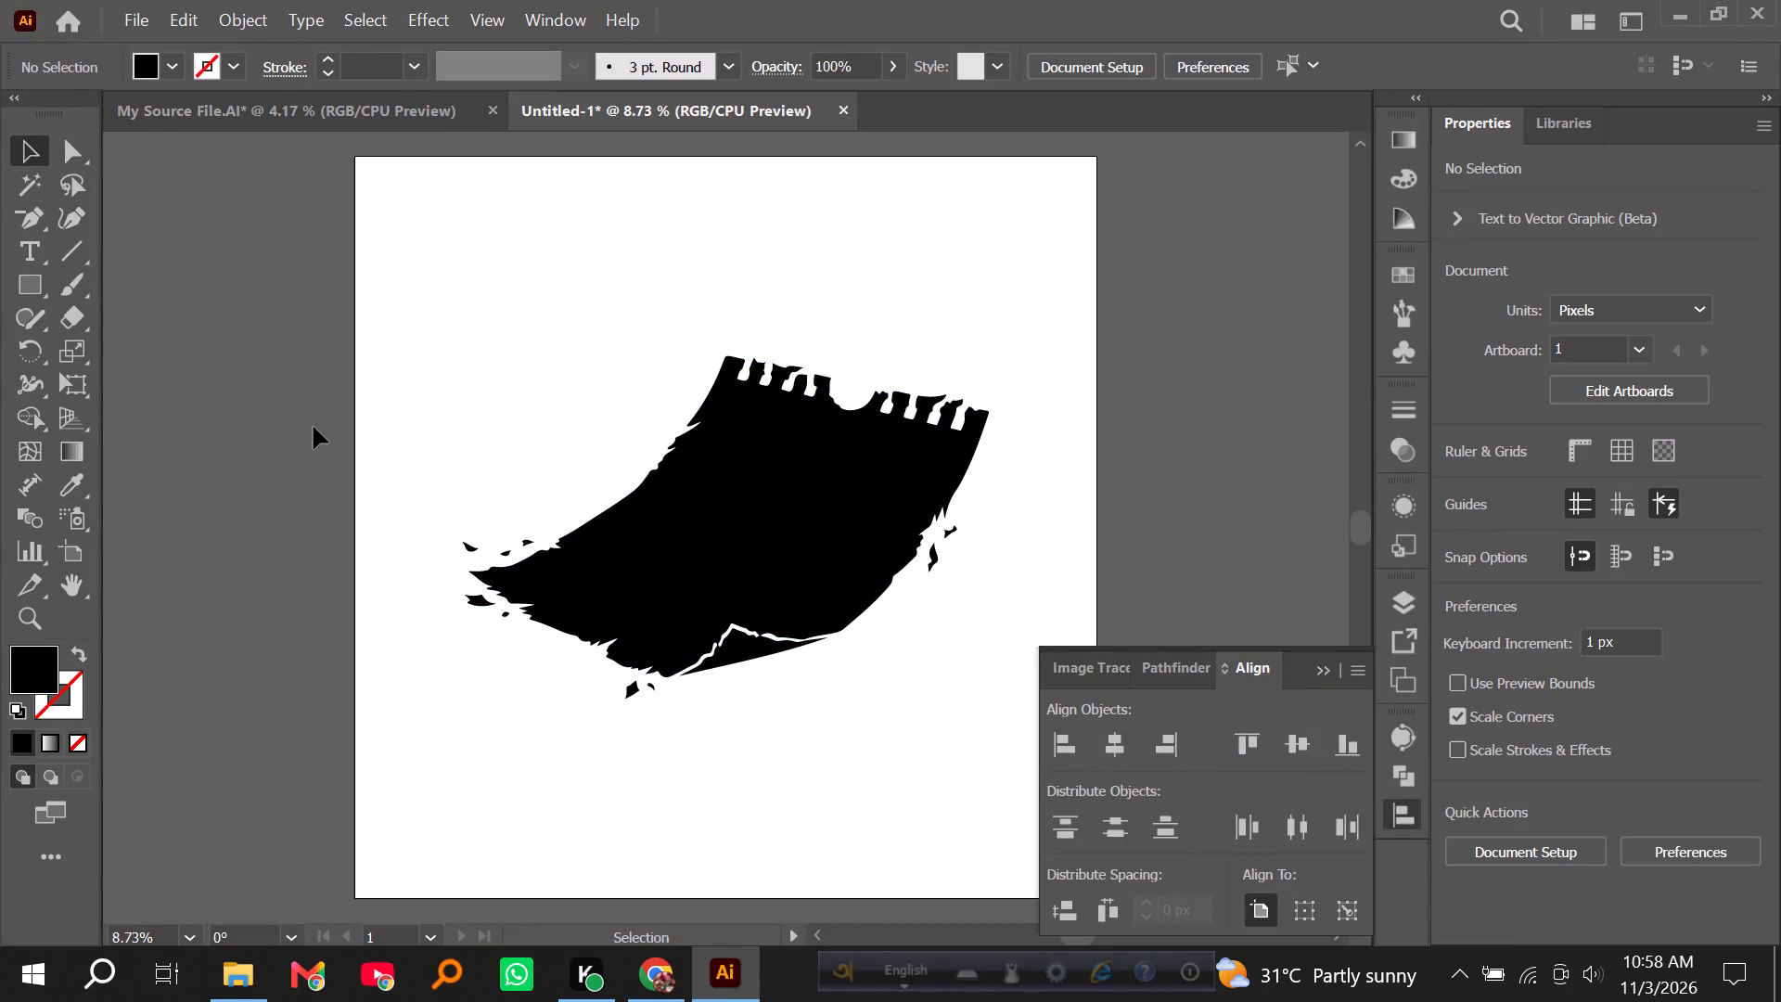
Save the torn paper document as 18 in the Pictures subfolder জমা দিবো, using EPS format and the Illustrator 10 EPS version.
click(113, 22)
click(137, 32)
click(182, 297)
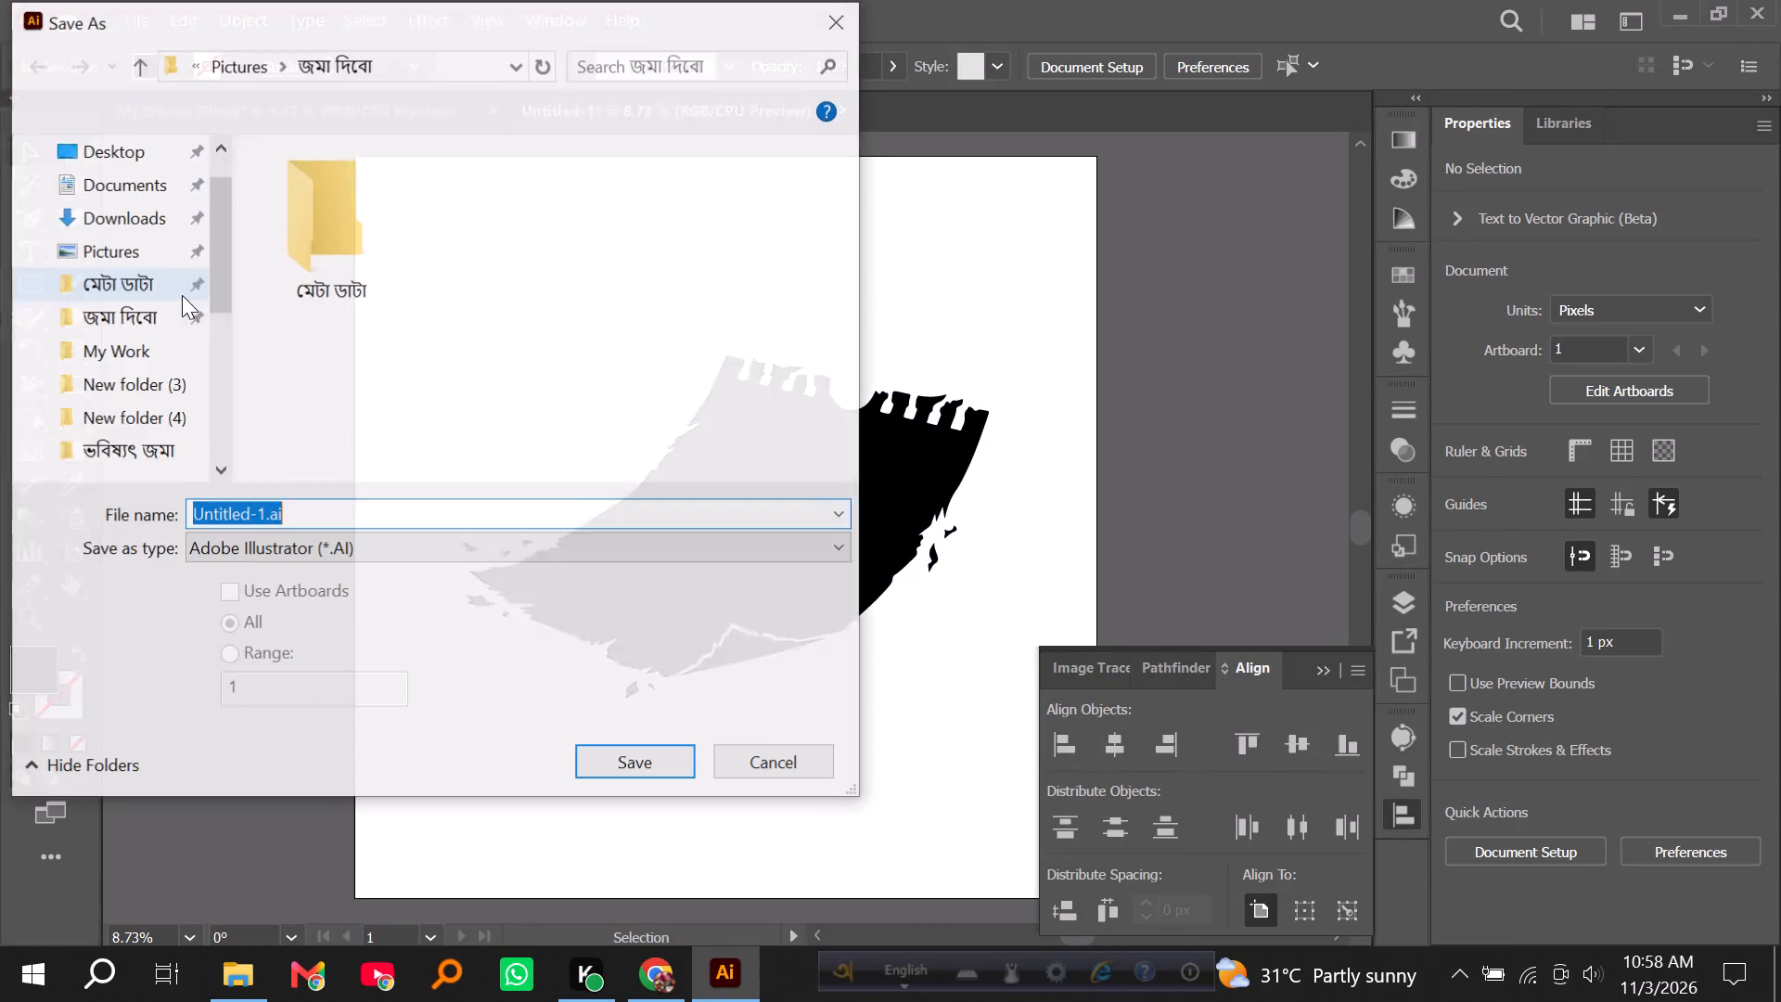
drag(218, 326, 228, 146)
click(111, 304)
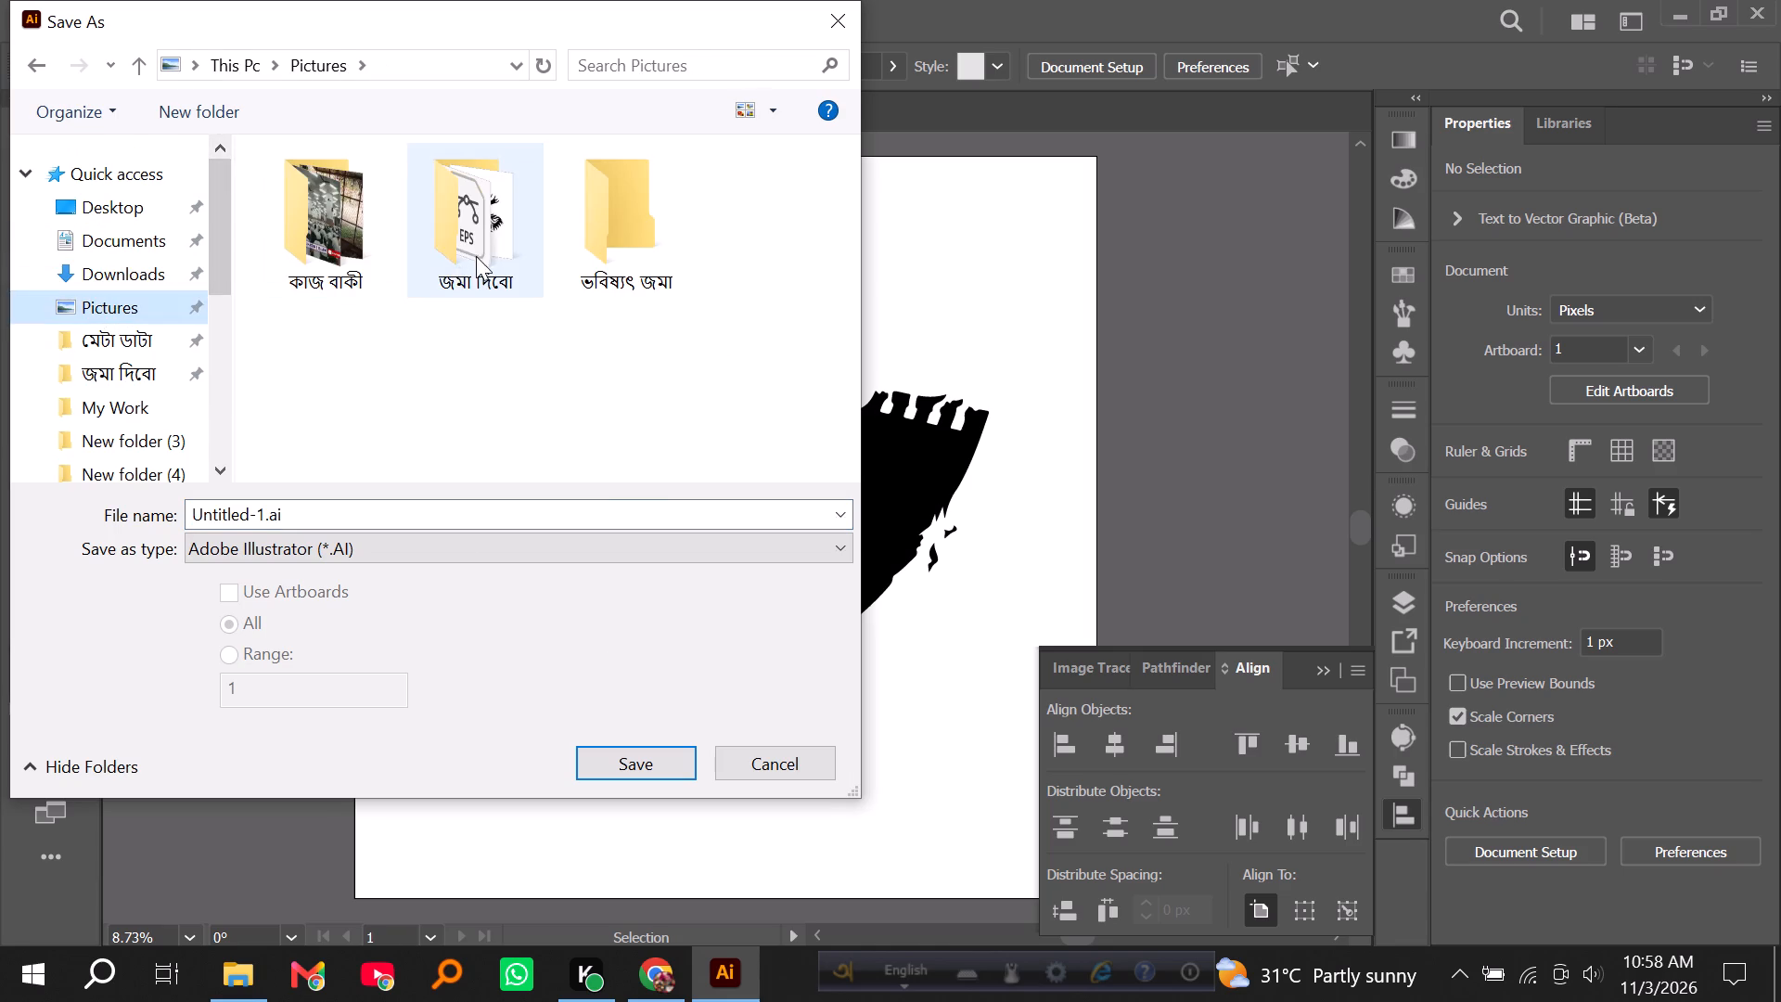
double_click(477, 250)
click(274, 555)
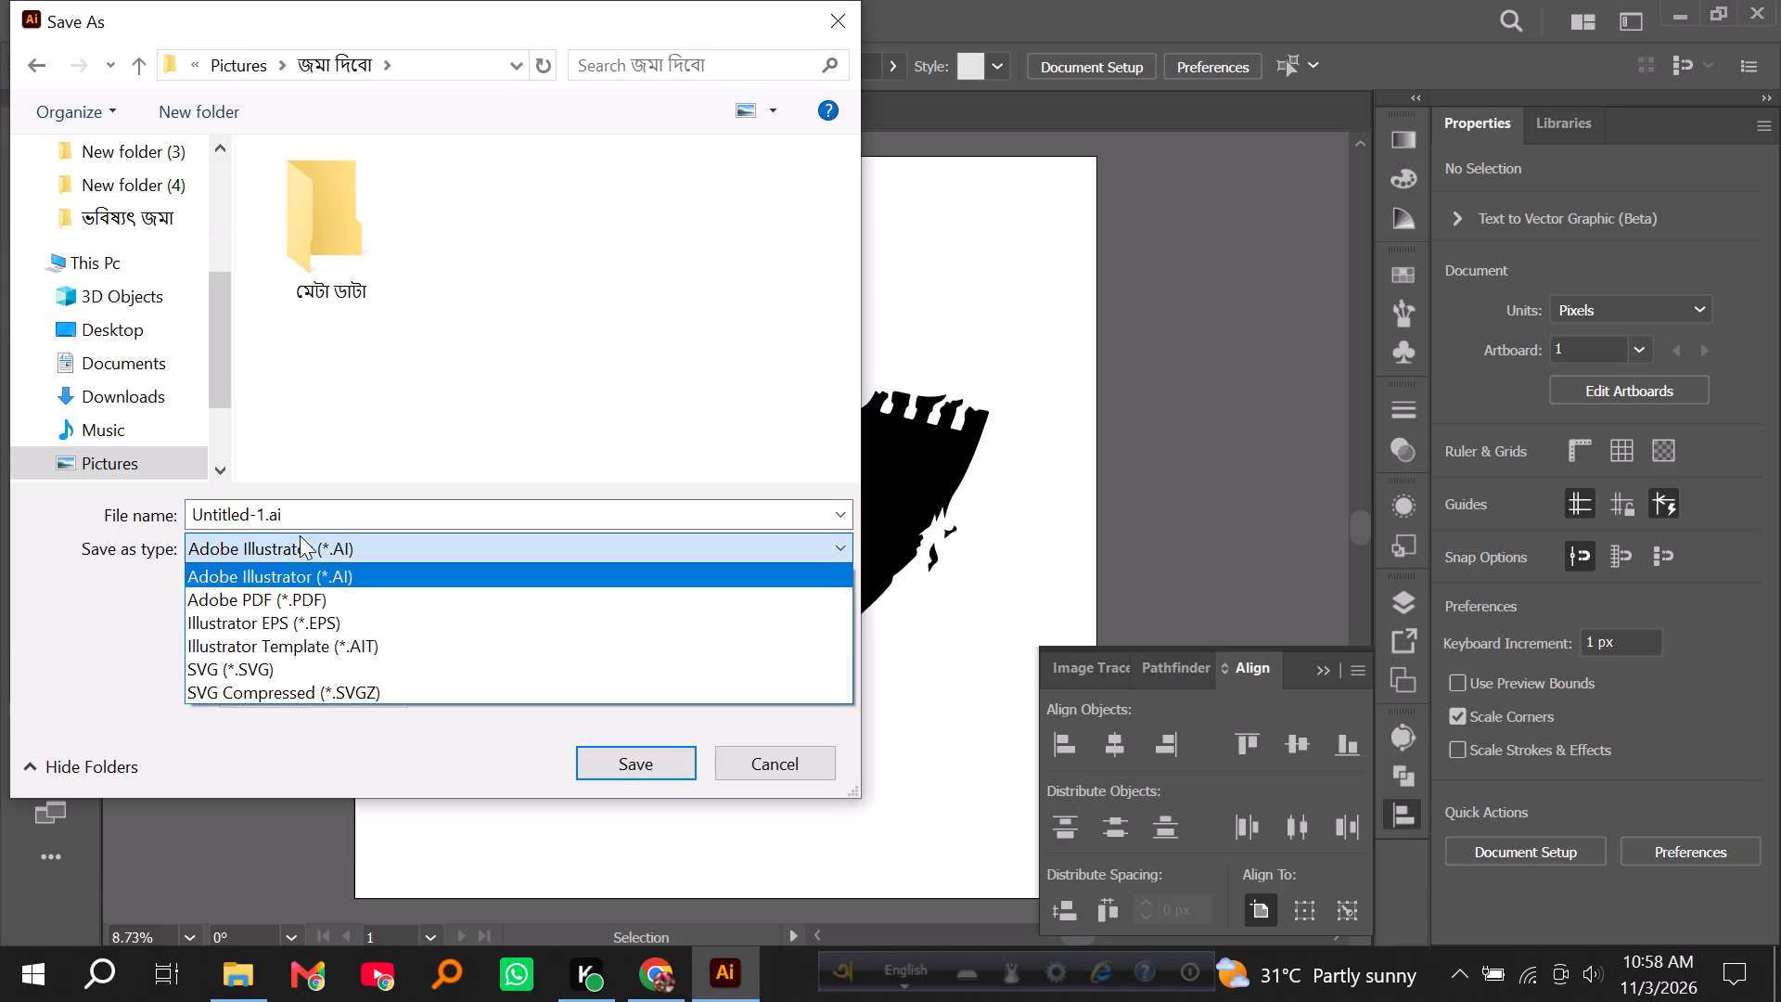
click(306, 626)
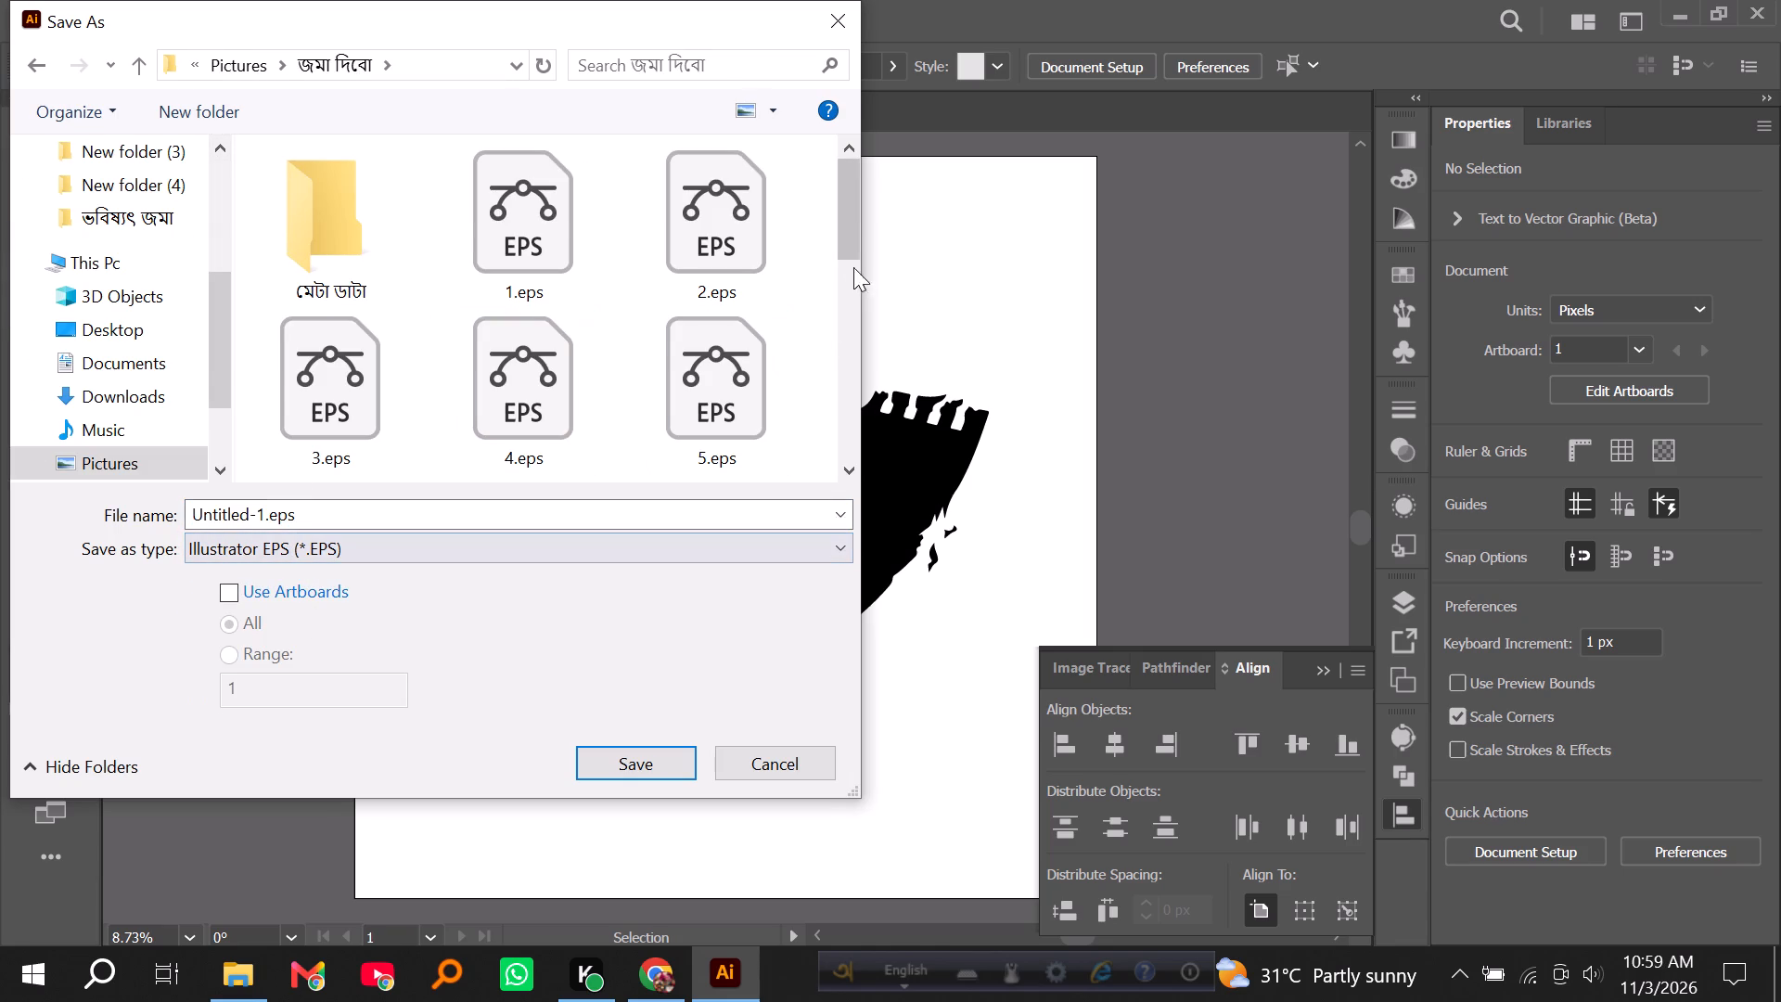
drag(847, 234, 865, 195)
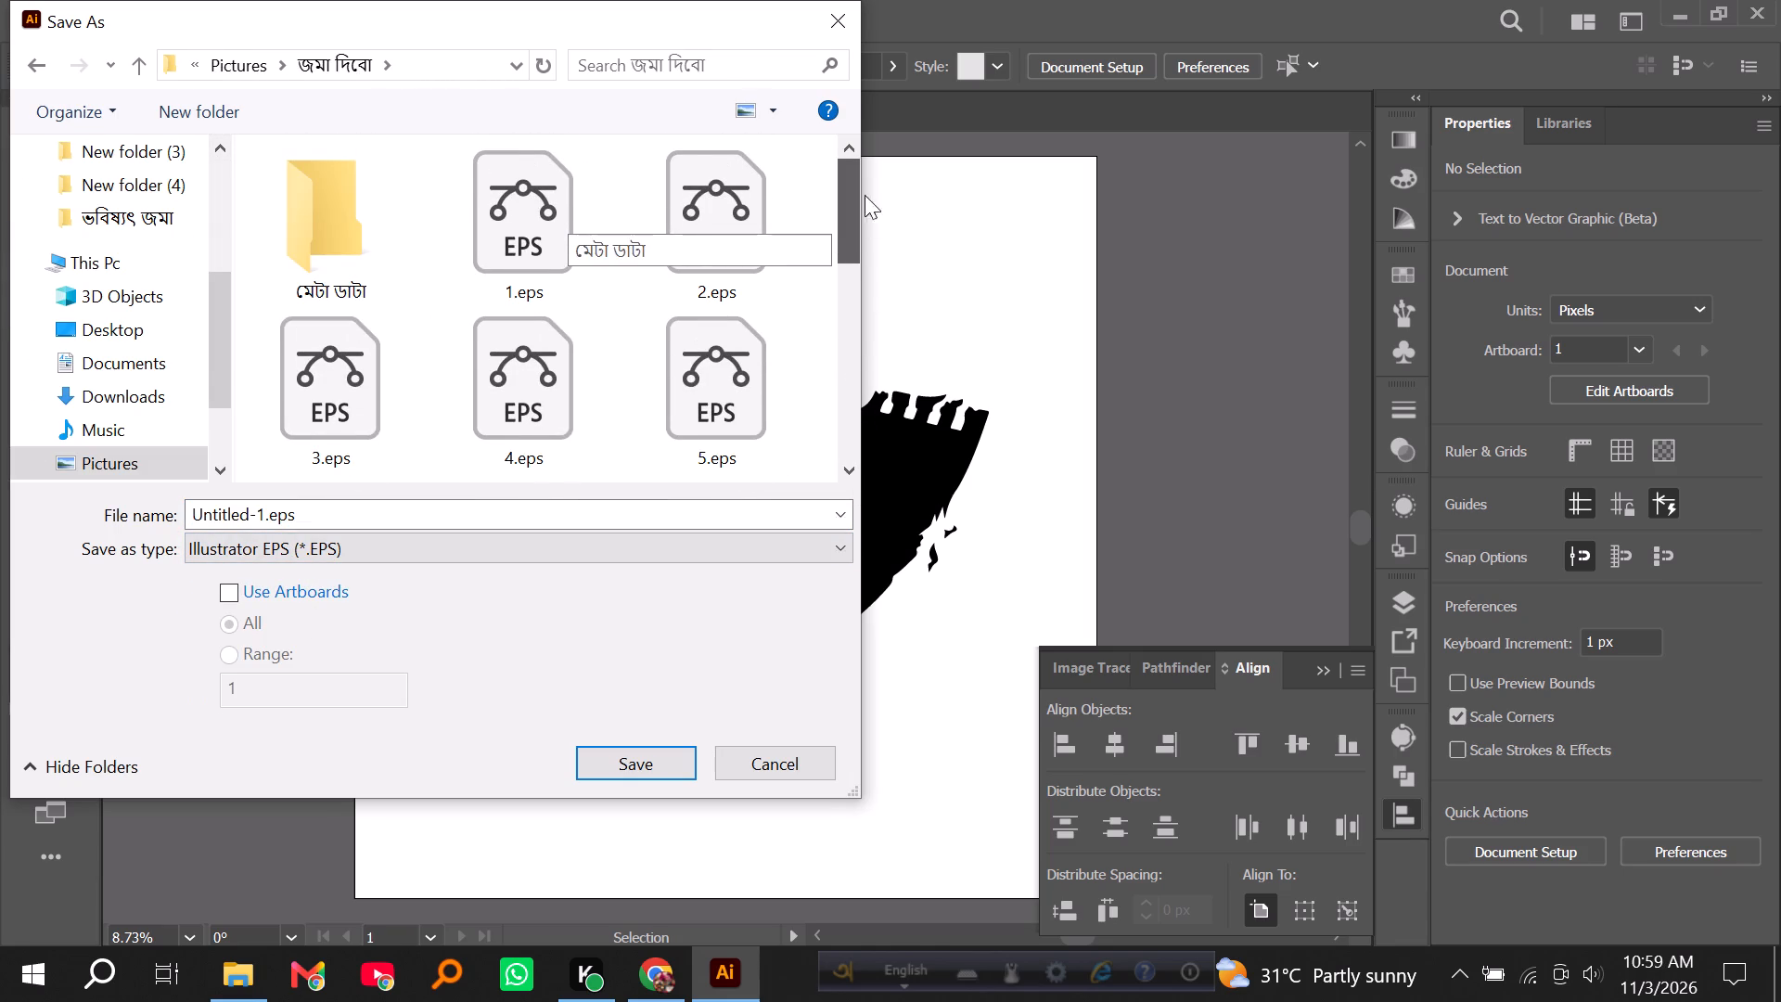
drag(865, 195, 862, 180)
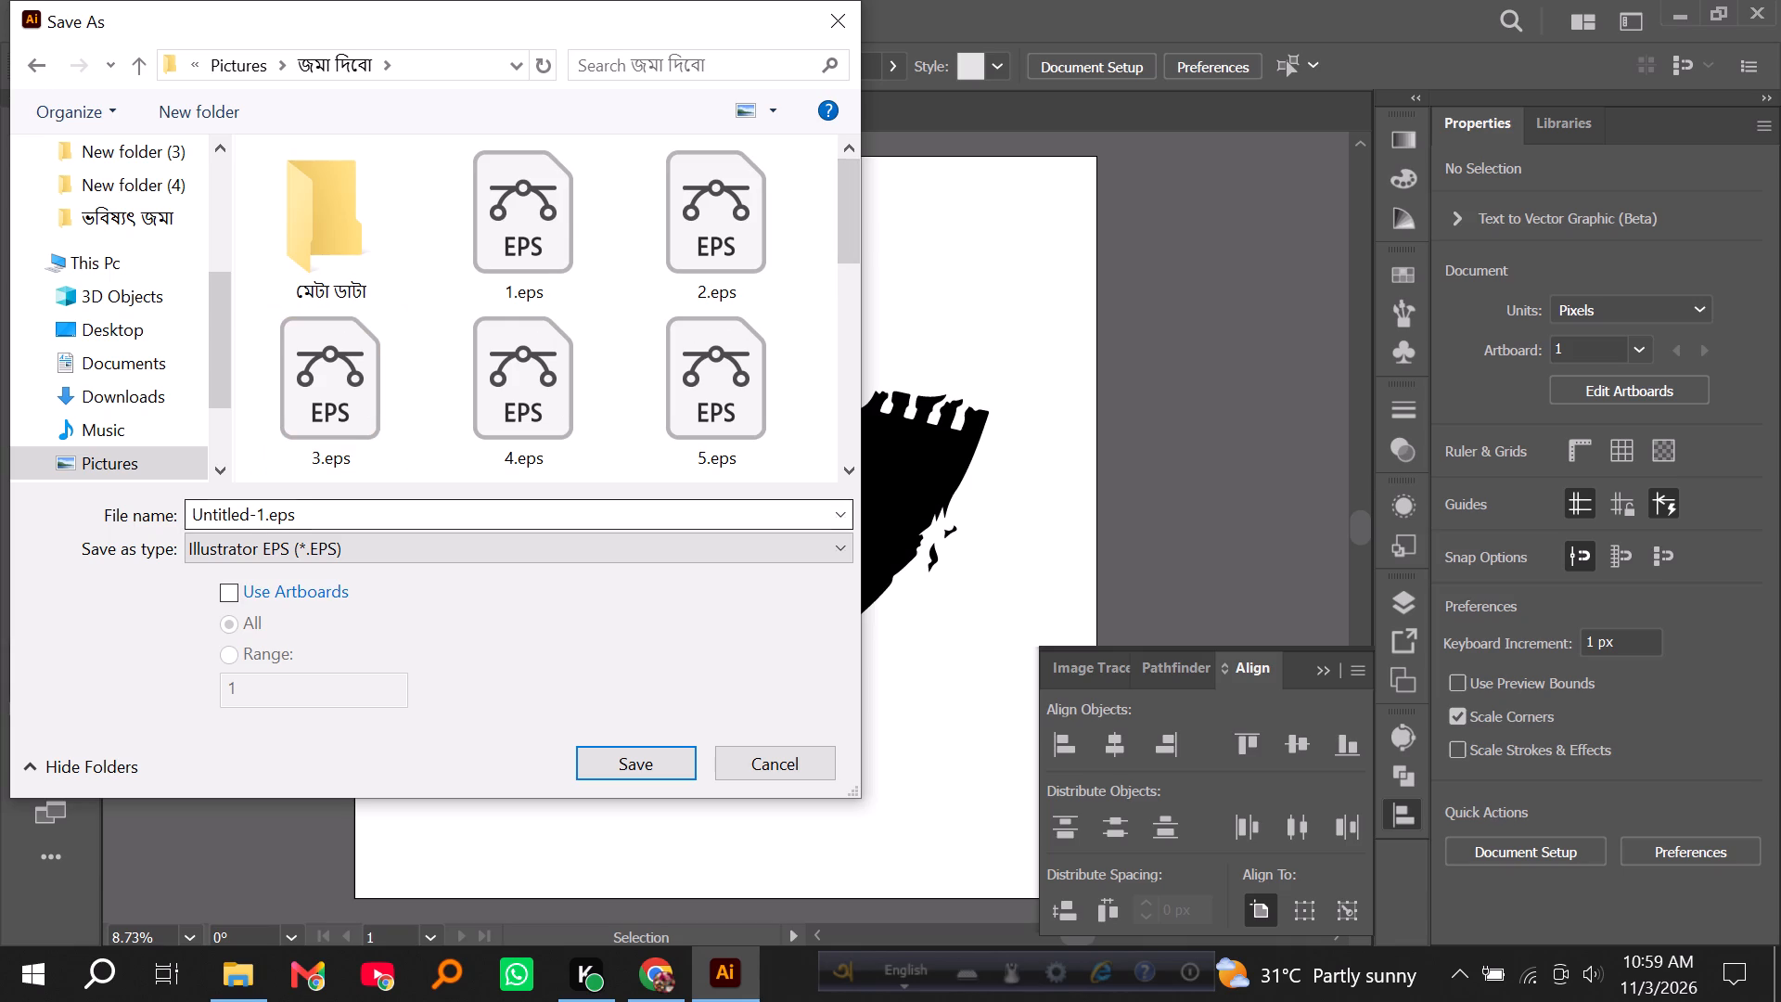
click(310, 513)
key(1)
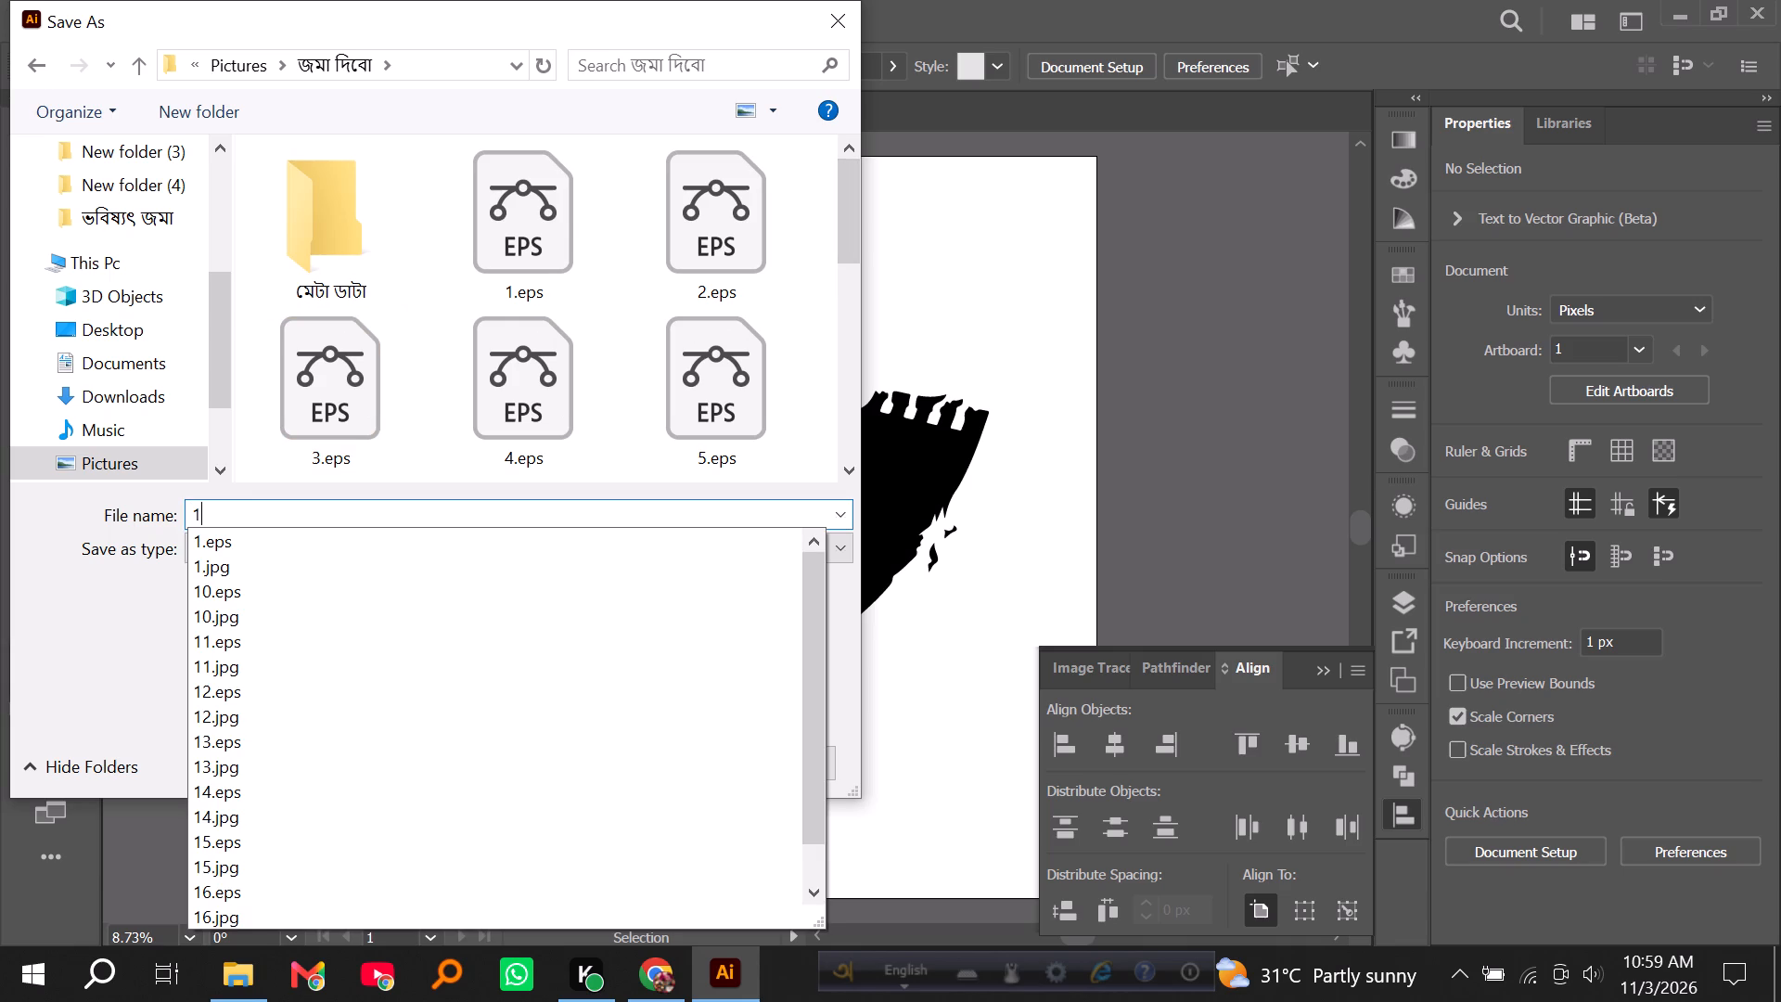
key(7)
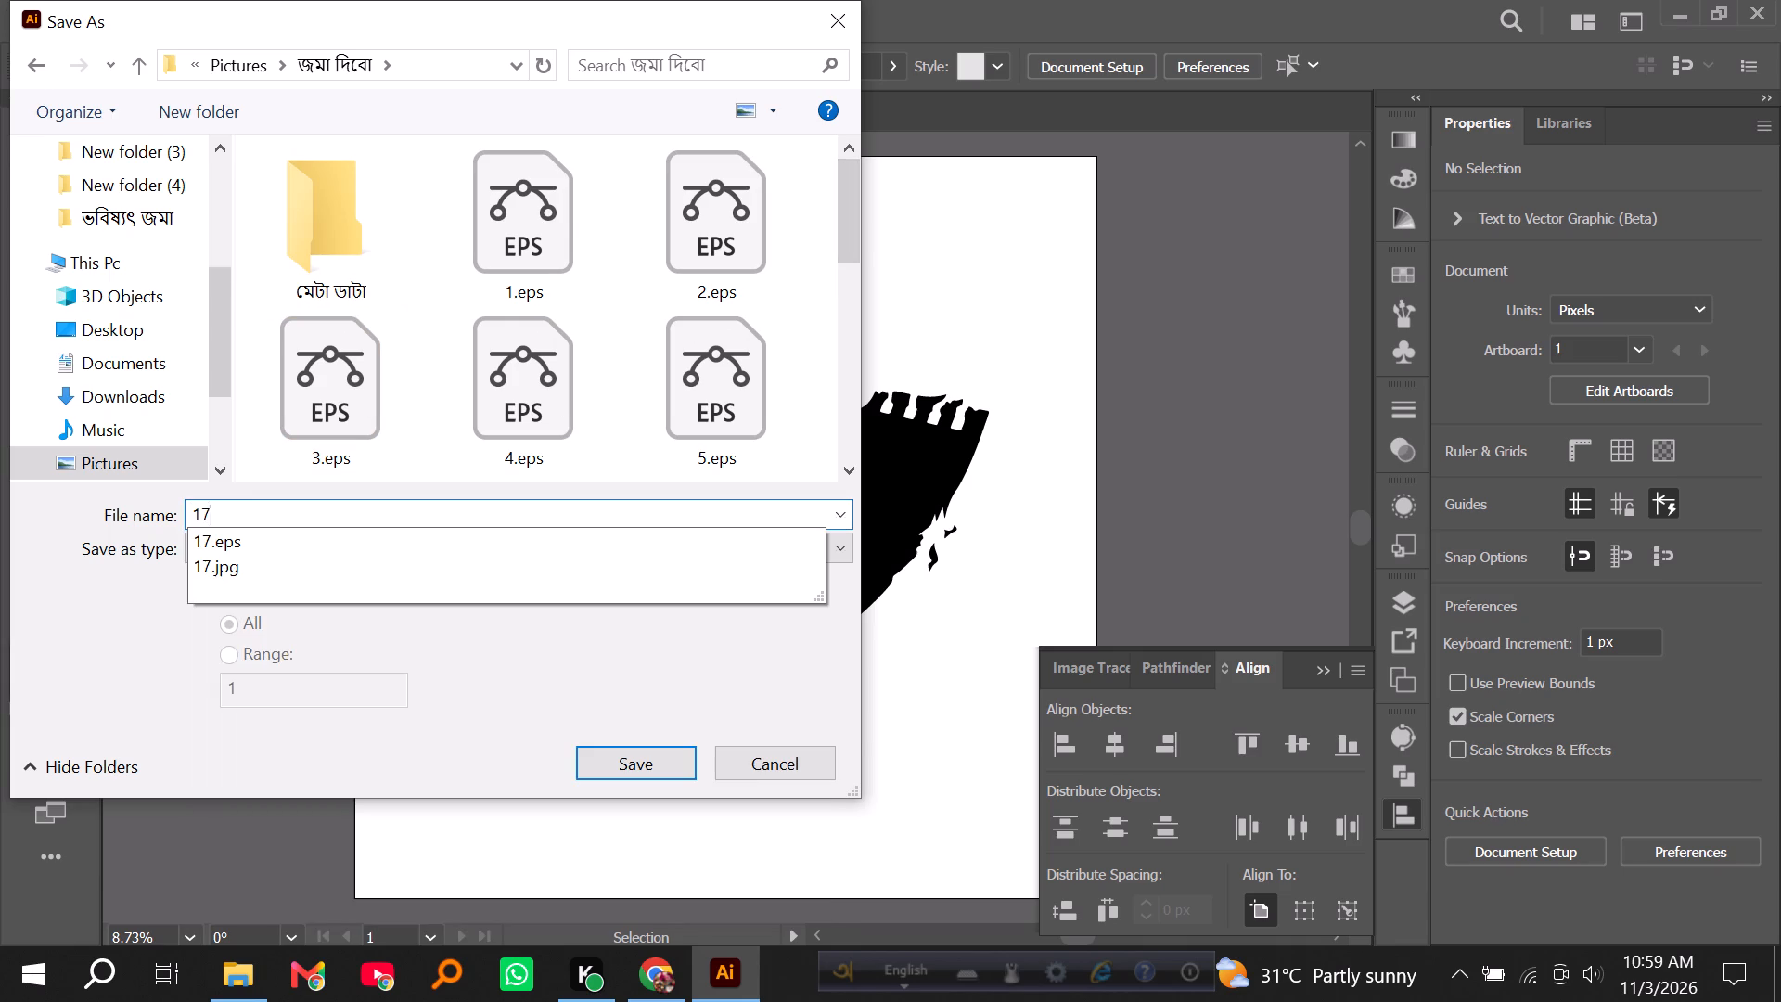
key(BackSpace)
key(8)
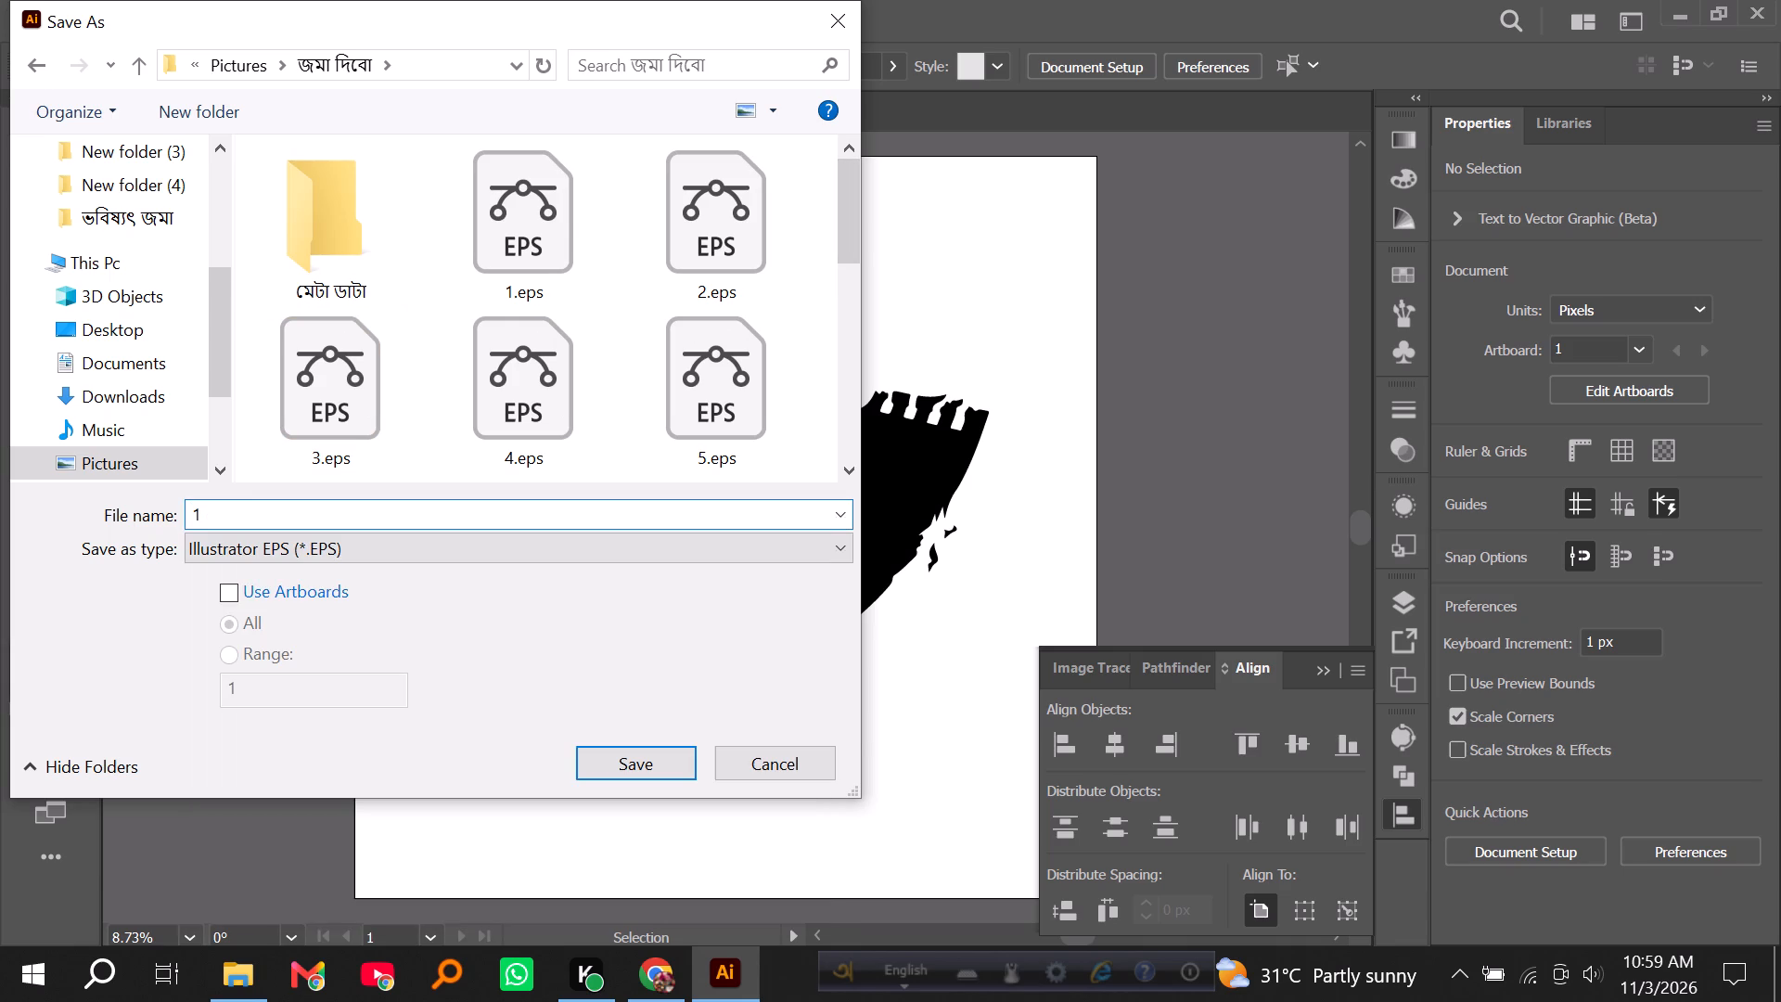
click(615, 758)
click(751, 85)
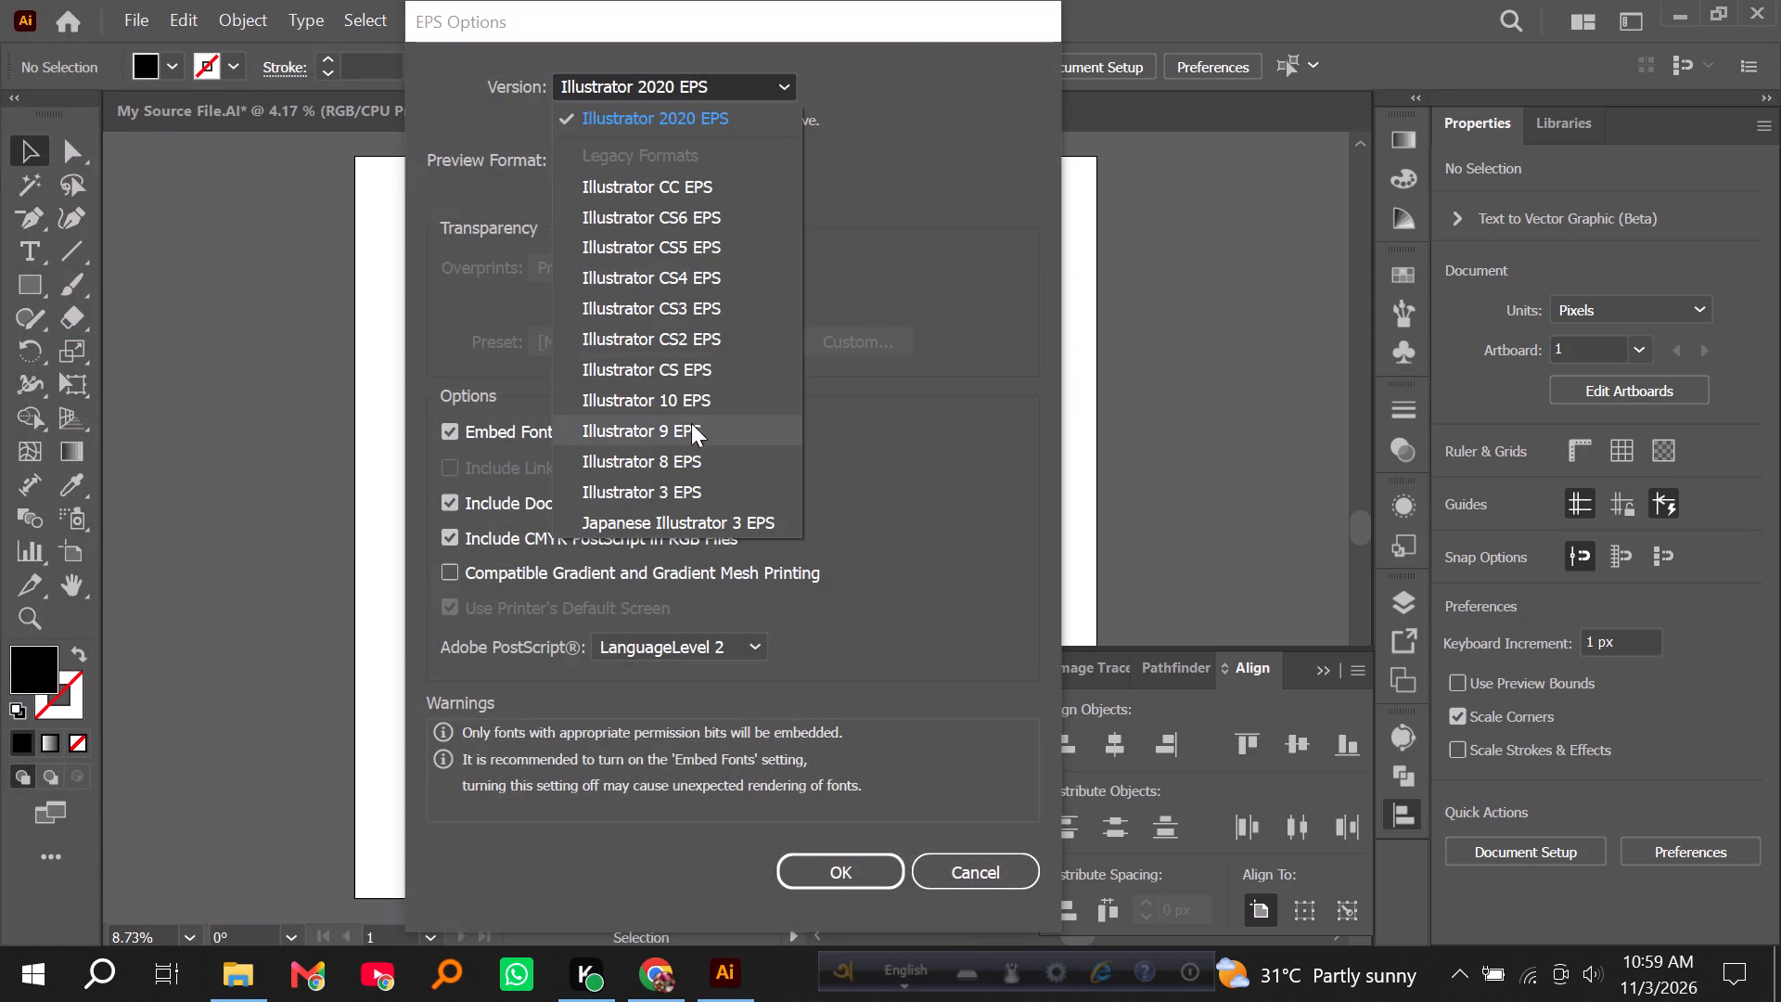
click(685, 407)
key(Return)
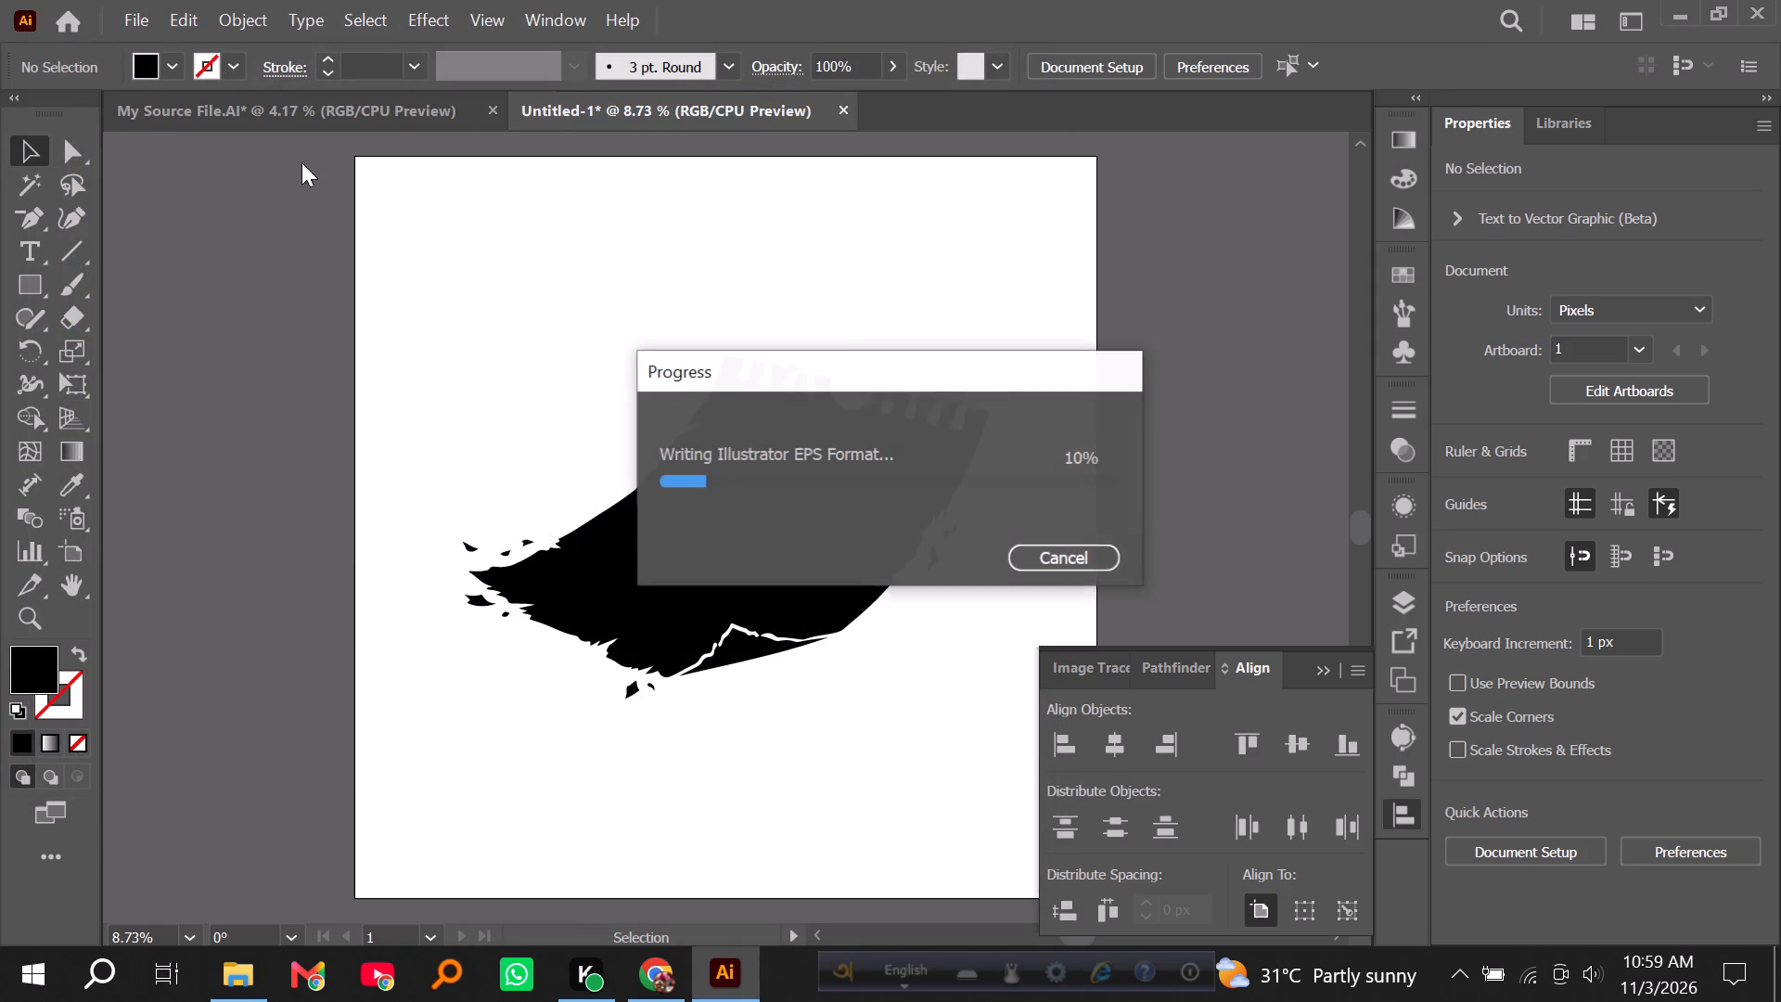
Export the torn paper artwork as 18.jpg in JPEG format to the Pictures subfolder জমা দিবো with the default options.
click(138, 16)
click(179, 581)
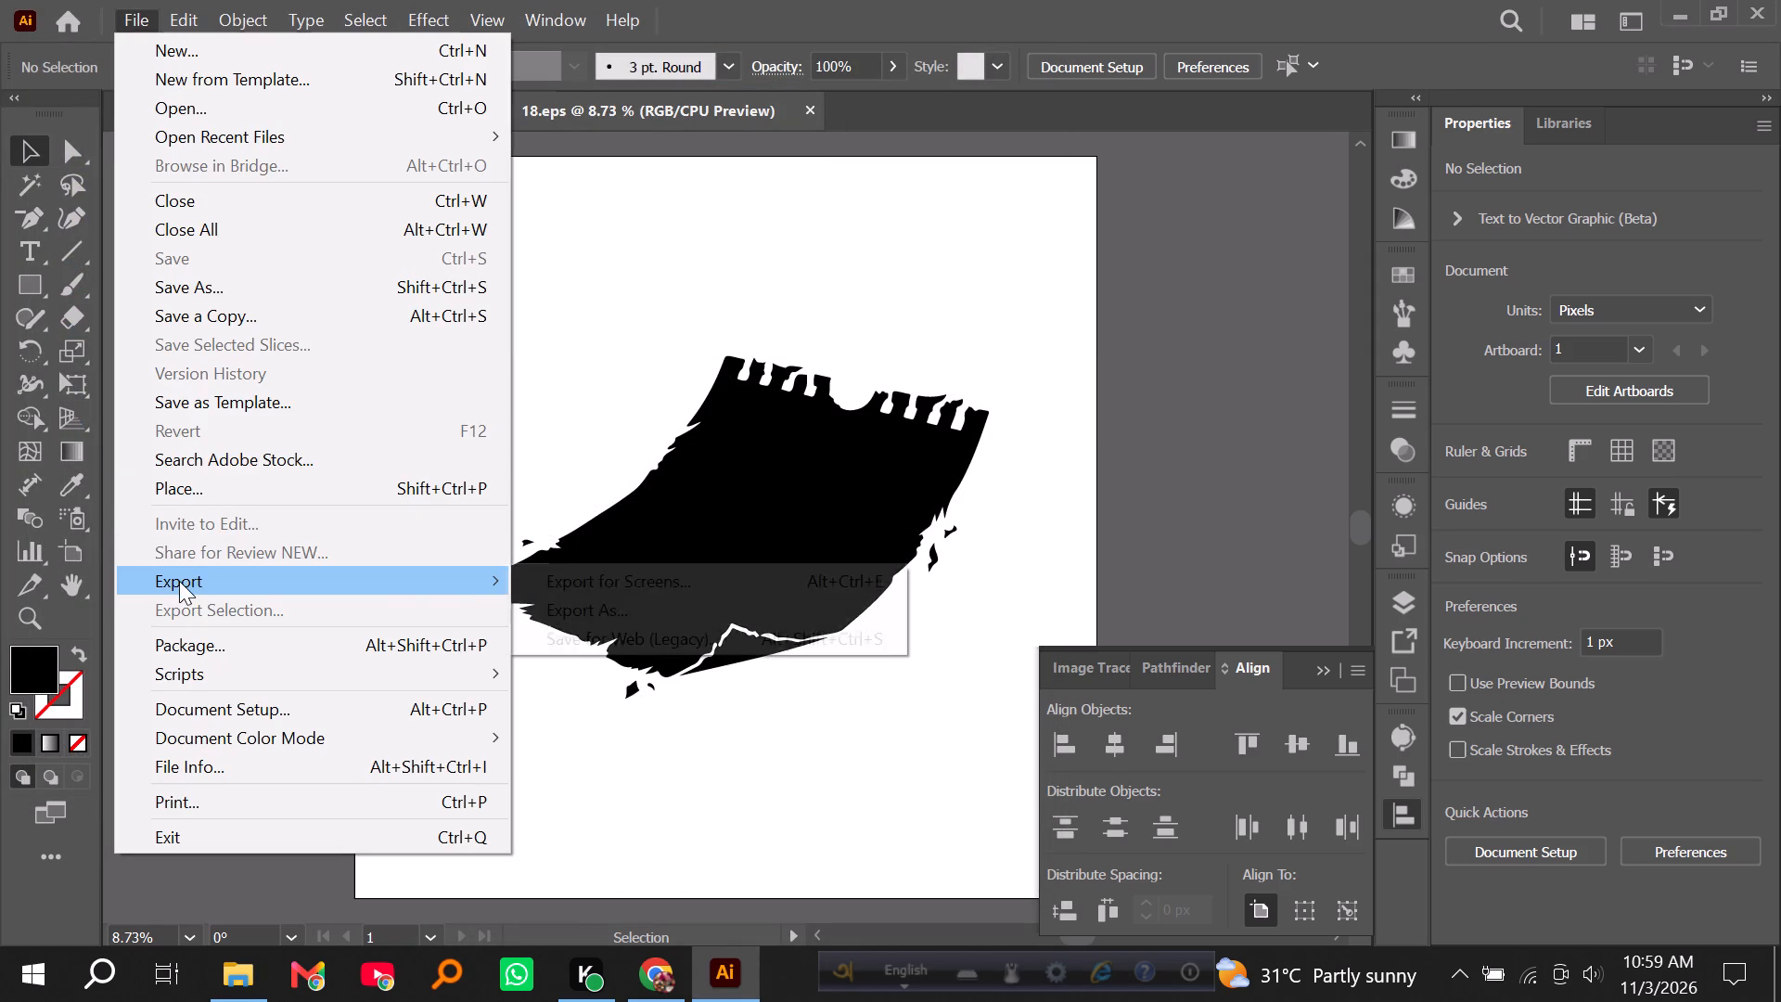
click(564, 607)
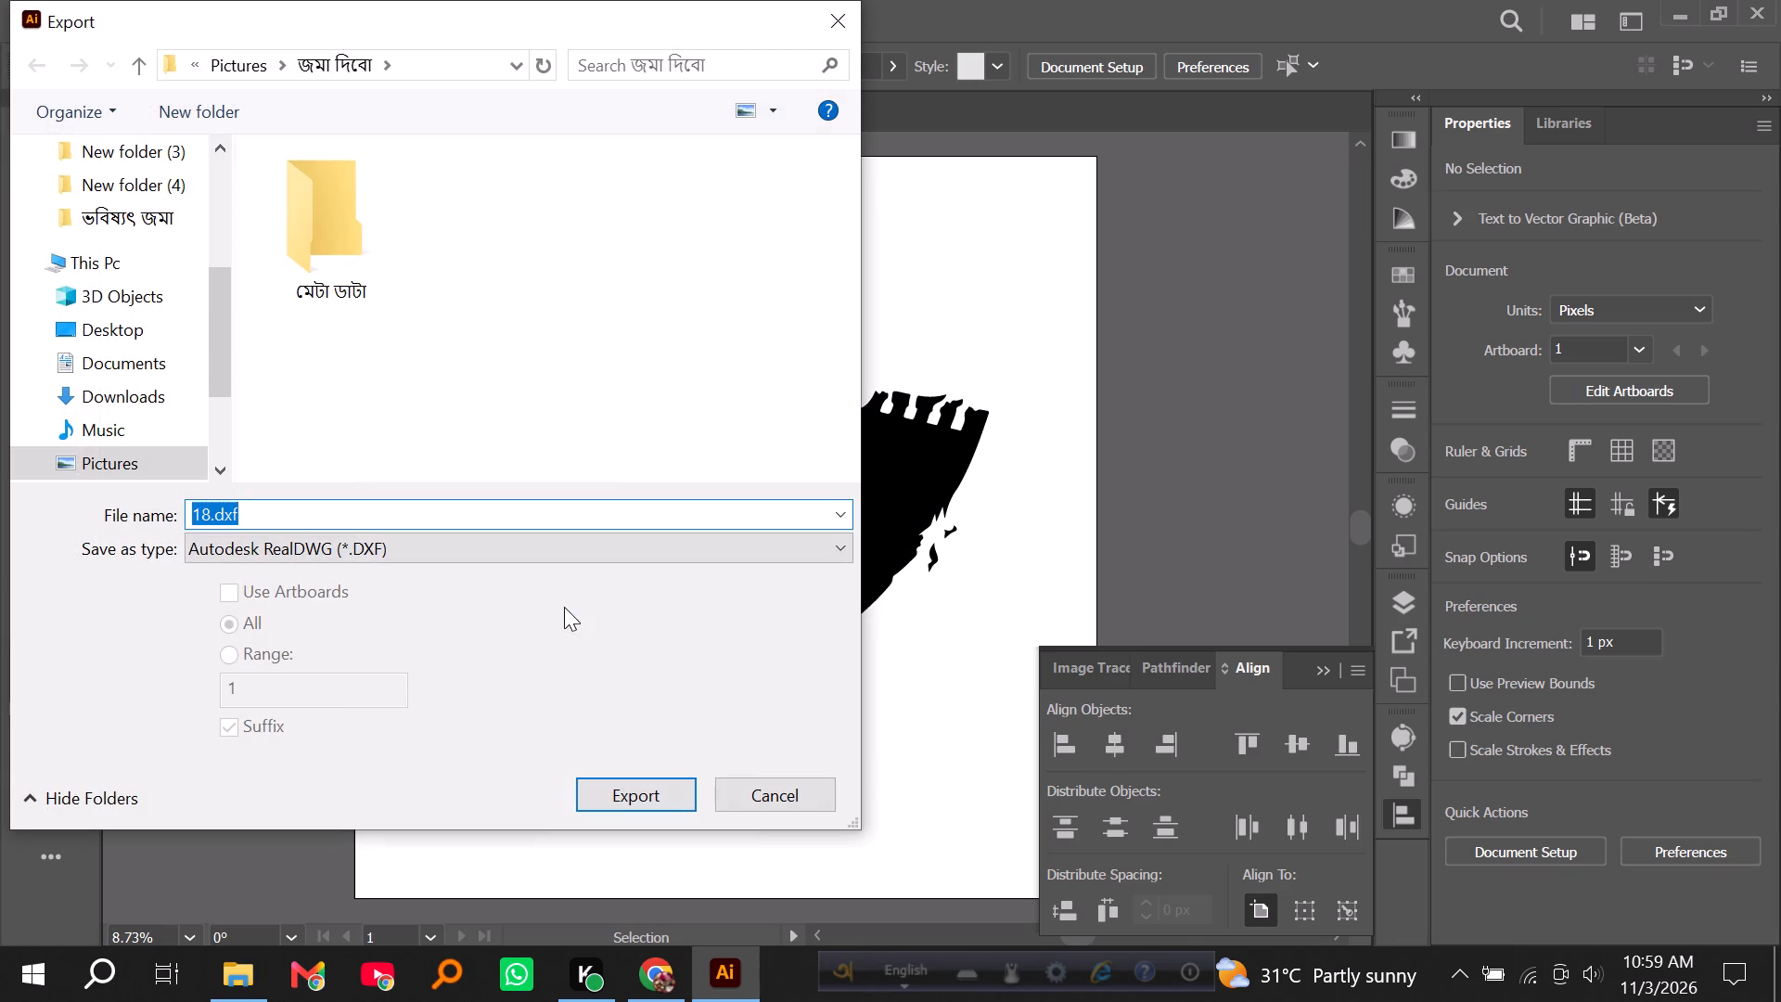
click(408, 548)
click(291, 695)
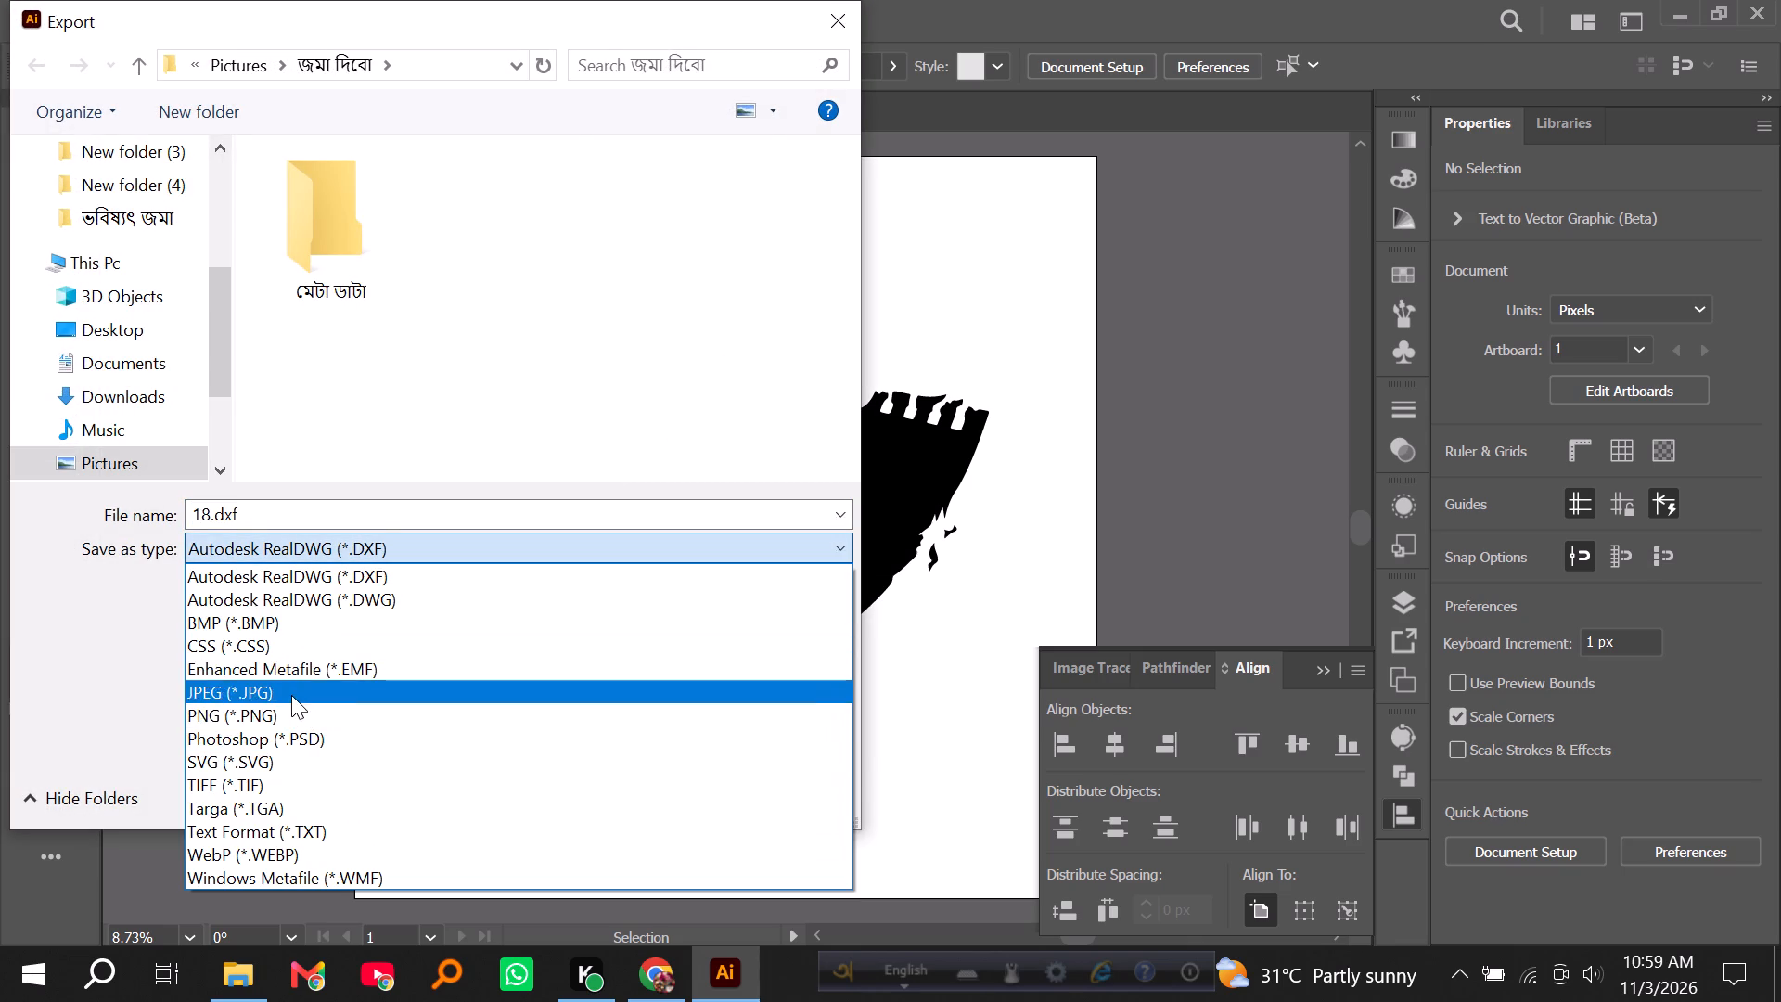
drag(225, 290, 221, 178)
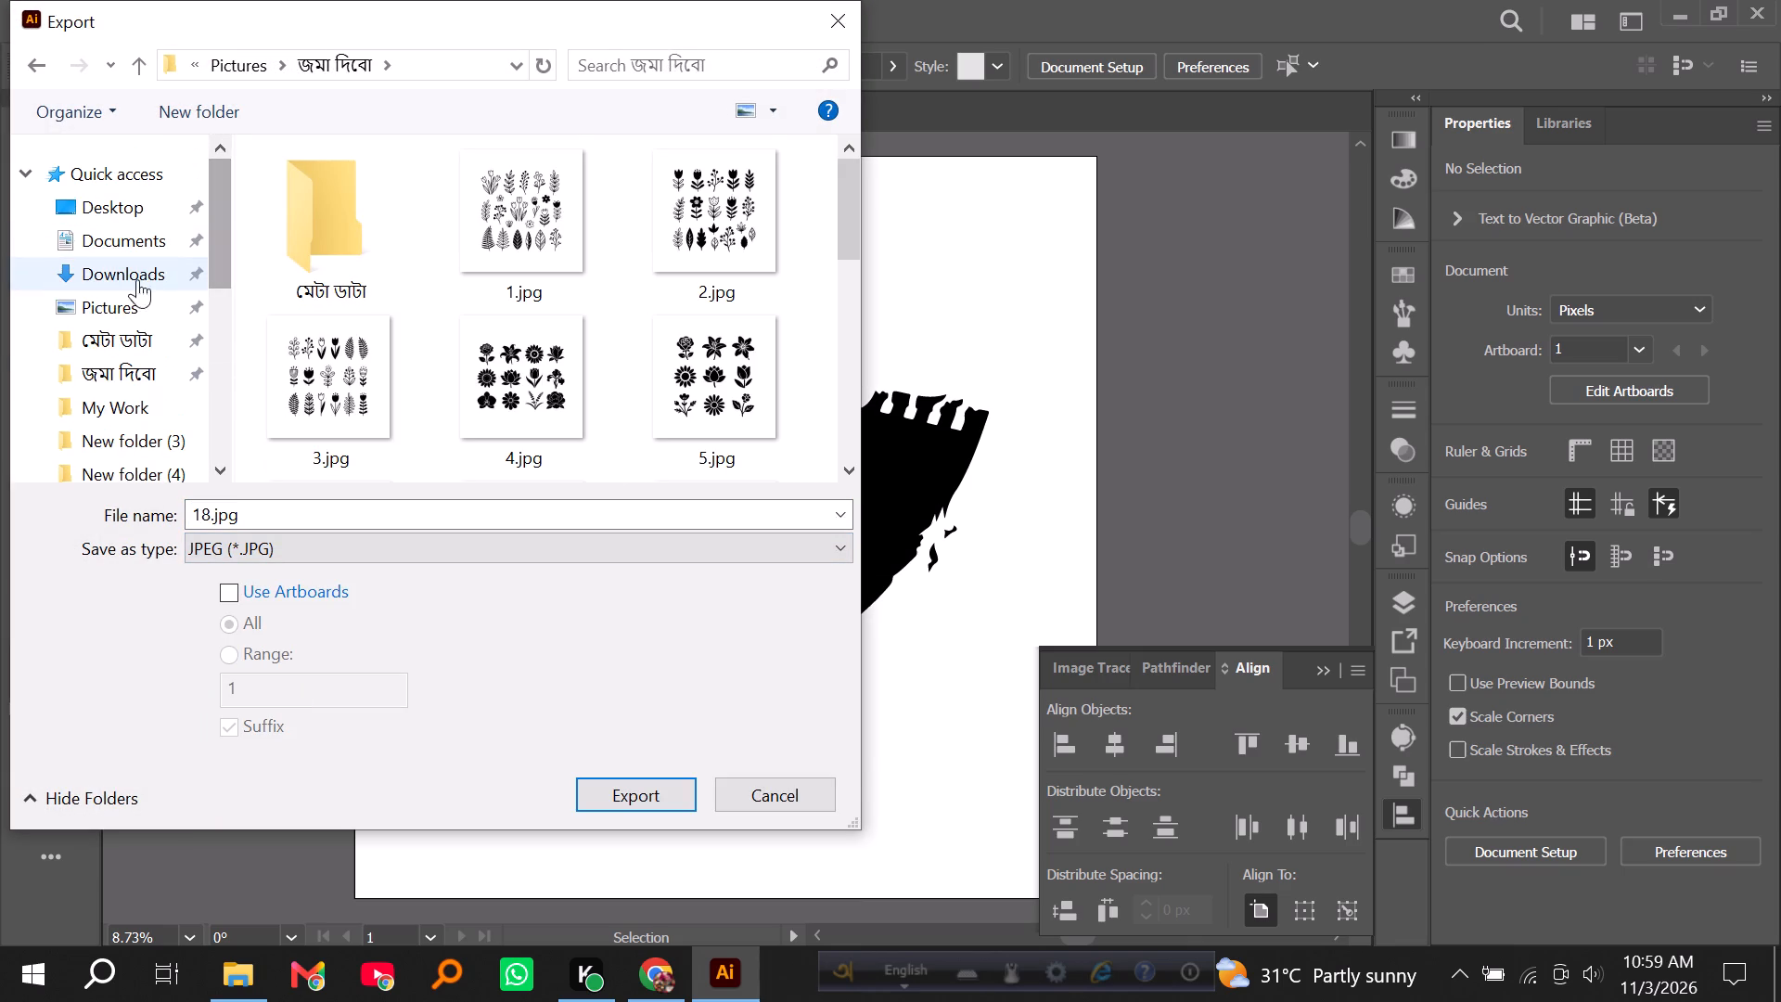
click(105, 310)
double_click(448, 236)
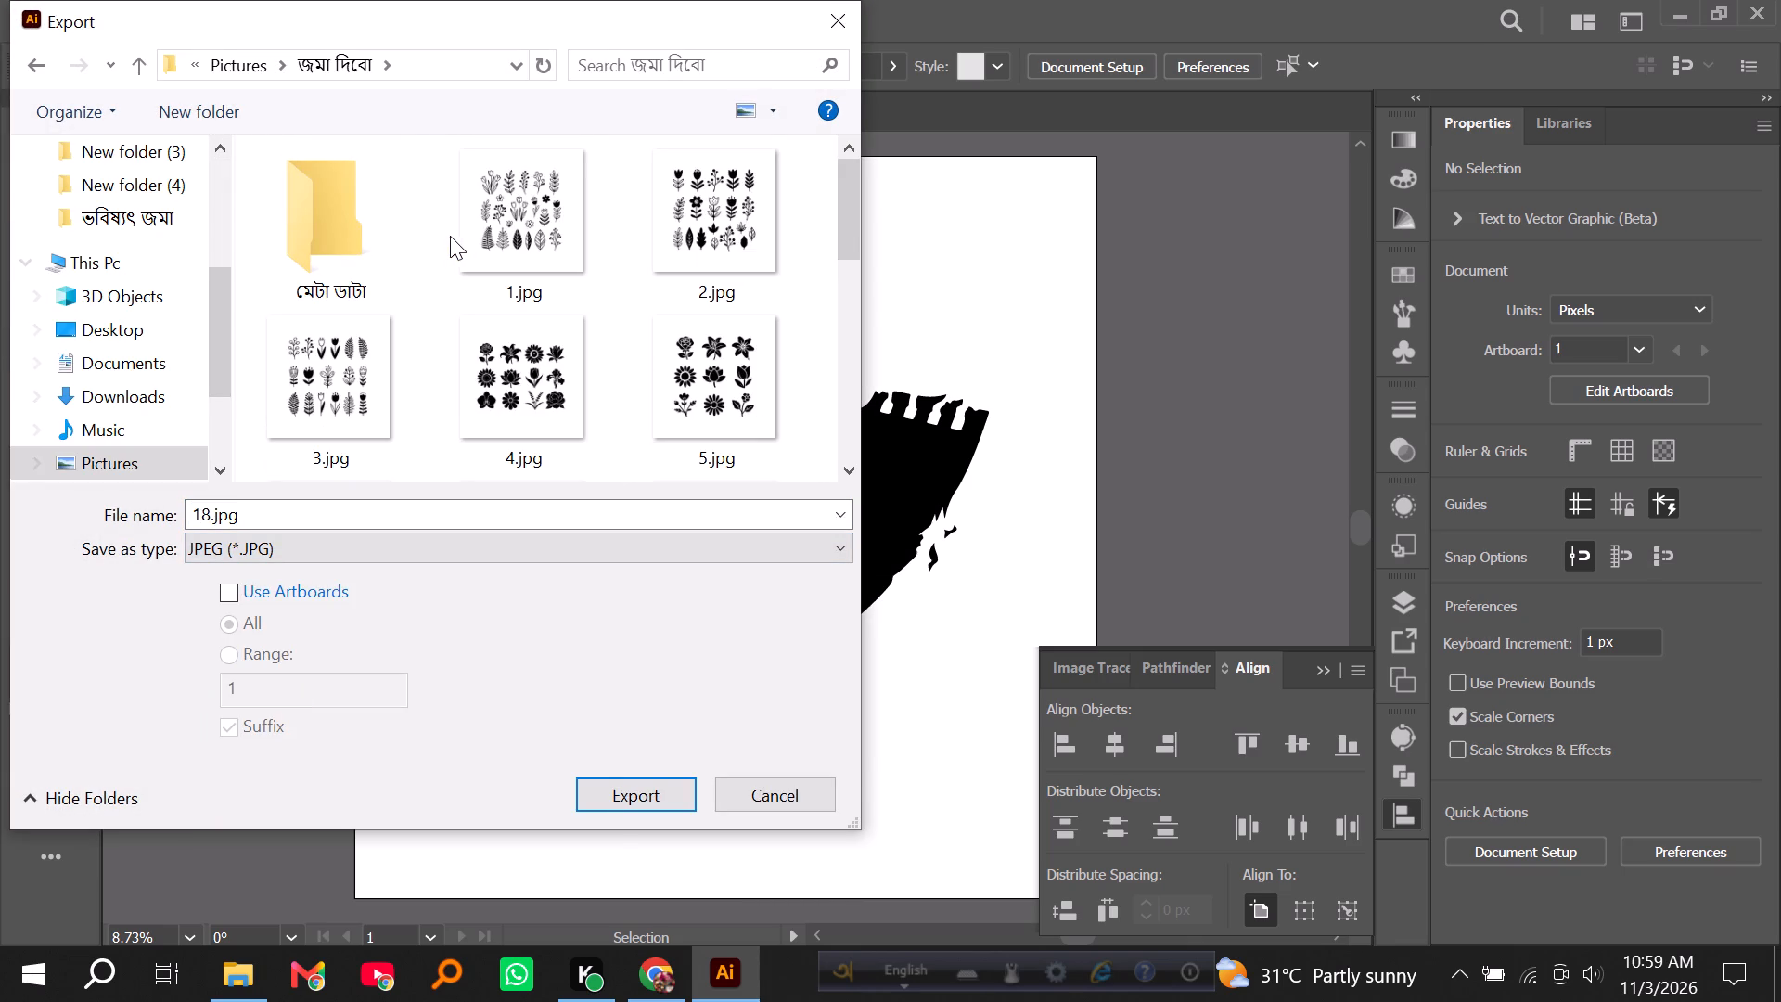
key(Return)
key(Return)
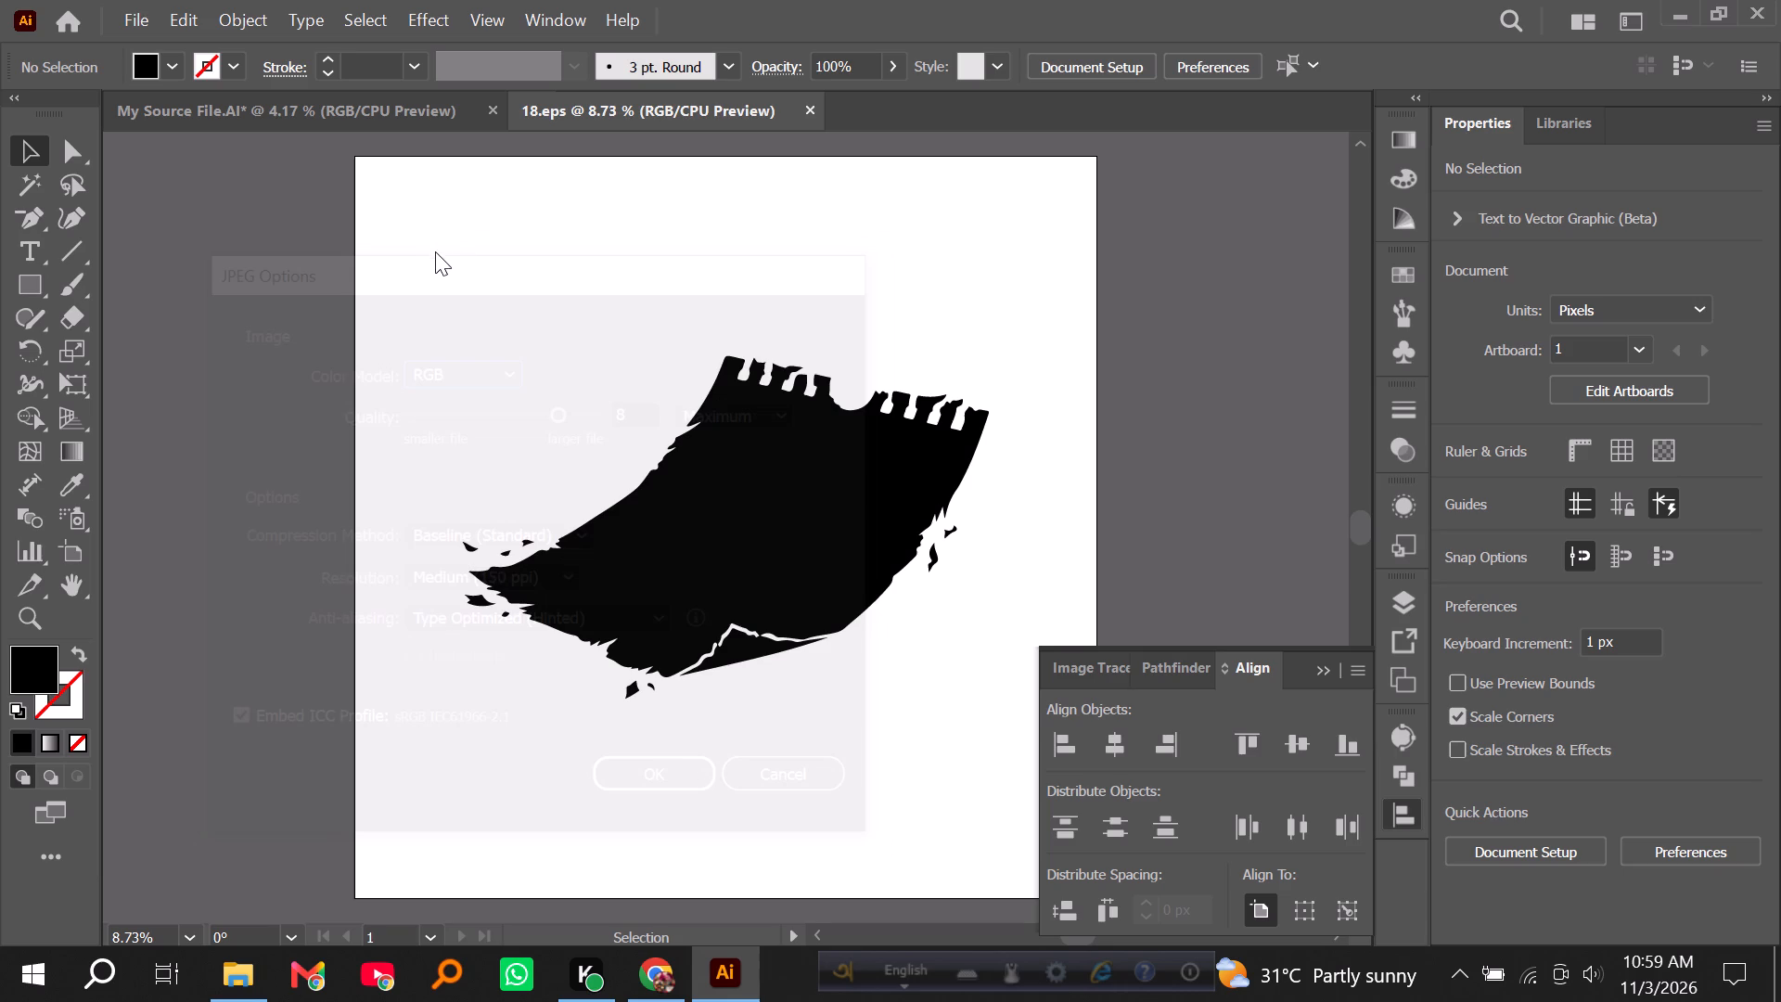
Cut the hanging spiral calendar from My Source File.AI and paste it into 18.eps in place of the deleted torn paper.
click(187, 108)
click(535, 322)
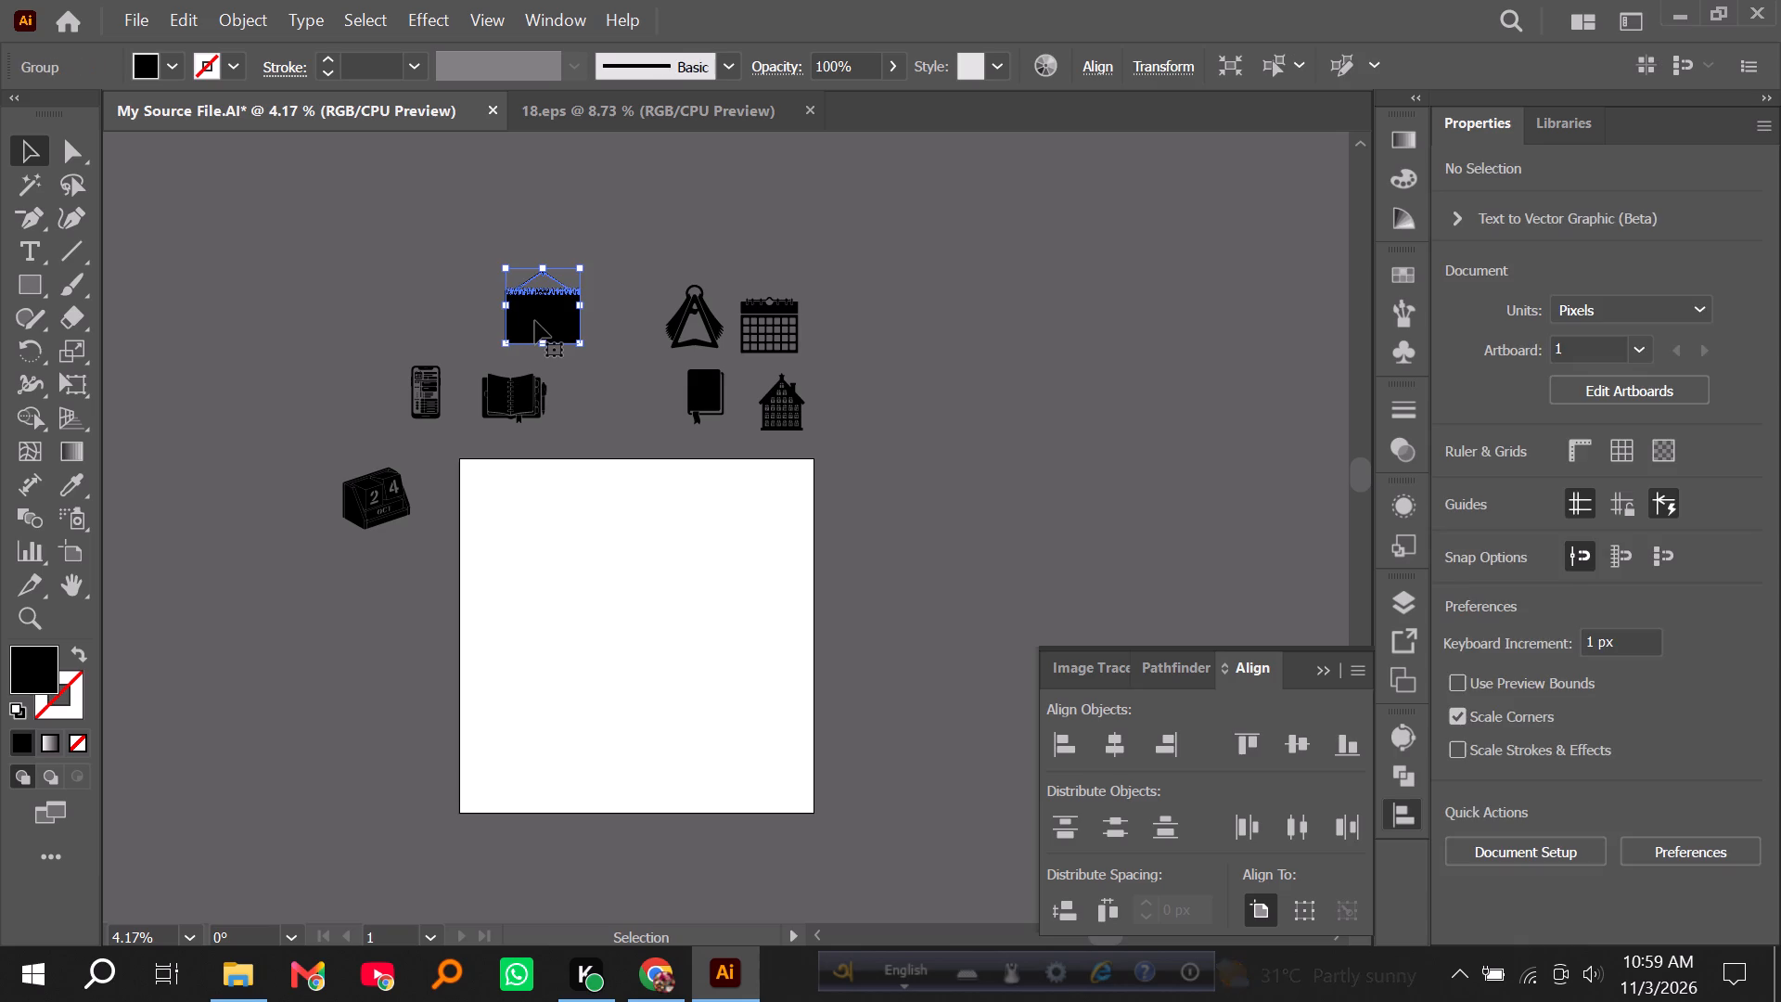
key(ctrl+x)
click(567, 110)
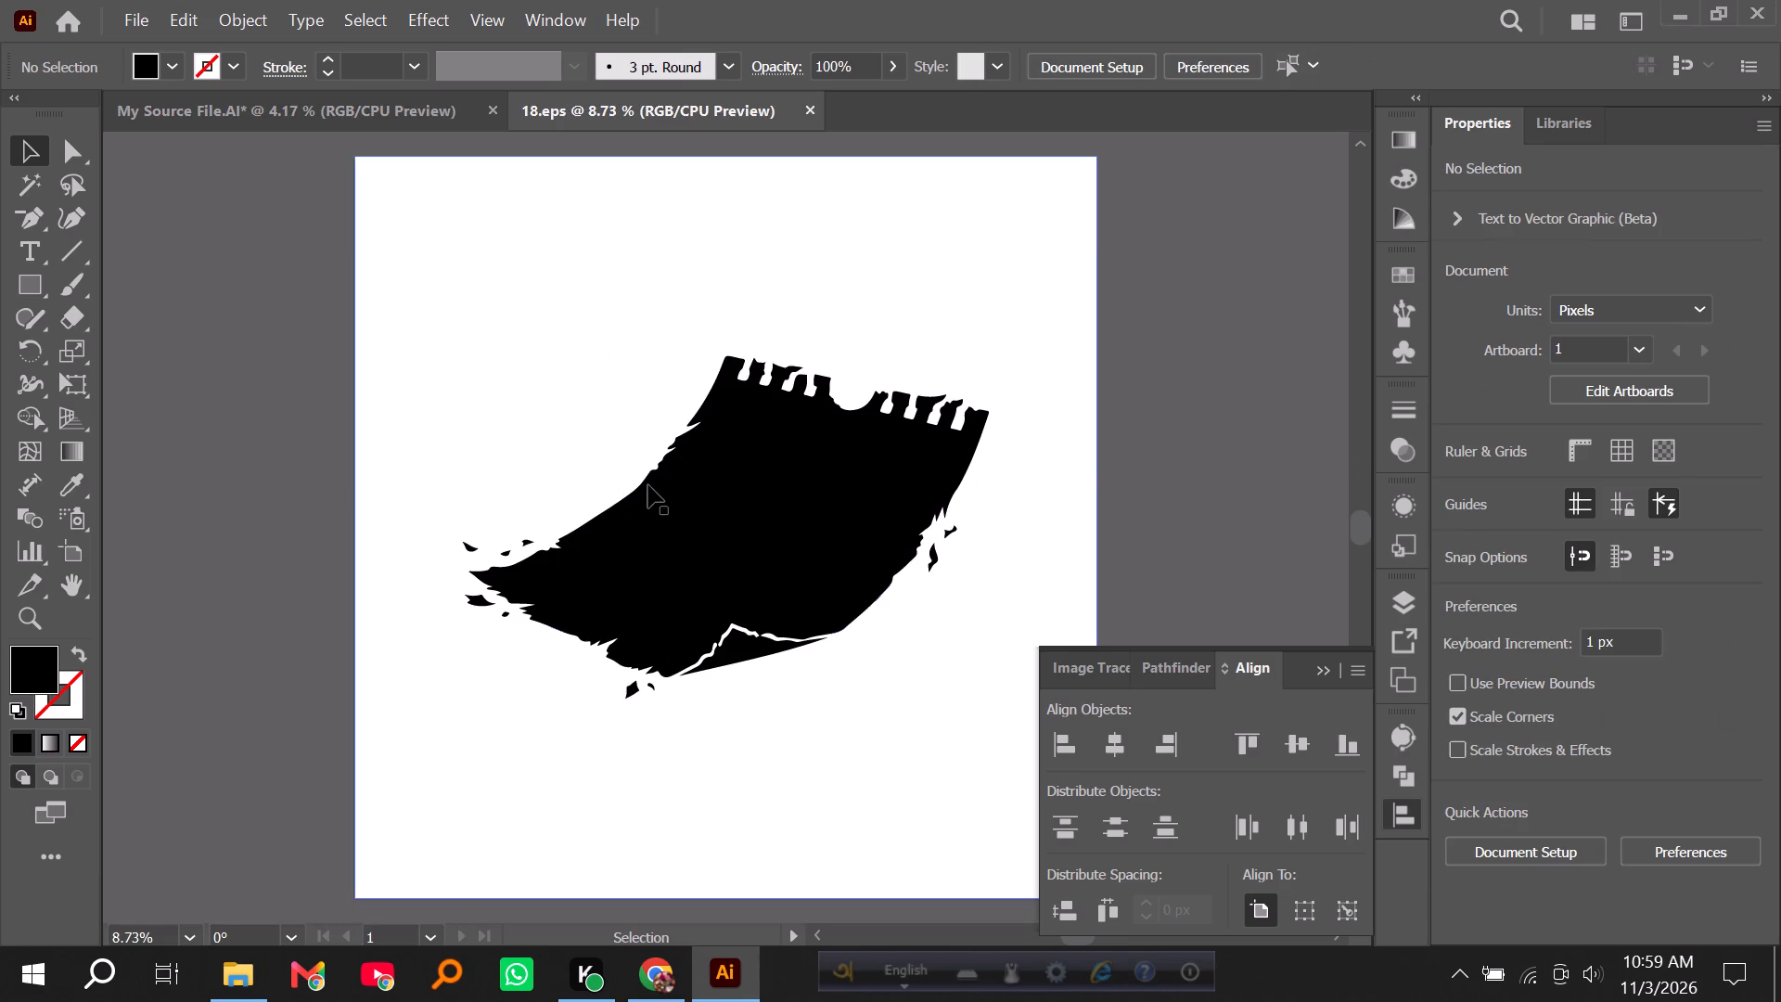
click(652, 490)
key(Delete)
key(ctrl+v)
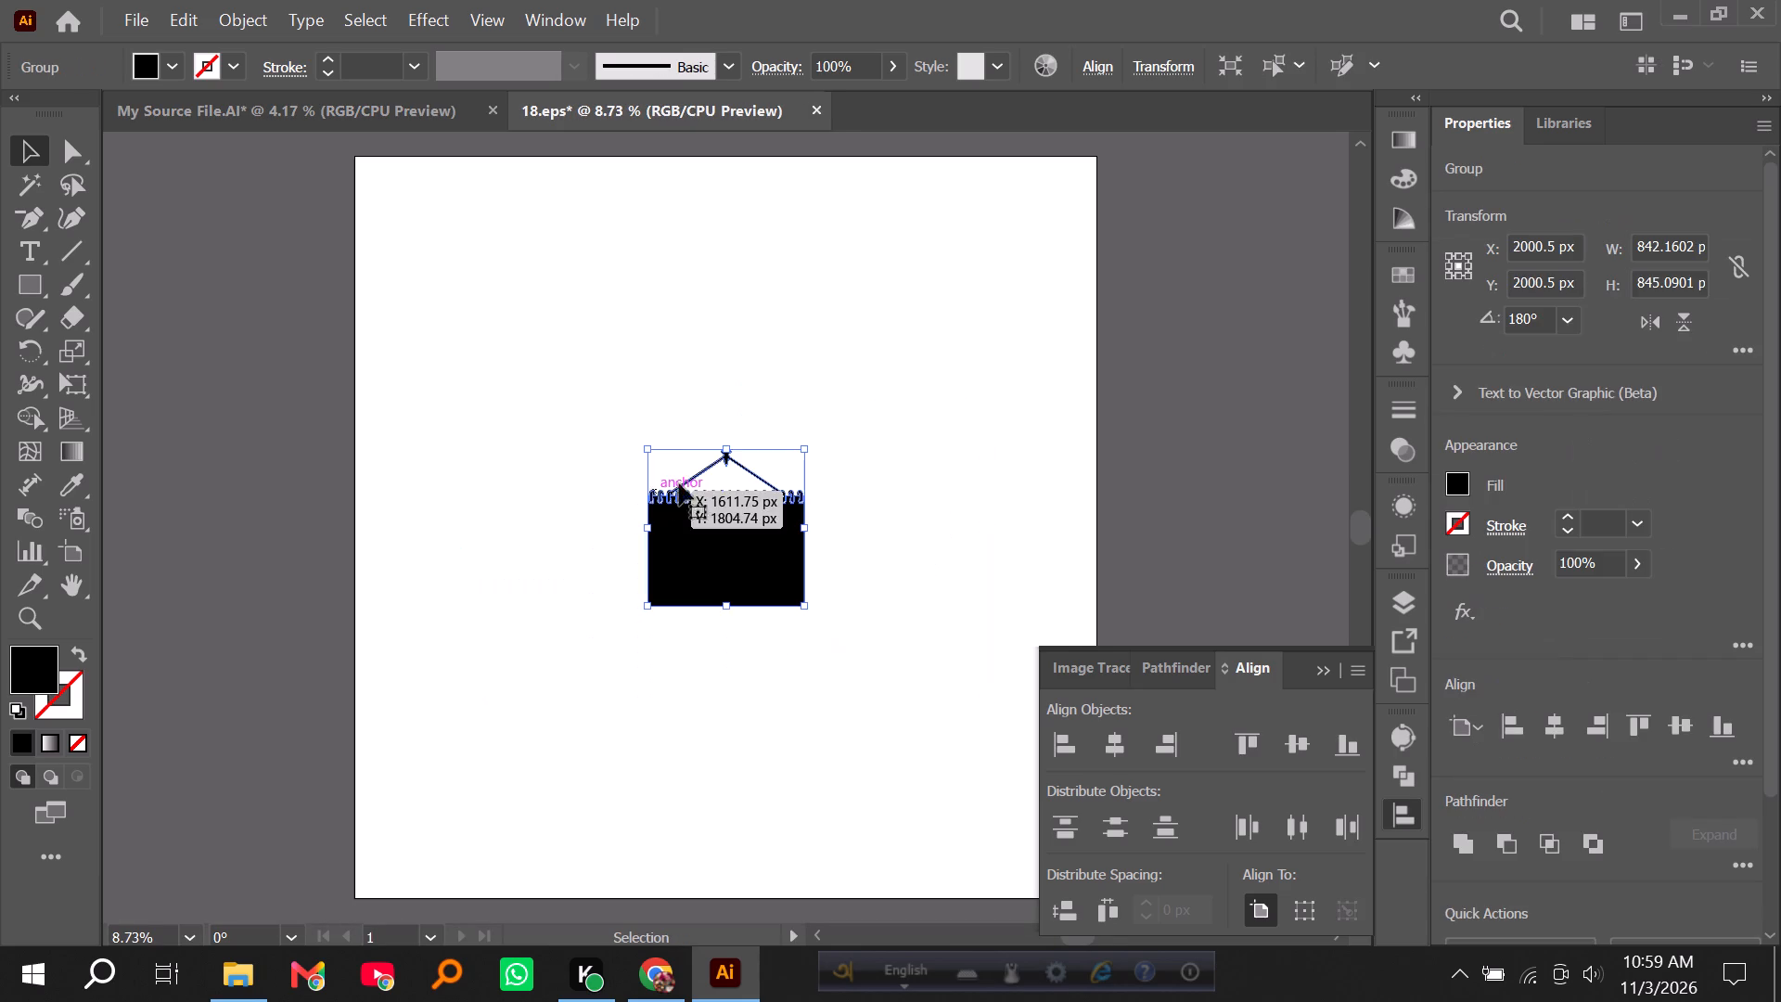
Enlarge the hanging calendar proportionally to about 2585 x 2594 px and center it on the artboard.
alt+shift+drag(726, 449, 713, 302)
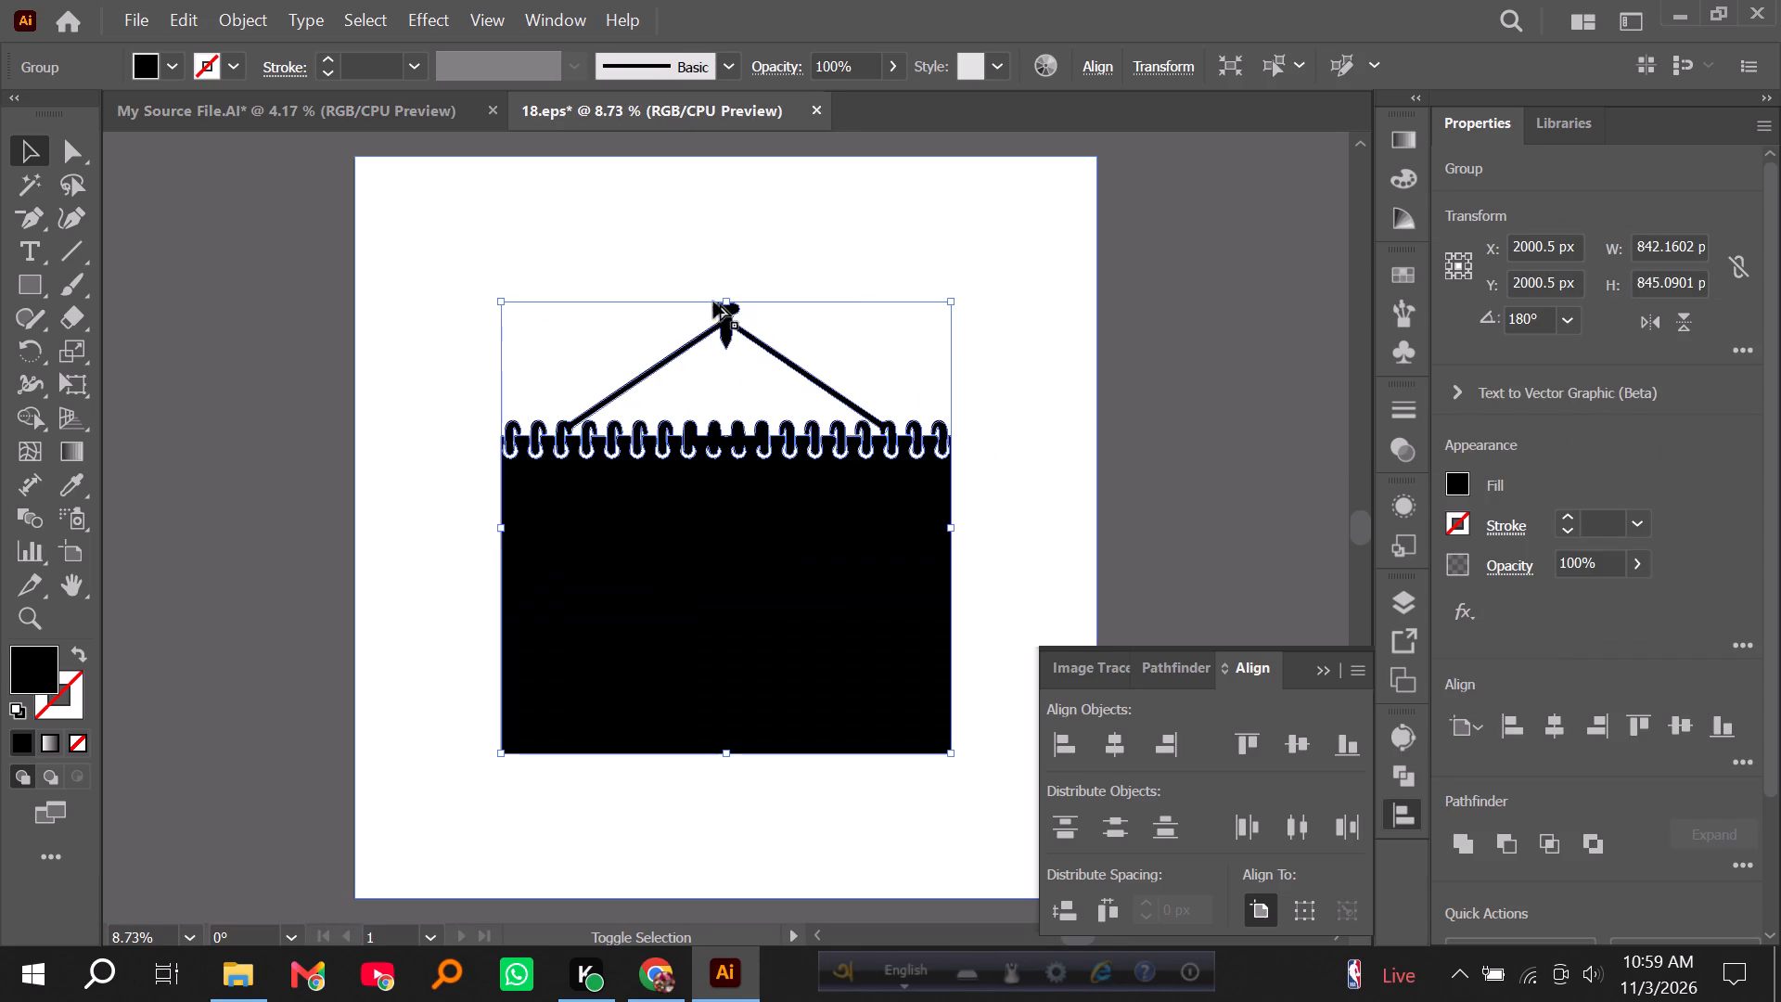
triple_click(1119, 741)
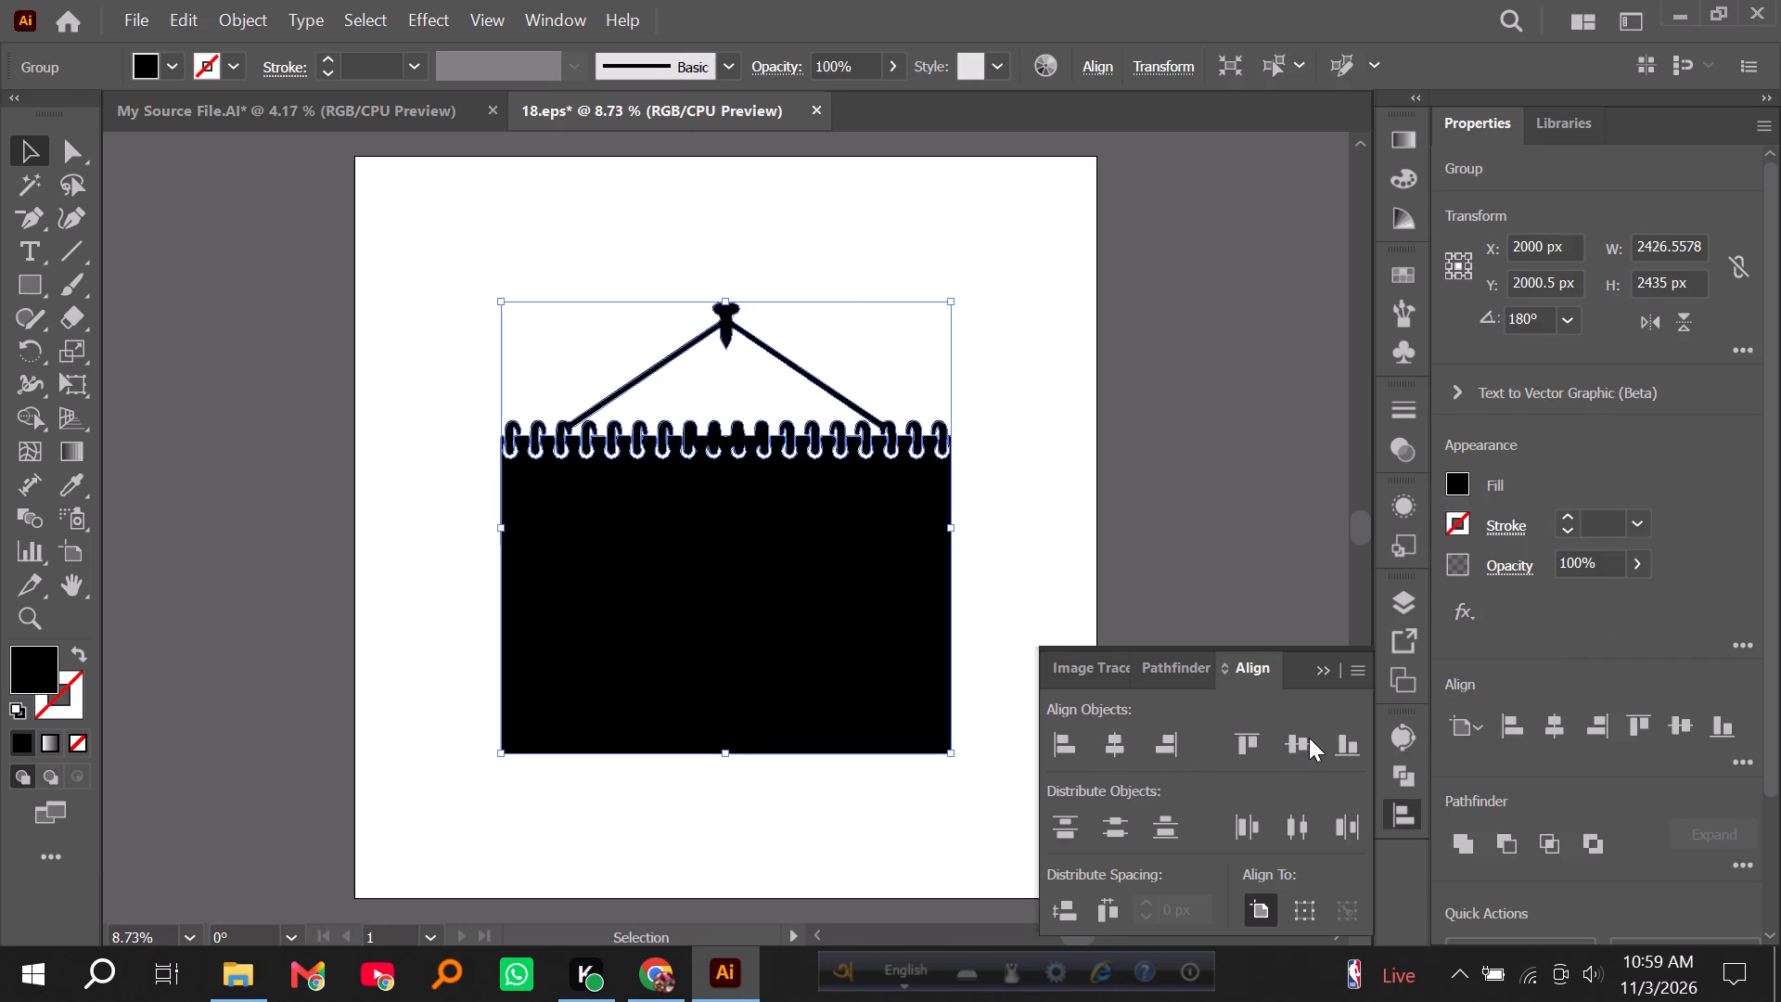
triple_click(1309, 738)
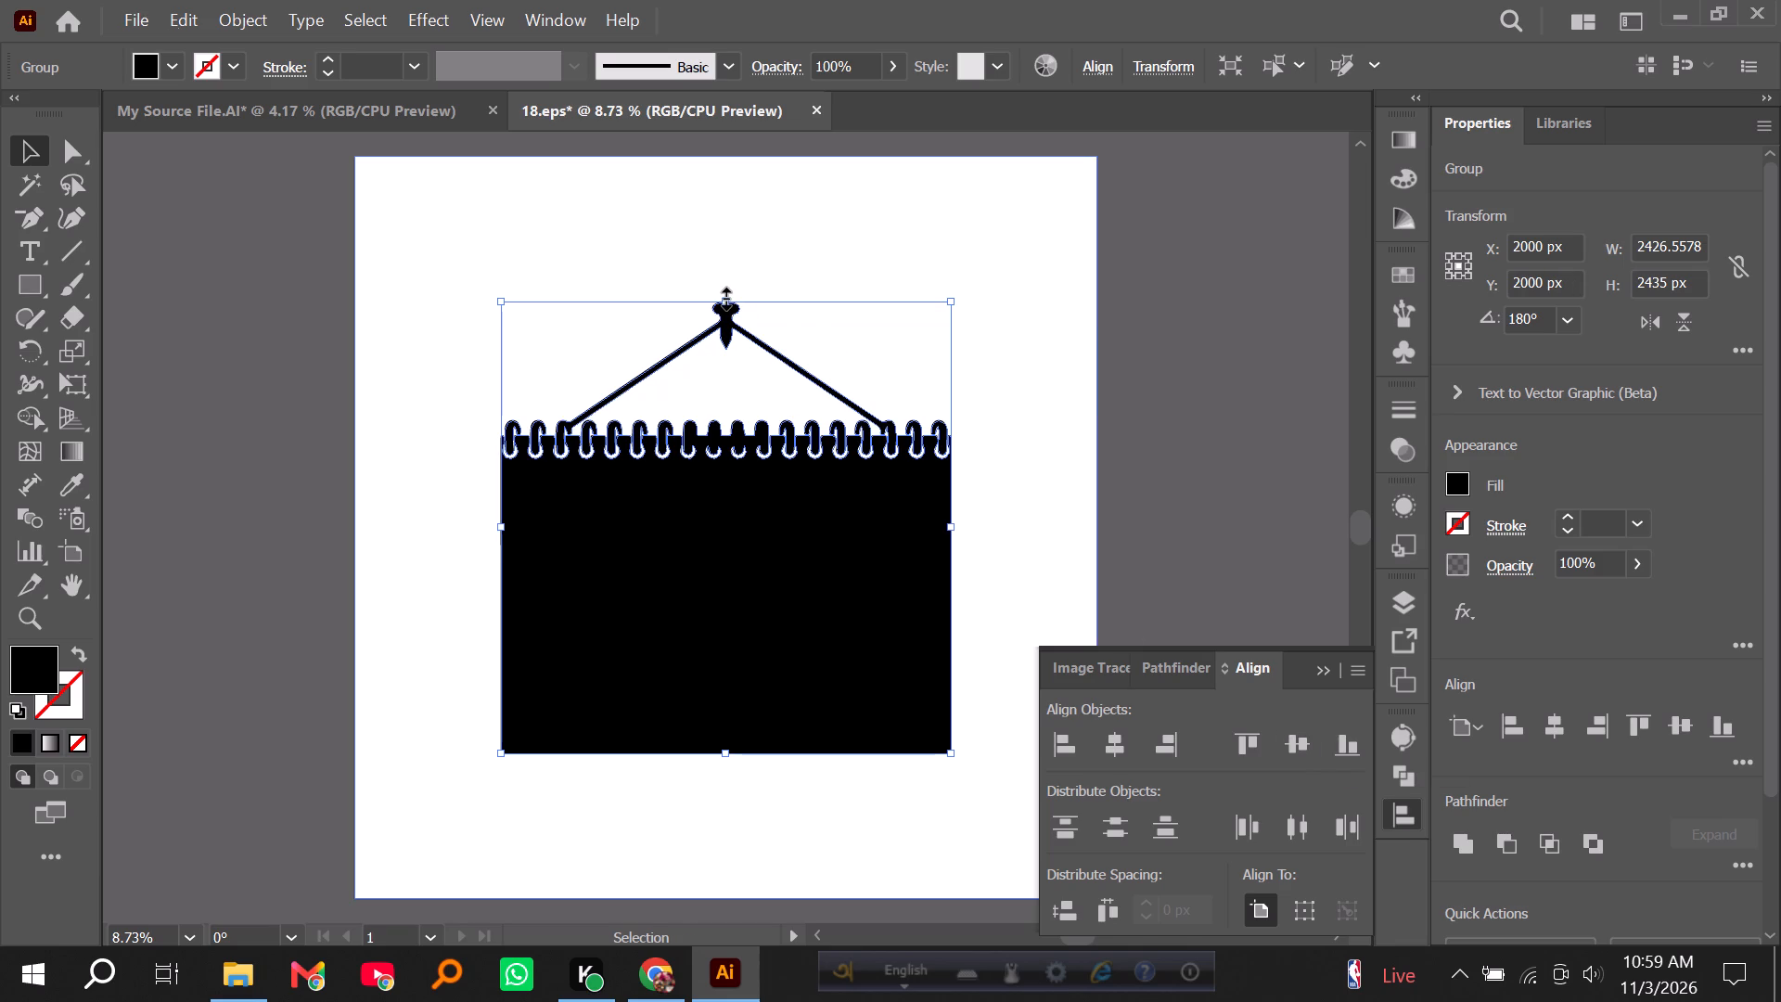
alt+shift+drag(724, 296, 717, 287)
triple_click(1107, 741)
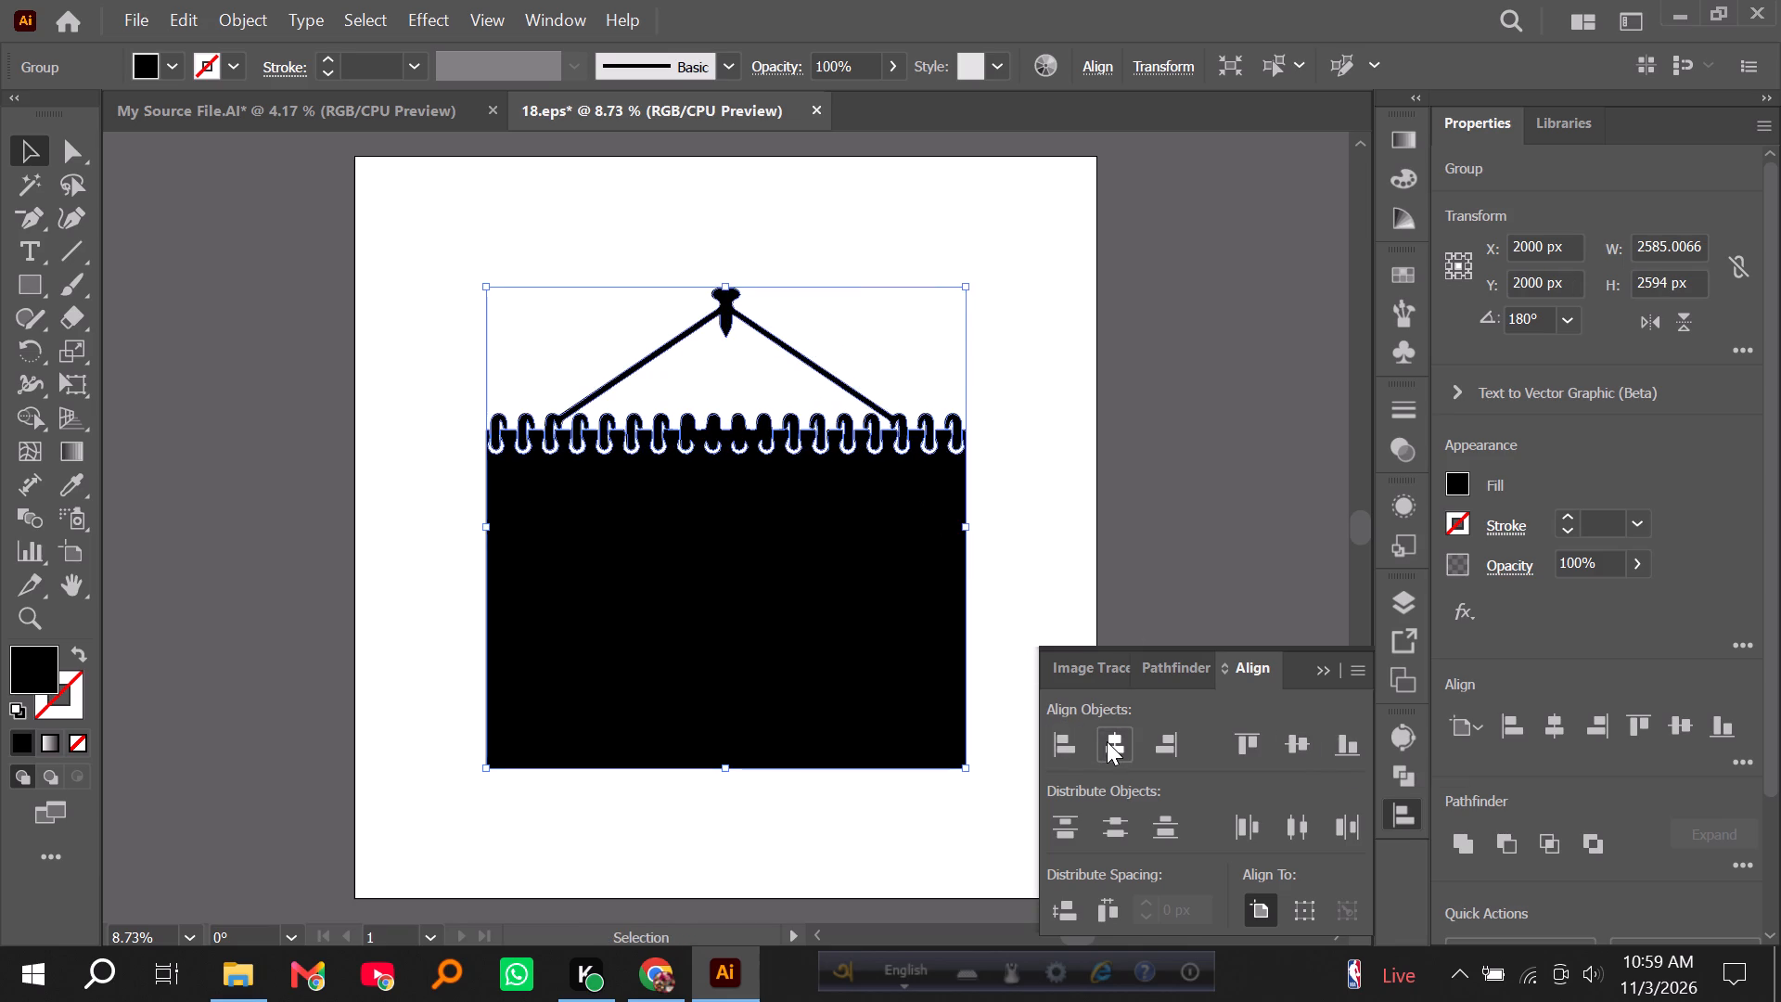
triple_click(1120, 740)
triple_click(1303, 736)
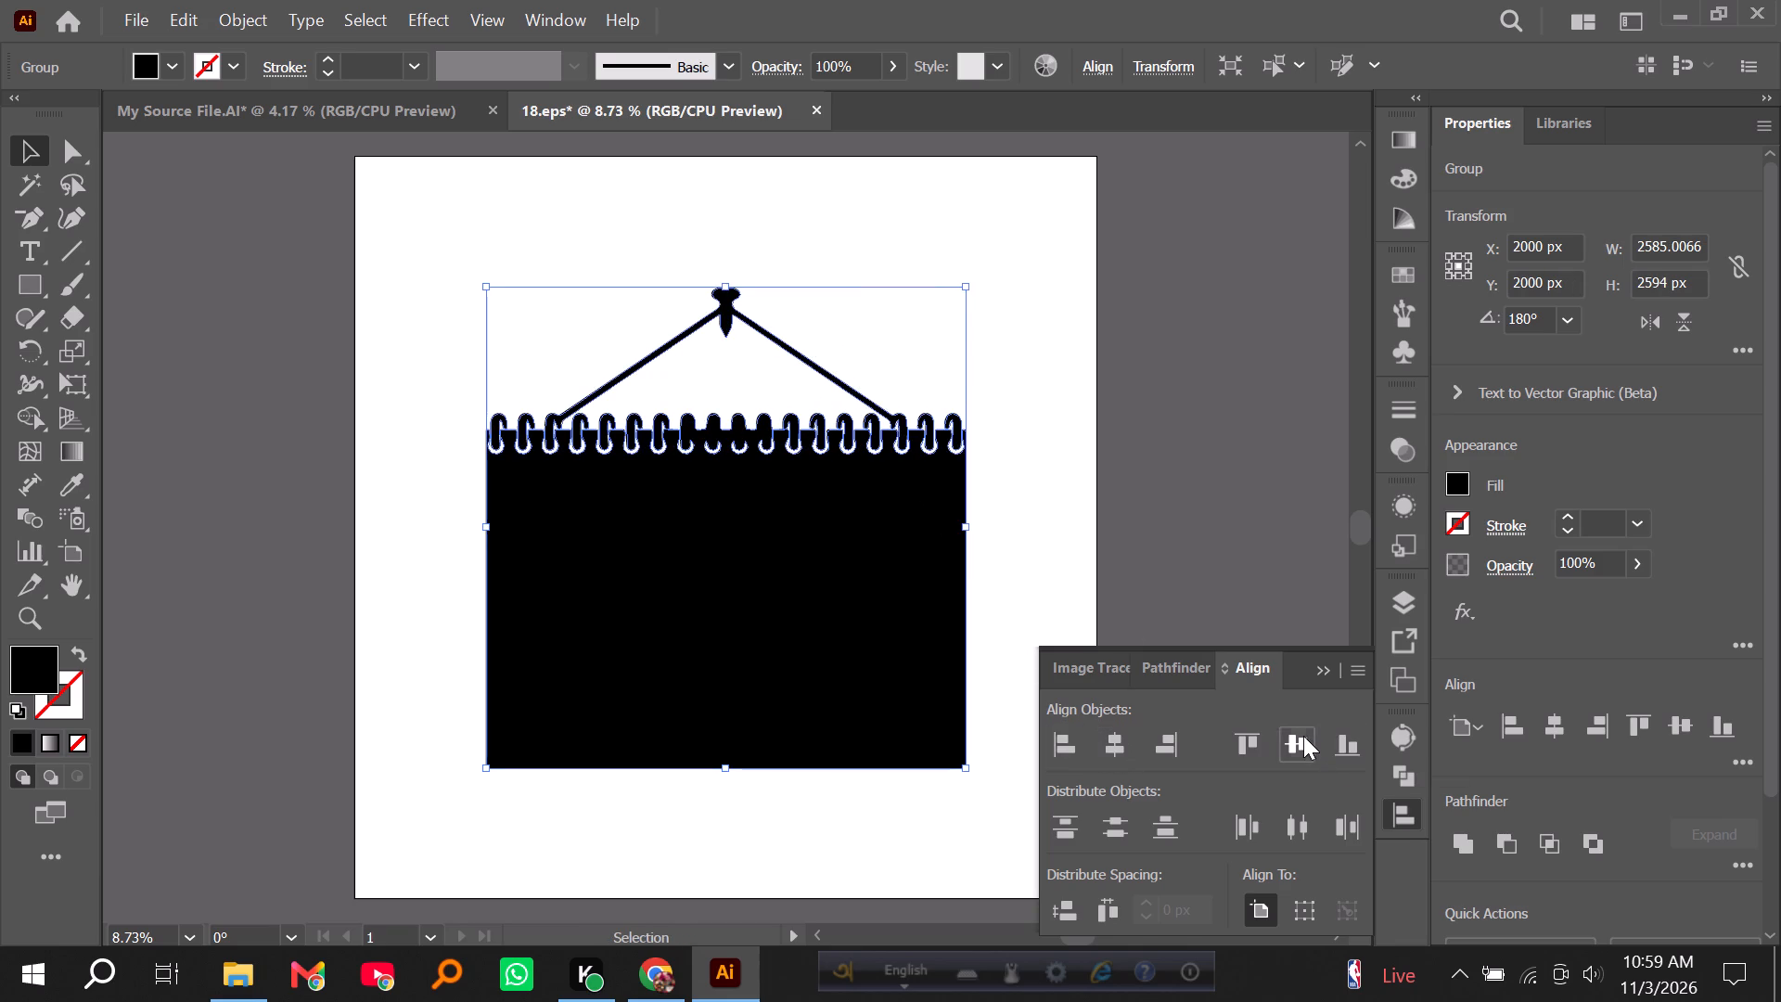
click(1303, 736)
double_click(243, 265)
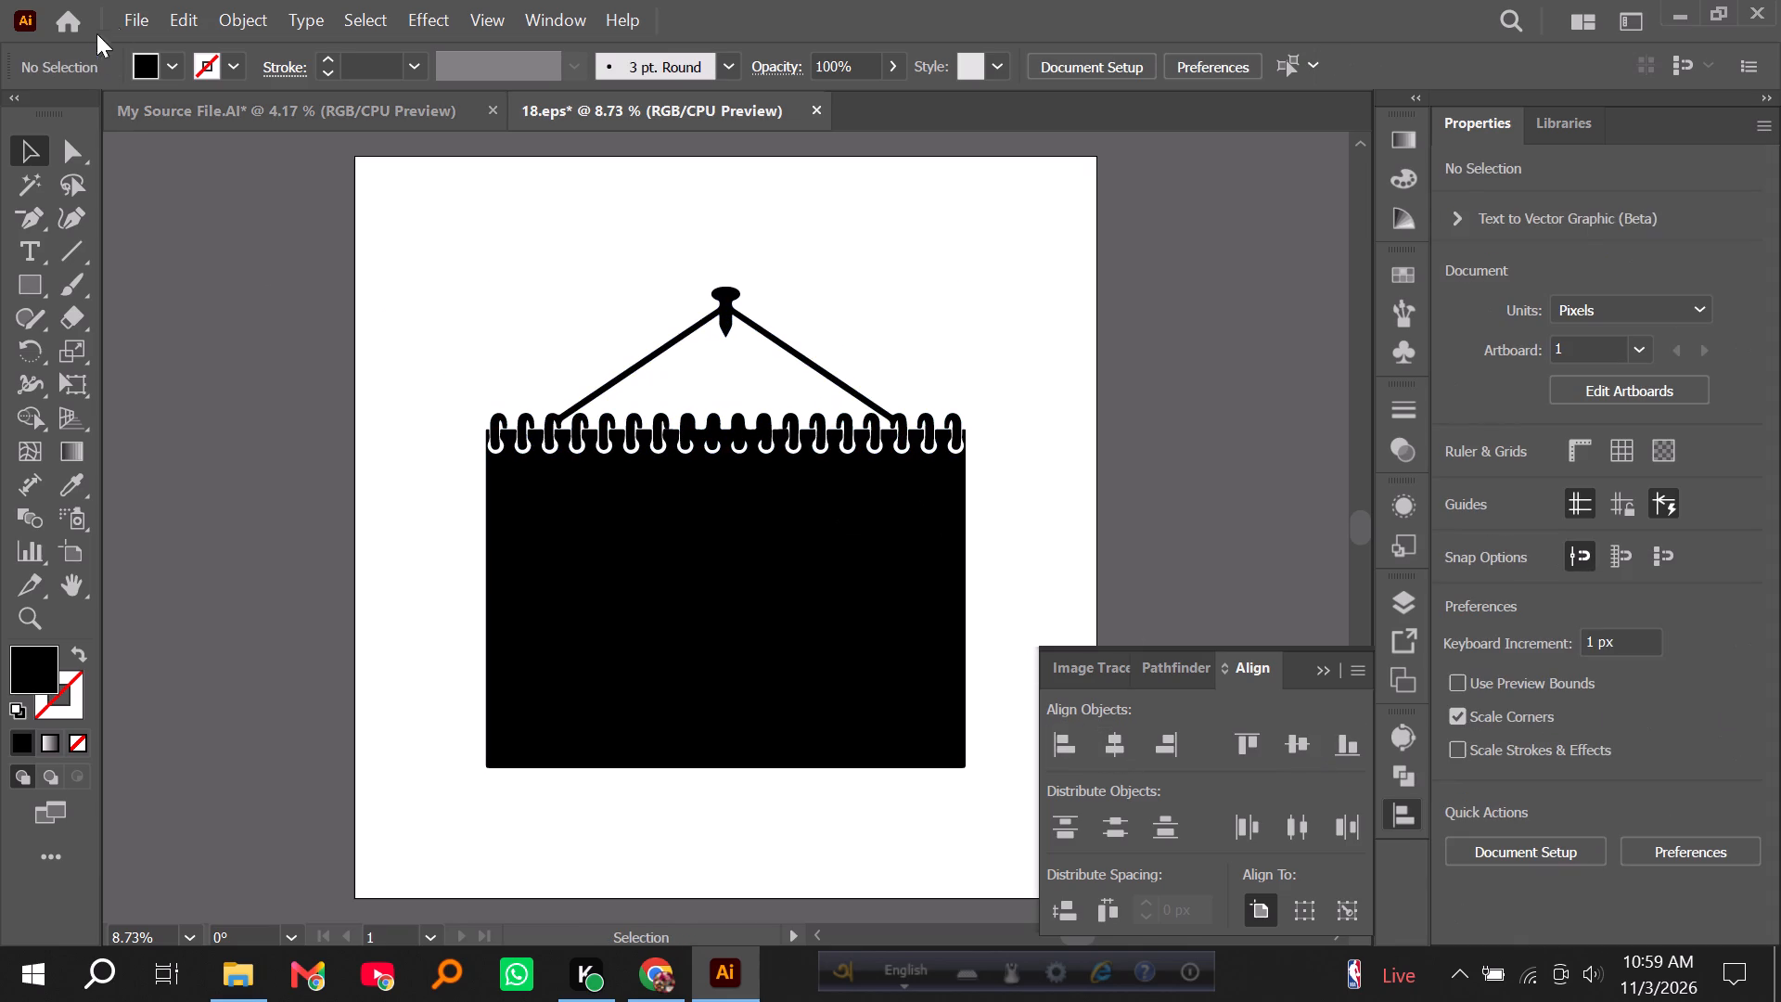
Save the hanging calendar document under the new name 19 in EPS format with the Illustrator 10 EPS version.
click(136, 16)
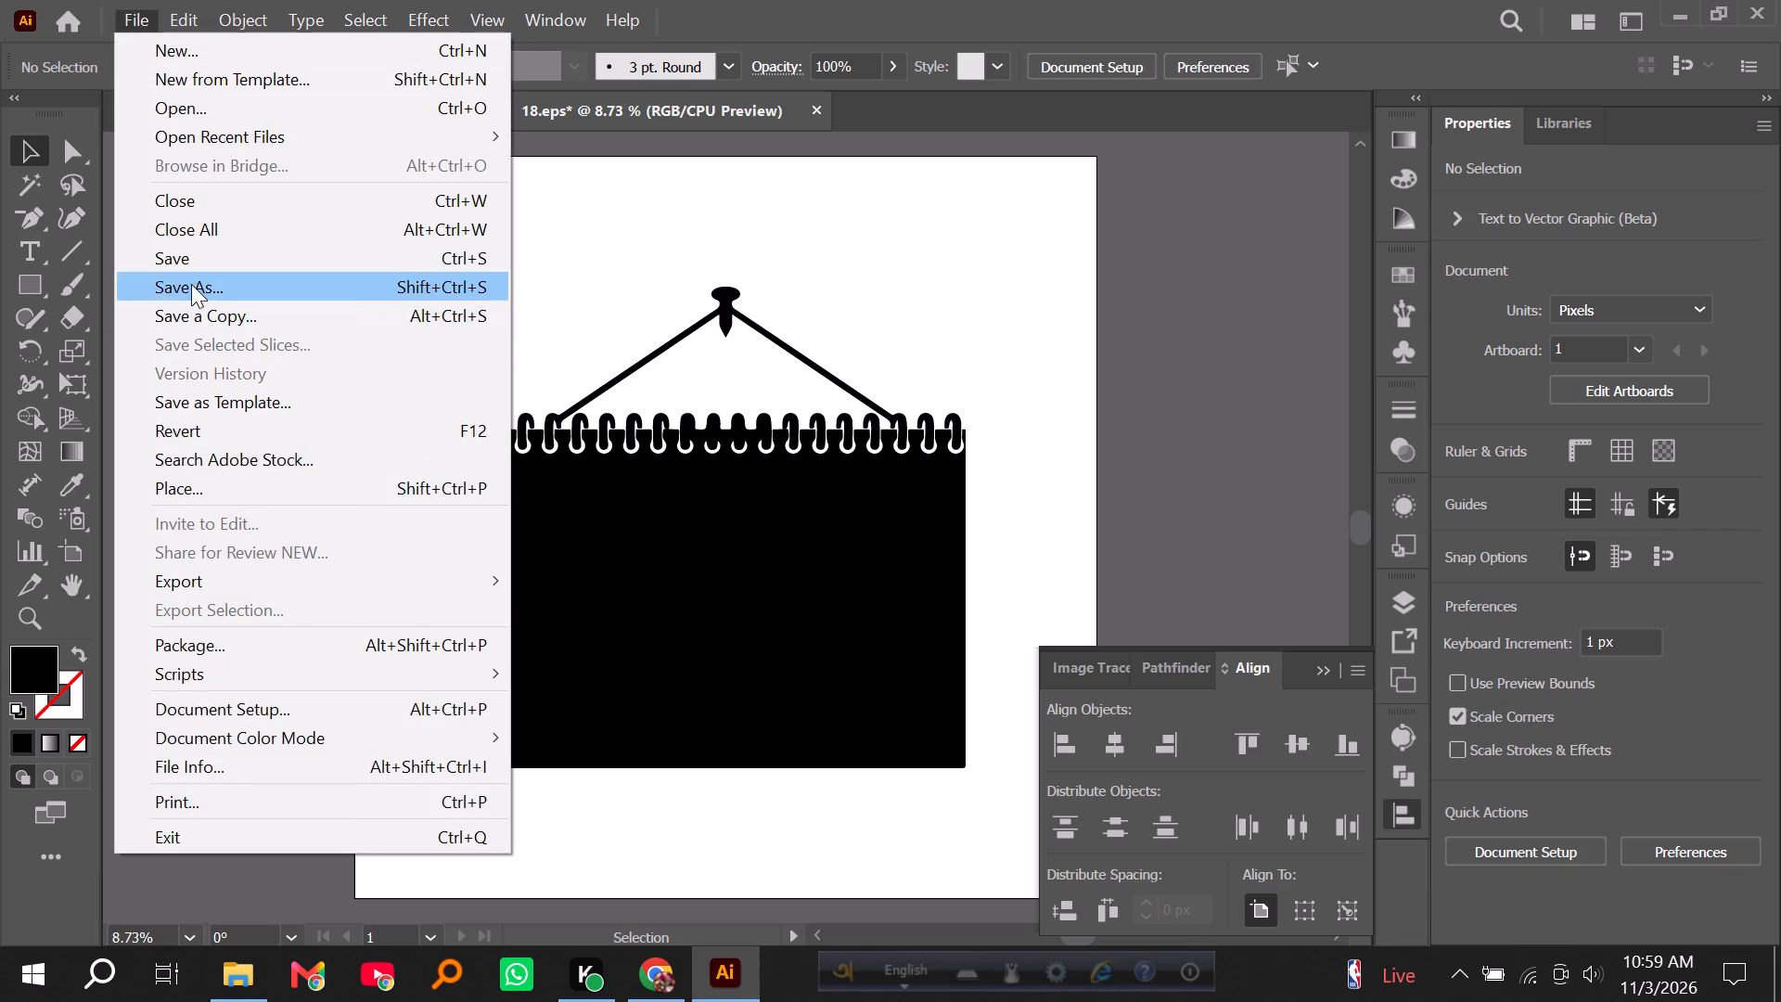
click(191, 284)
key(1)
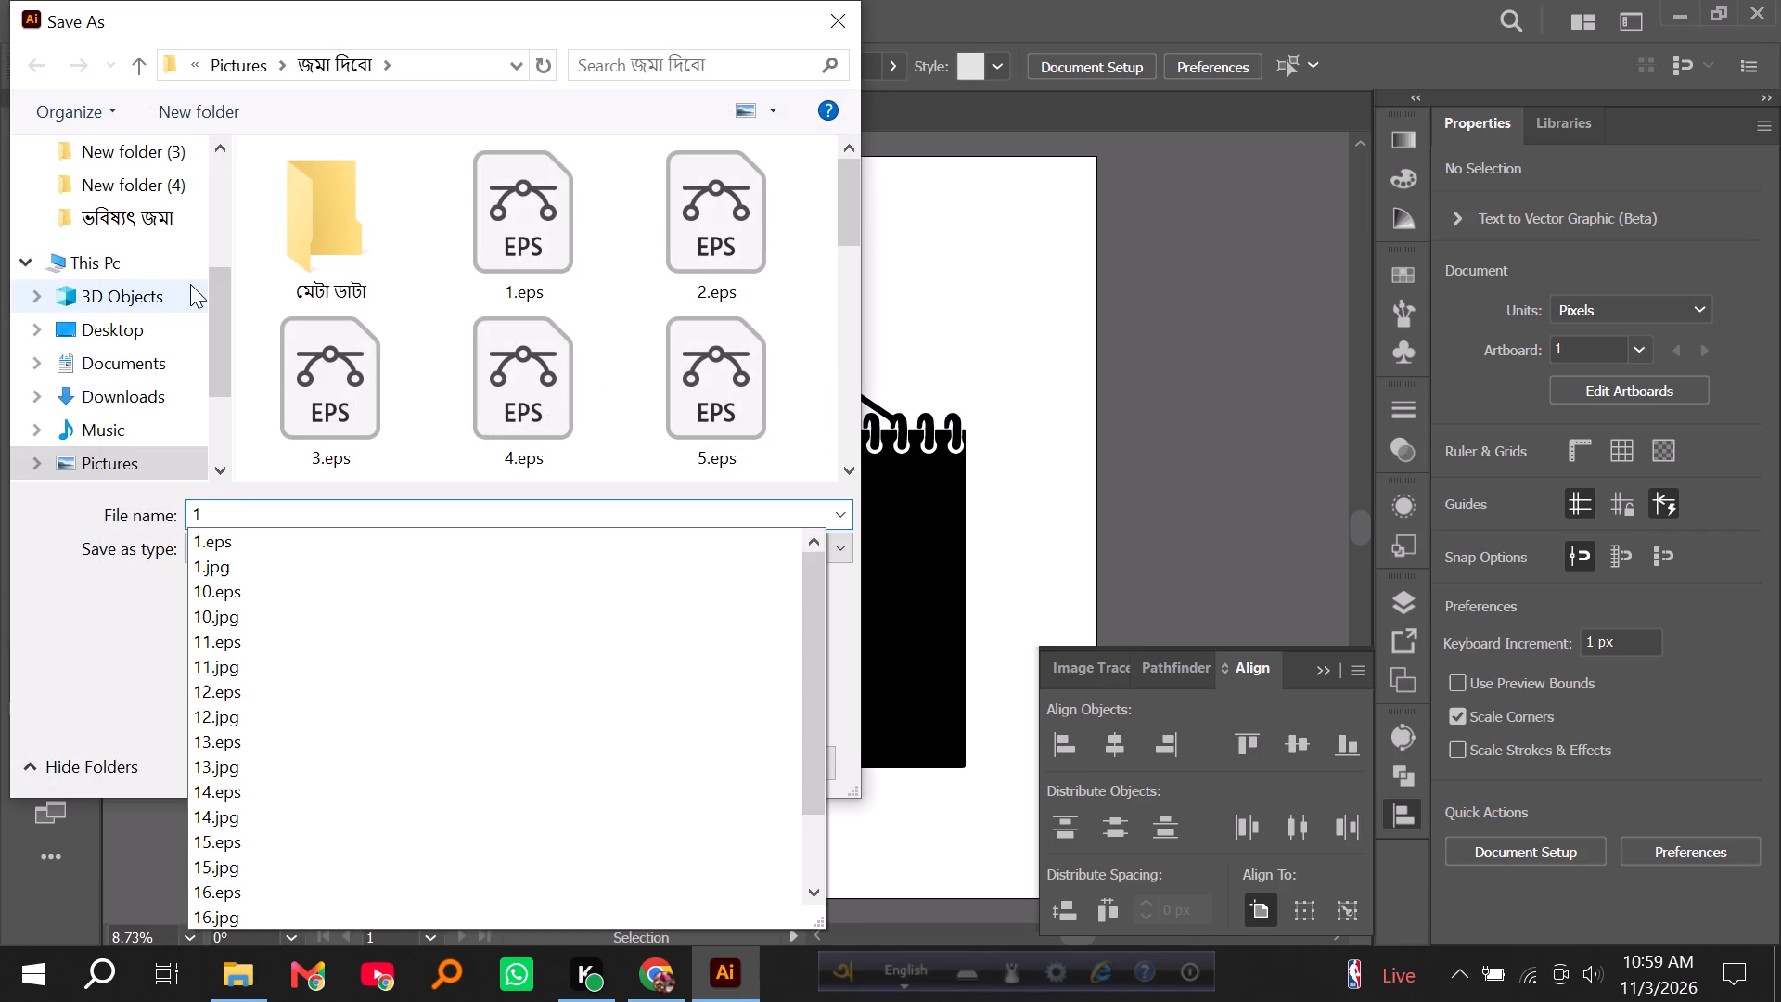
key(9)
key(Return)
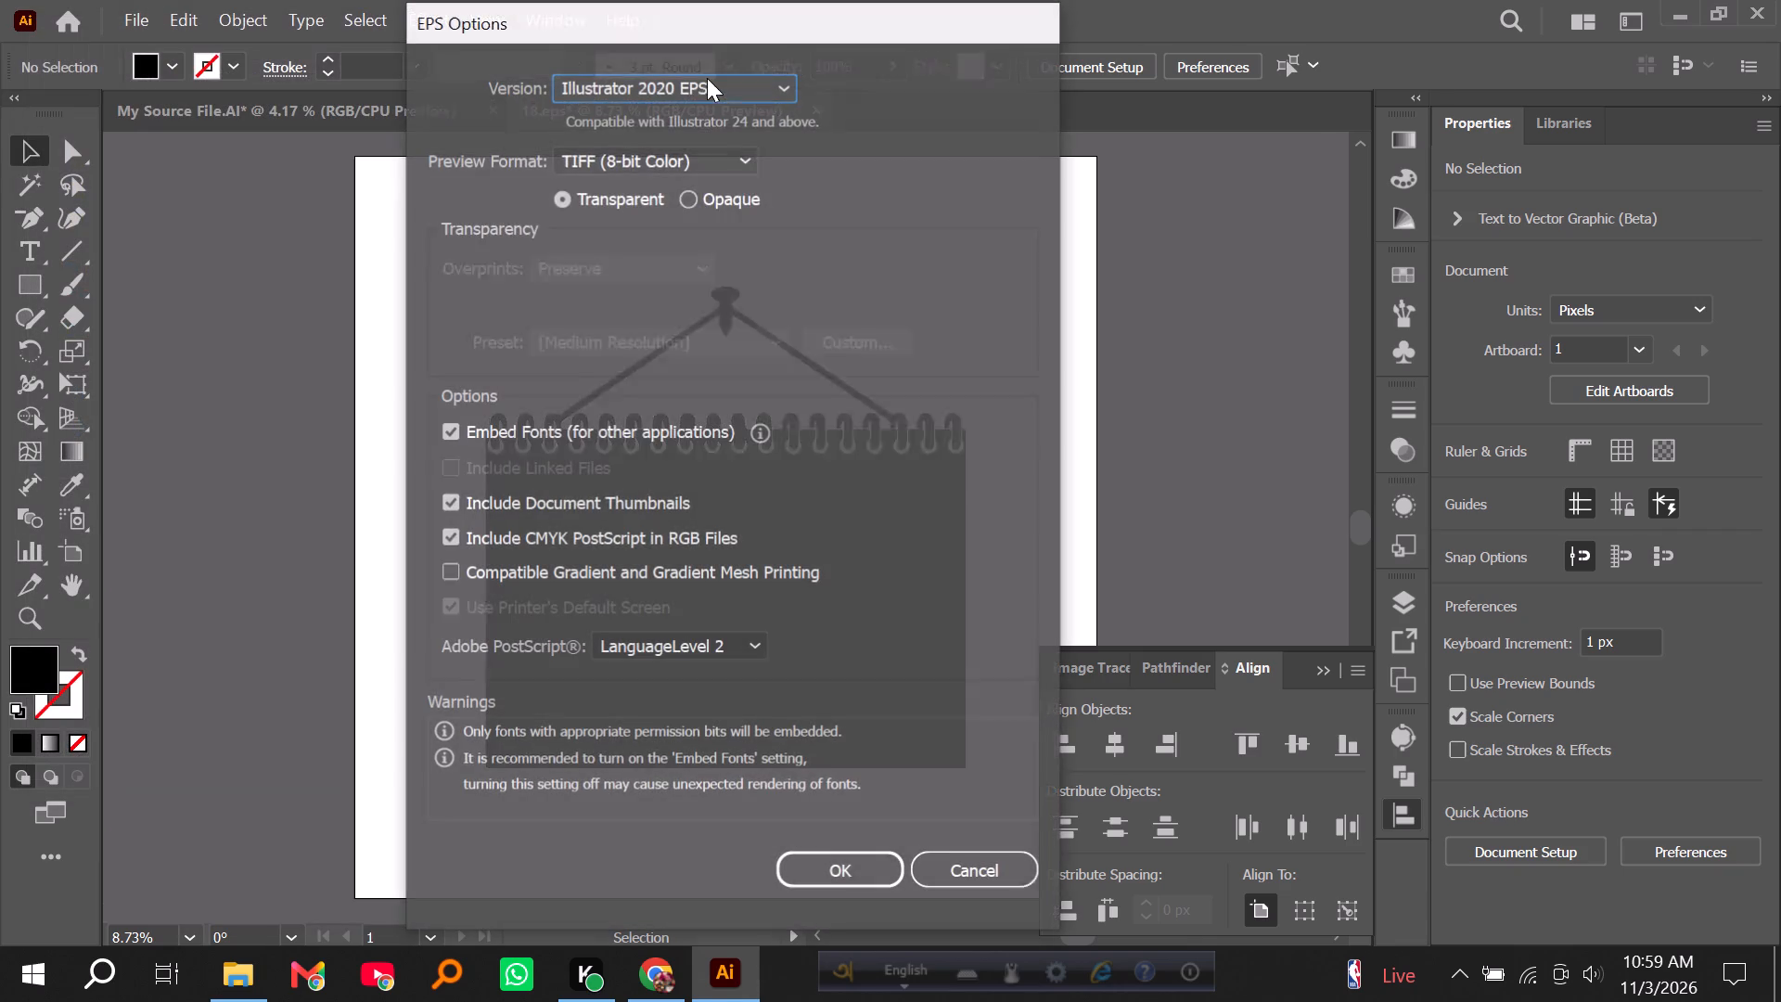
click(709, 81)
click(689, 388)
key(Return)
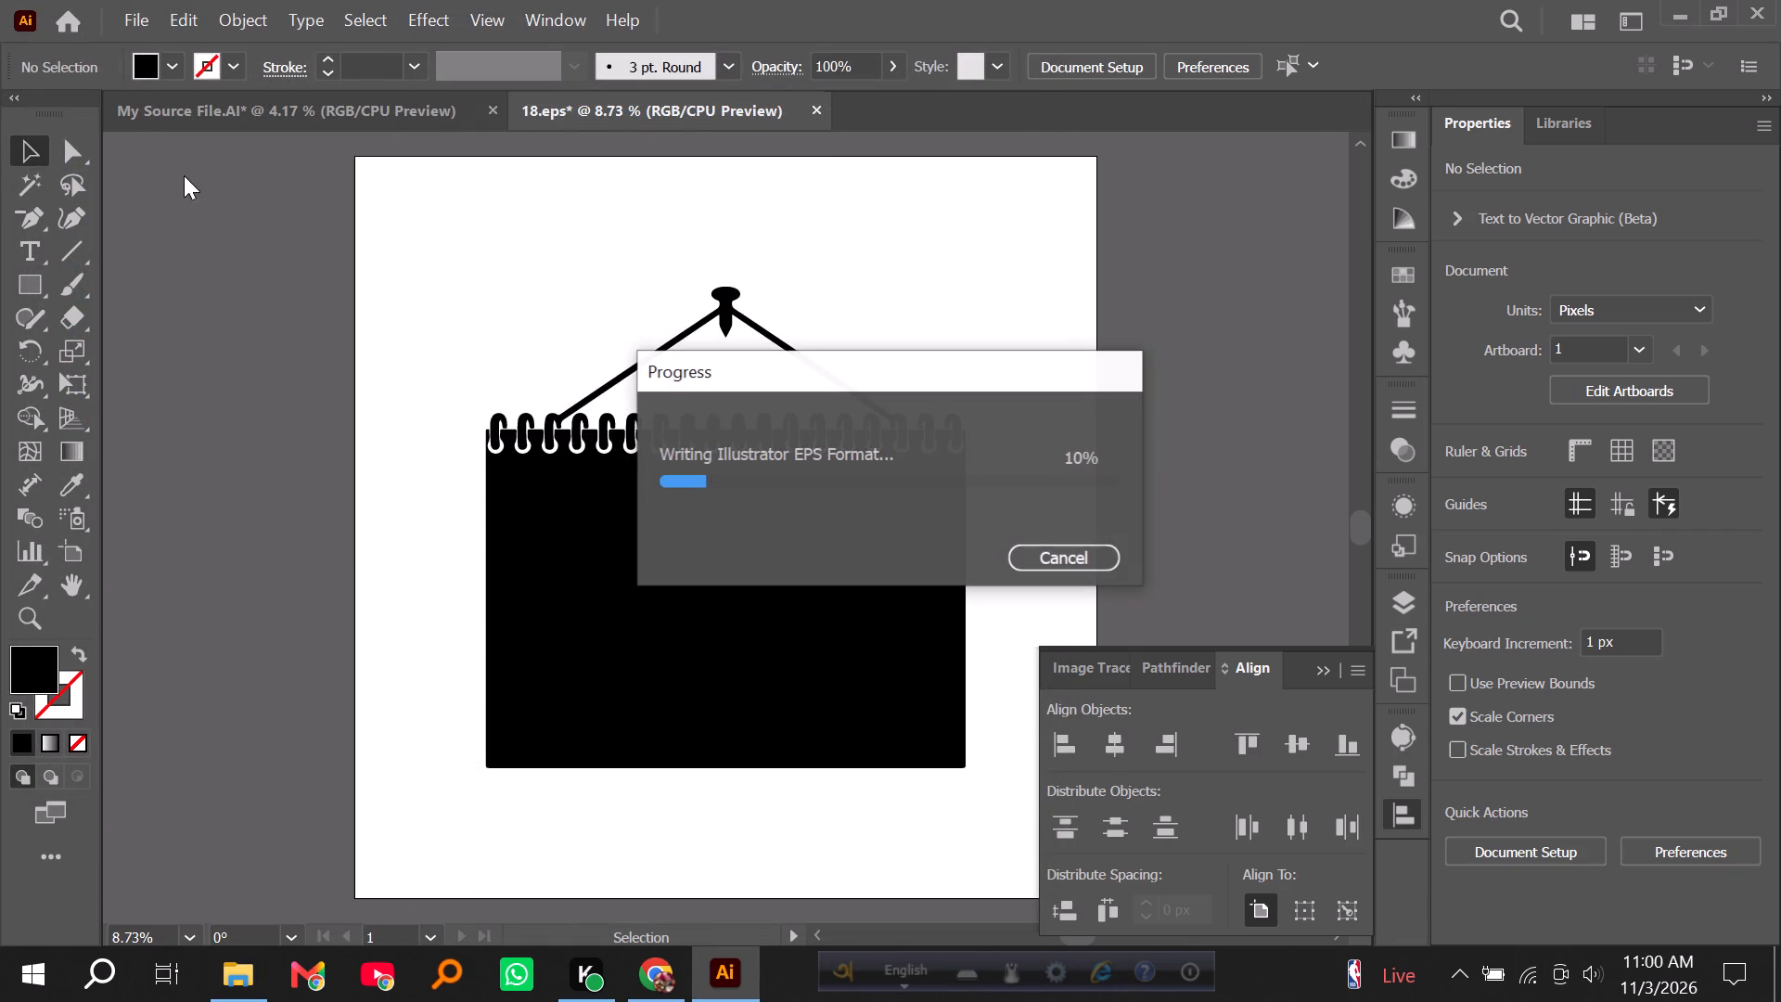
Export the hanging calendar from 19.eps as a JPEG, keeping the default file name, folder and JPEG options.
click(133, 21)
click(231, 581)
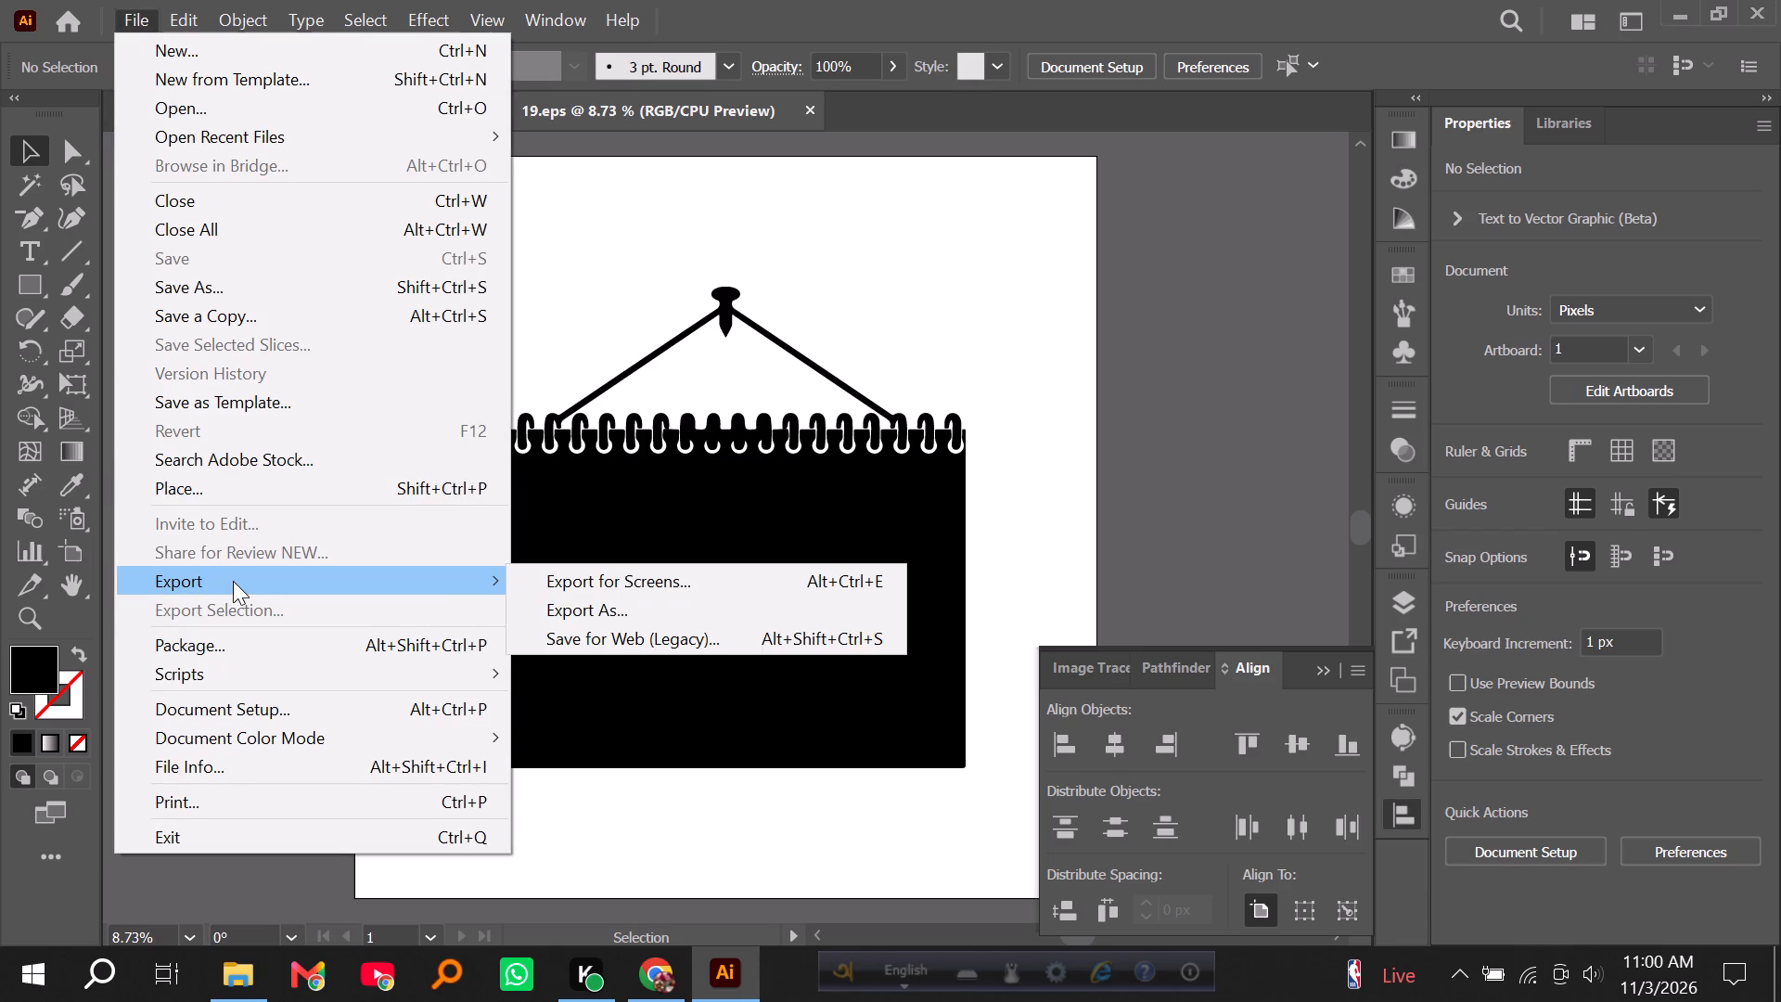
click(572, 616)
key(Return)
key(Return)
key(Return)
key(Return)
key(Return)
key(Return)
key(Return)
key(Return)
key(Return)
key(Return)
key(Return)
key(Return)
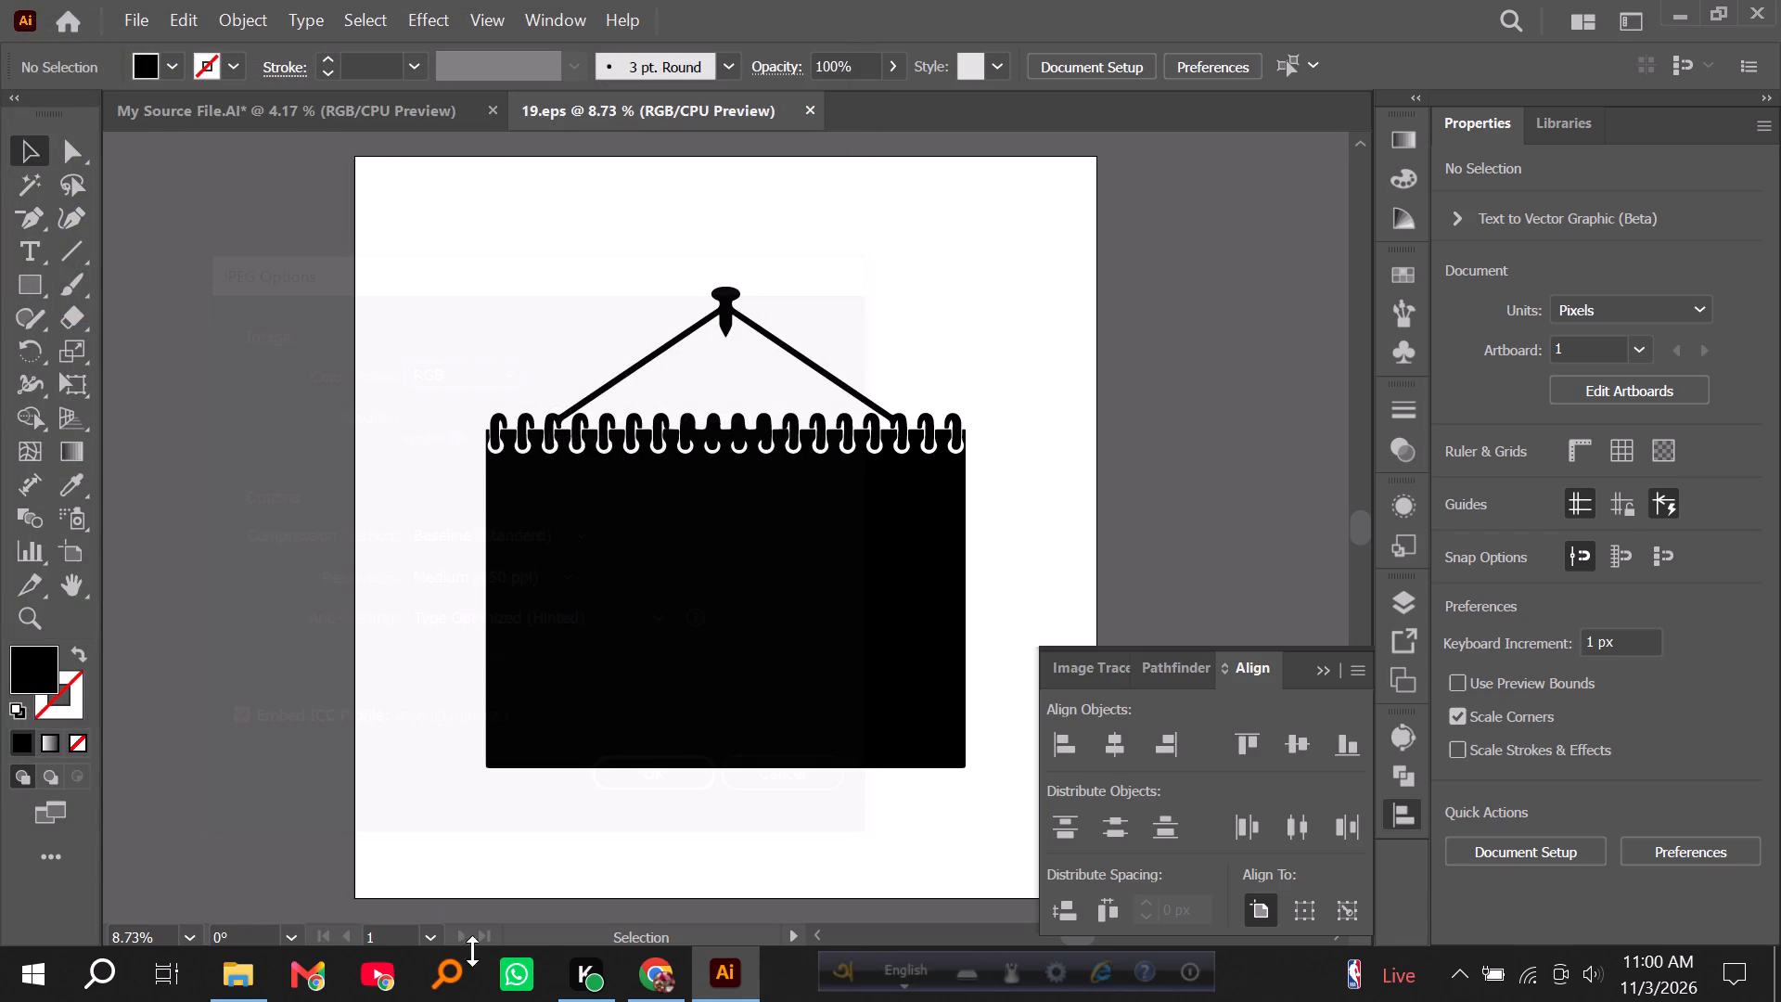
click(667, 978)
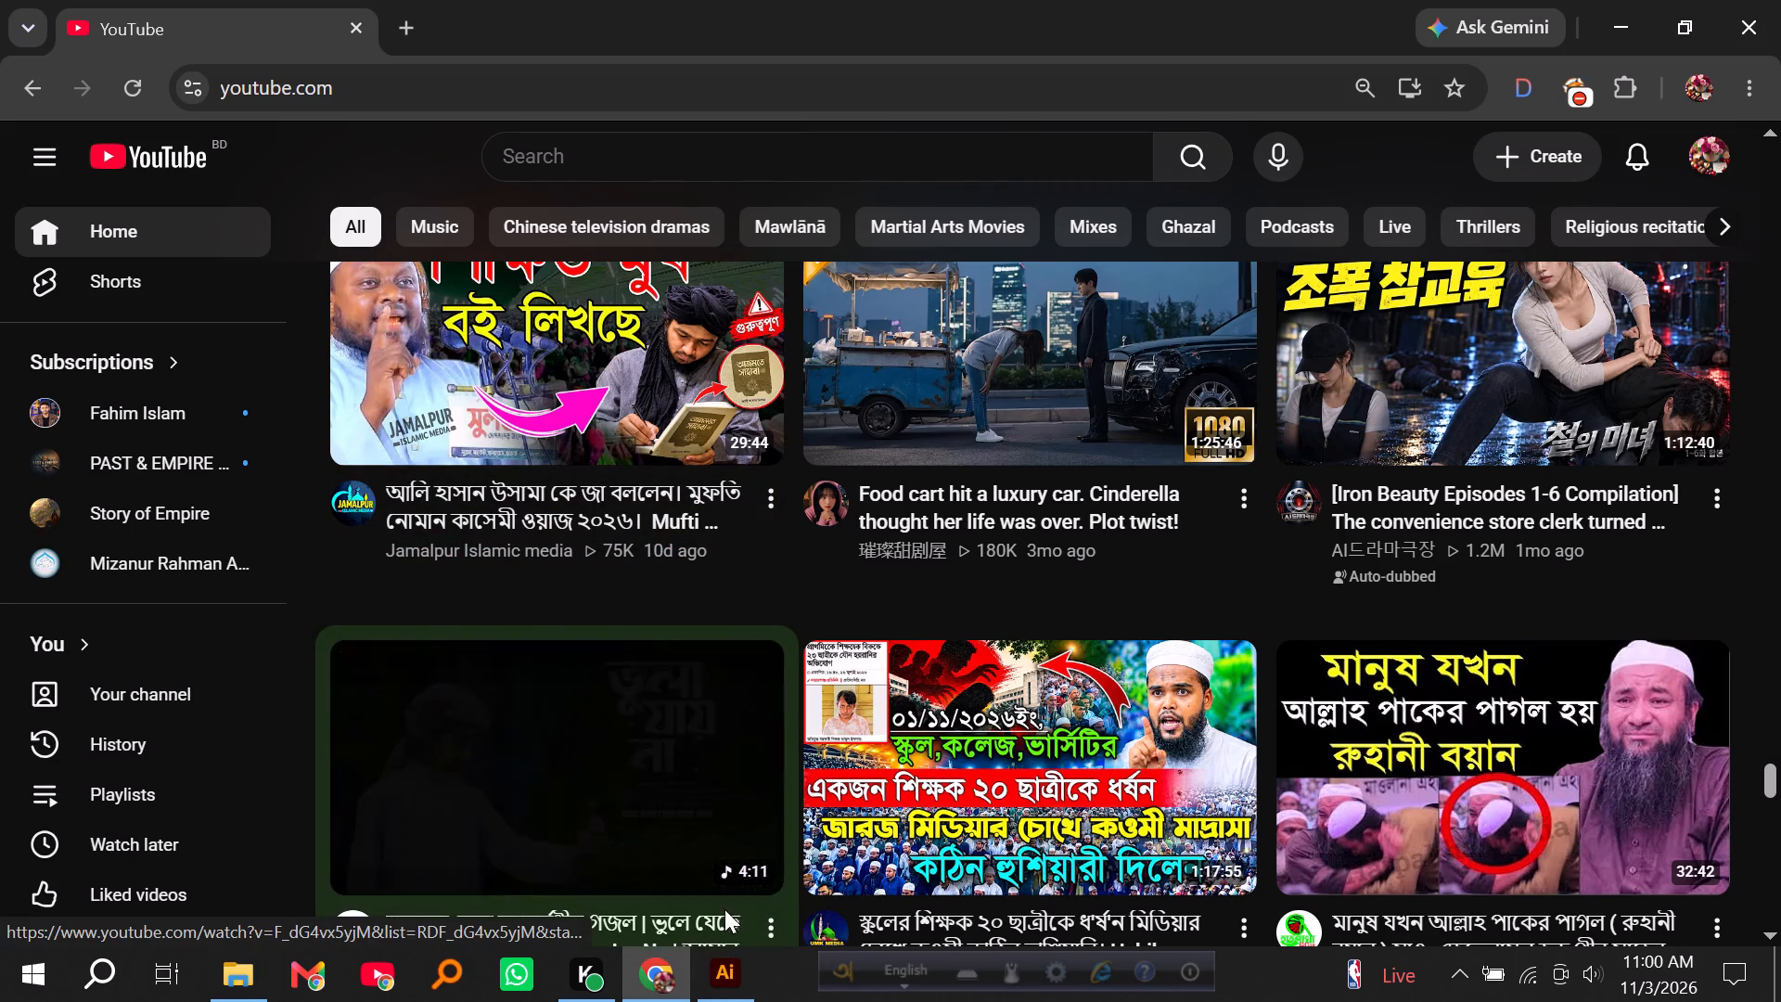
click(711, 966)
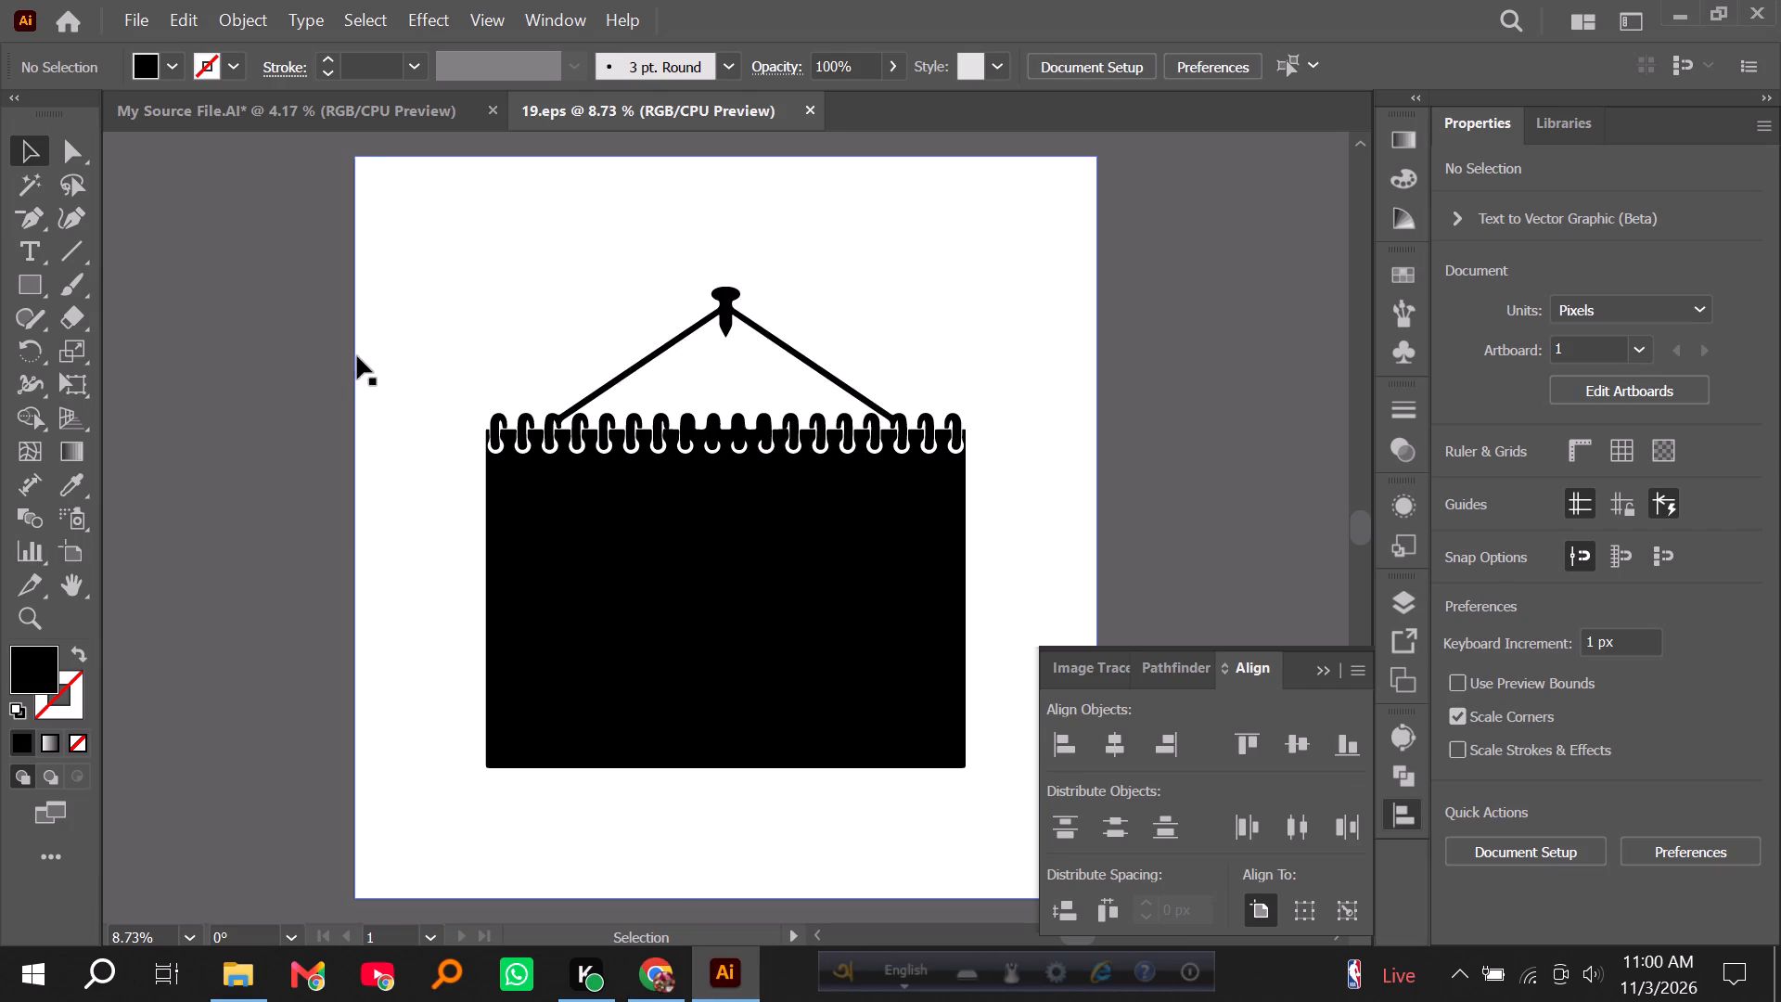
Cut the open spiral notebook with pen from My Source File.AI and paste it into 19.eps in place of the deleted hanging calendar.
click(223, 115)
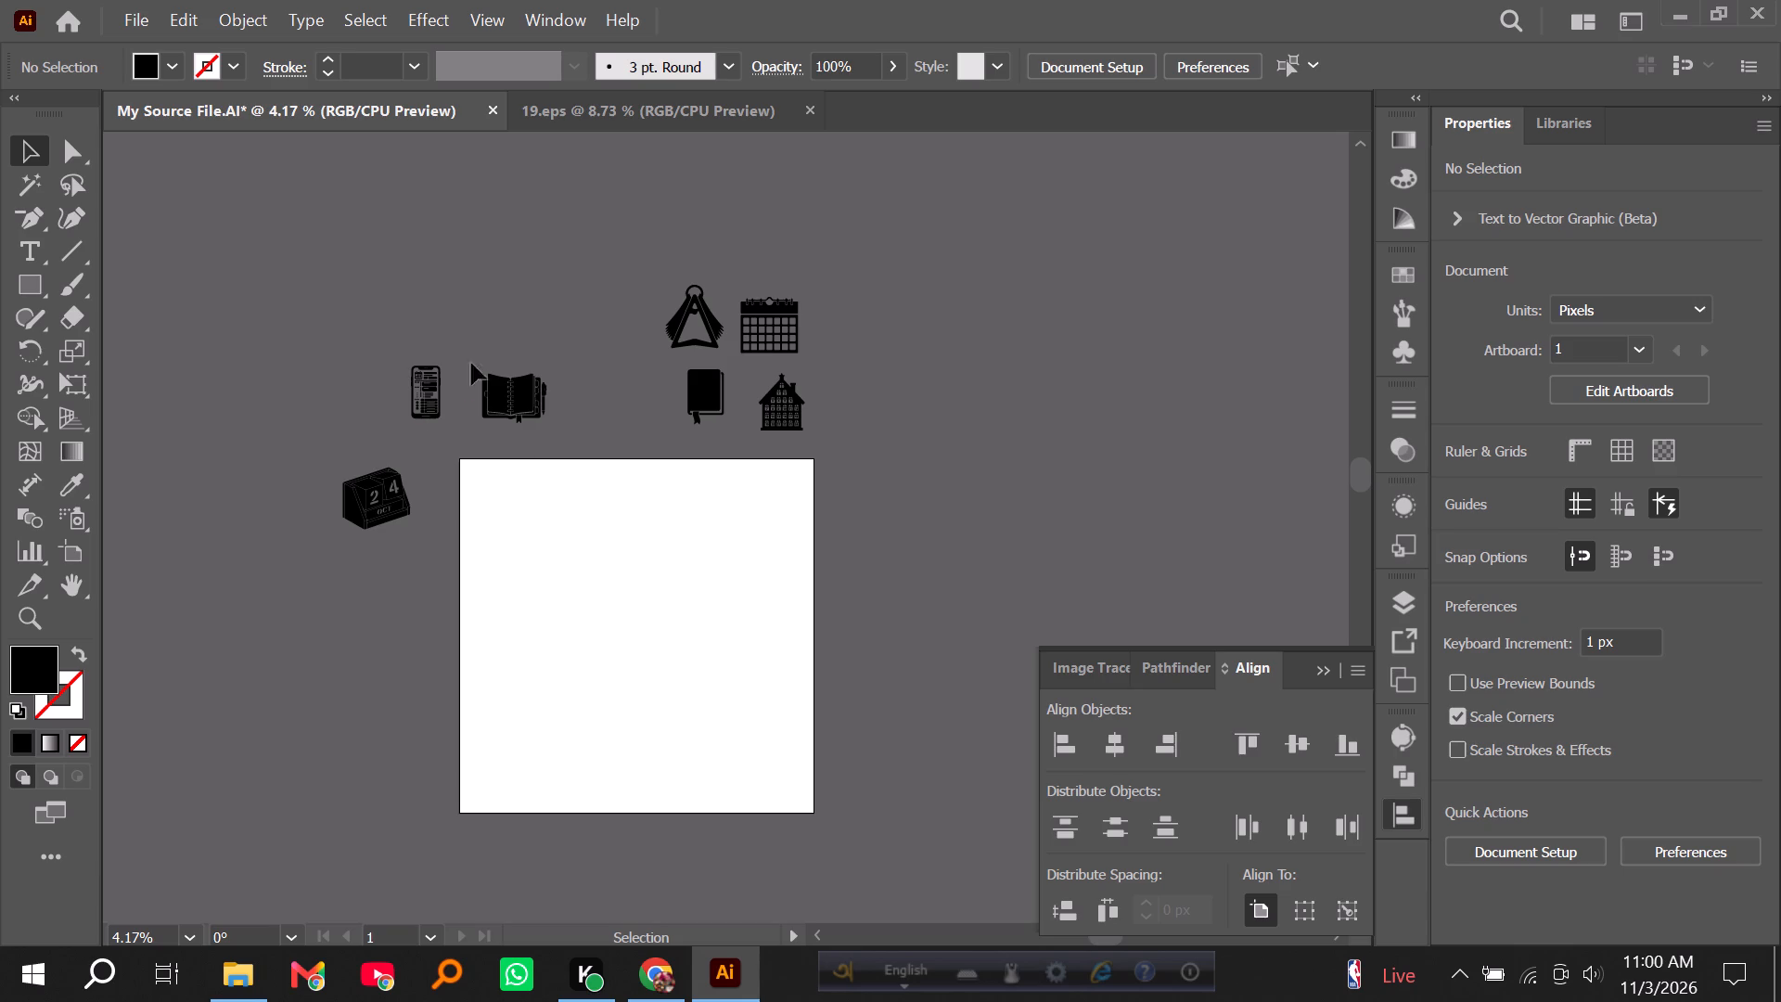
click(513, 394)
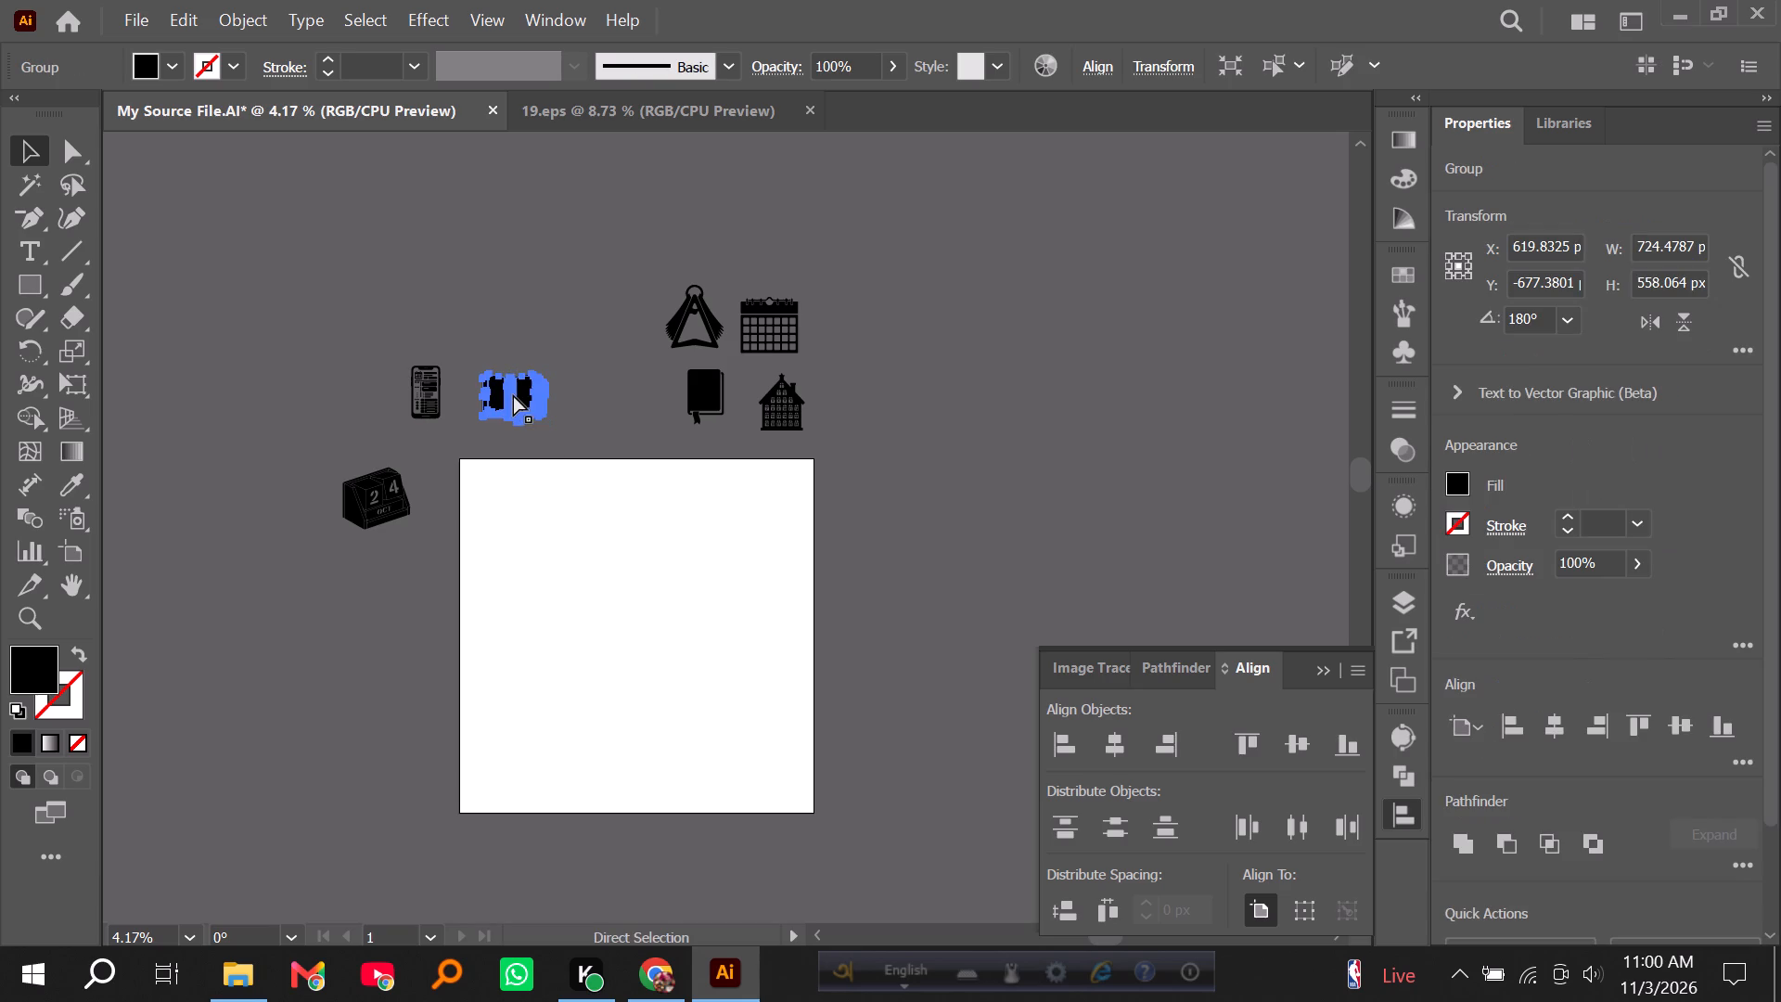
key(ctrl+x)
click(621, 103)
click(678, 445)
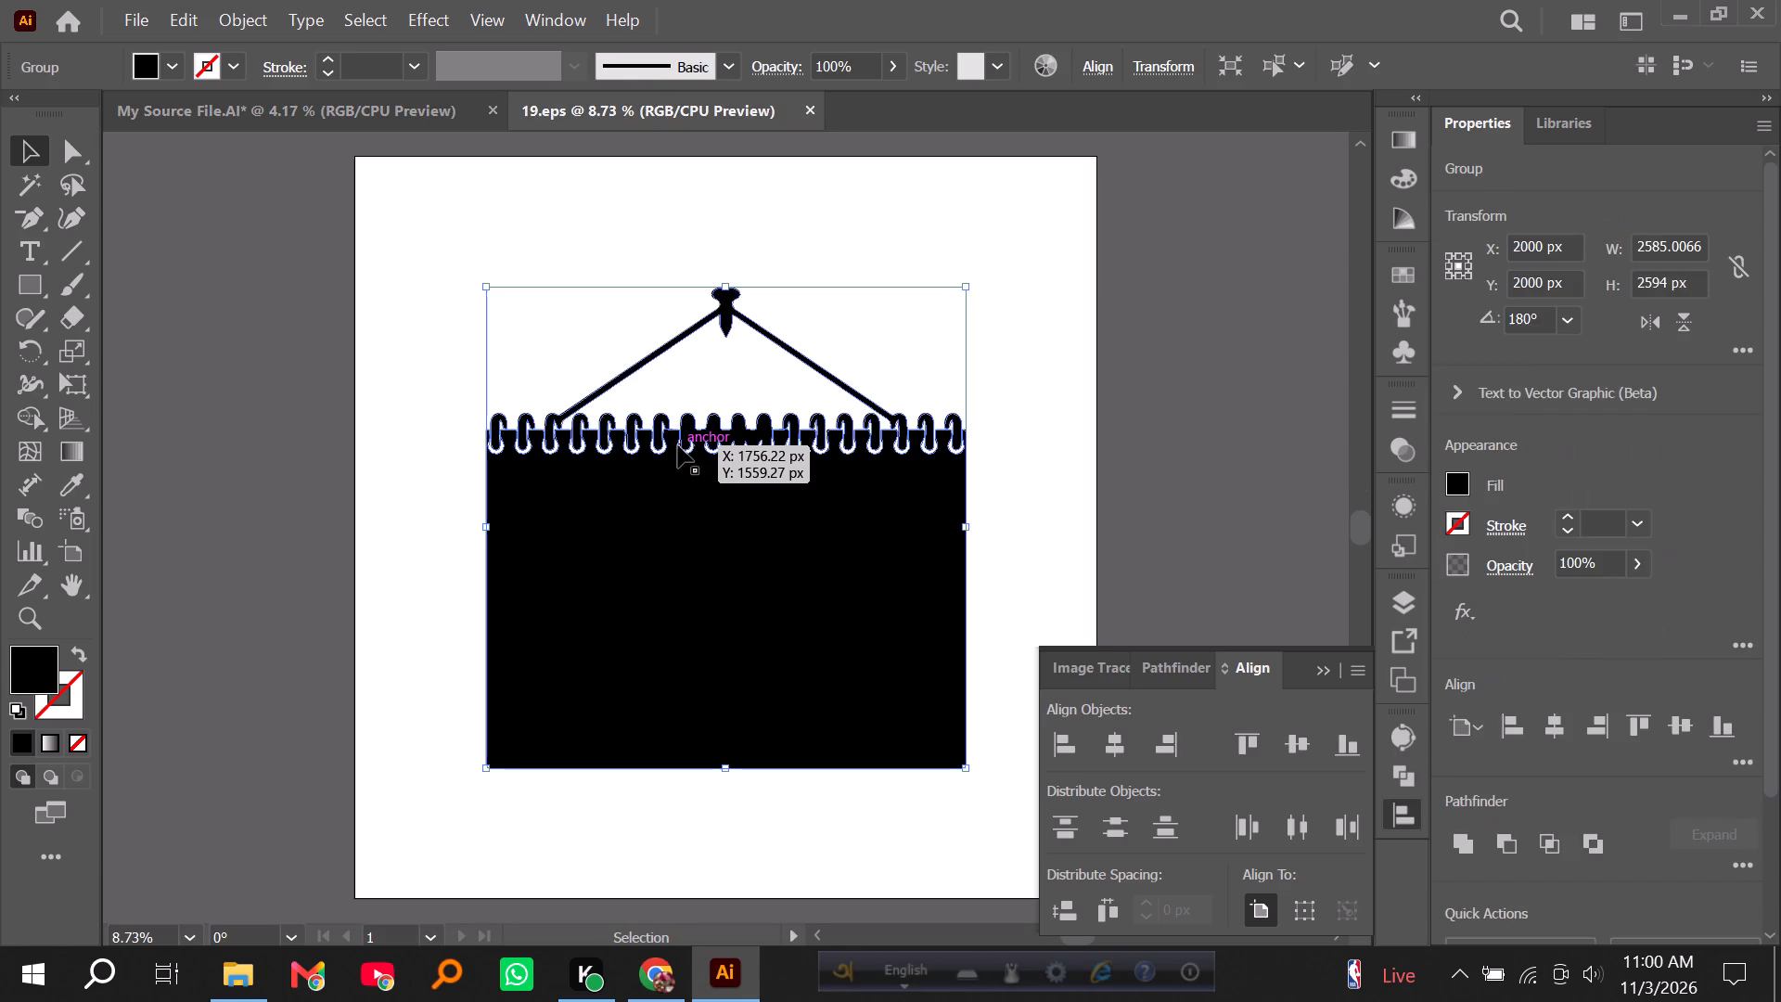
key(Delete)
key(ctrl+v)
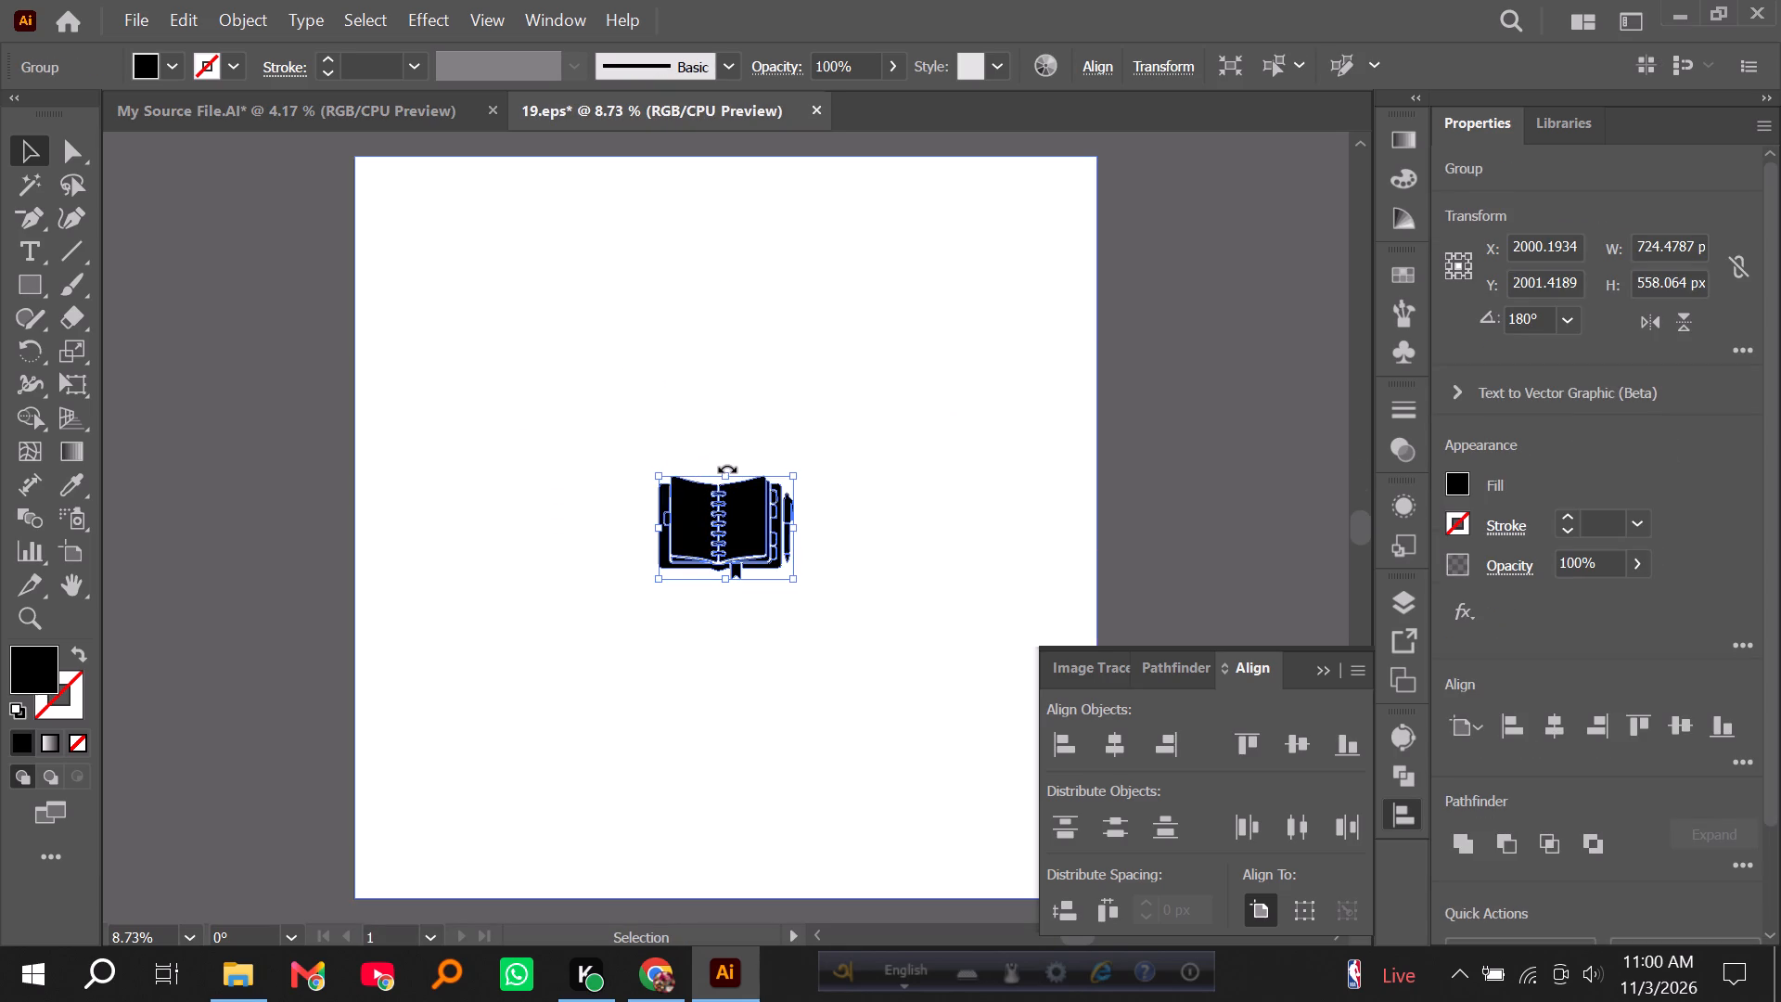
Enlarge the open notebook proportionally to about 2631 x 2027 px and center it on the artboard.
alt+shift+drag(724, 470, 734, 340)
triple_click(1111, 745)
click(1111, 745)
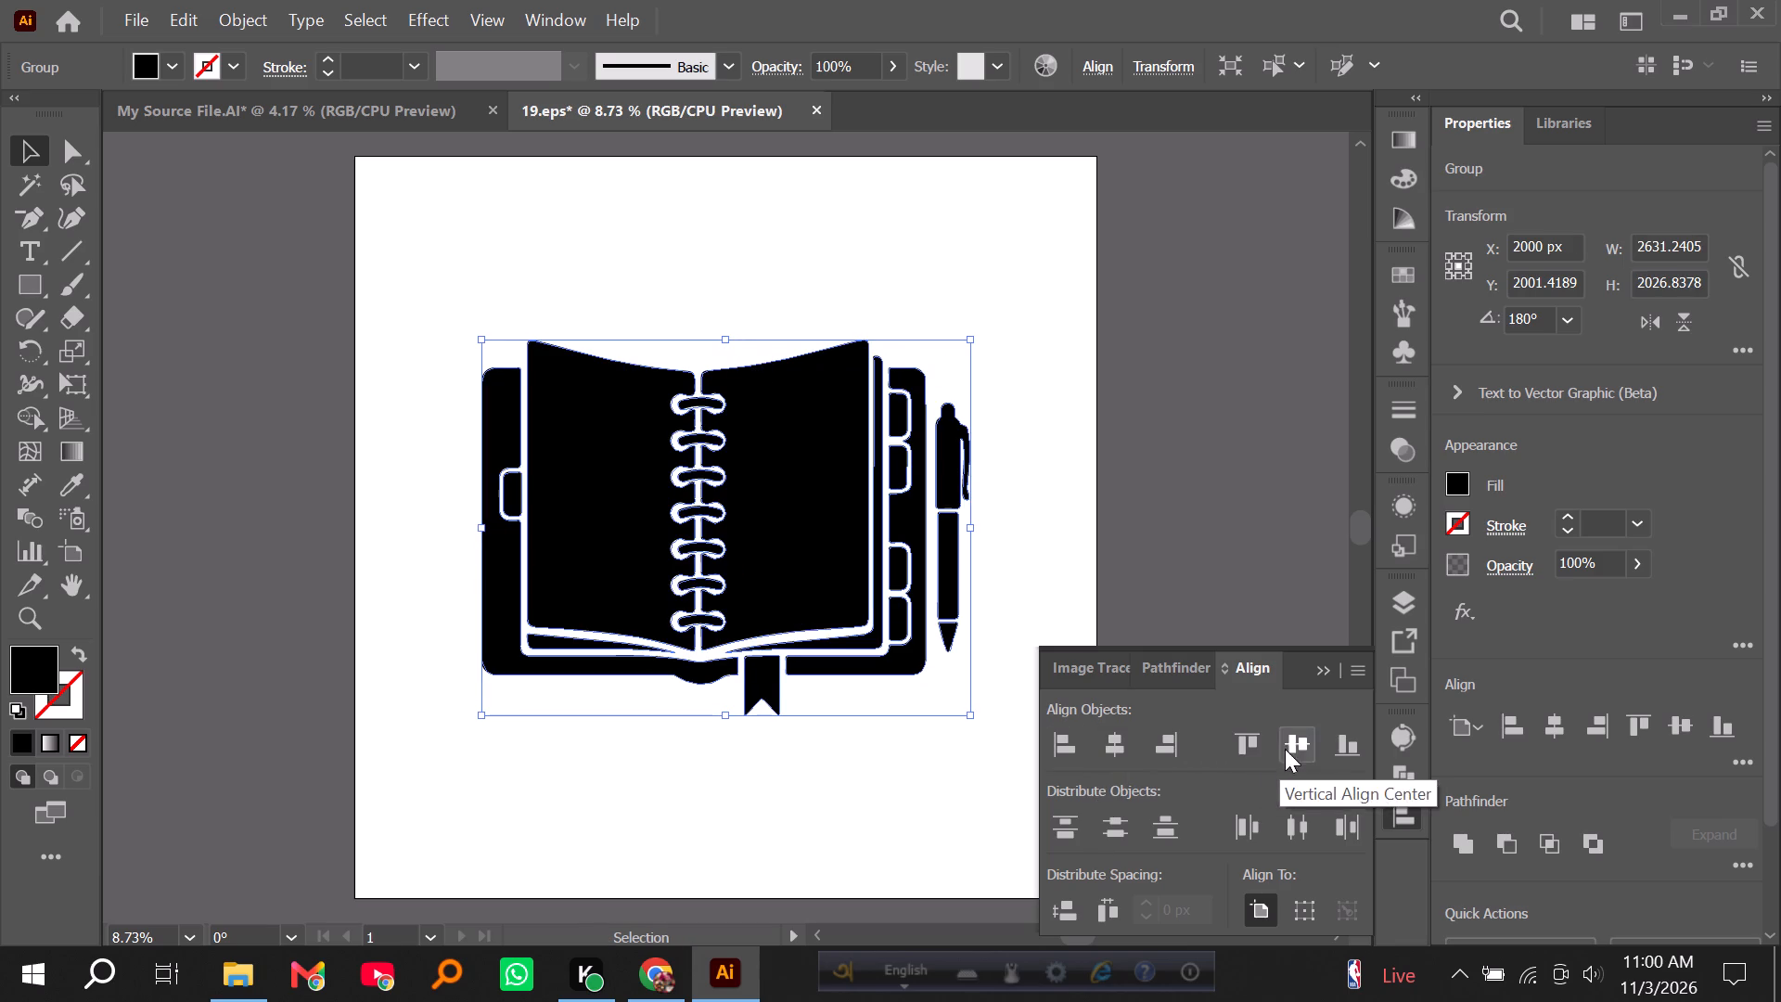
click(1291, 743)
triple_click(1297, 742)
triple_click(1297, 742)
click(1297, 742)
double_click(181, 304)
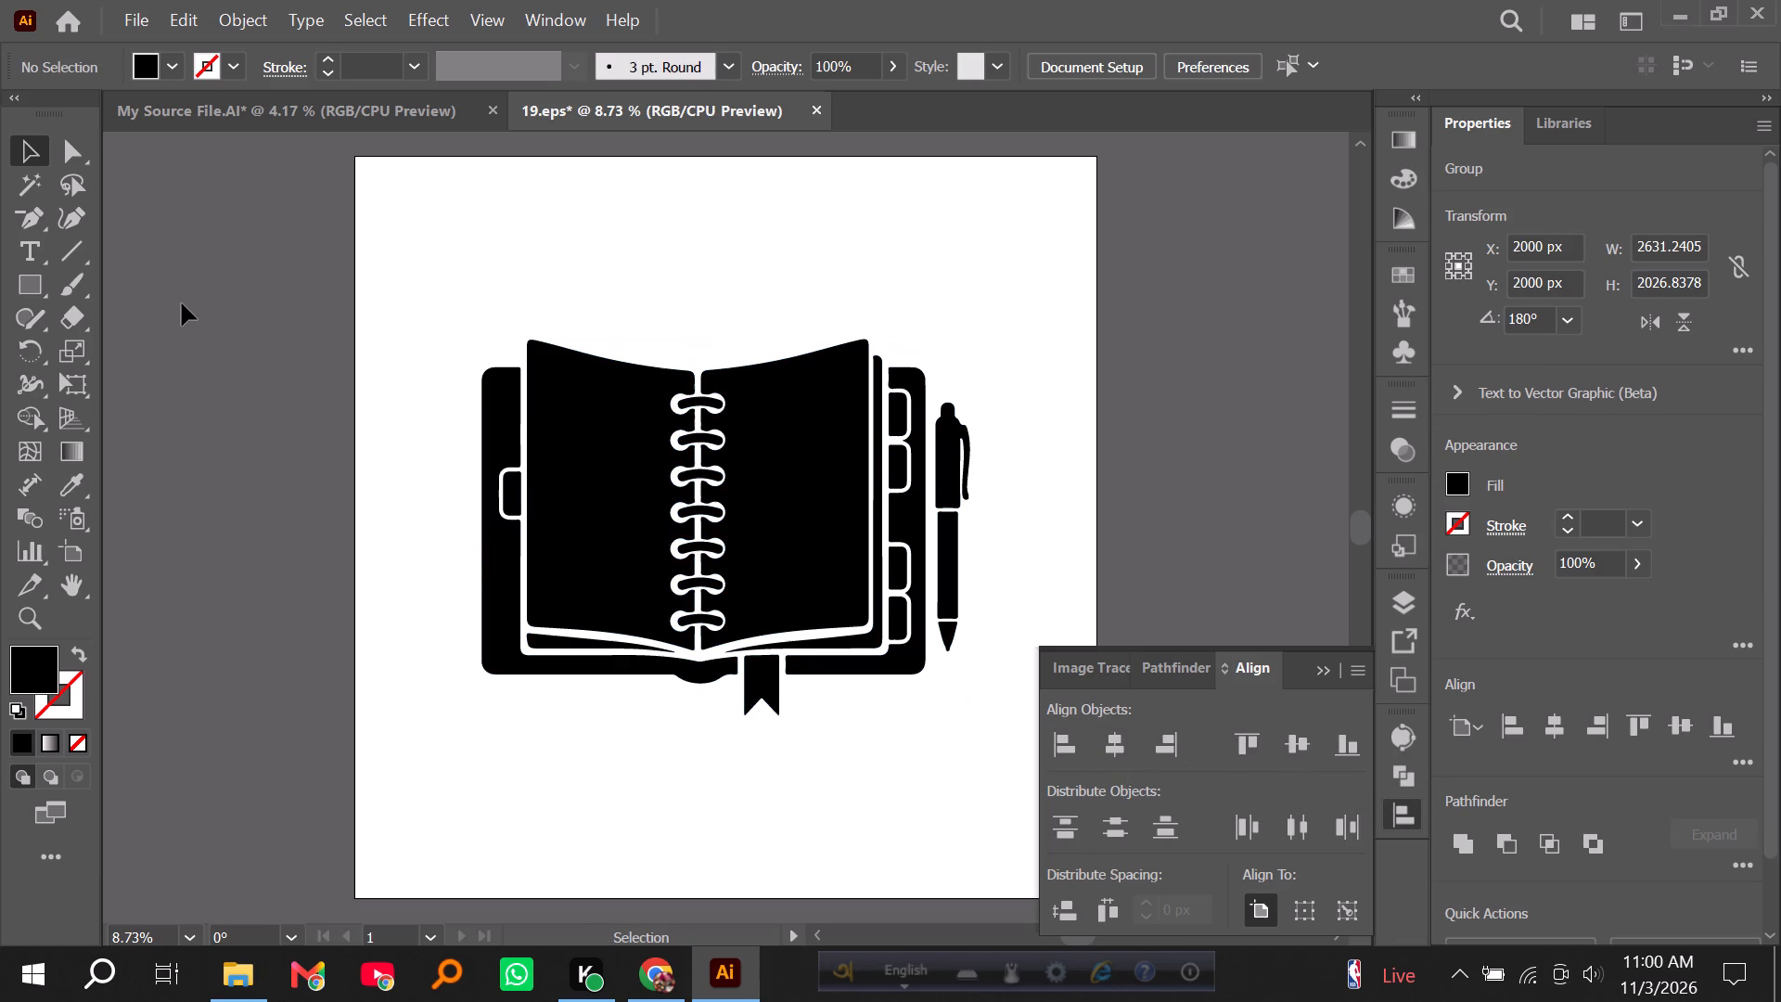
Save the open notebook document under the new name 20 in EPS format with the Illustrator 10 EPS version.
click(132, 32)
click(191, 292)
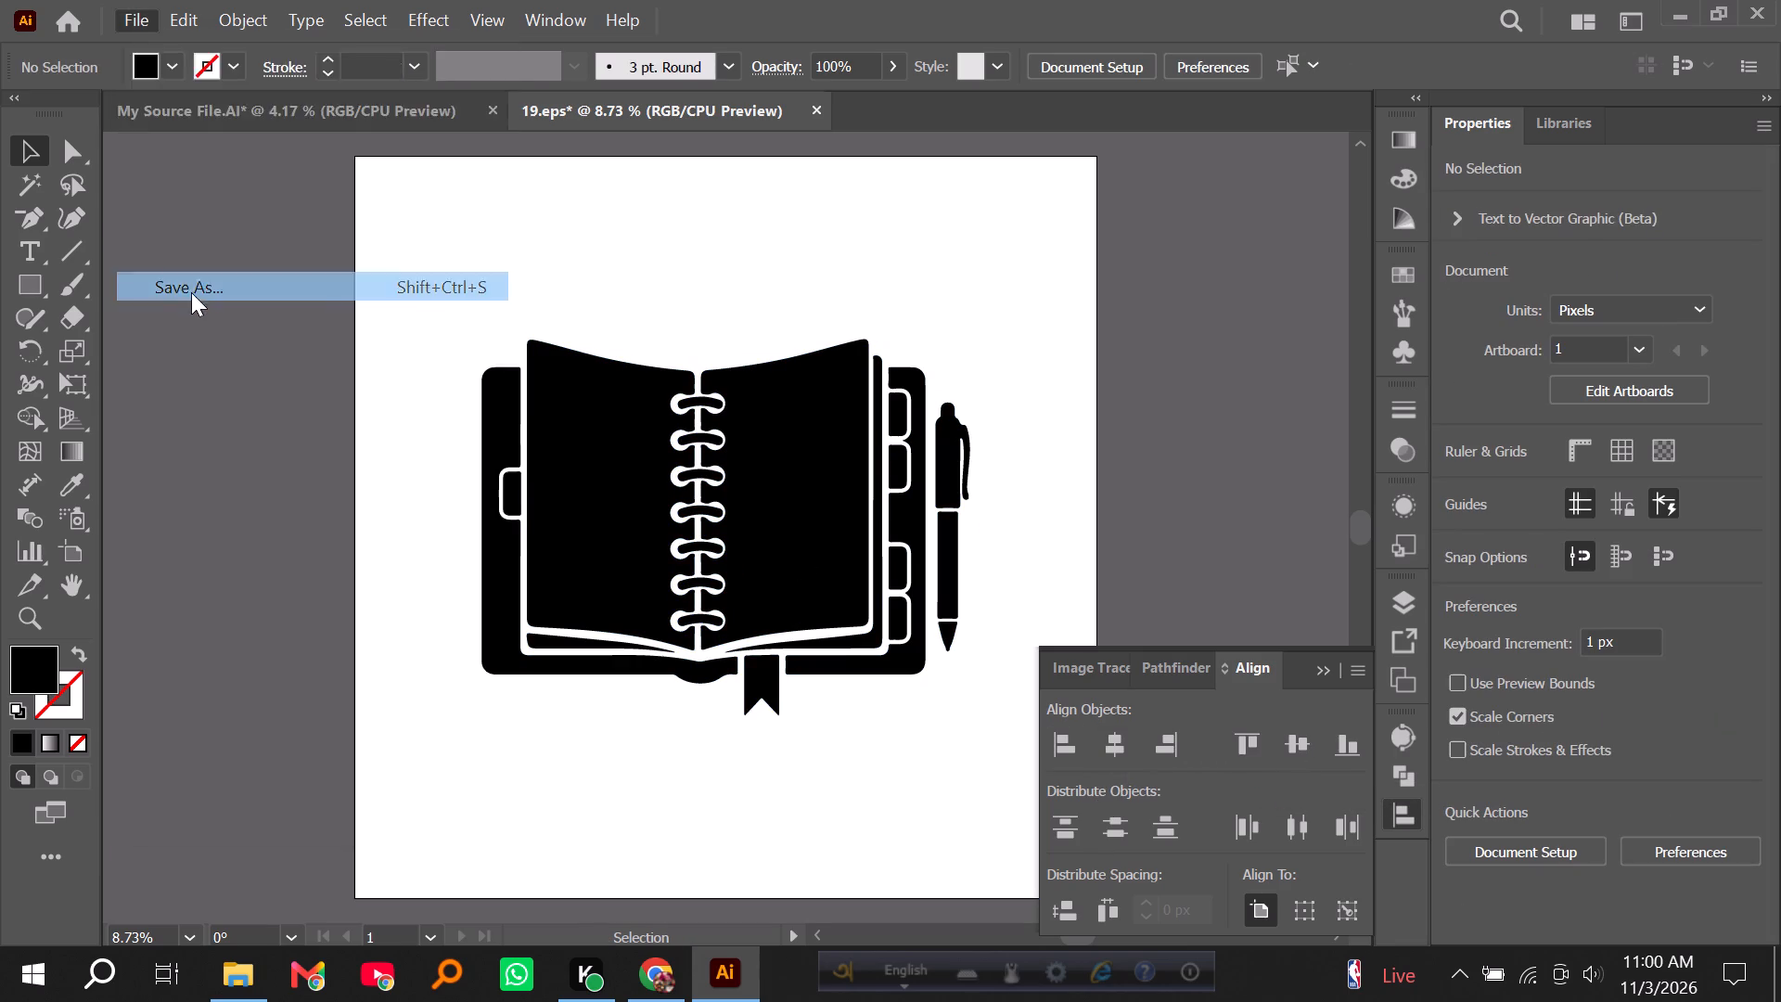
key(2)
key(0)
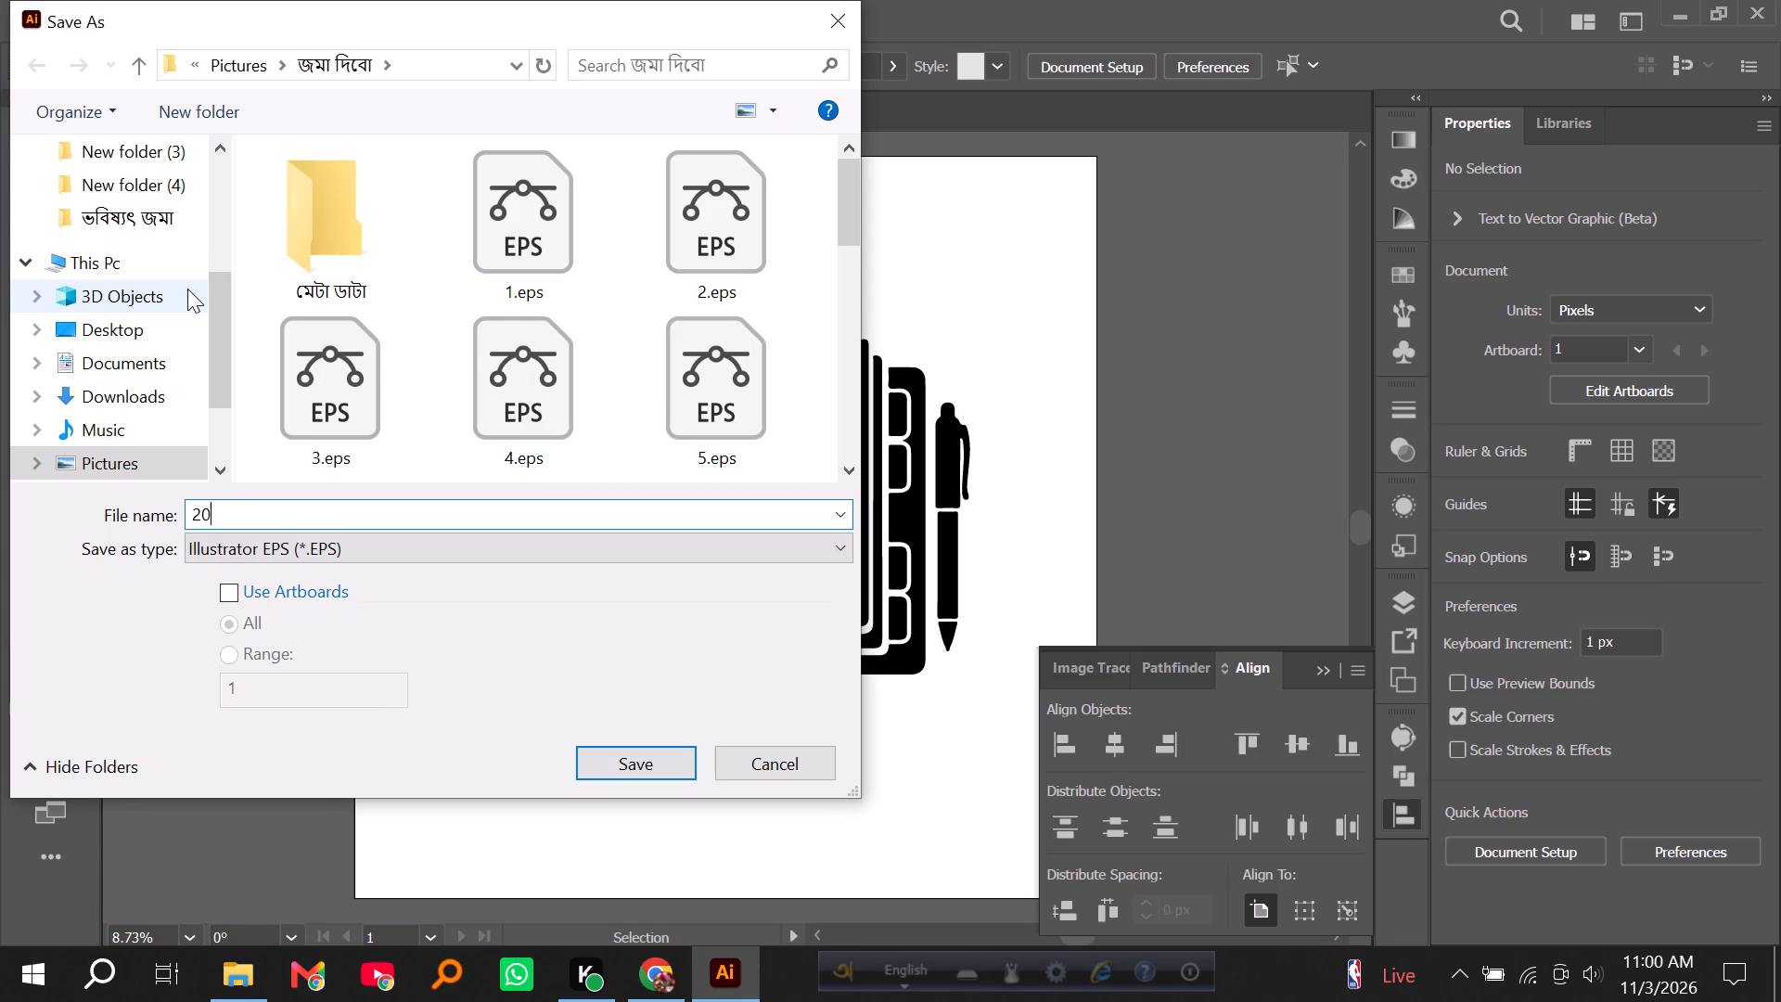
key(Return)
click(643, 85)
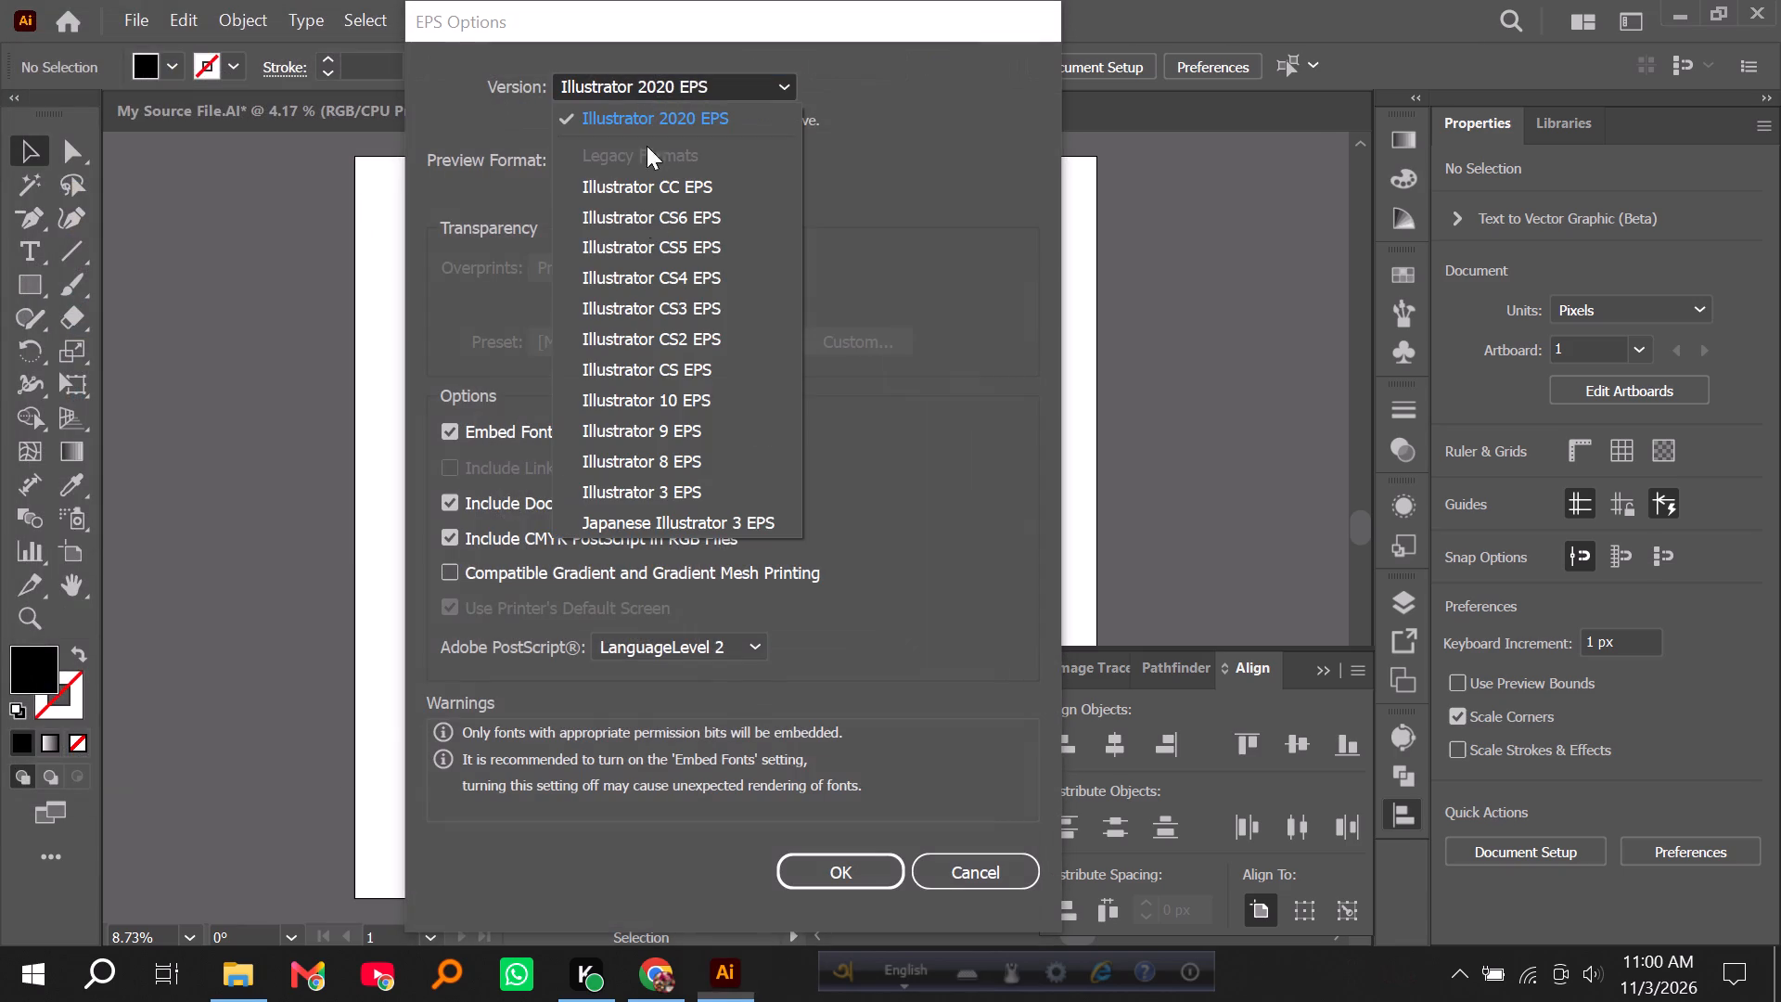
click(685, 403)
key(Return)
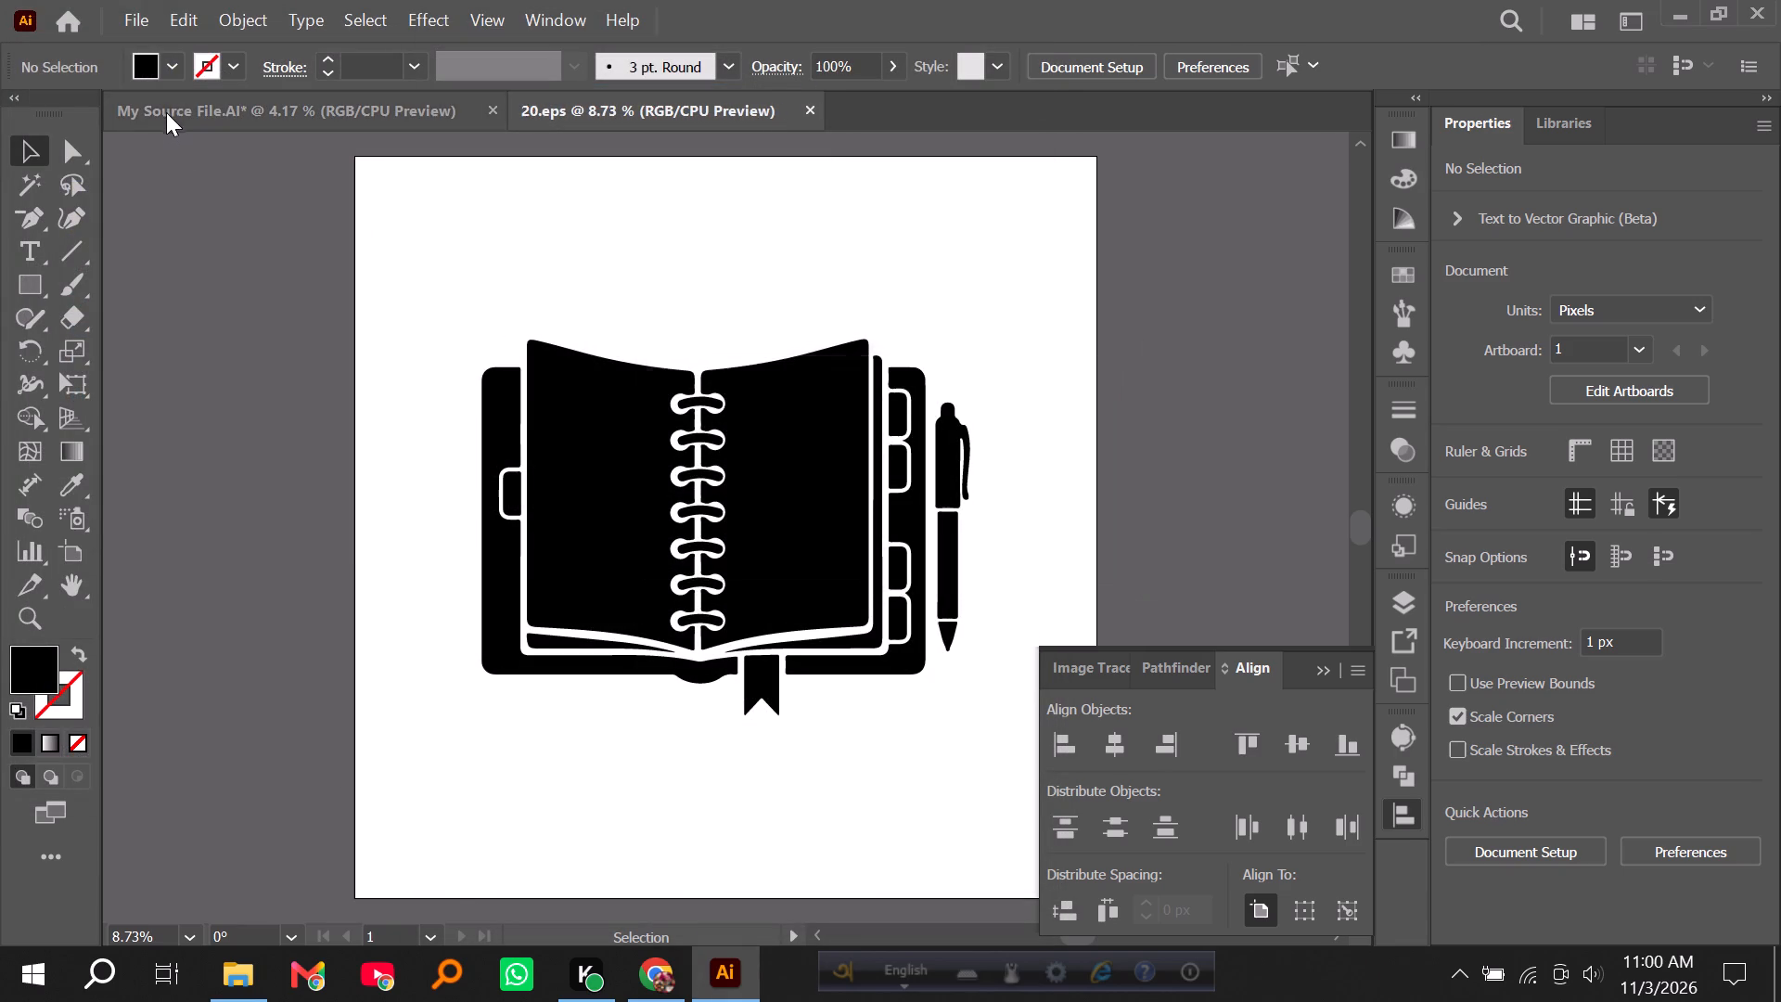
Export the open notebook from 20.eps as a JPEG, keeping the default file name, folder and JPEG options.
click(165, 110)
click(529, 109)
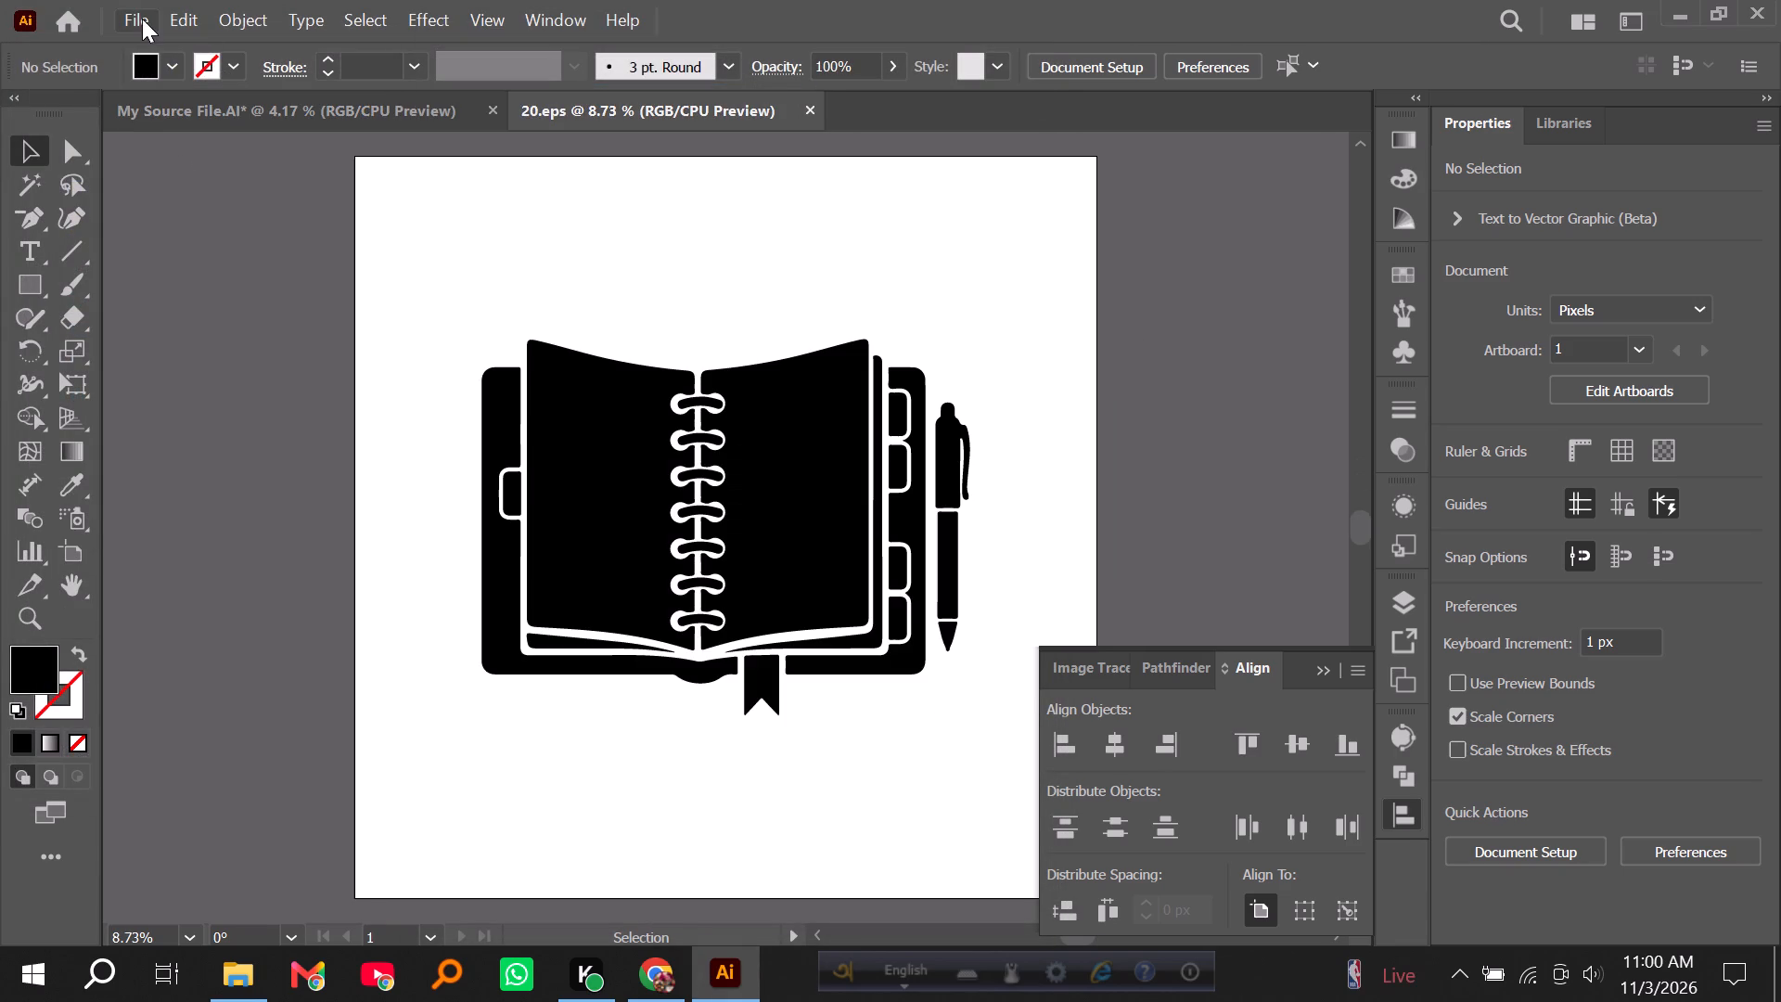
click(139, 19)
click(196, 576)
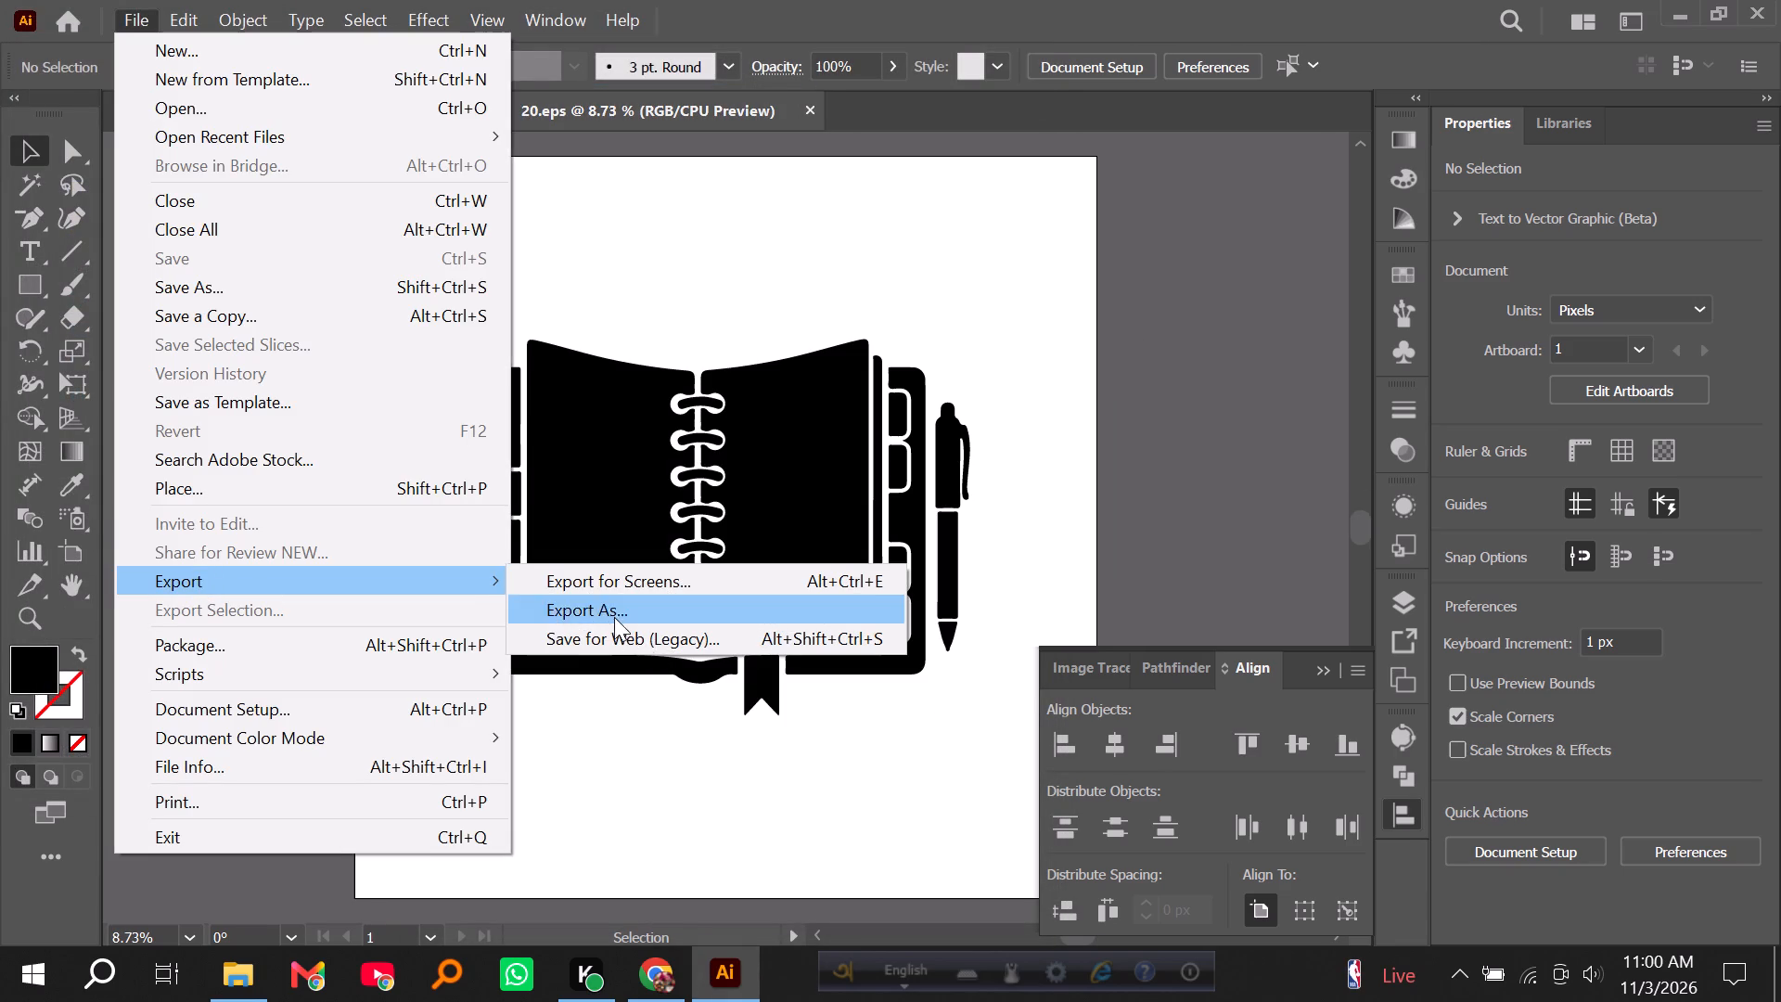
click(613, 615)
key(Return)
key(Return)
key(Return)
key(Return)
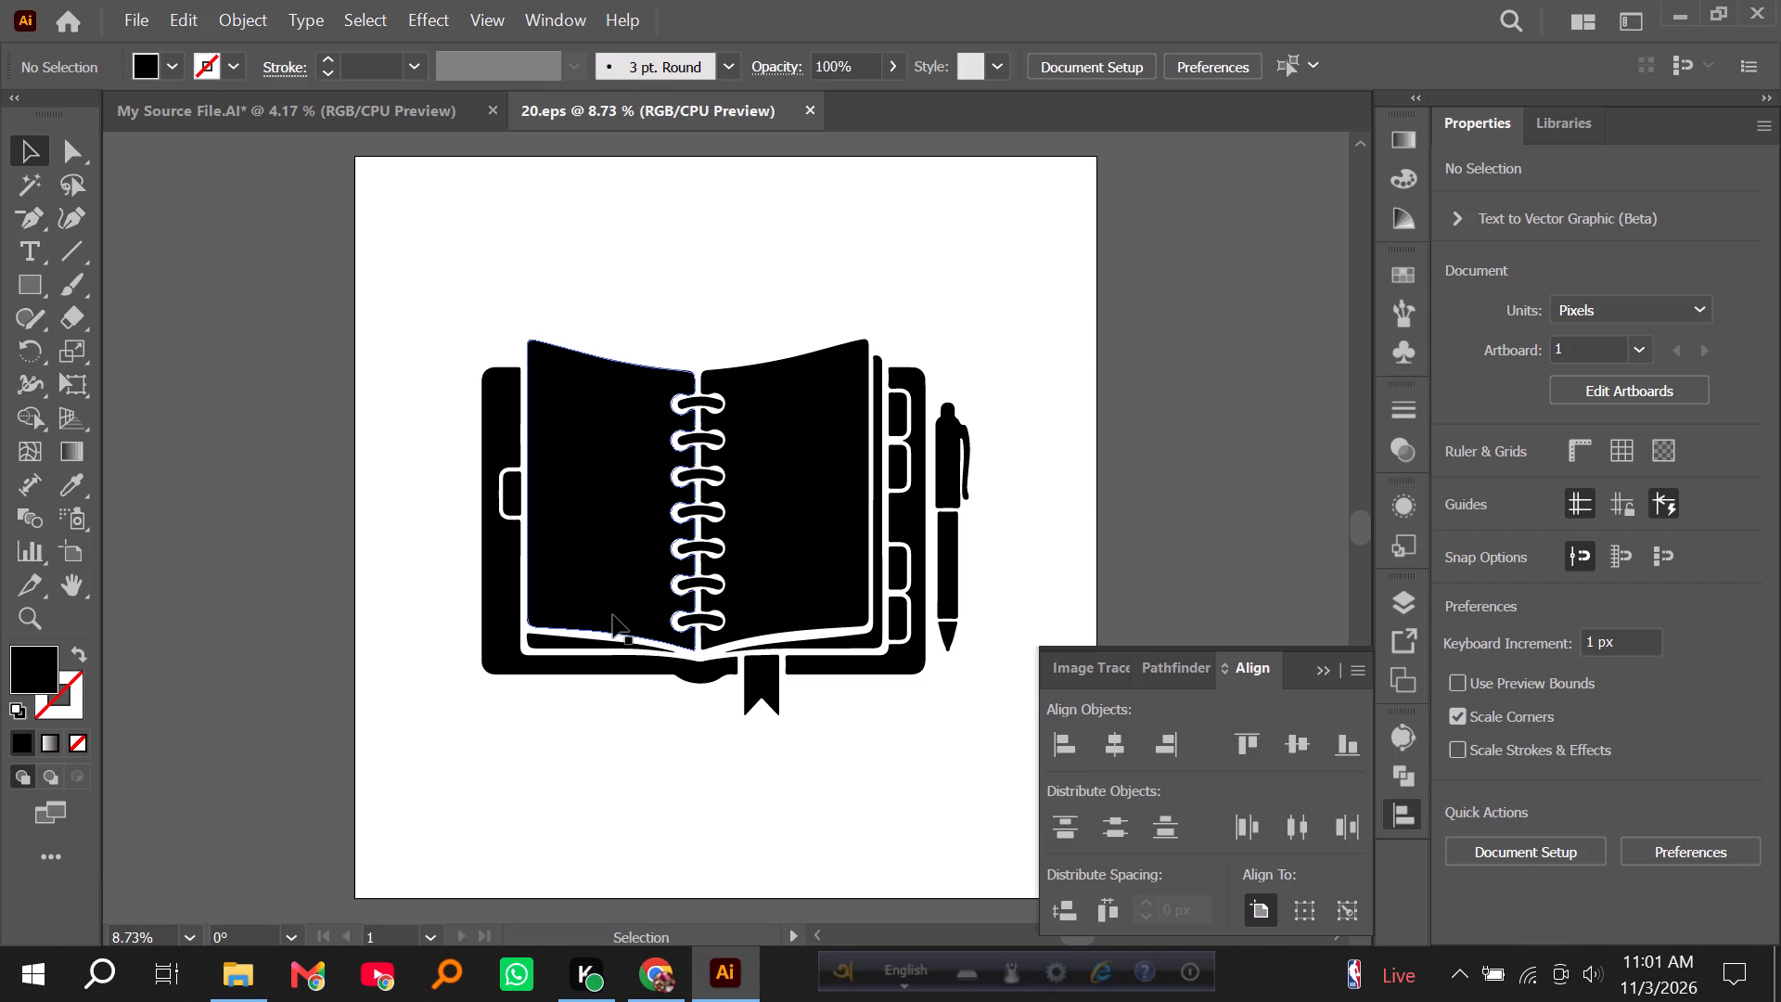
Cut the triangular silhouette with the top ring from My Source File.AI and paste it into 20.eps in place of the deleted notebook.
scroll(594, 649, down, 1)
scroll(516, 578, up, 2)
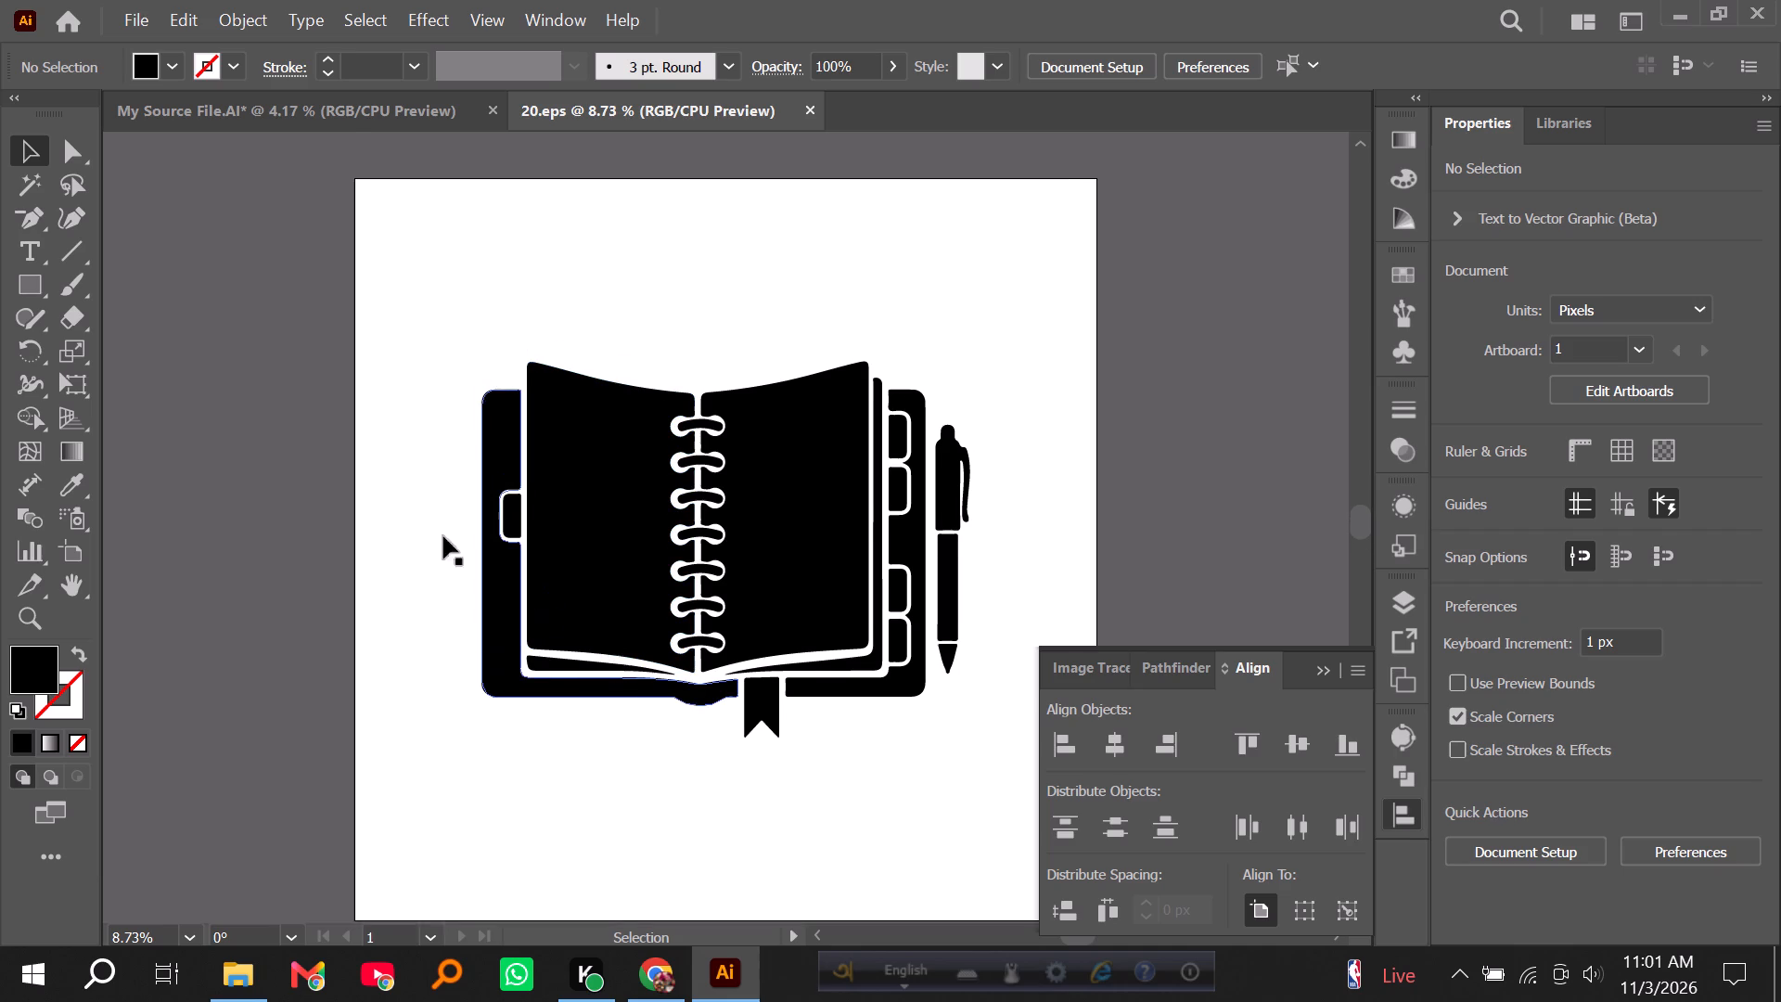
drag(153, 109, 150, 99)
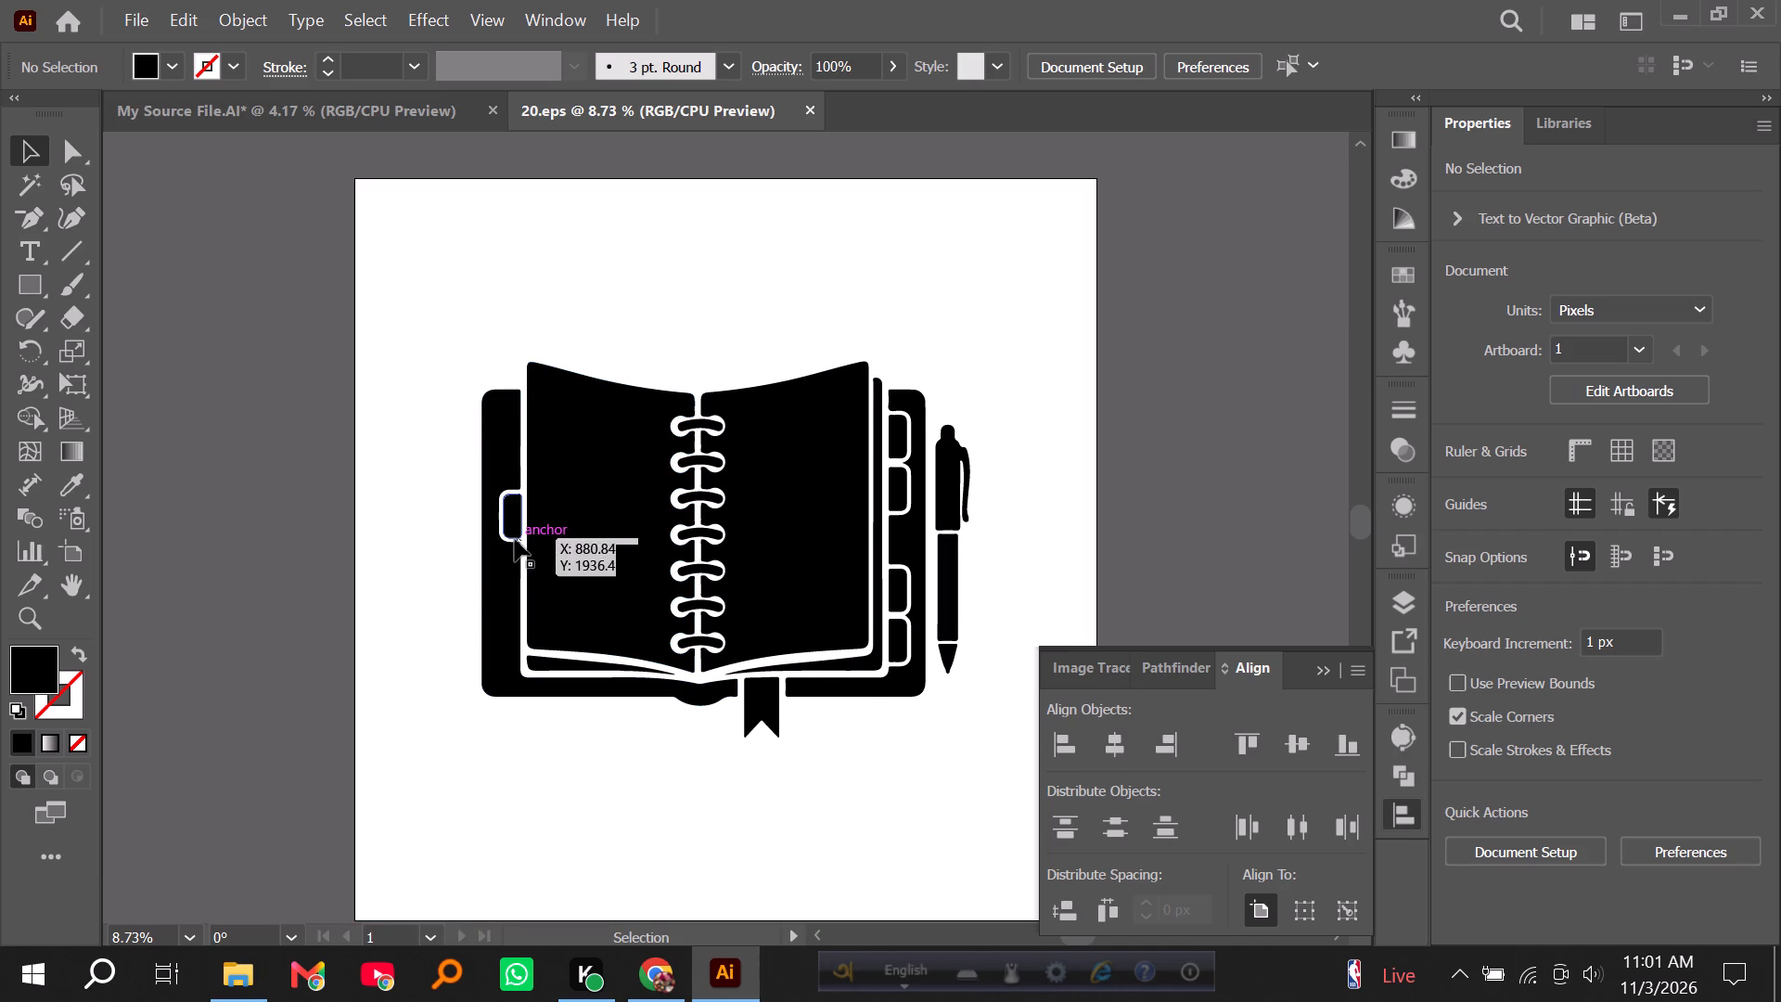
click(305, 120)
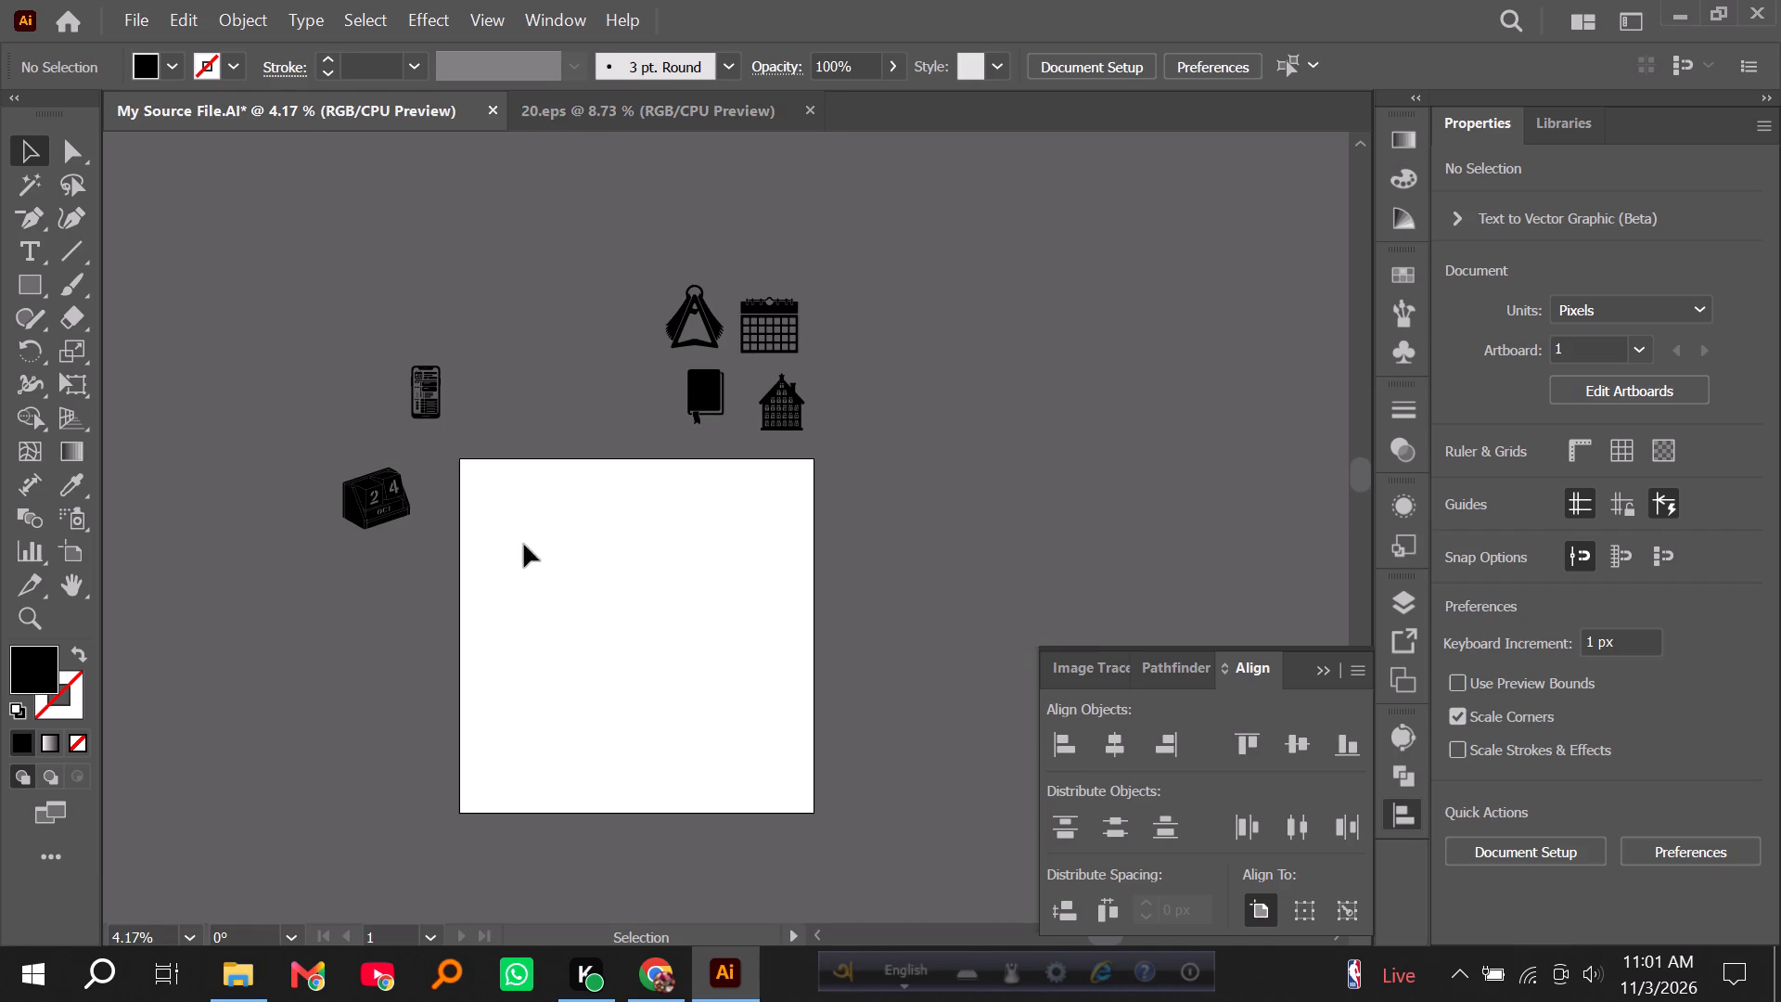
click(371, 500)
alt+scroll(673, 405, up, 1)
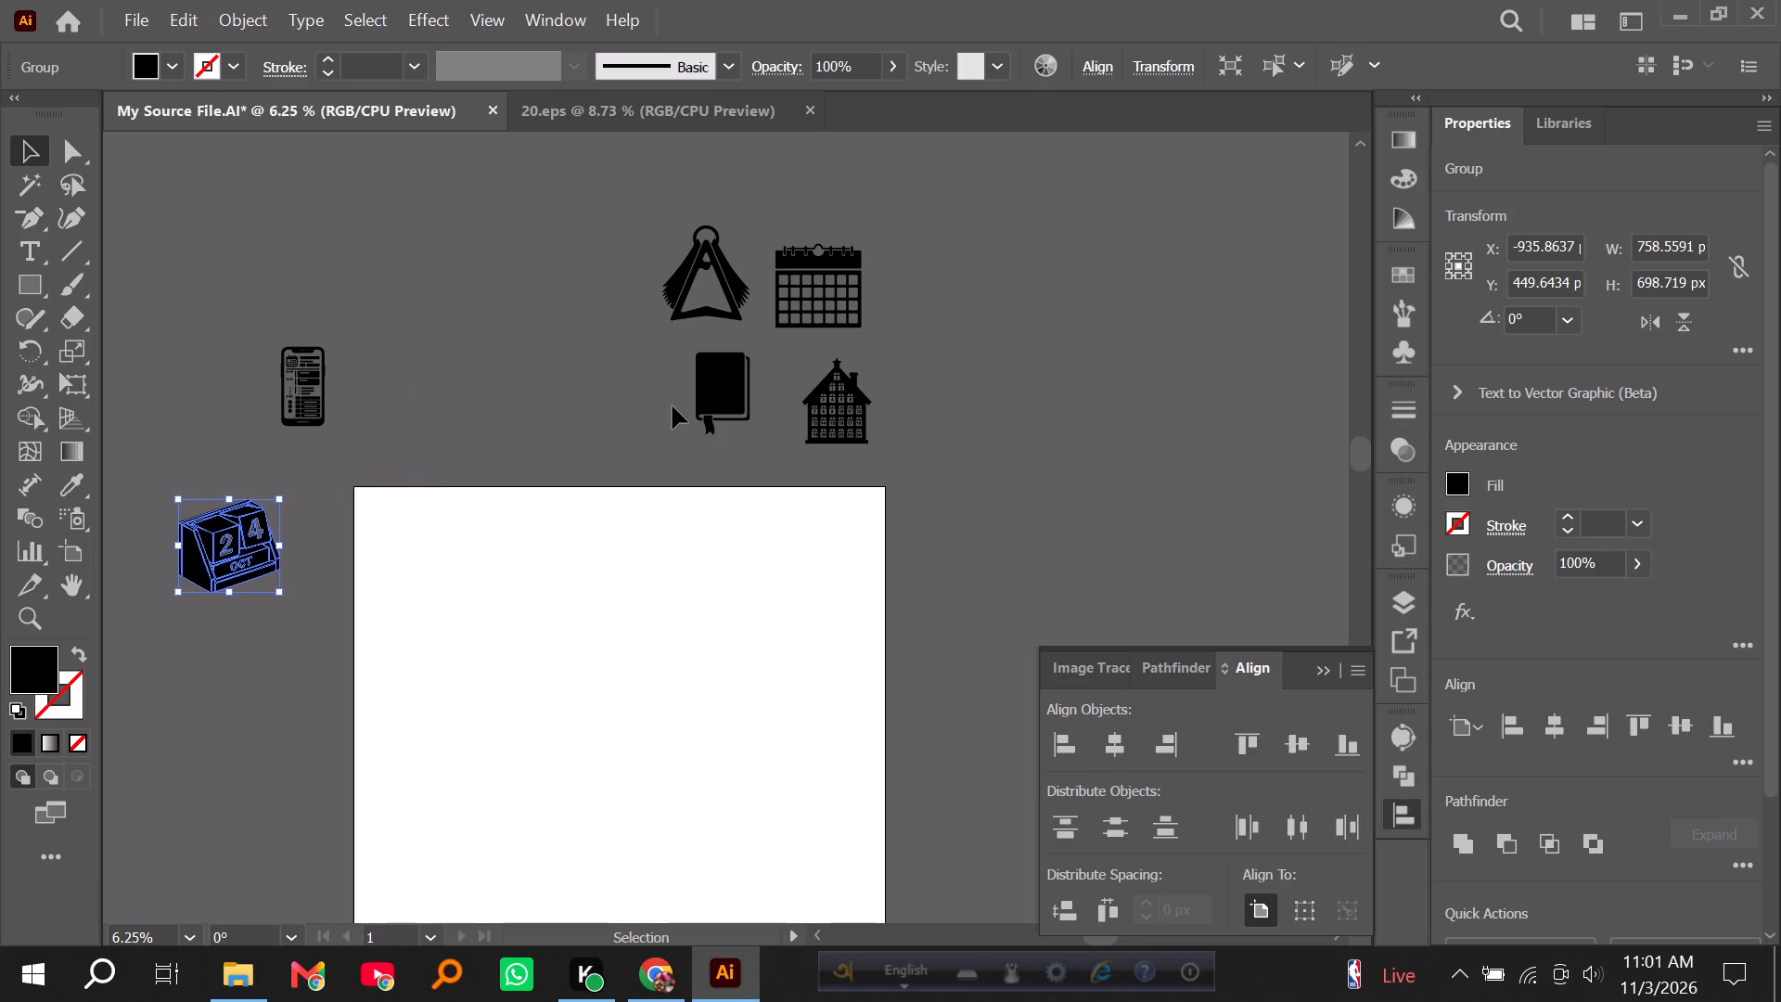
scroll(888, 418, up, 1)
click(733, 313)
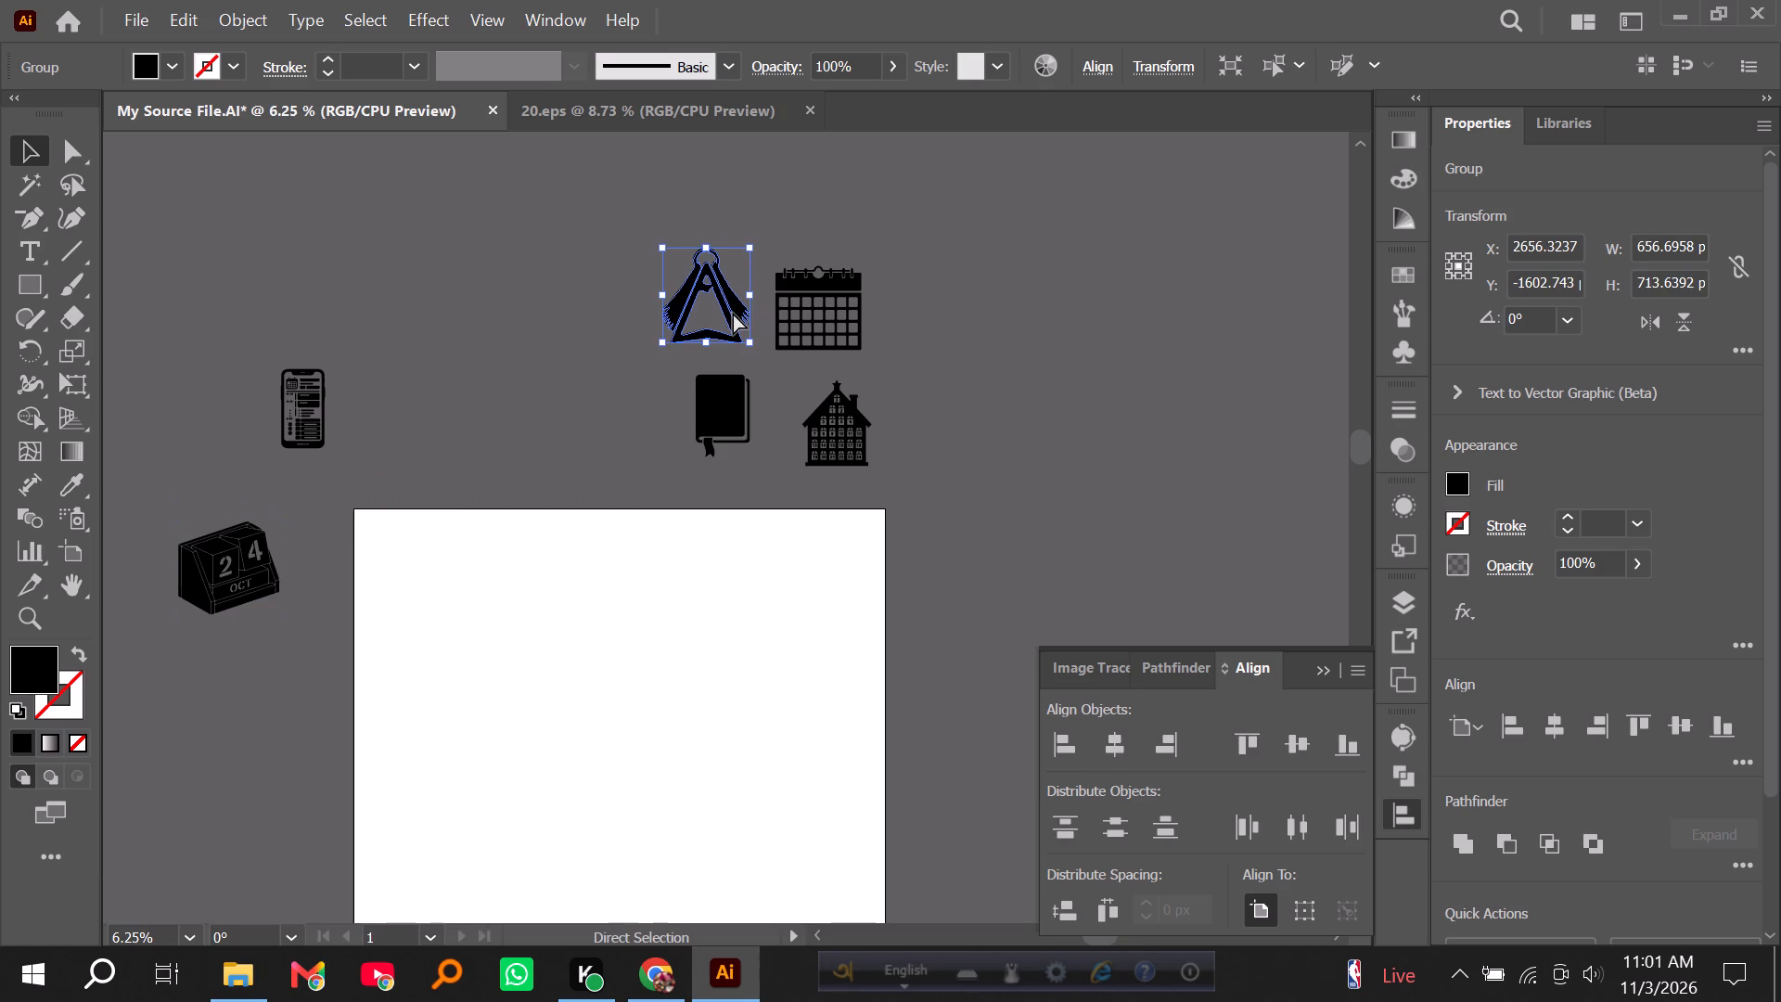
key(ctrl+x)
click(637, 101)
click(815, 465)
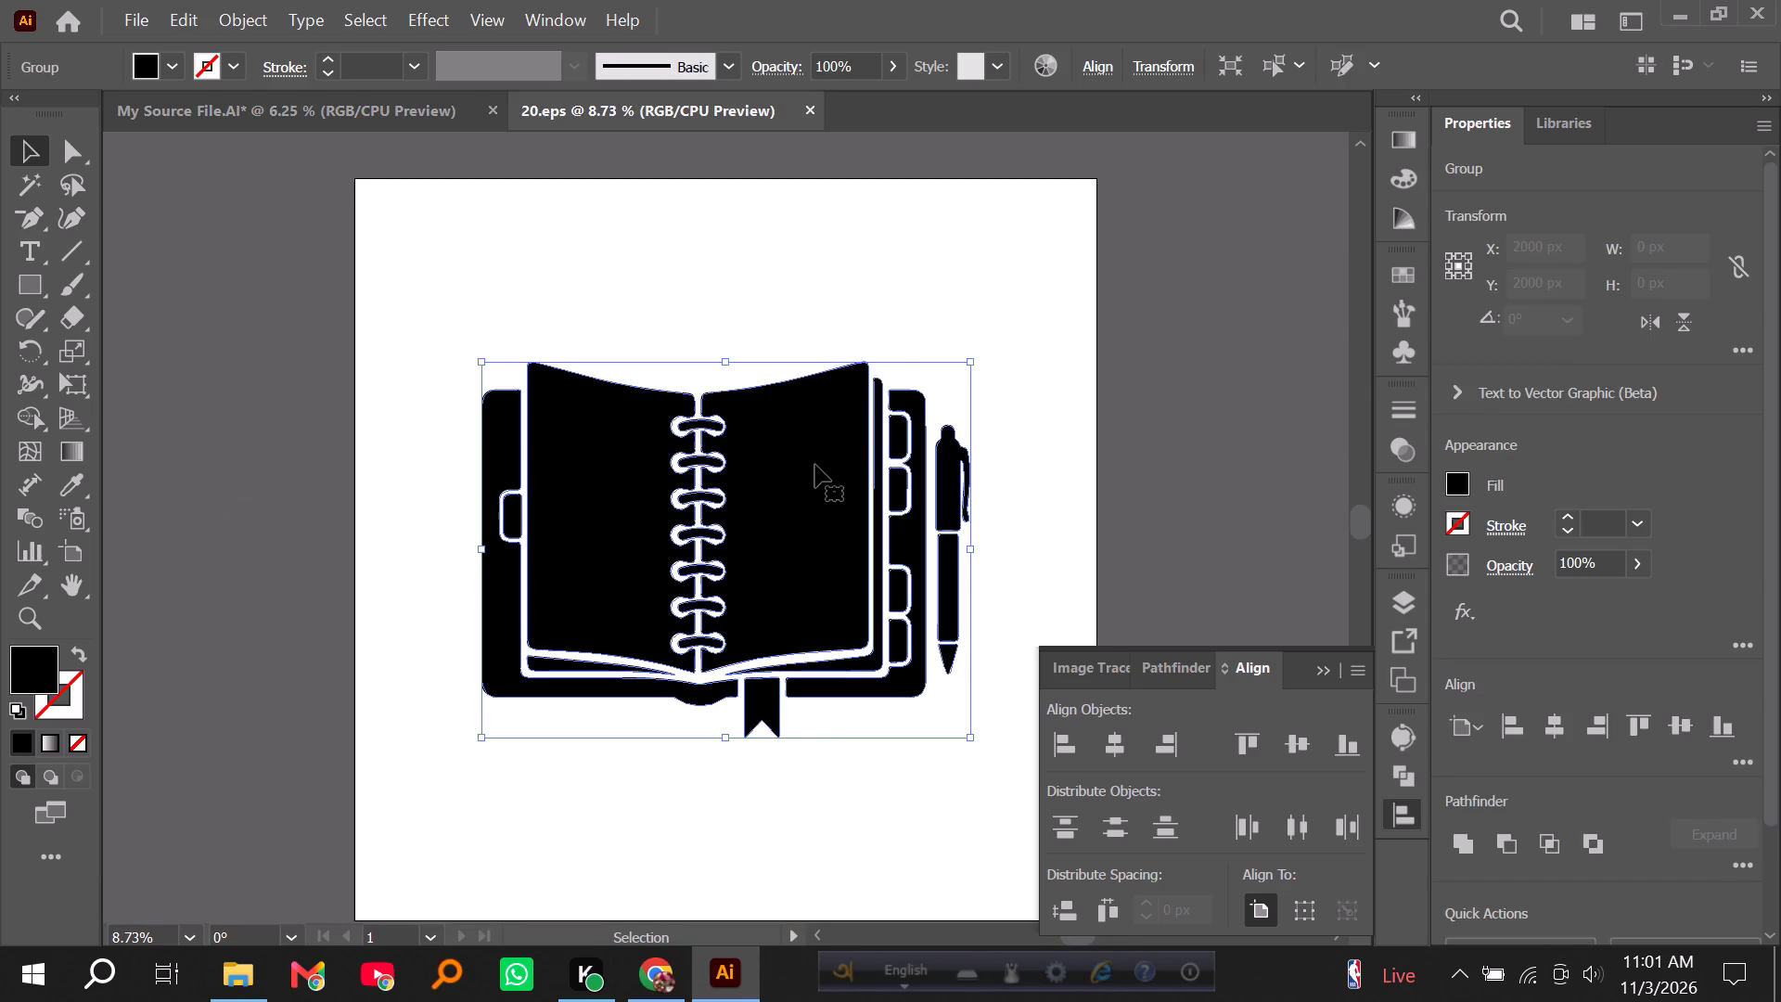
key(Delete)
key(ctrl+v)
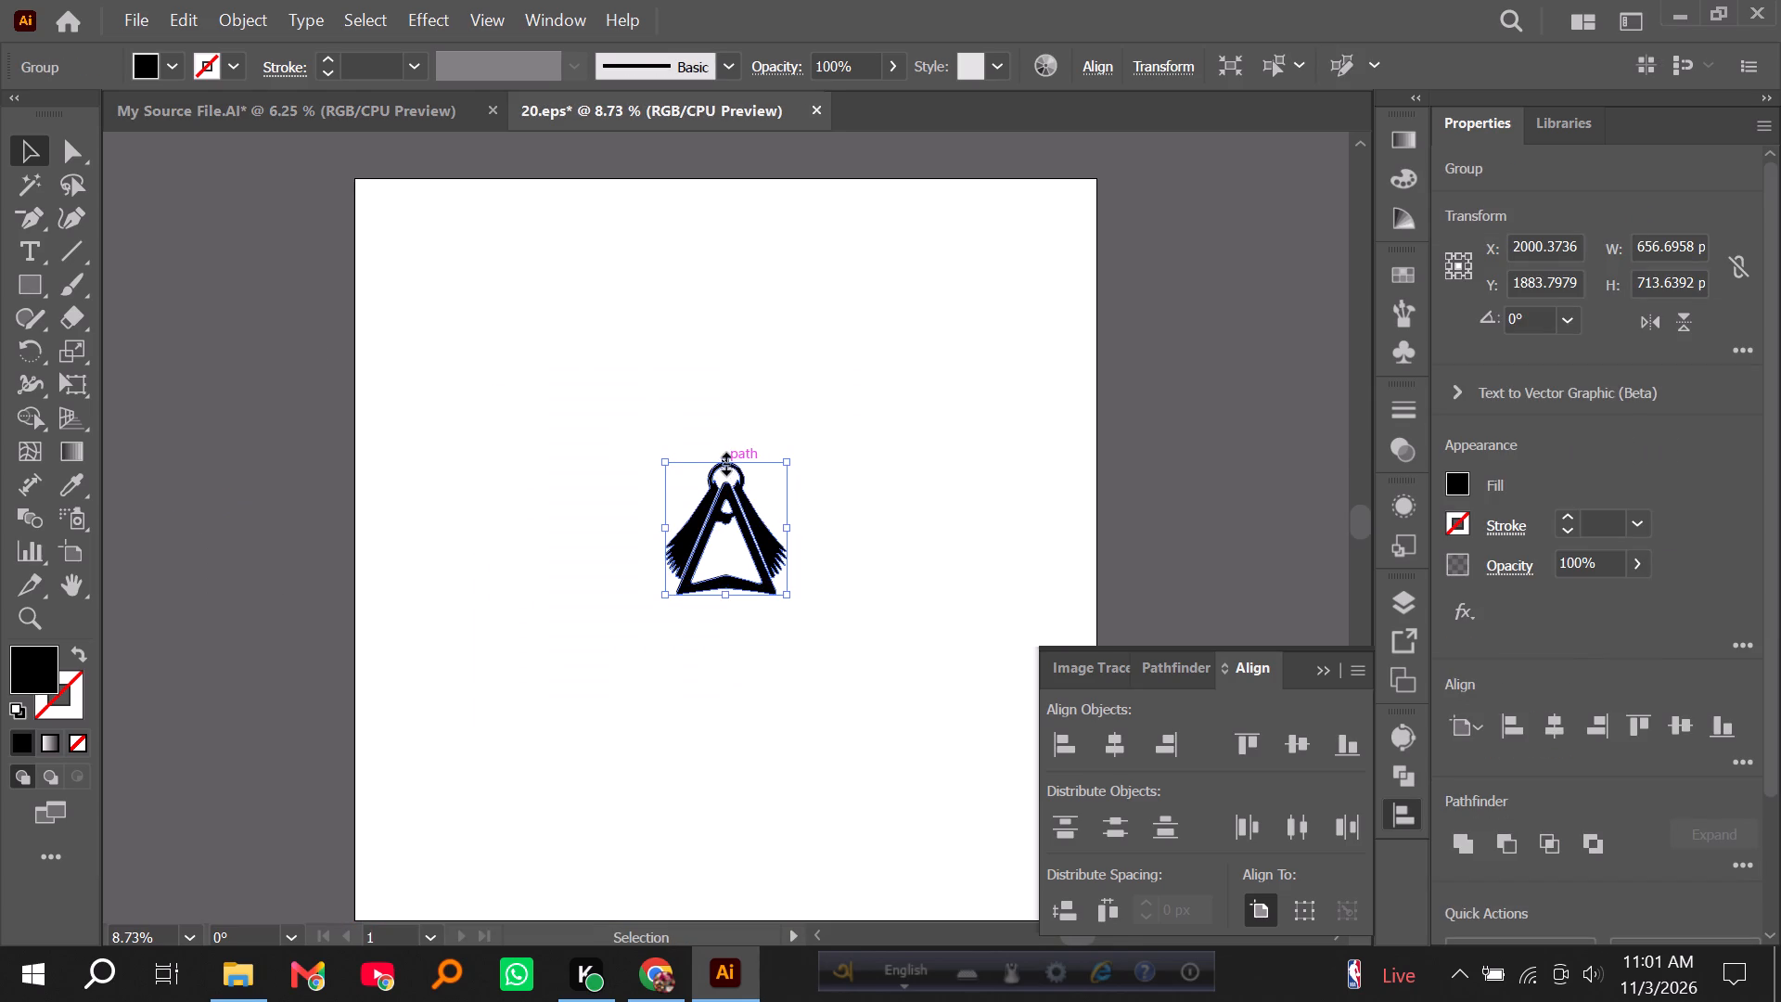
Enlarge the triangular ring silhouette proportionally to about 1869 x 2032 px and center it on the artboard.
shift+drag(724, 461, 726, 340)
scroll(726, 444, down, 2)
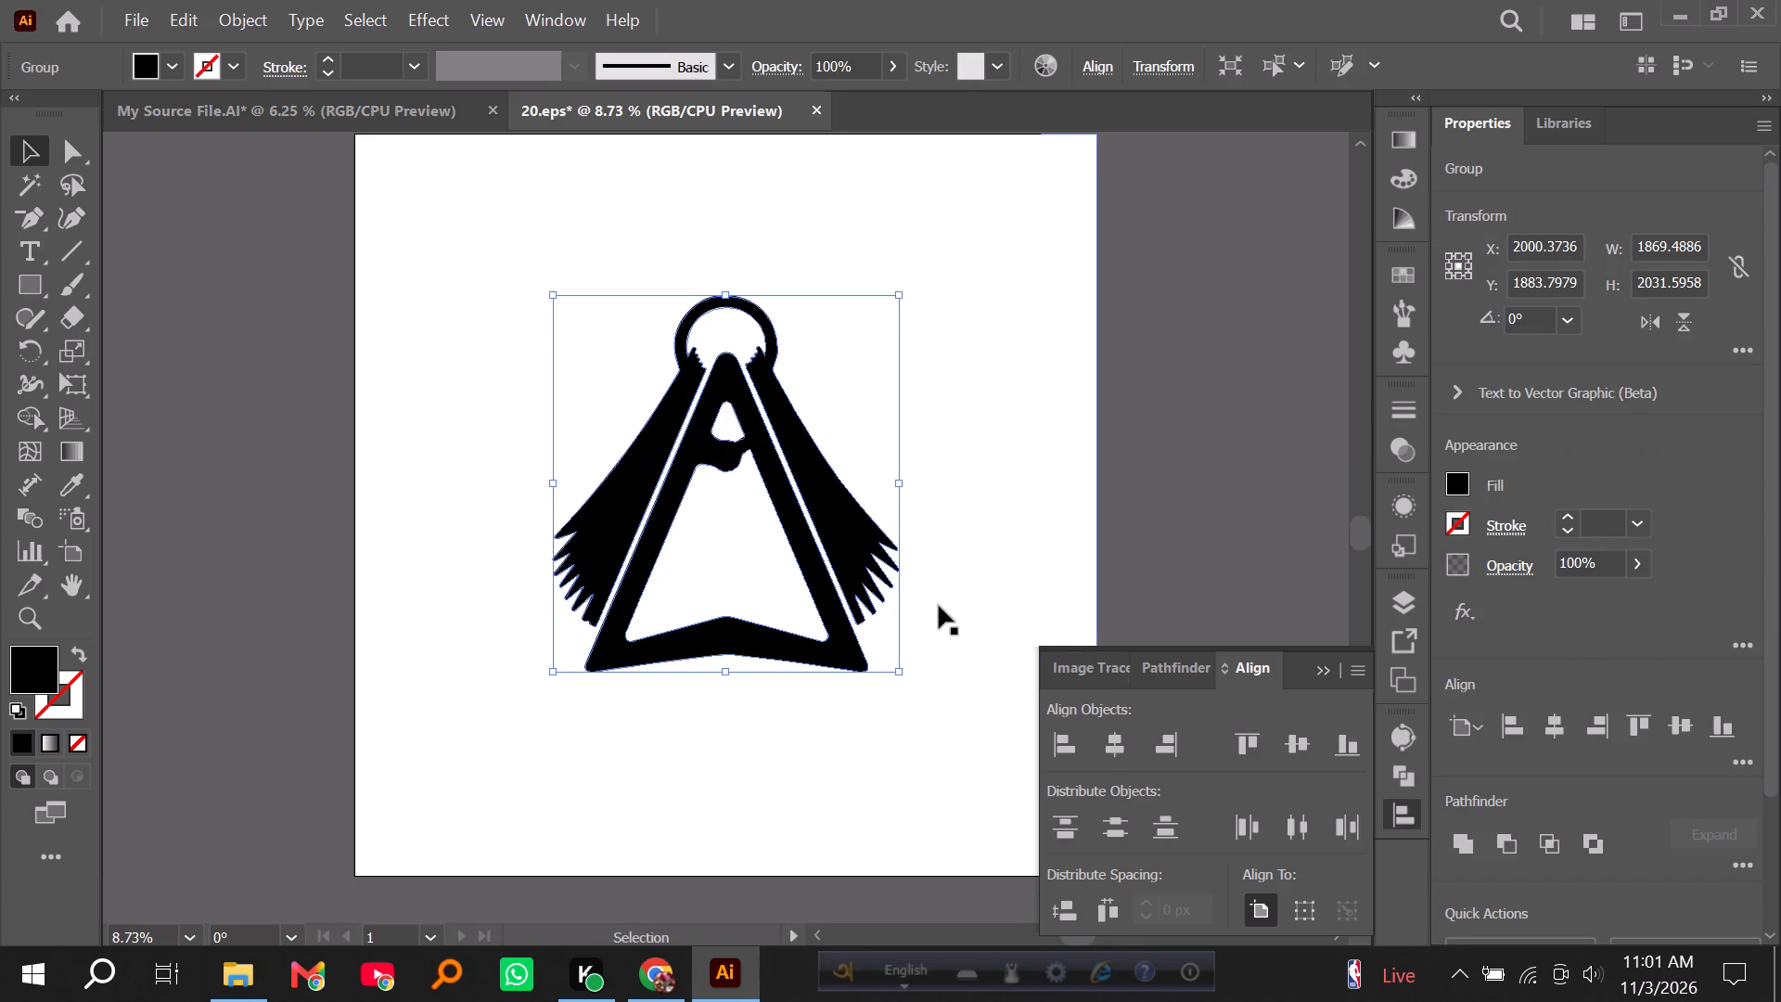
scroll(927, 604, up, 2)
click(1108, 752)
double_click(1113, 745)
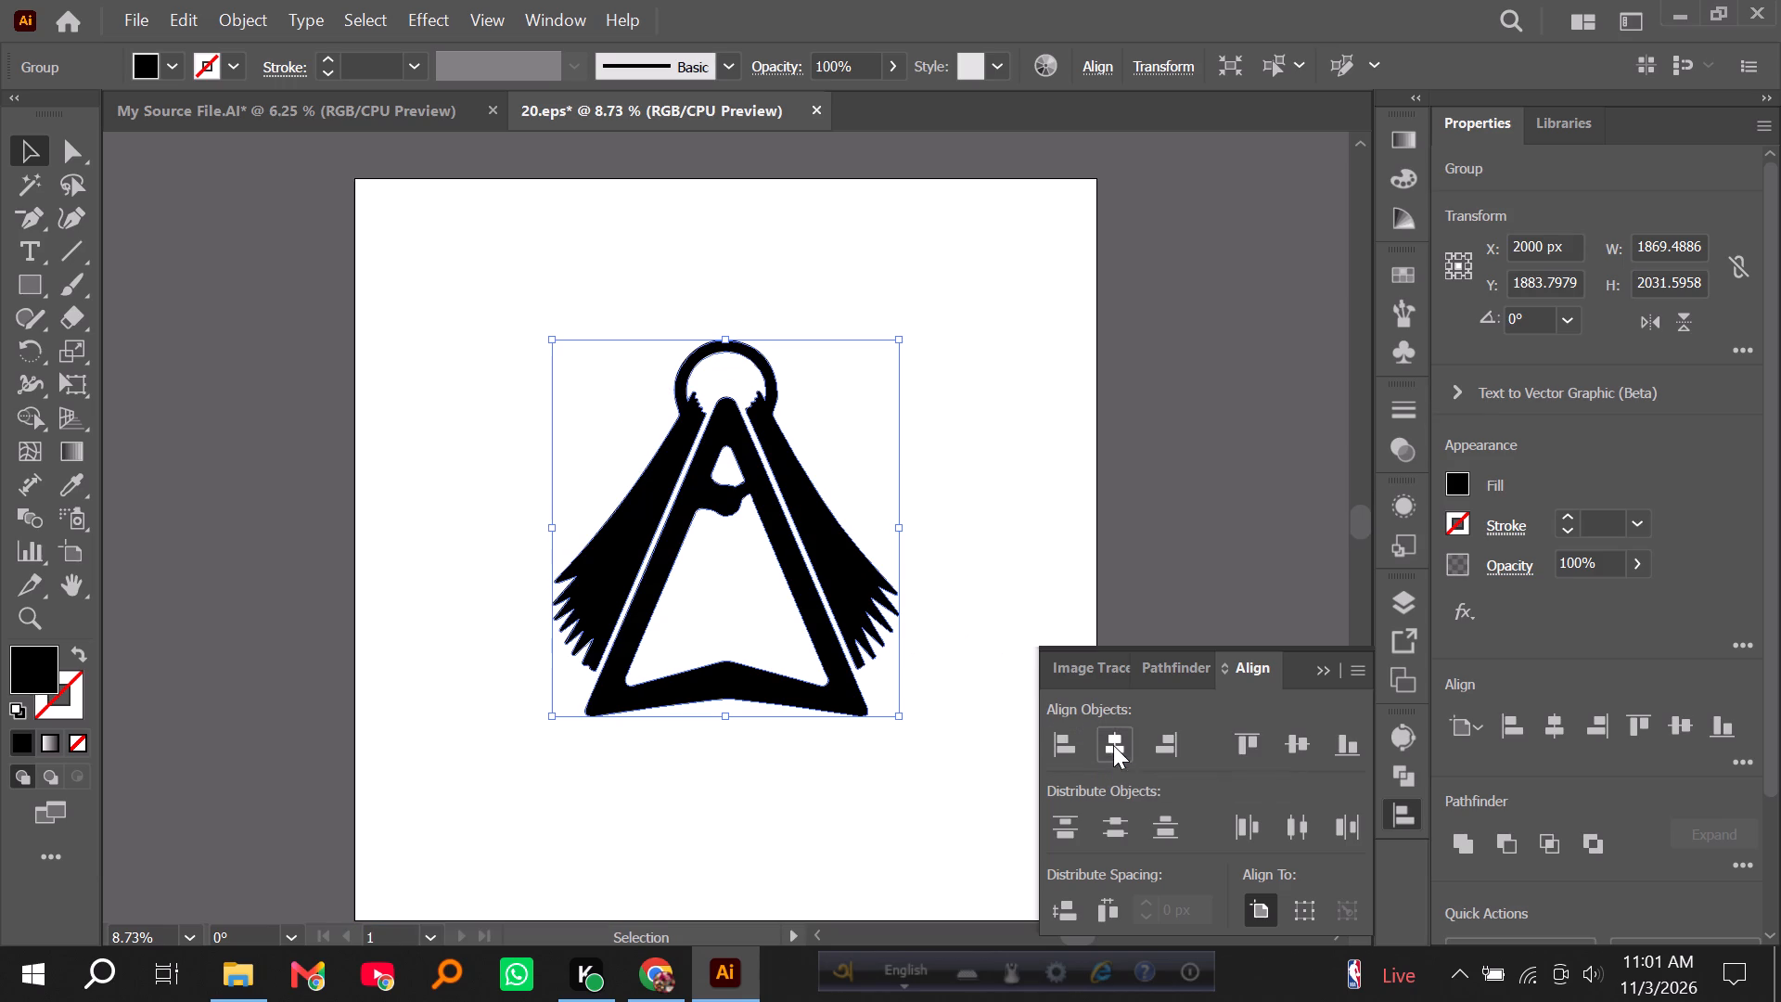
triple_click(1296, 745)
triple_click(1296, 745)
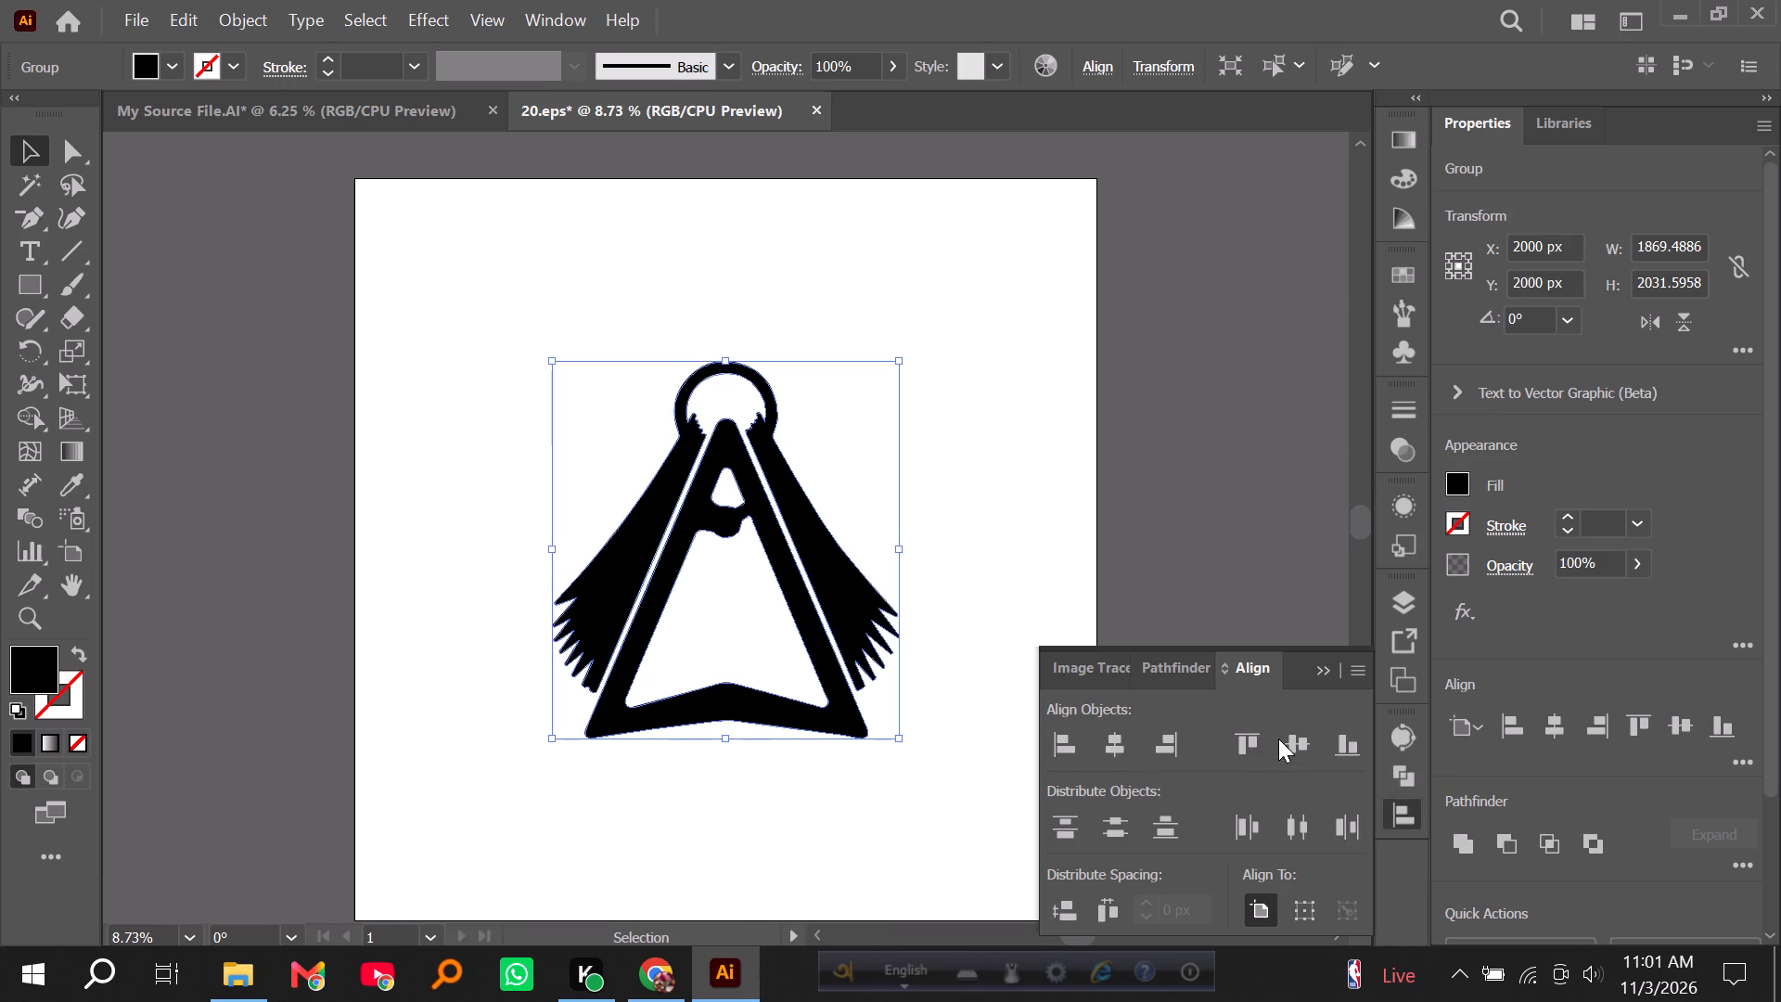
double_click(1298, 747)
triple_click(1122, 748)
click(1121, 747)
double_click(1116, 507)
Move the triangular ring silhouette off the artboard onto the empty canvas beside it and deselect it.
alt+scroll(960, 618, up, 1)
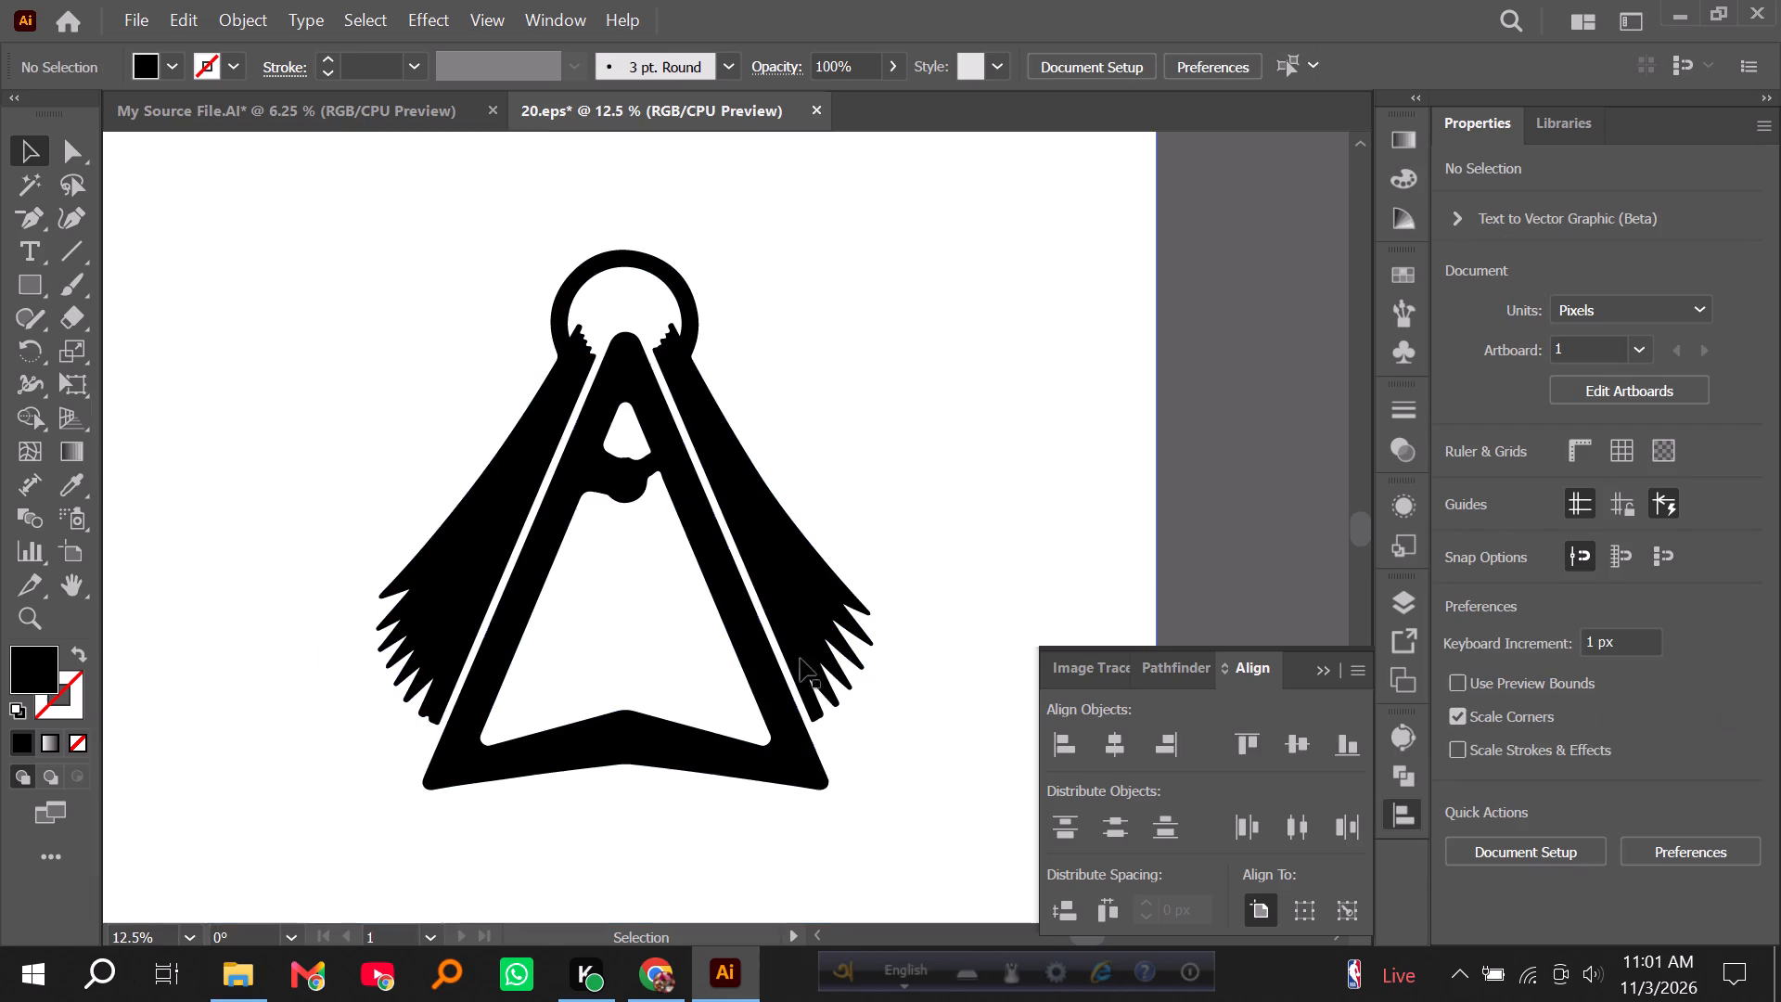
scroll(697, 693, down, 1)
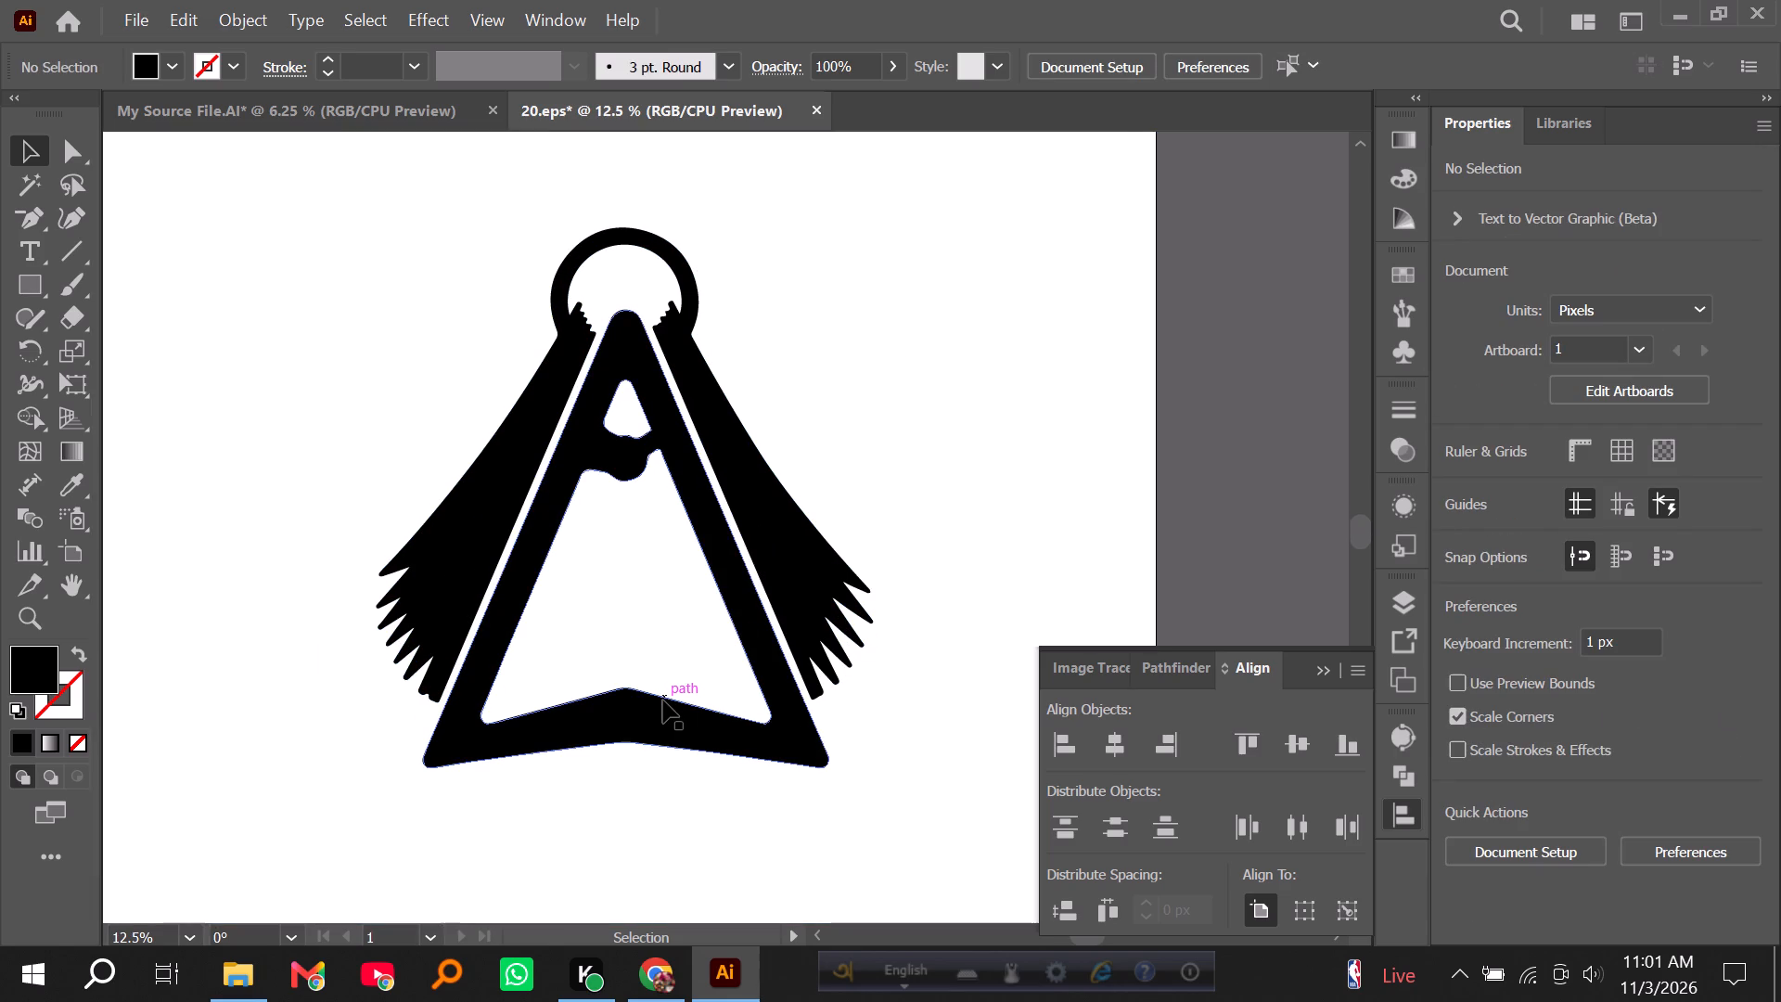
alt+scroll(679, 698, down, 2)
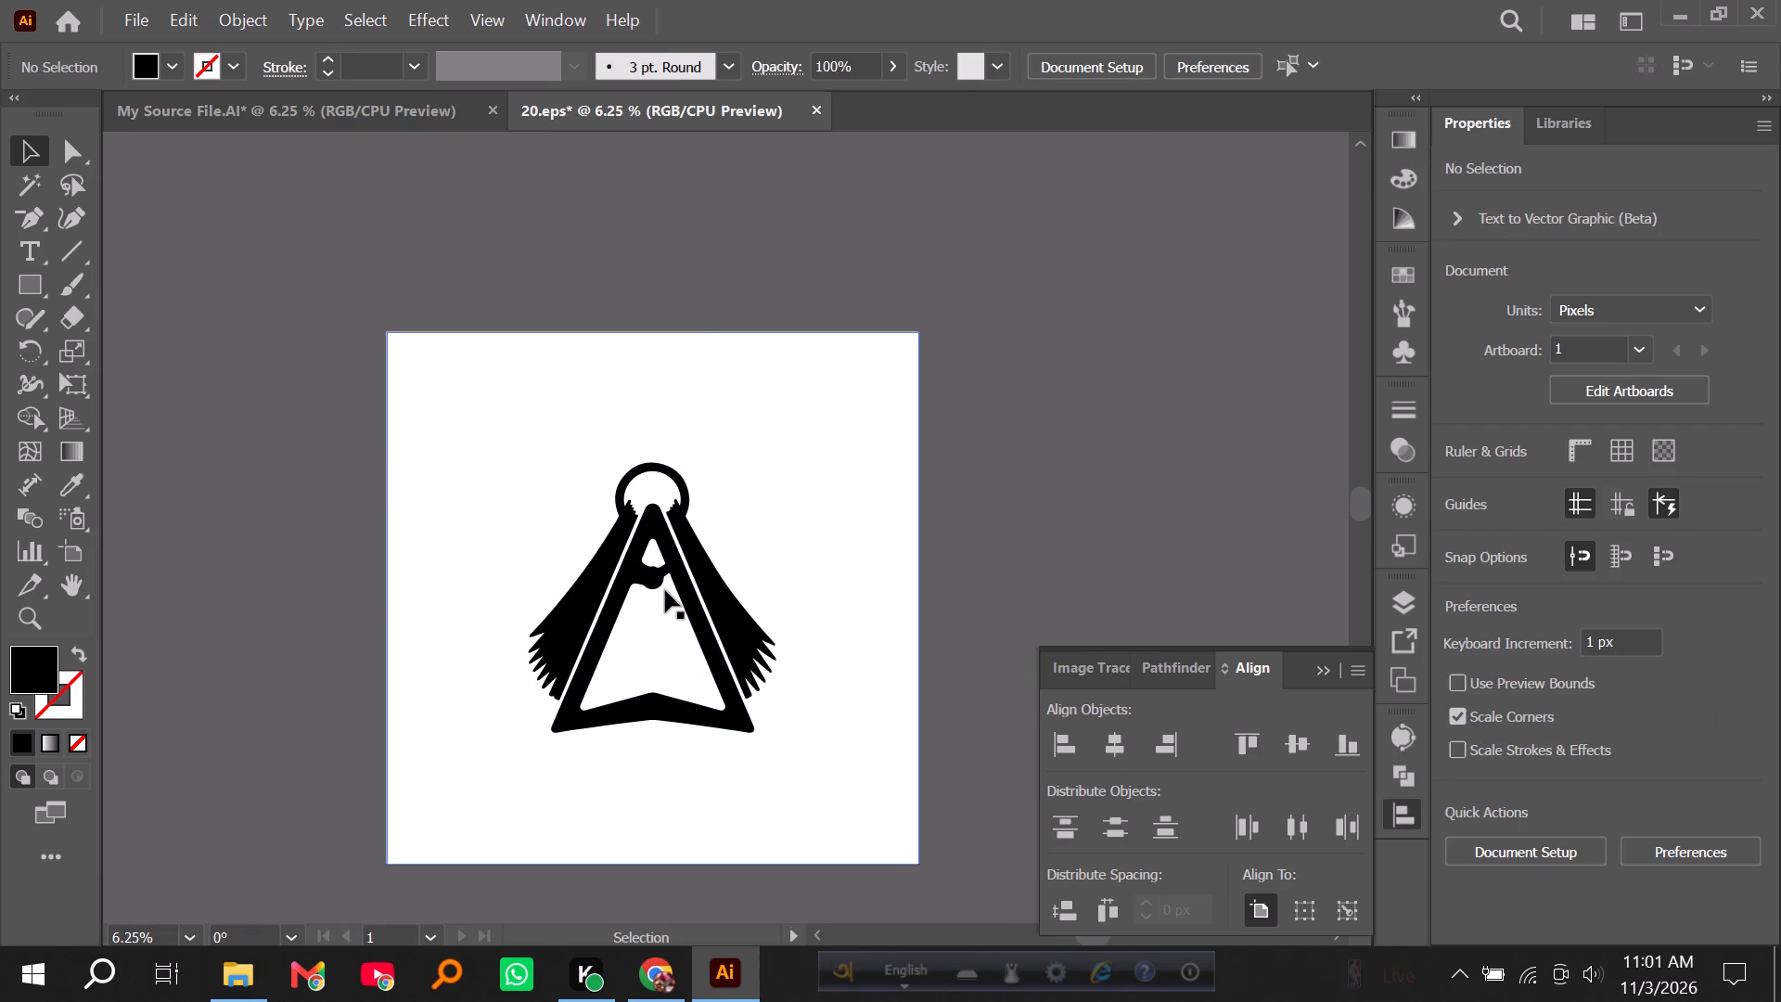
alt+scroll(669, 602, up, 2)
scroll(668, 611, down, 2)
alt+scroll(637, 543, down, 1)
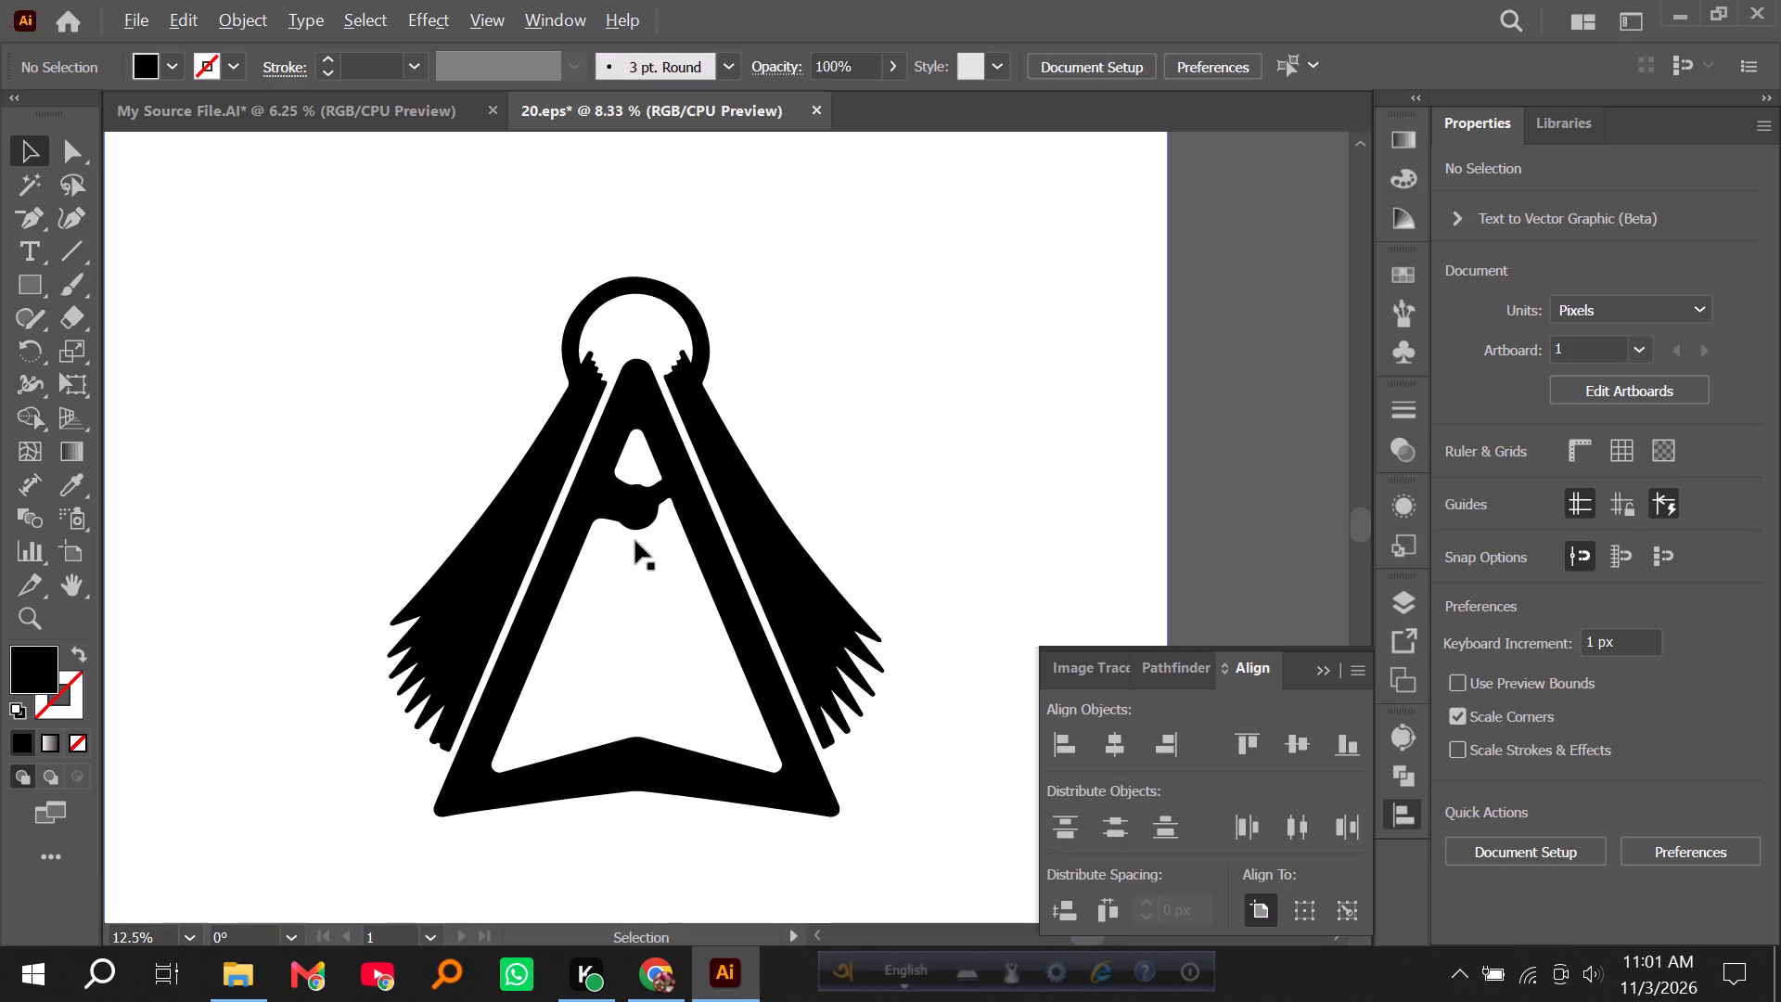
alt+scroll(635, 541, down, 1)
drag(639, 470, 1060, 311)
alt+scroll(1216, 369, up, 2)
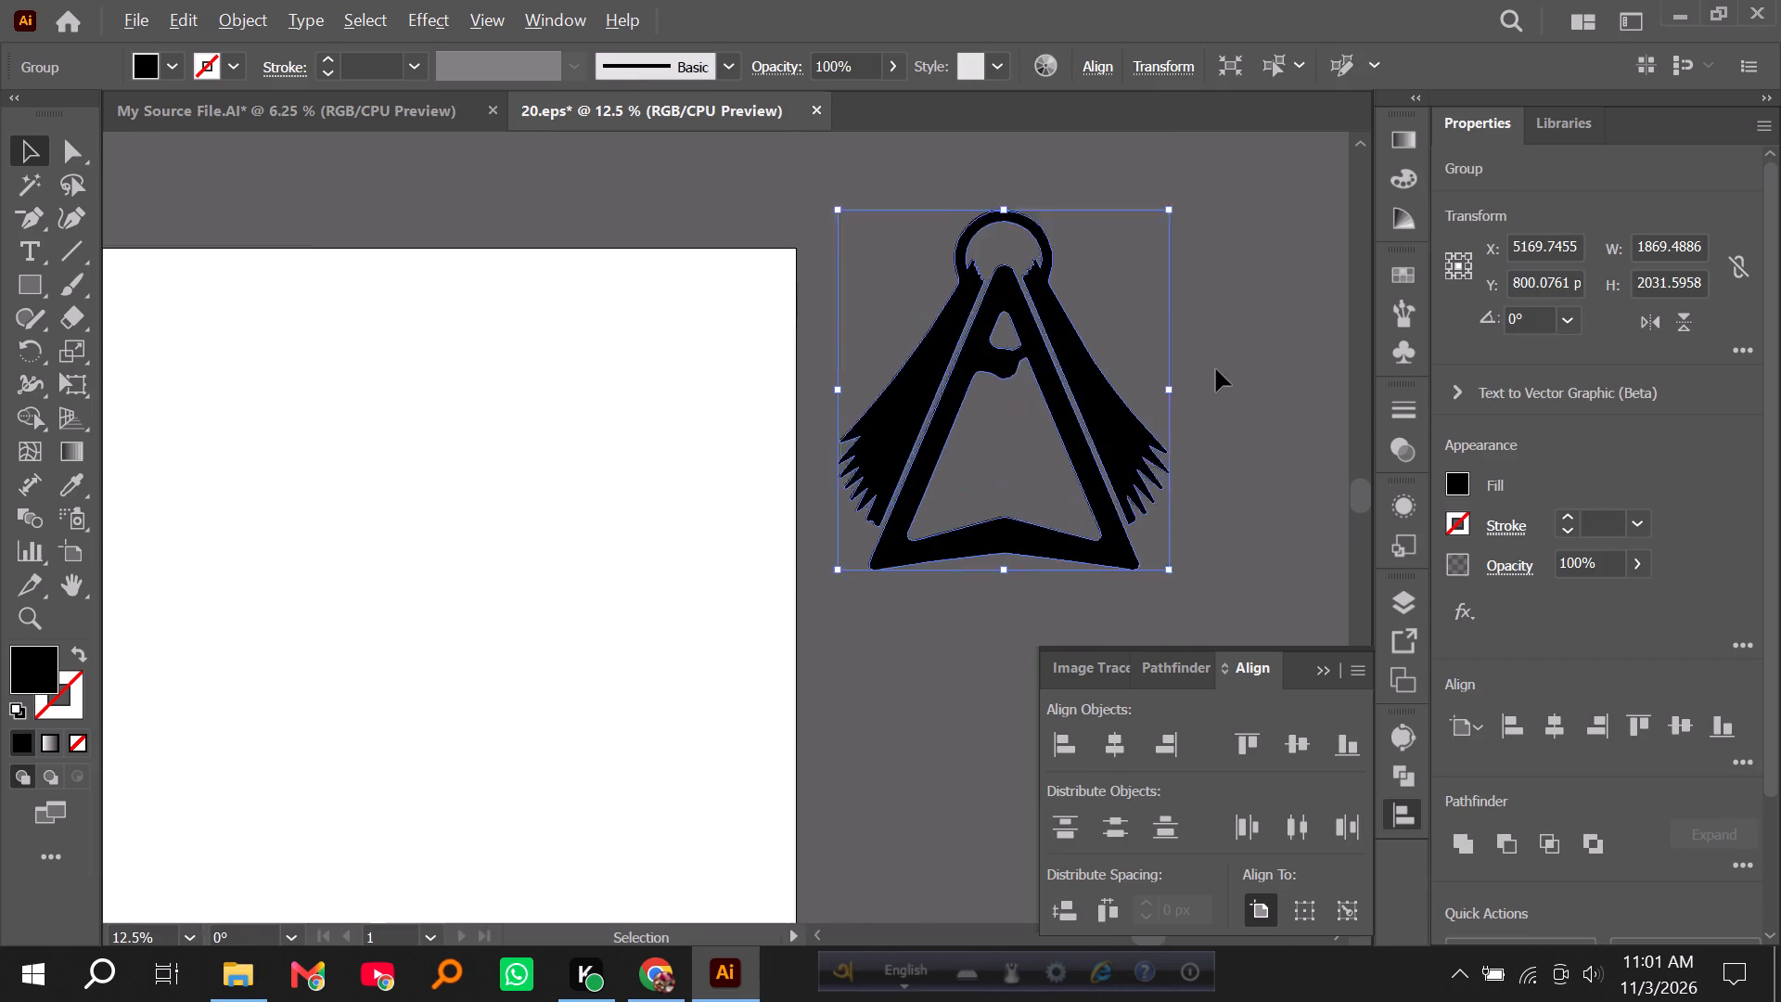
scroll(1160, 414, up, 4)
alt+scroll(1211, 472, down, 1)
alt+scroll(1420, 510, up, 2)
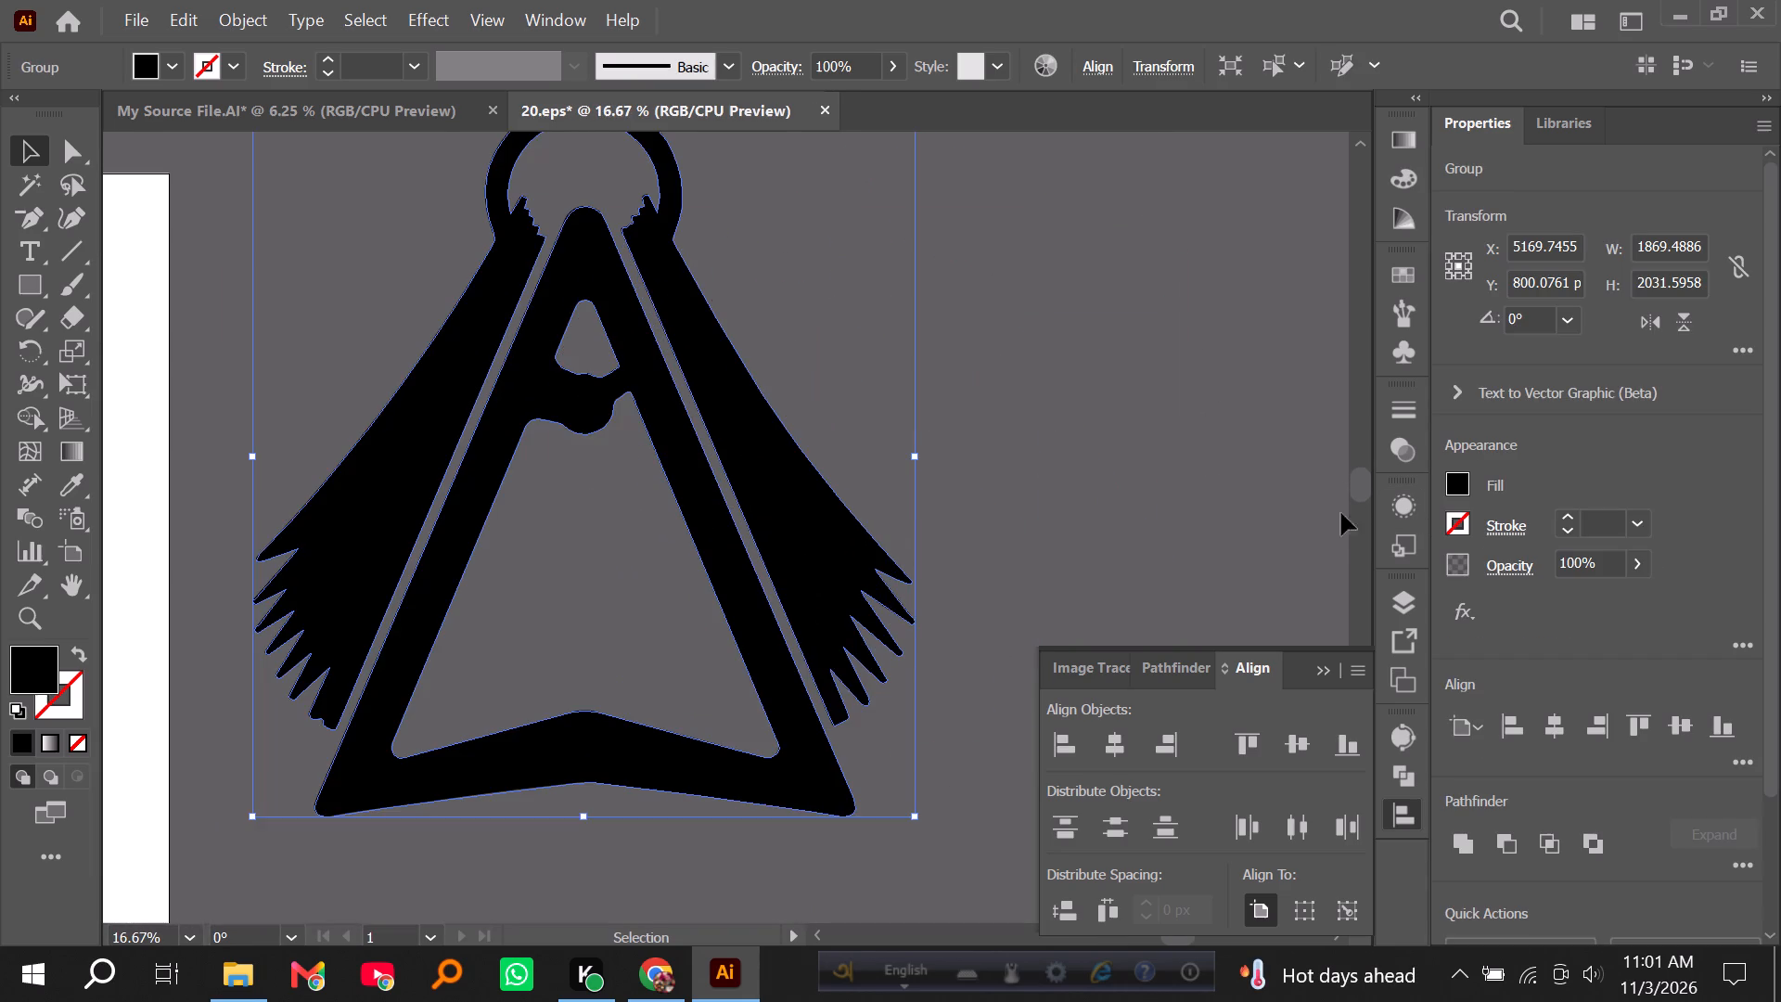
alt+scroll(1021, 506, down, 1)
click(1083, 495)
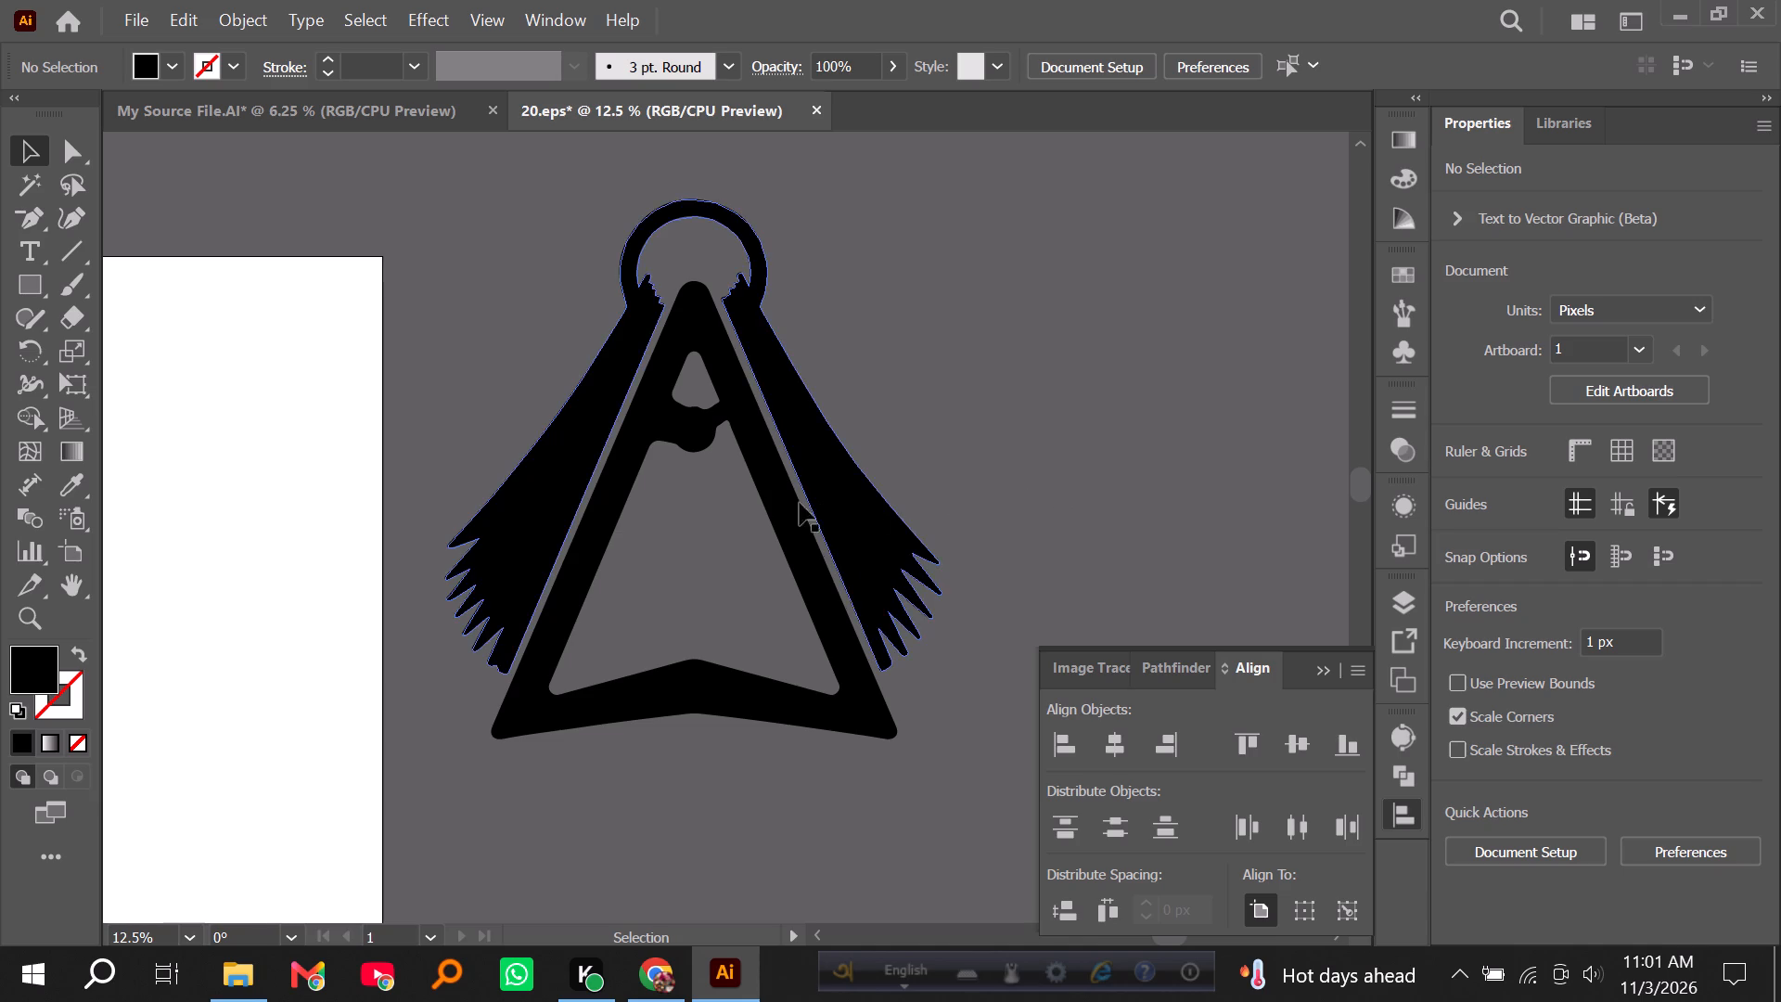
Draw a closed four-point black shape with the Pen tool over the irregular bridge between the triangular frame's upper and lower openings.
alt+scroll(730, 507, up, 3)
scroll(763, 513, up, 3)
click(684, 520)
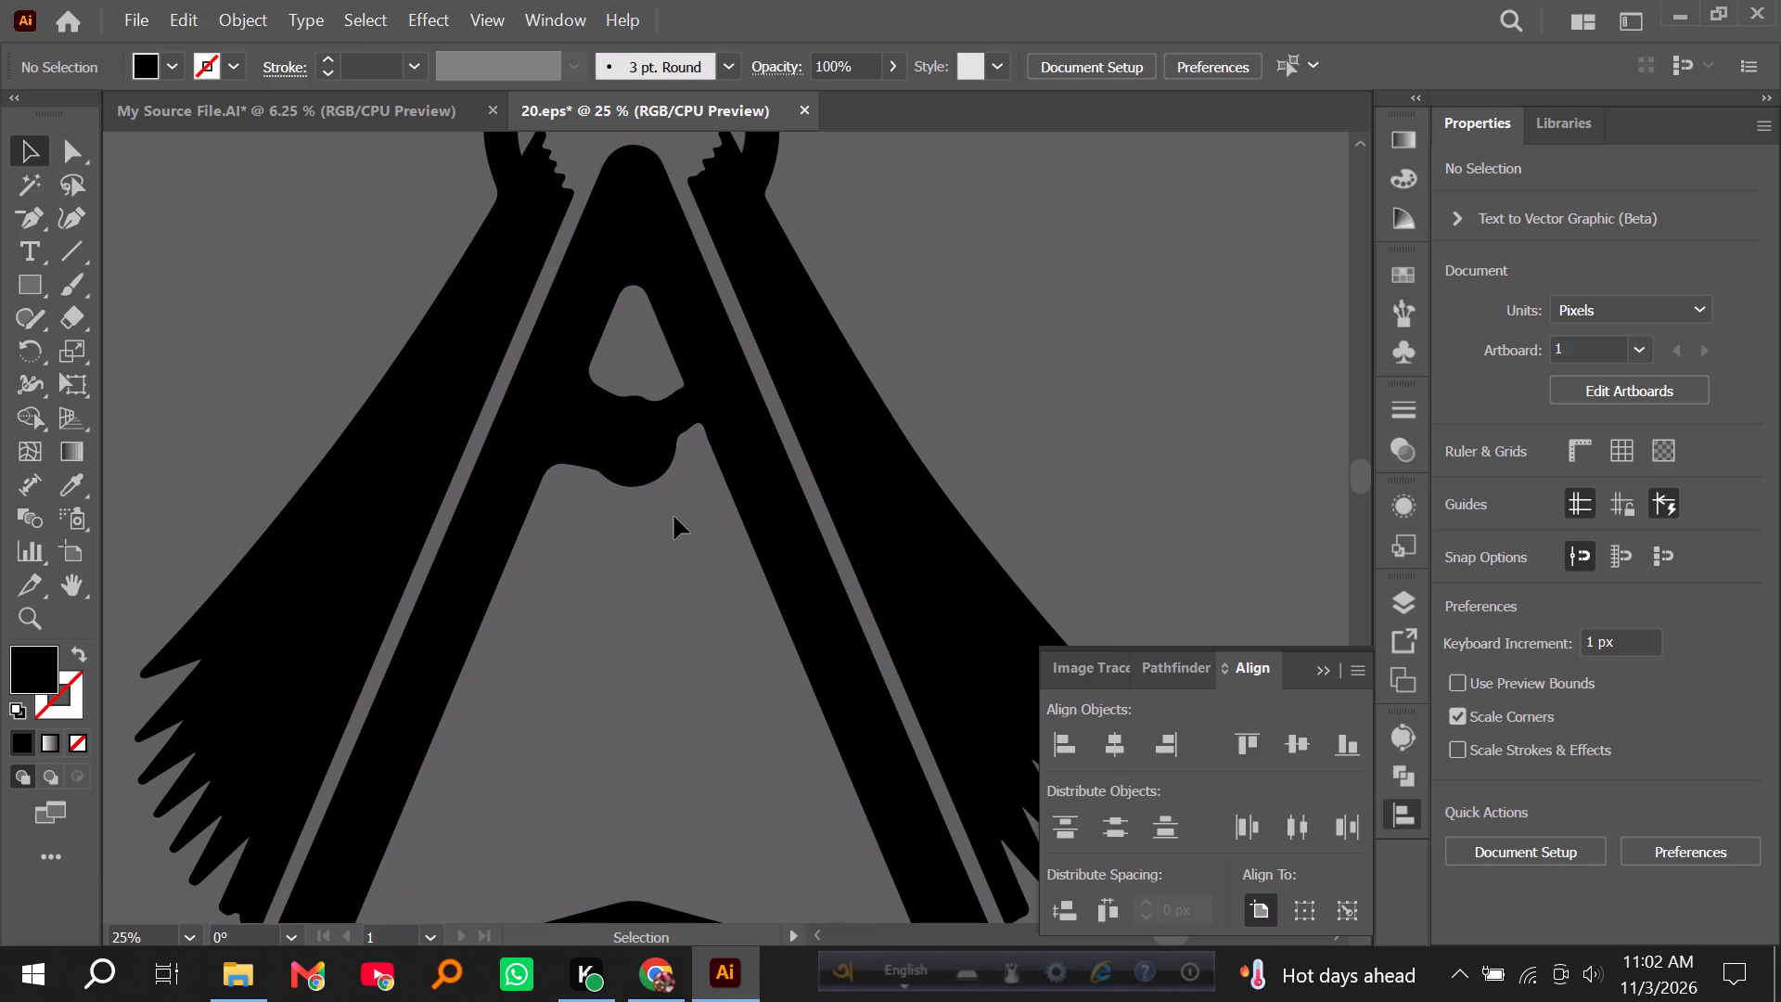
right_click(13, 217)
click(97, 216)
click(602, 366)
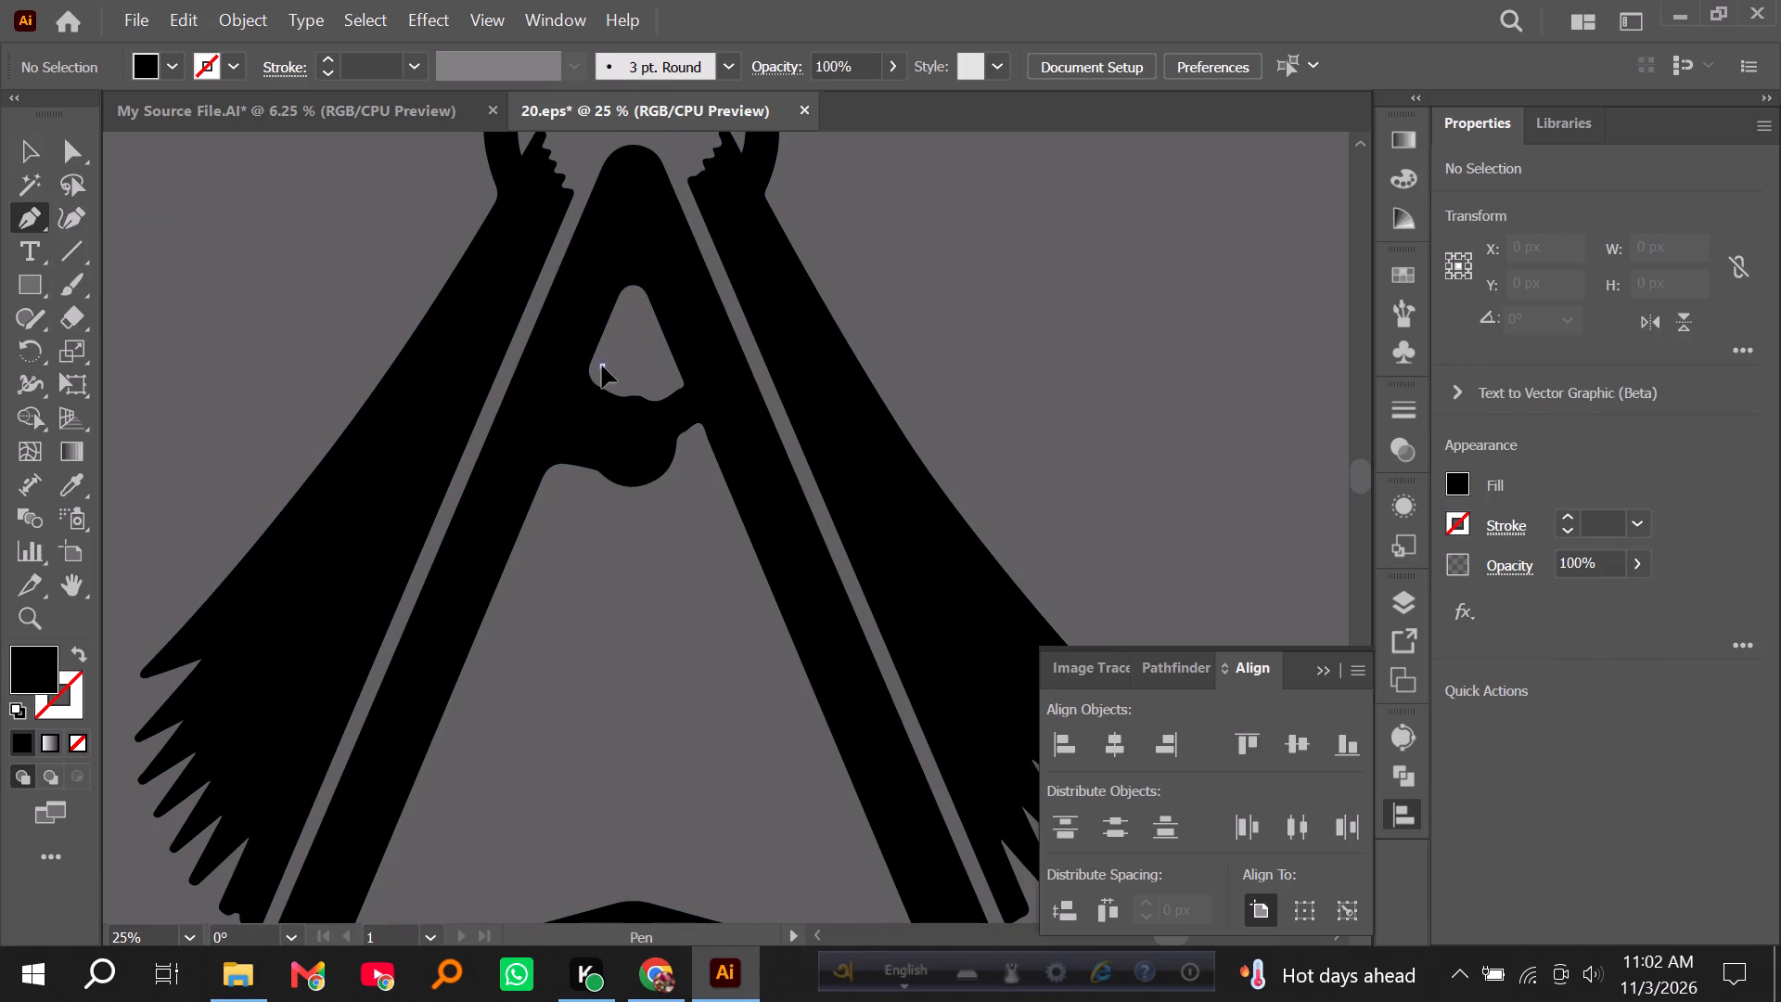
click(558, 502)
click(707, 480)
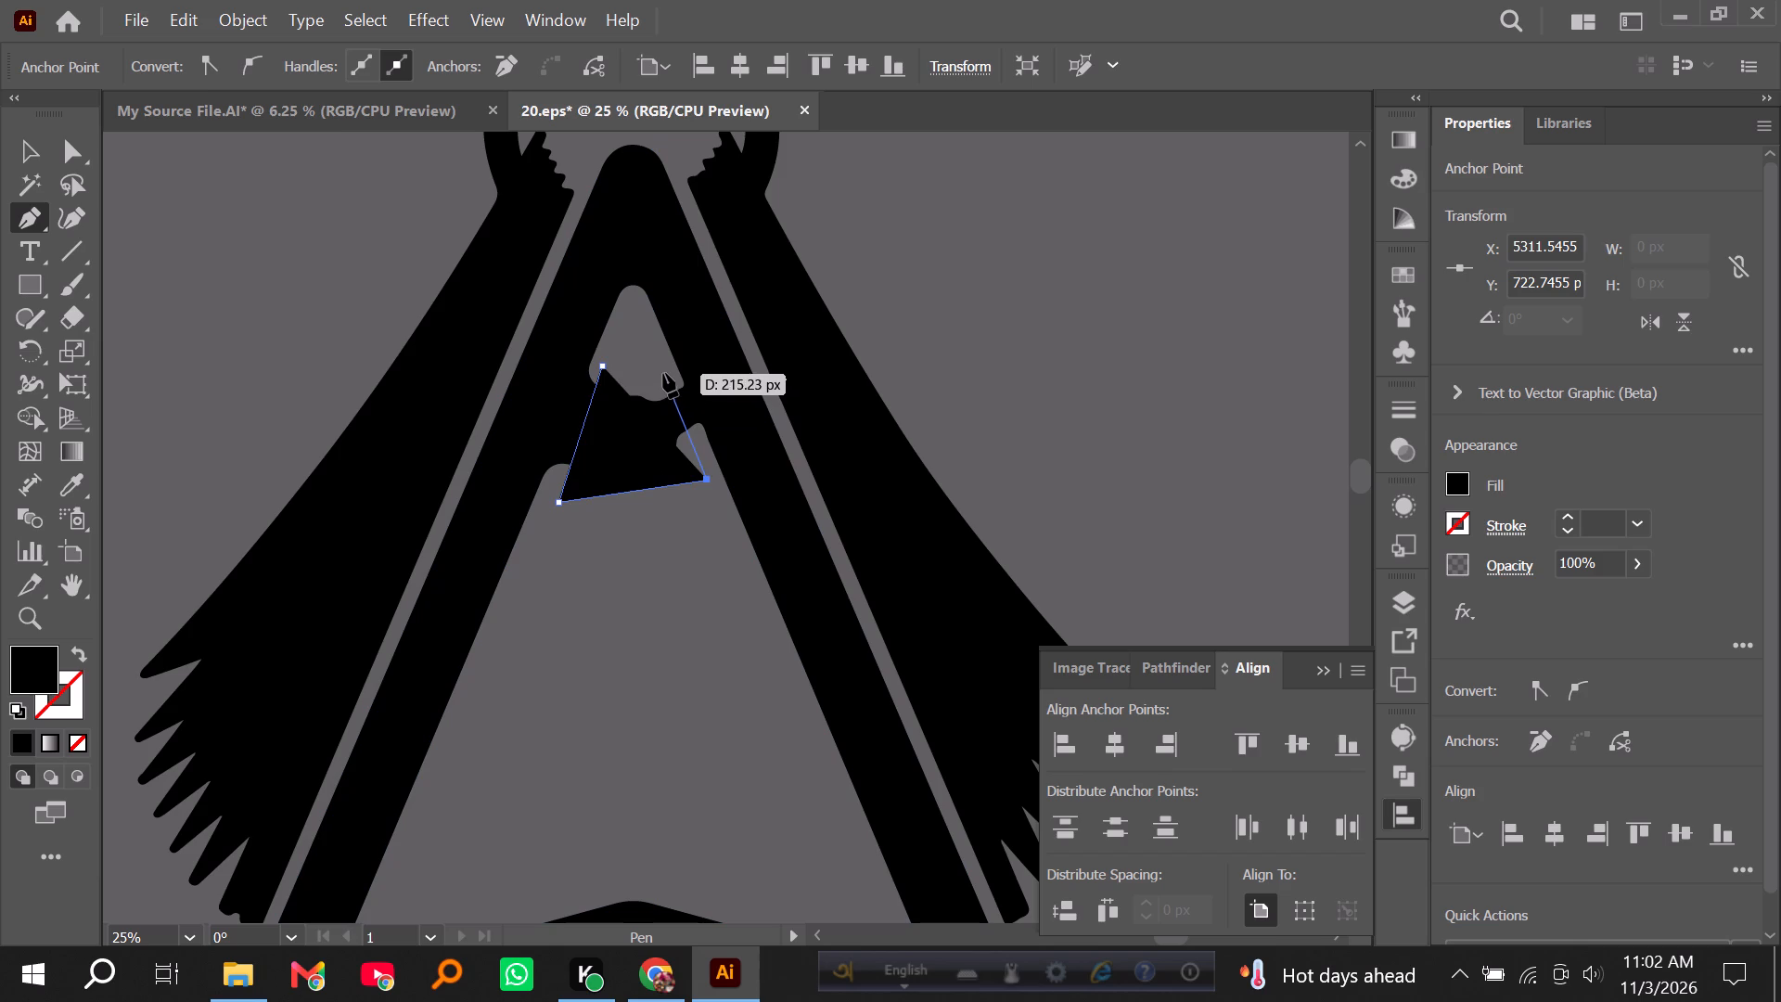
click(663, 373)
click(601, 366)
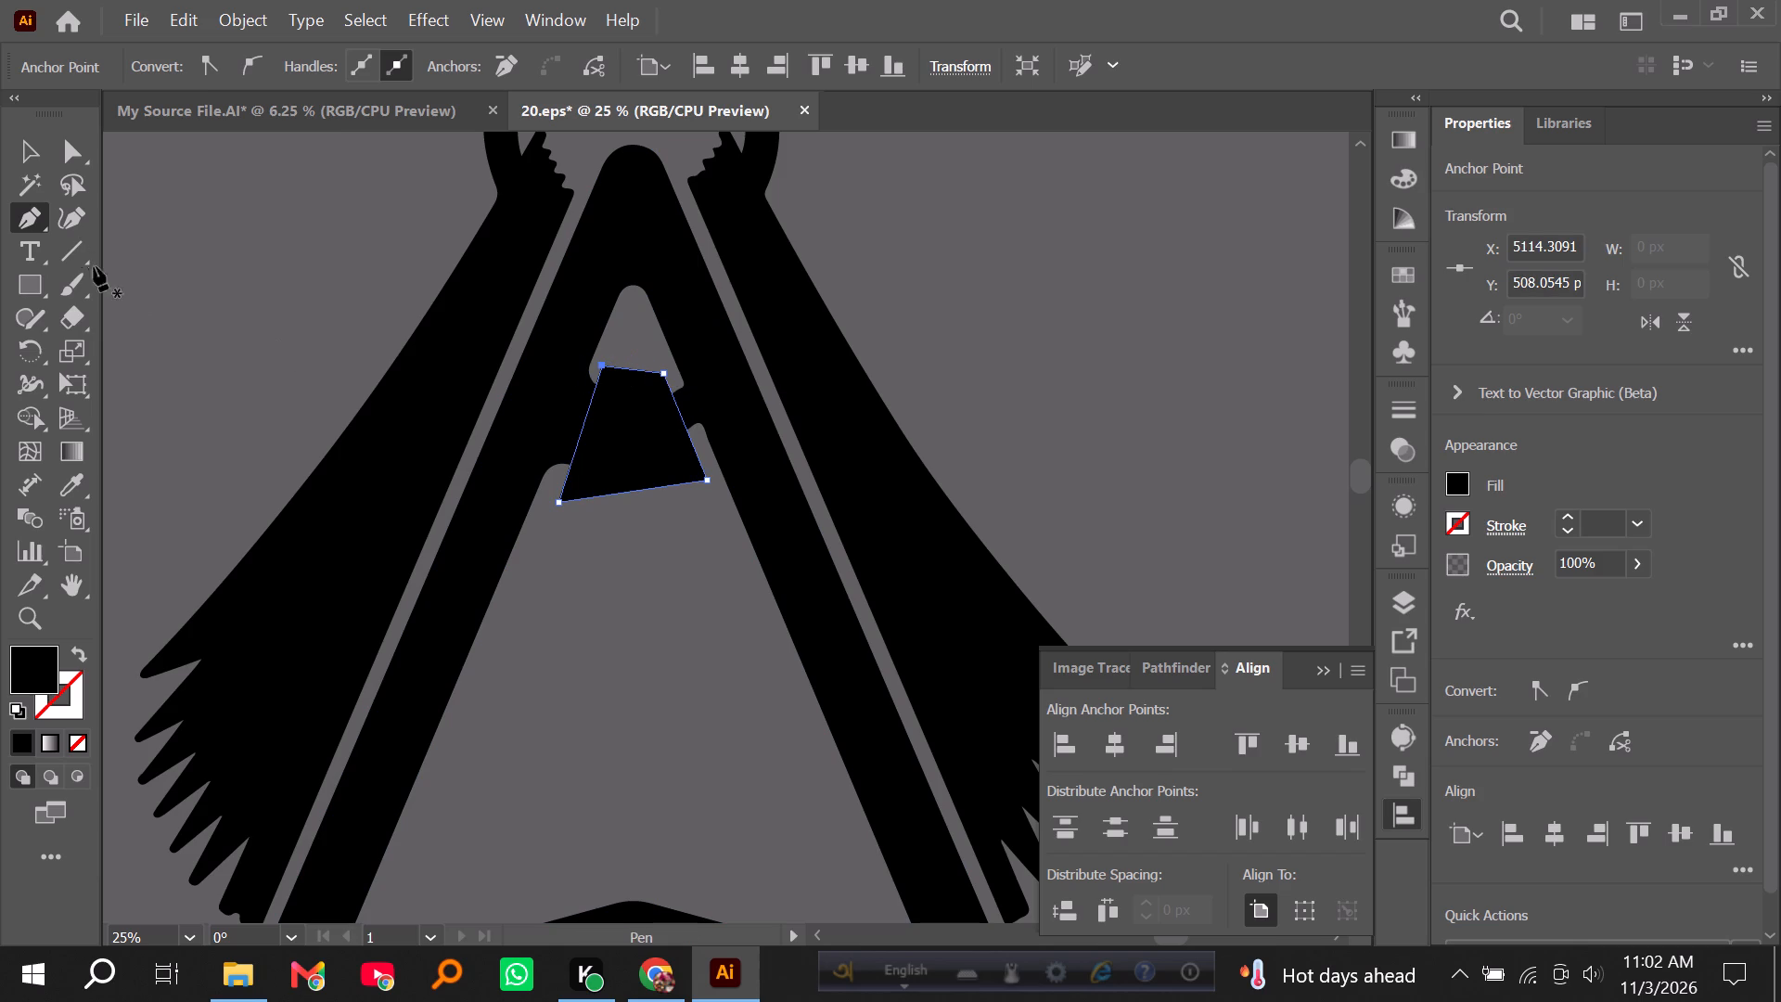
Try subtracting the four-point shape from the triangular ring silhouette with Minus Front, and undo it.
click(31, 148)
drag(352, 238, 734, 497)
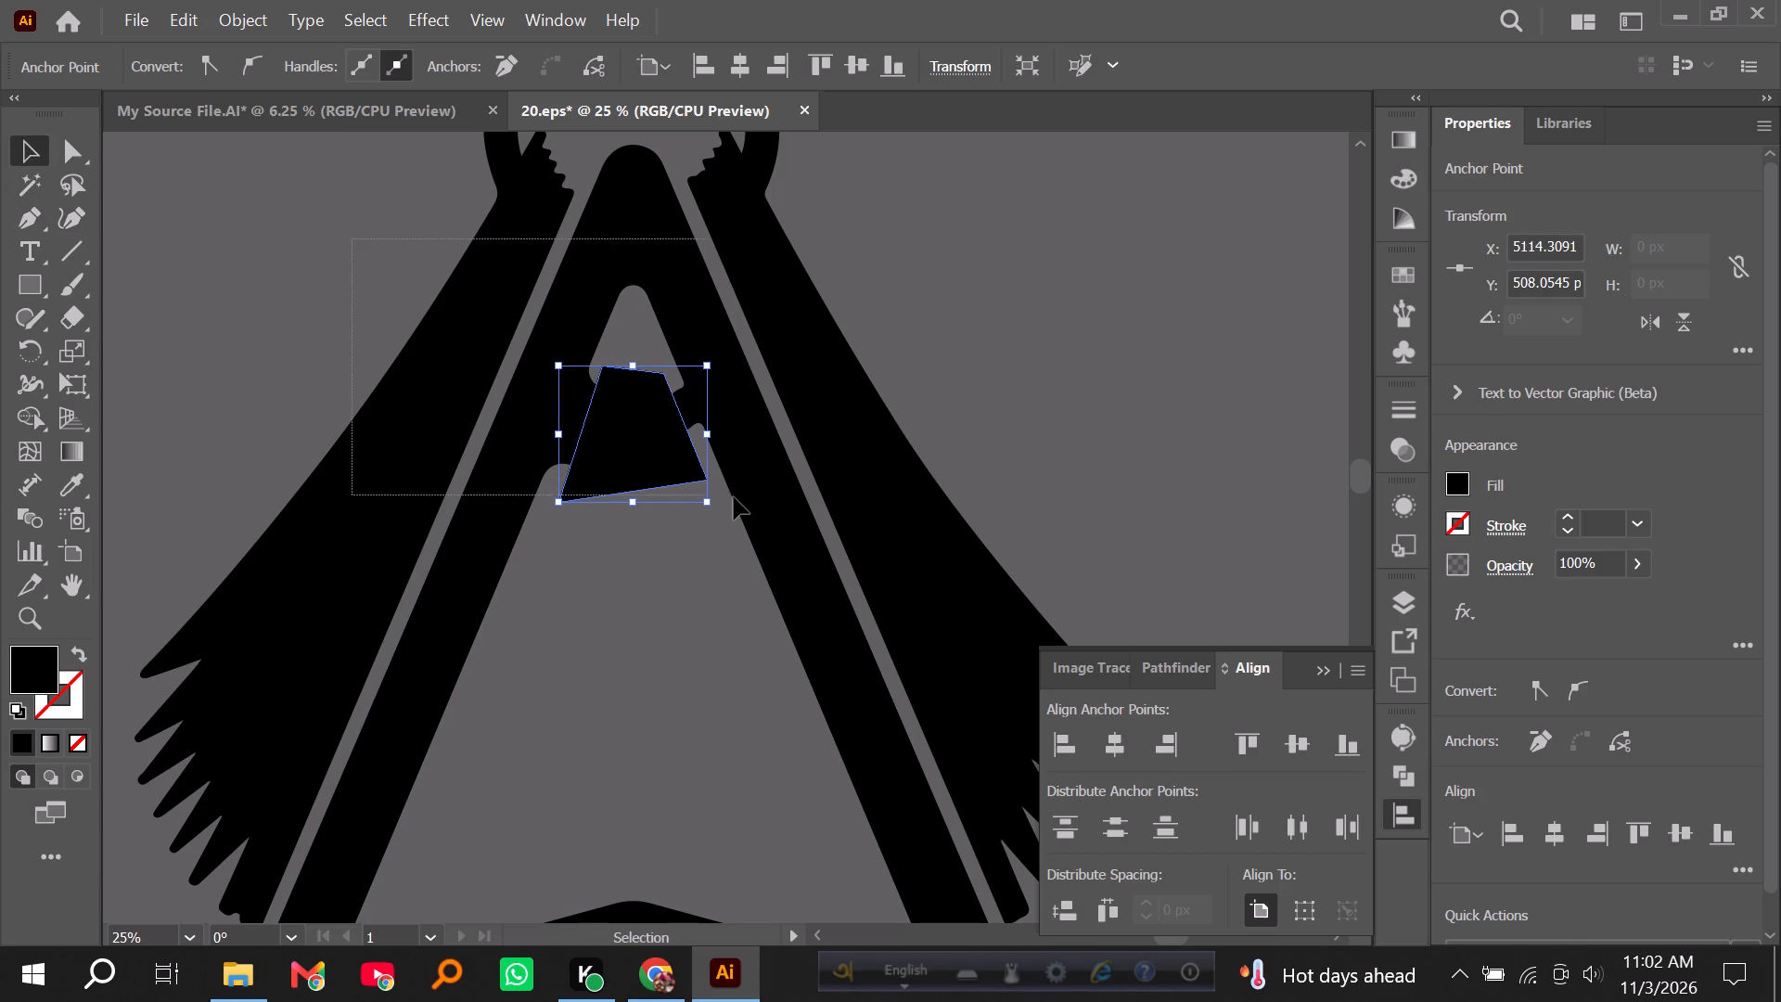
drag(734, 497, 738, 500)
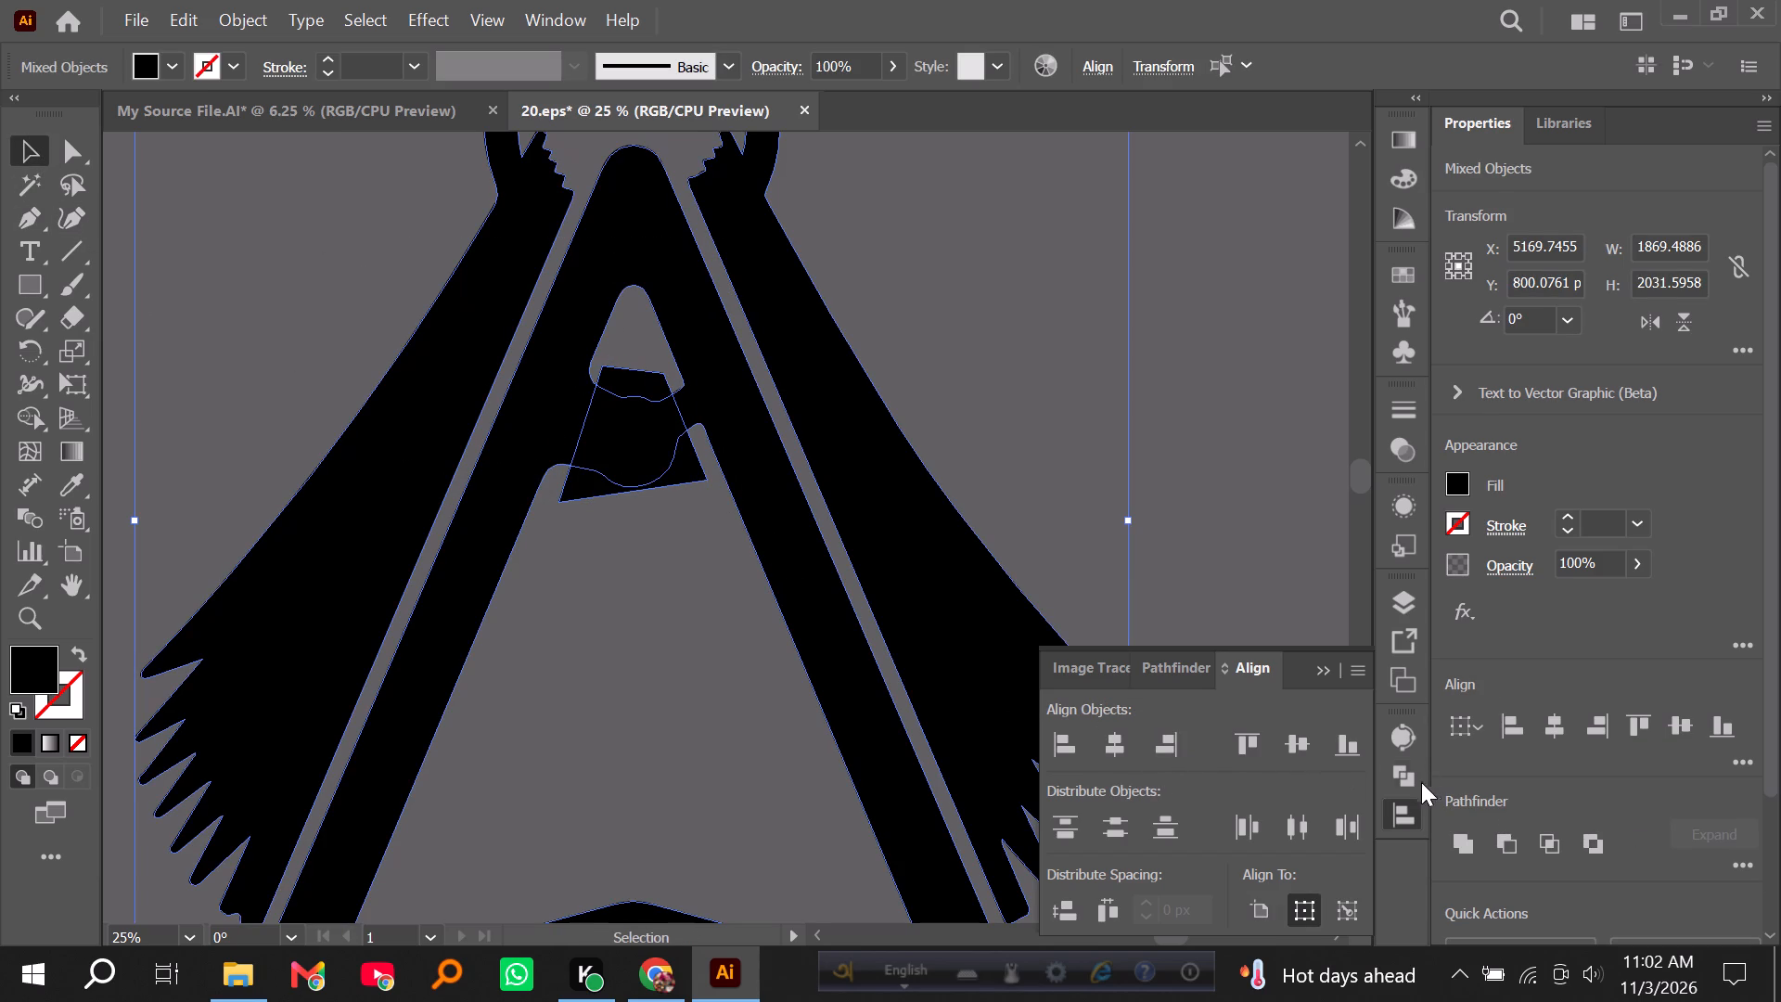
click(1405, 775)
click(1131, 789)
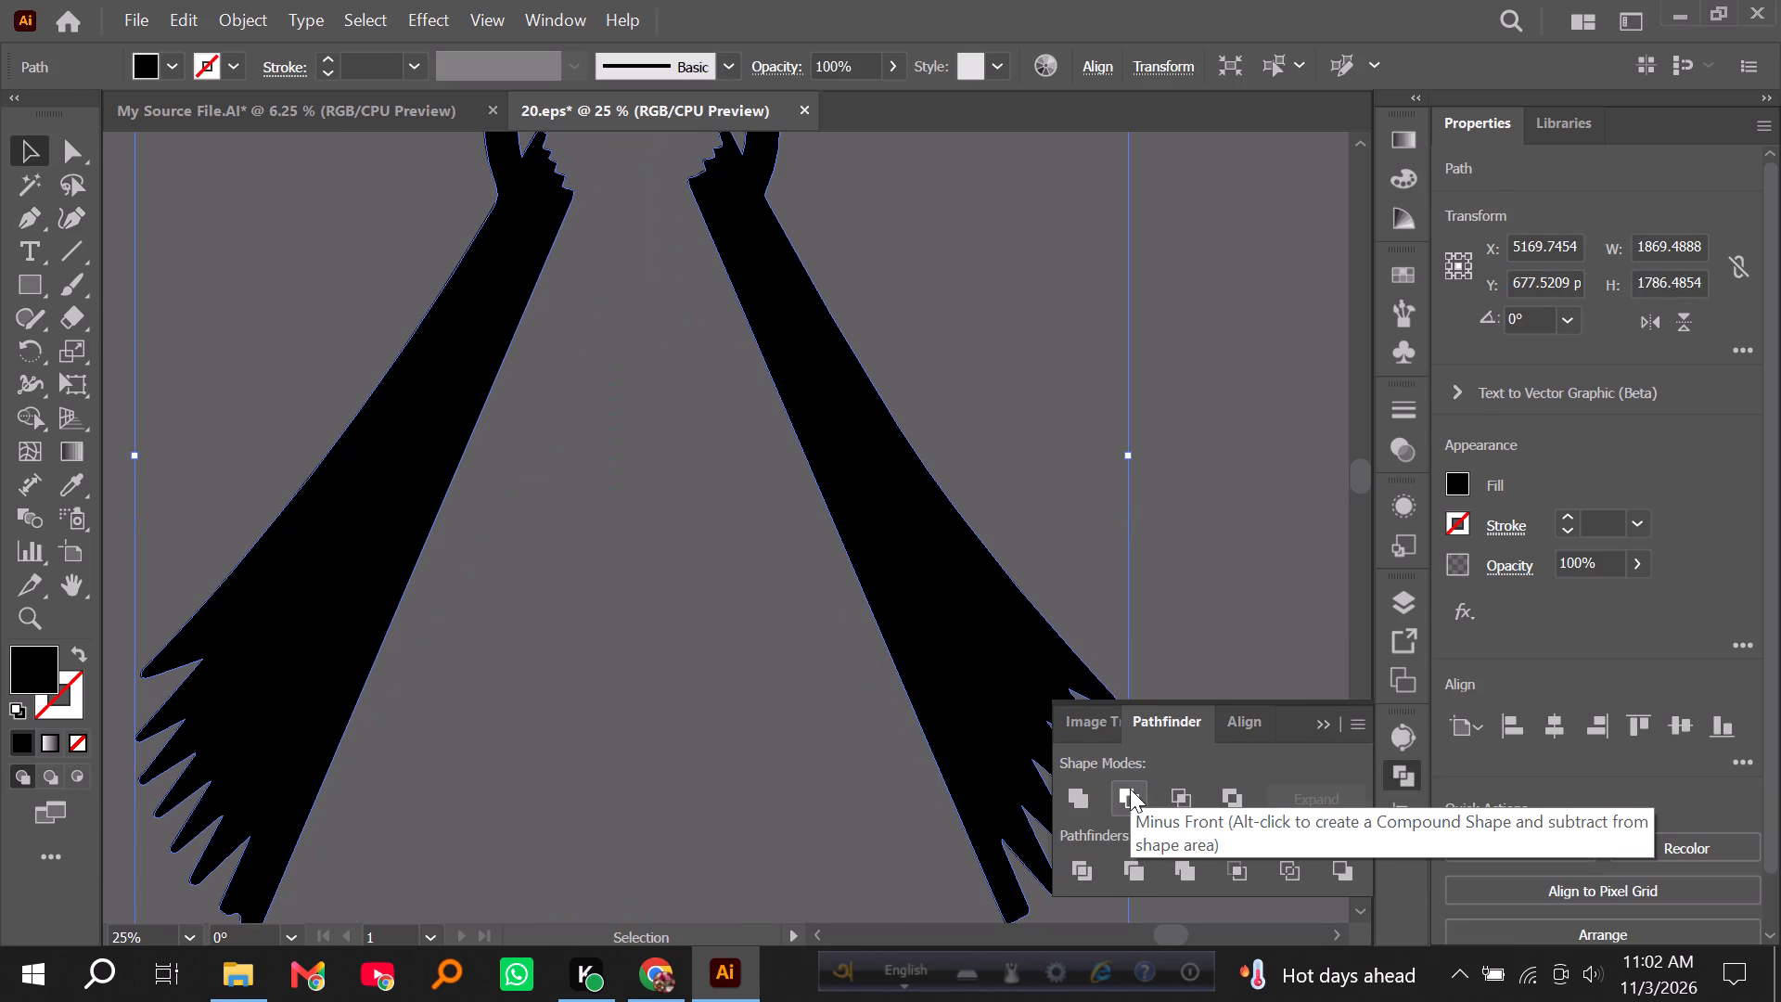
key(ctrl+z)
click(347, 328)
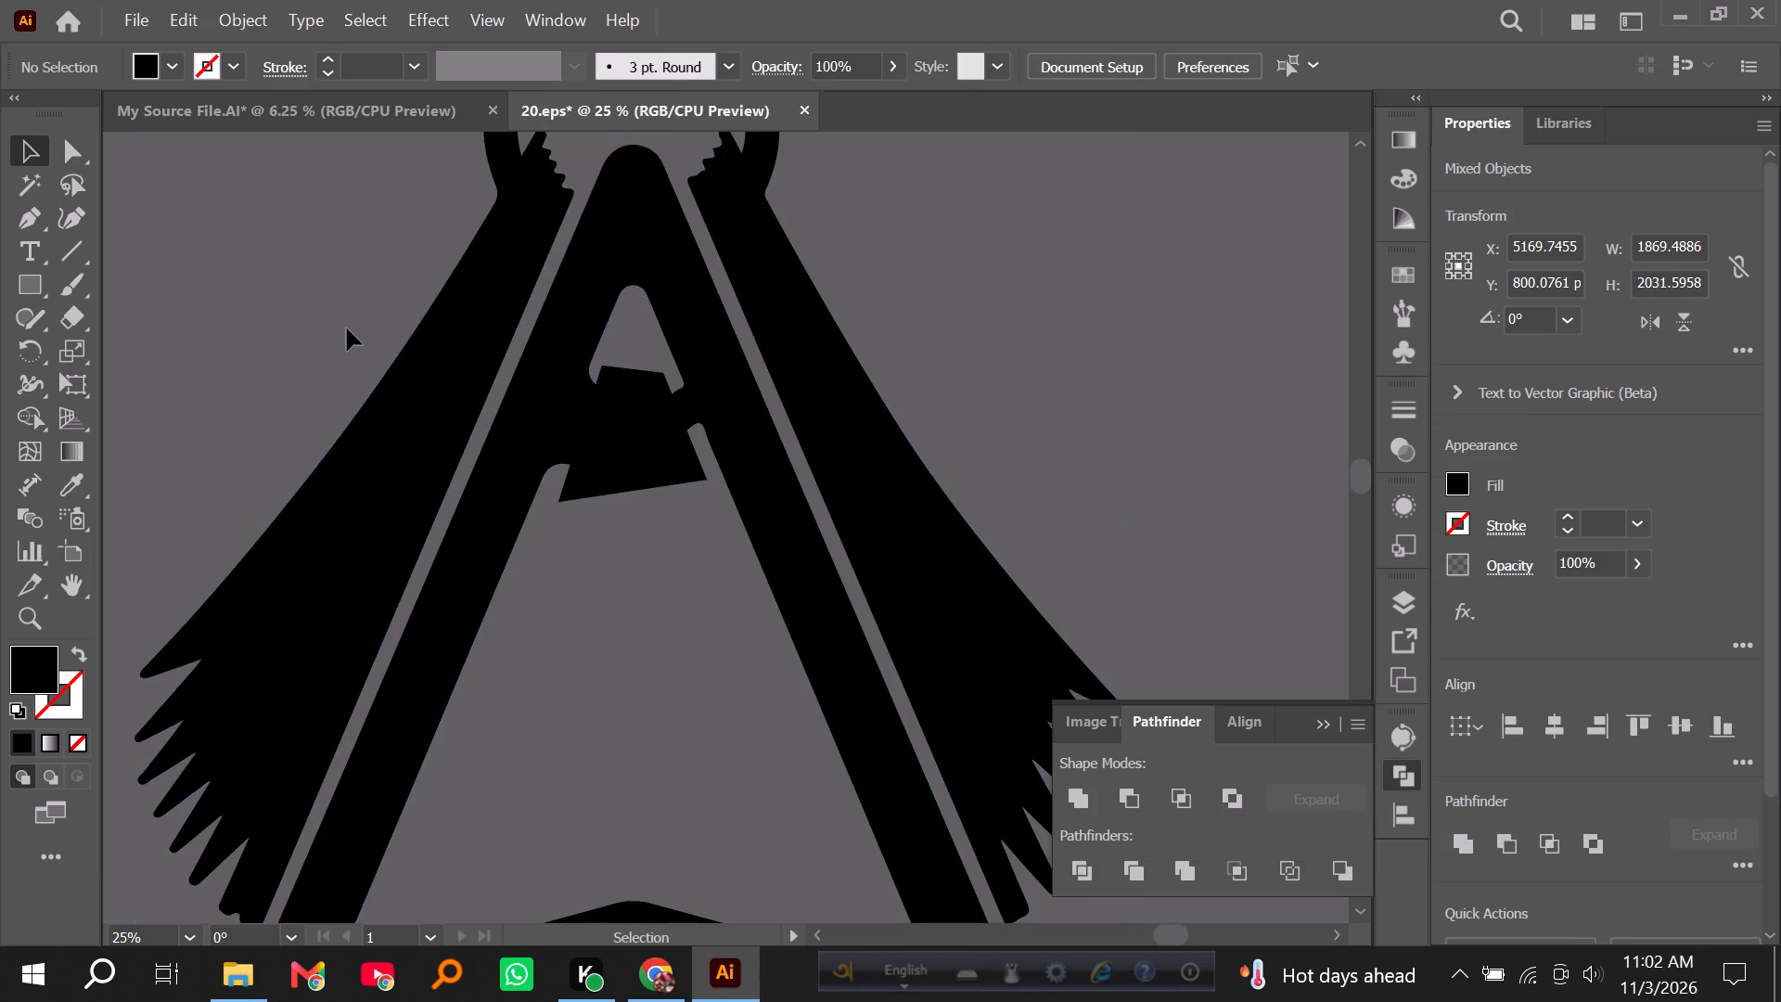
Remove the bridge between the triangular frame's two openings with the Shape Builder, using the four-point shape as the cutting boundary.
drag(694, 572, 602, 366)
click(29, 418)
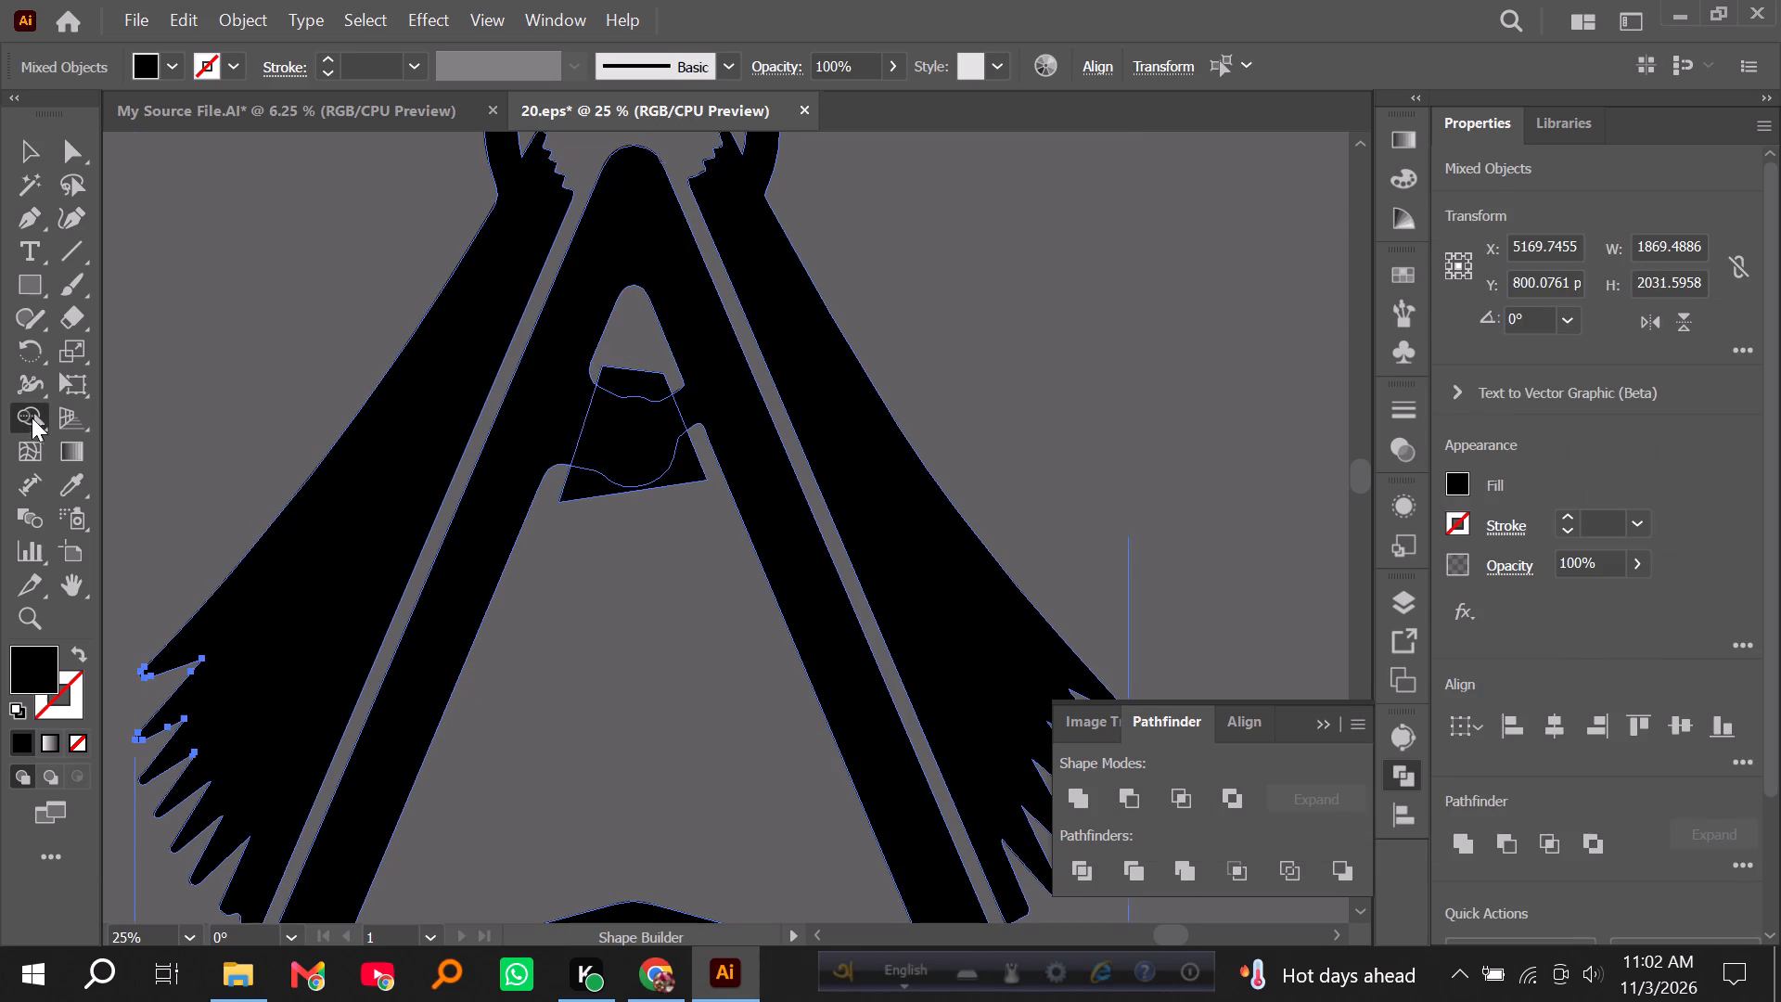
alt+drag(629, 353, 638, 515)
click(24, 148)
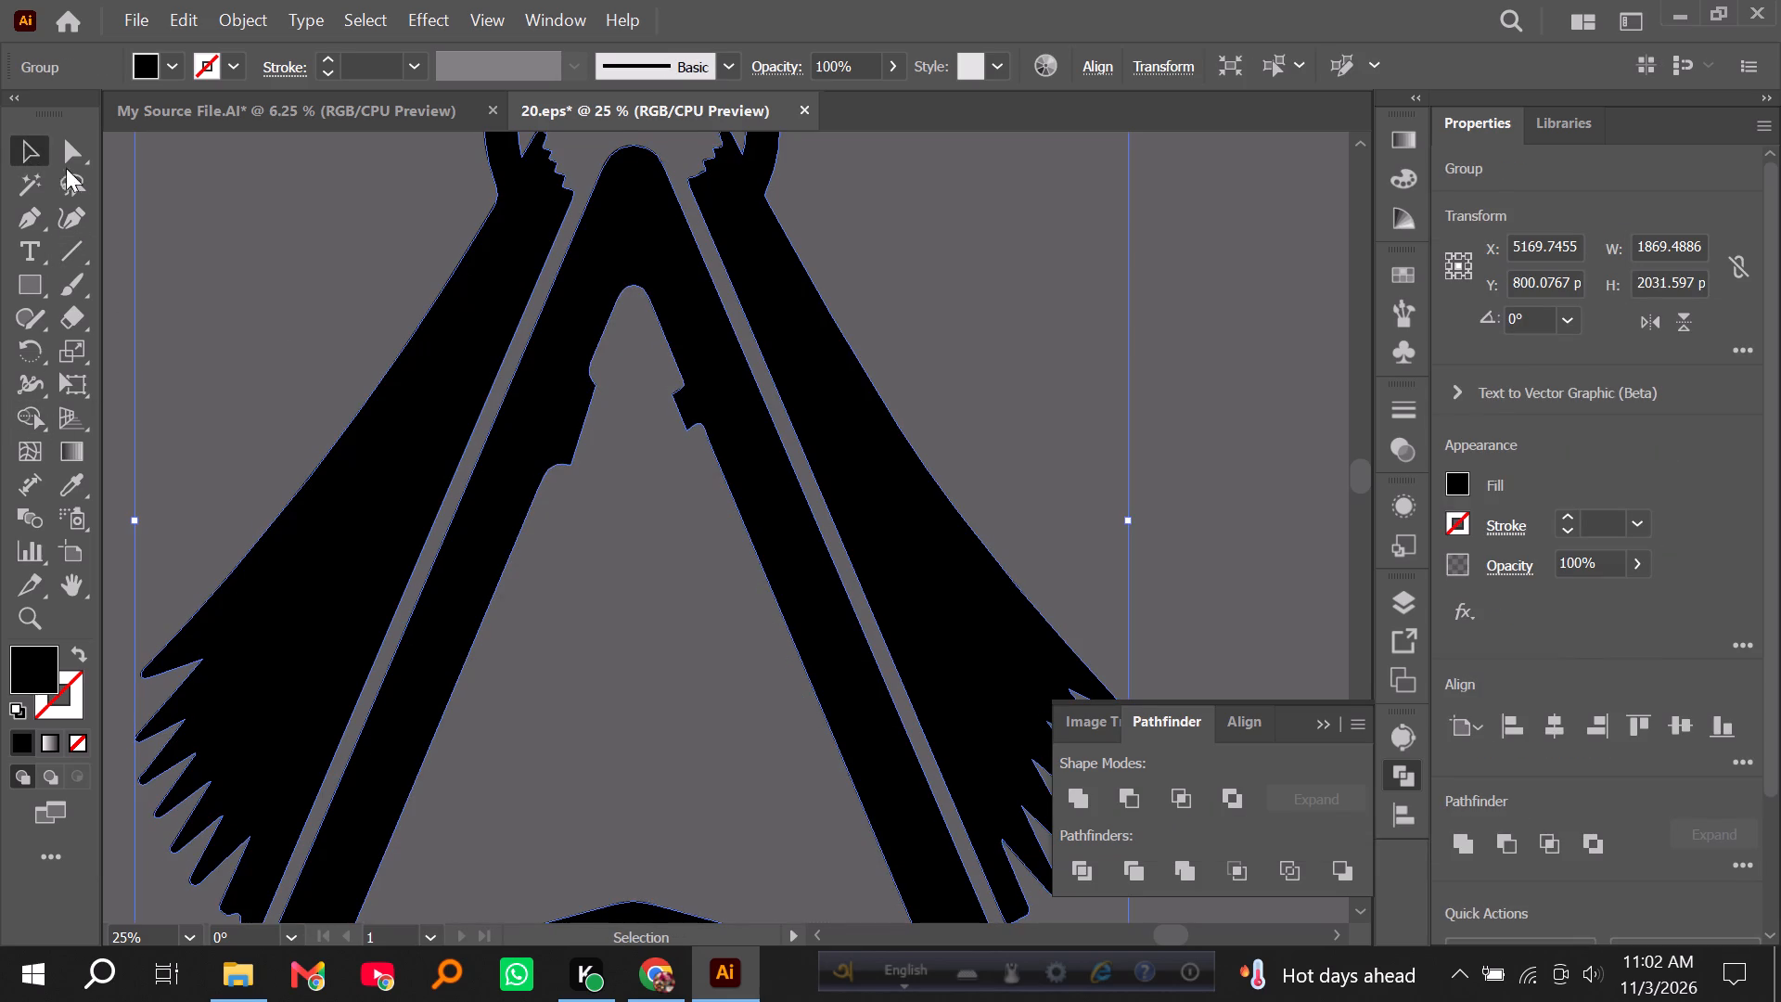
click(216, 241)
Delete the leftover anchor points along the left inner edge of the triangular frame to make it one straight line.
click(564, 388)
alt+scroll(573, 404, up, 2)
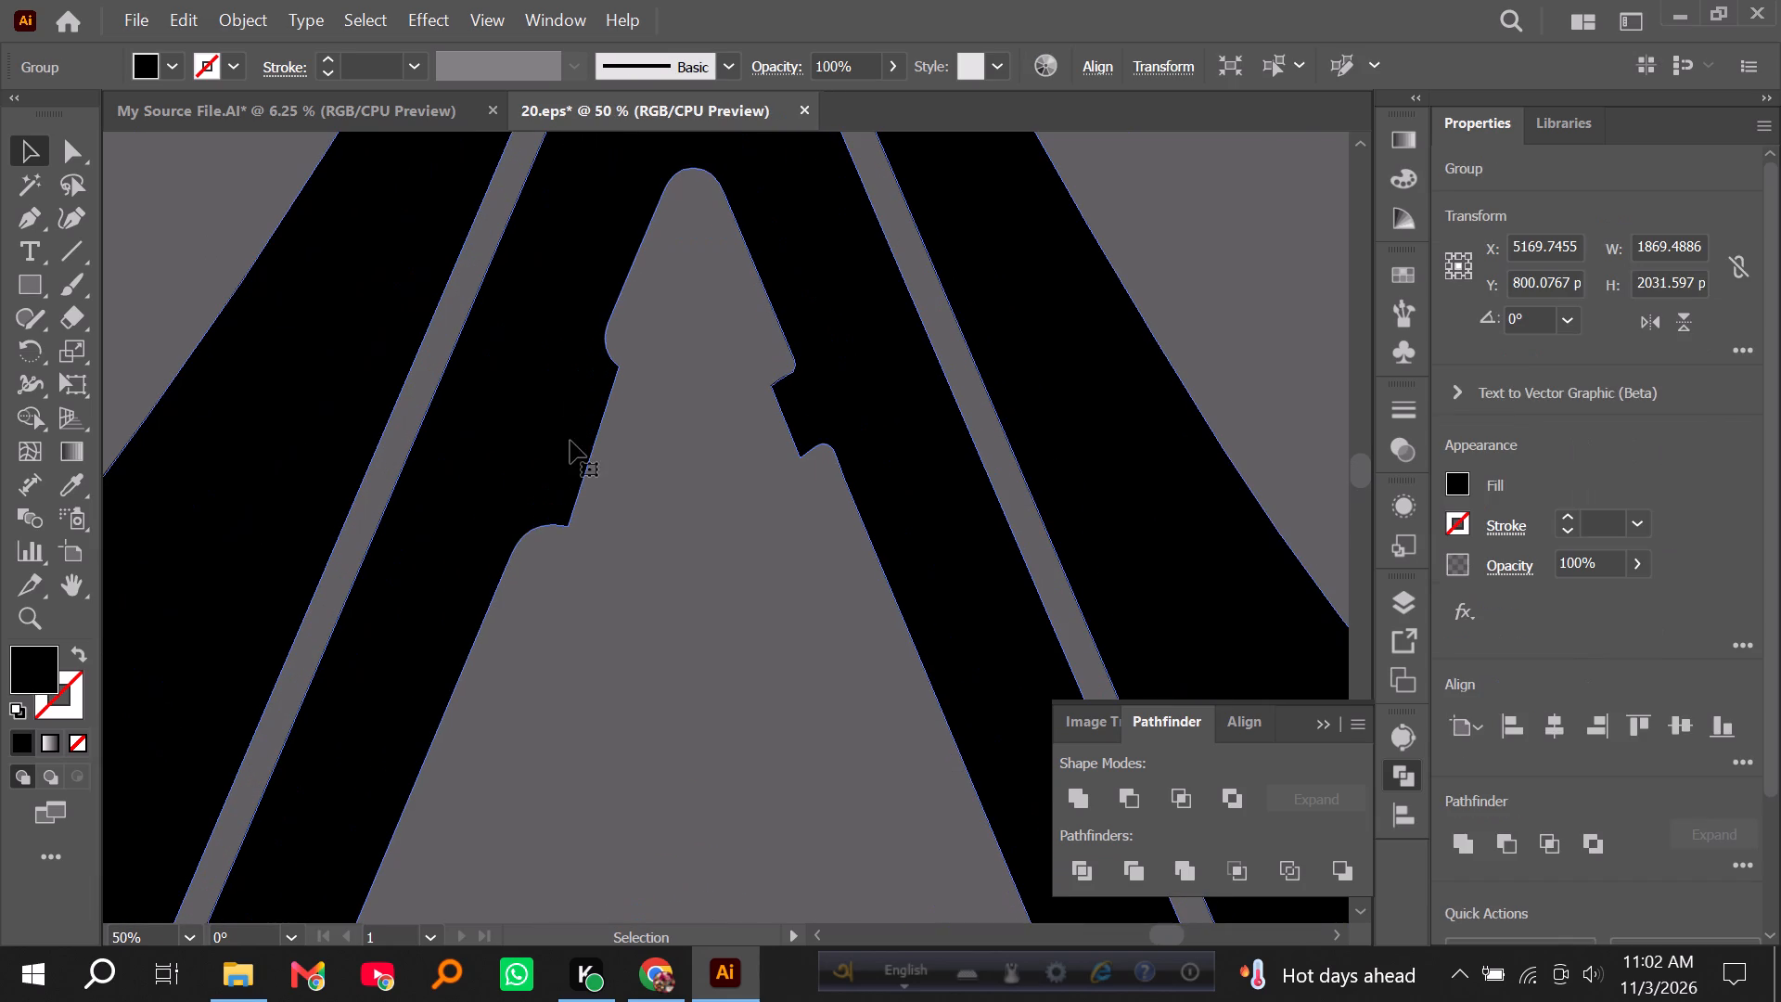
right_click(18, 217)
click(151, 284)
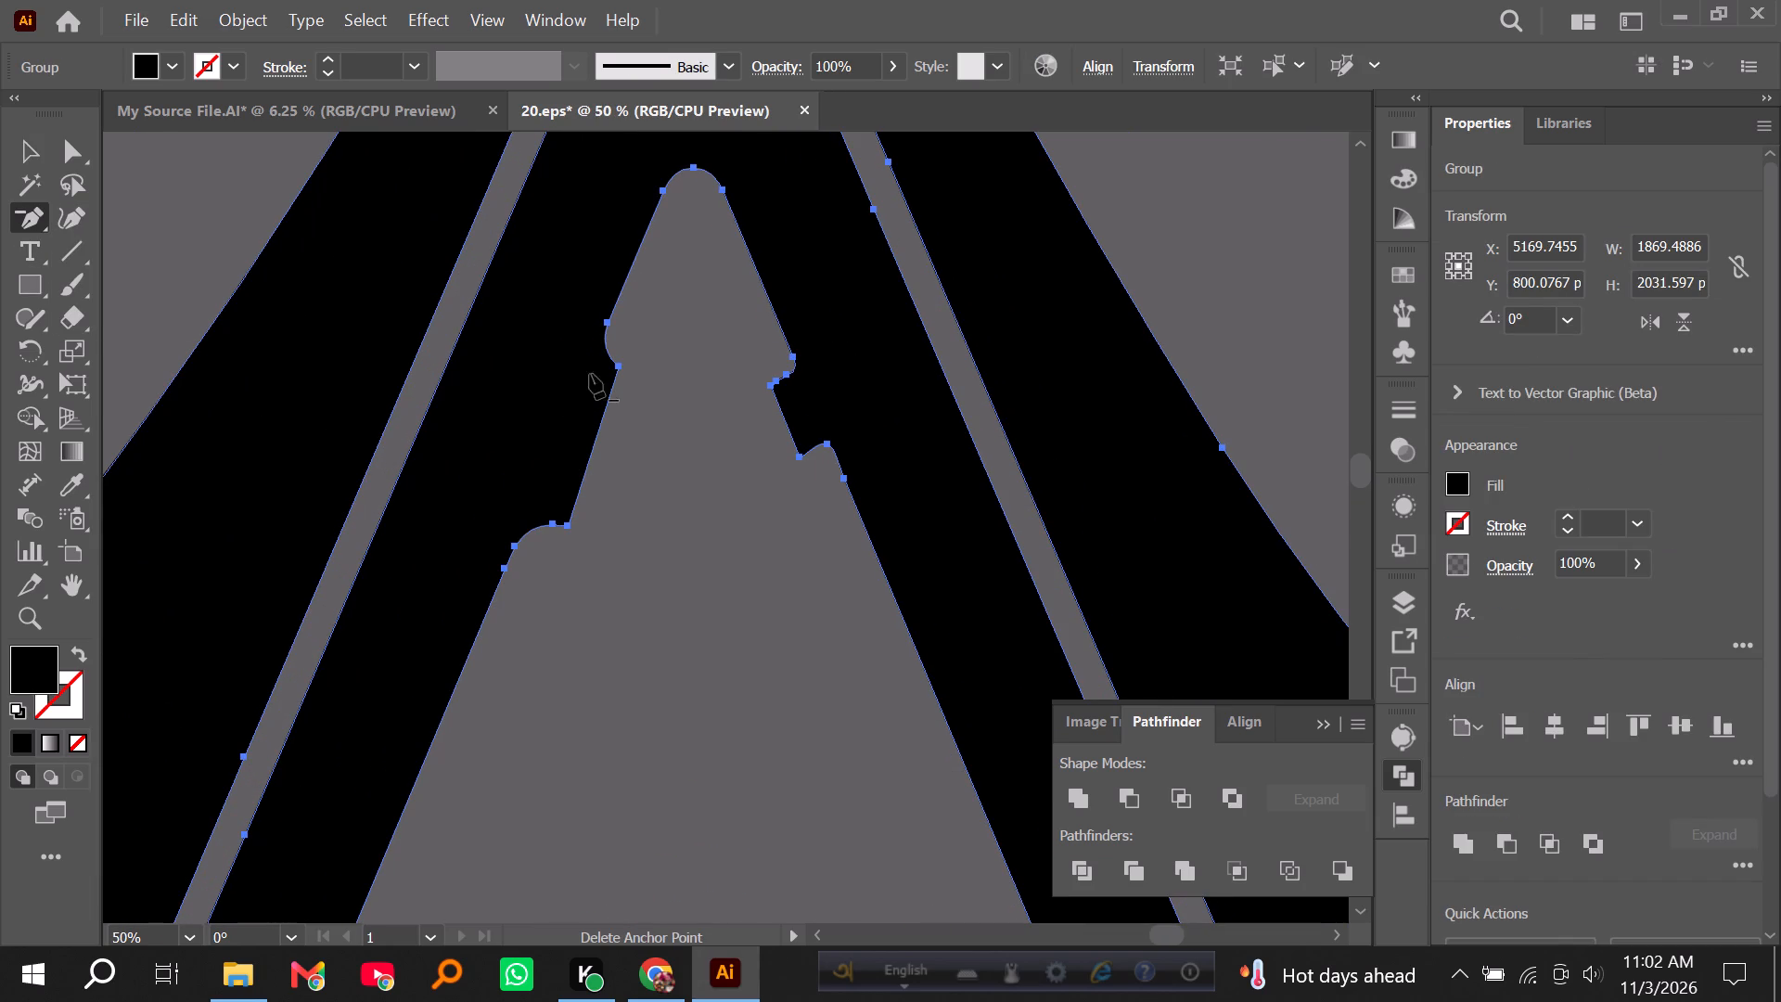
click(618, 366)
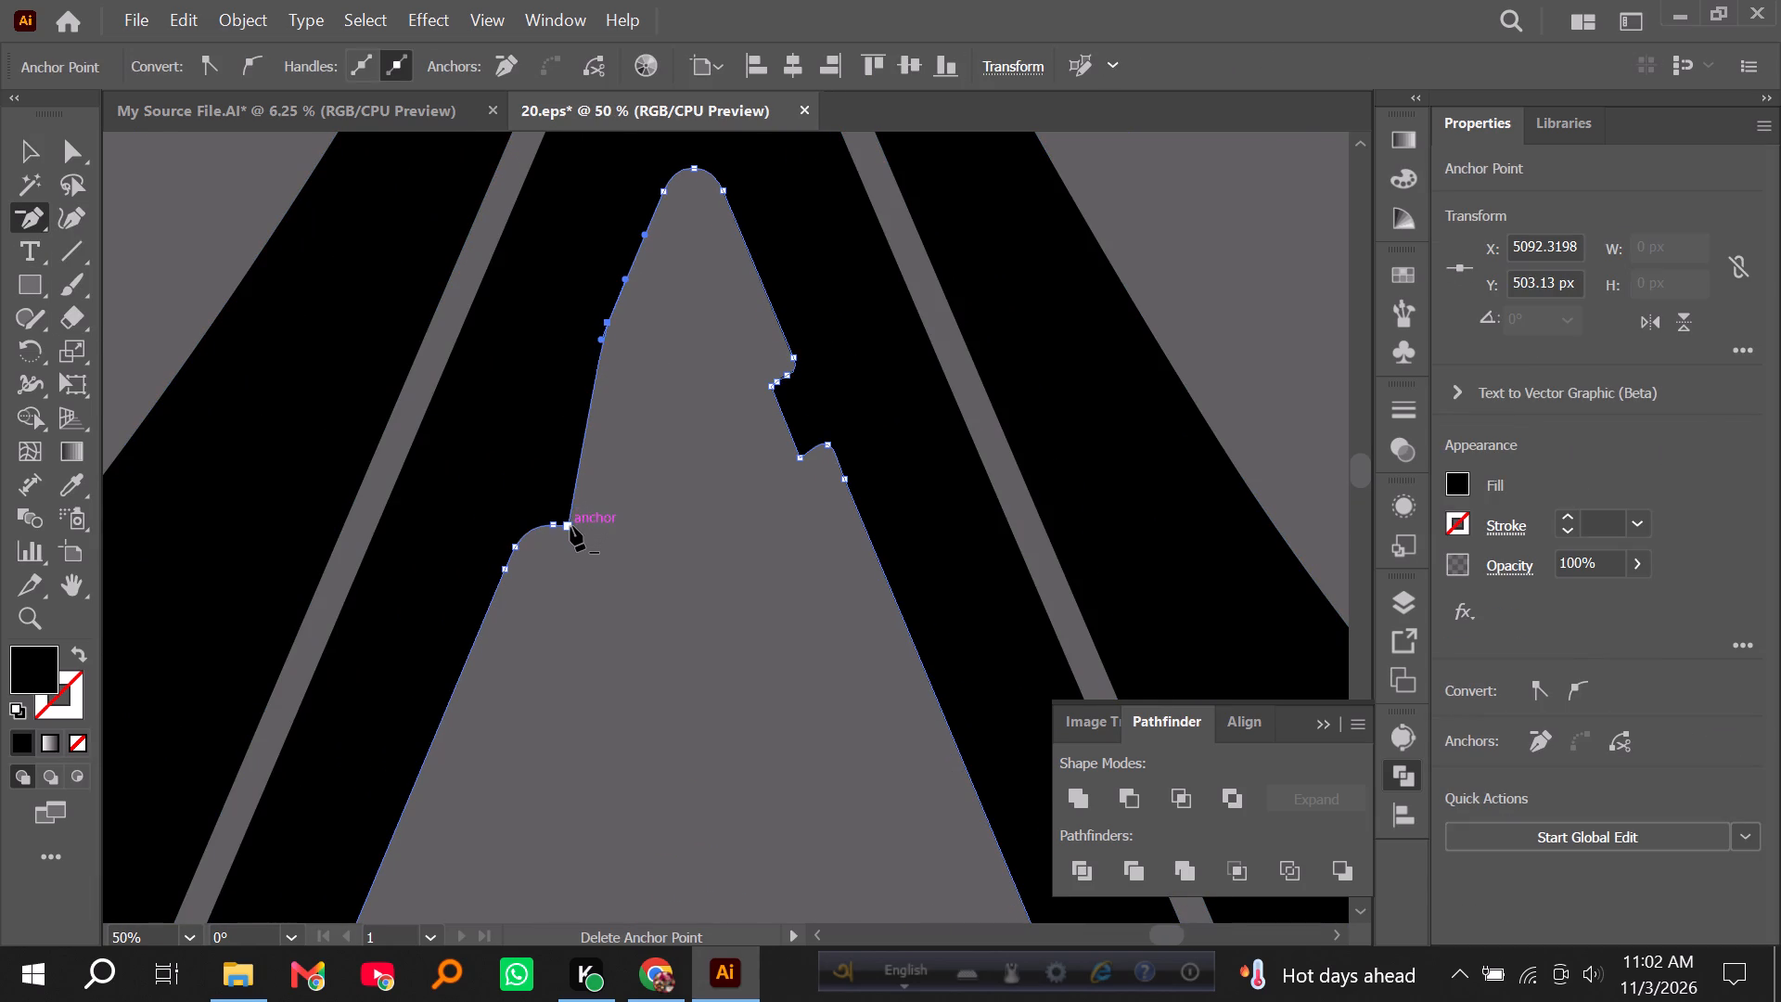
click(570, 527)
click(552, 525)
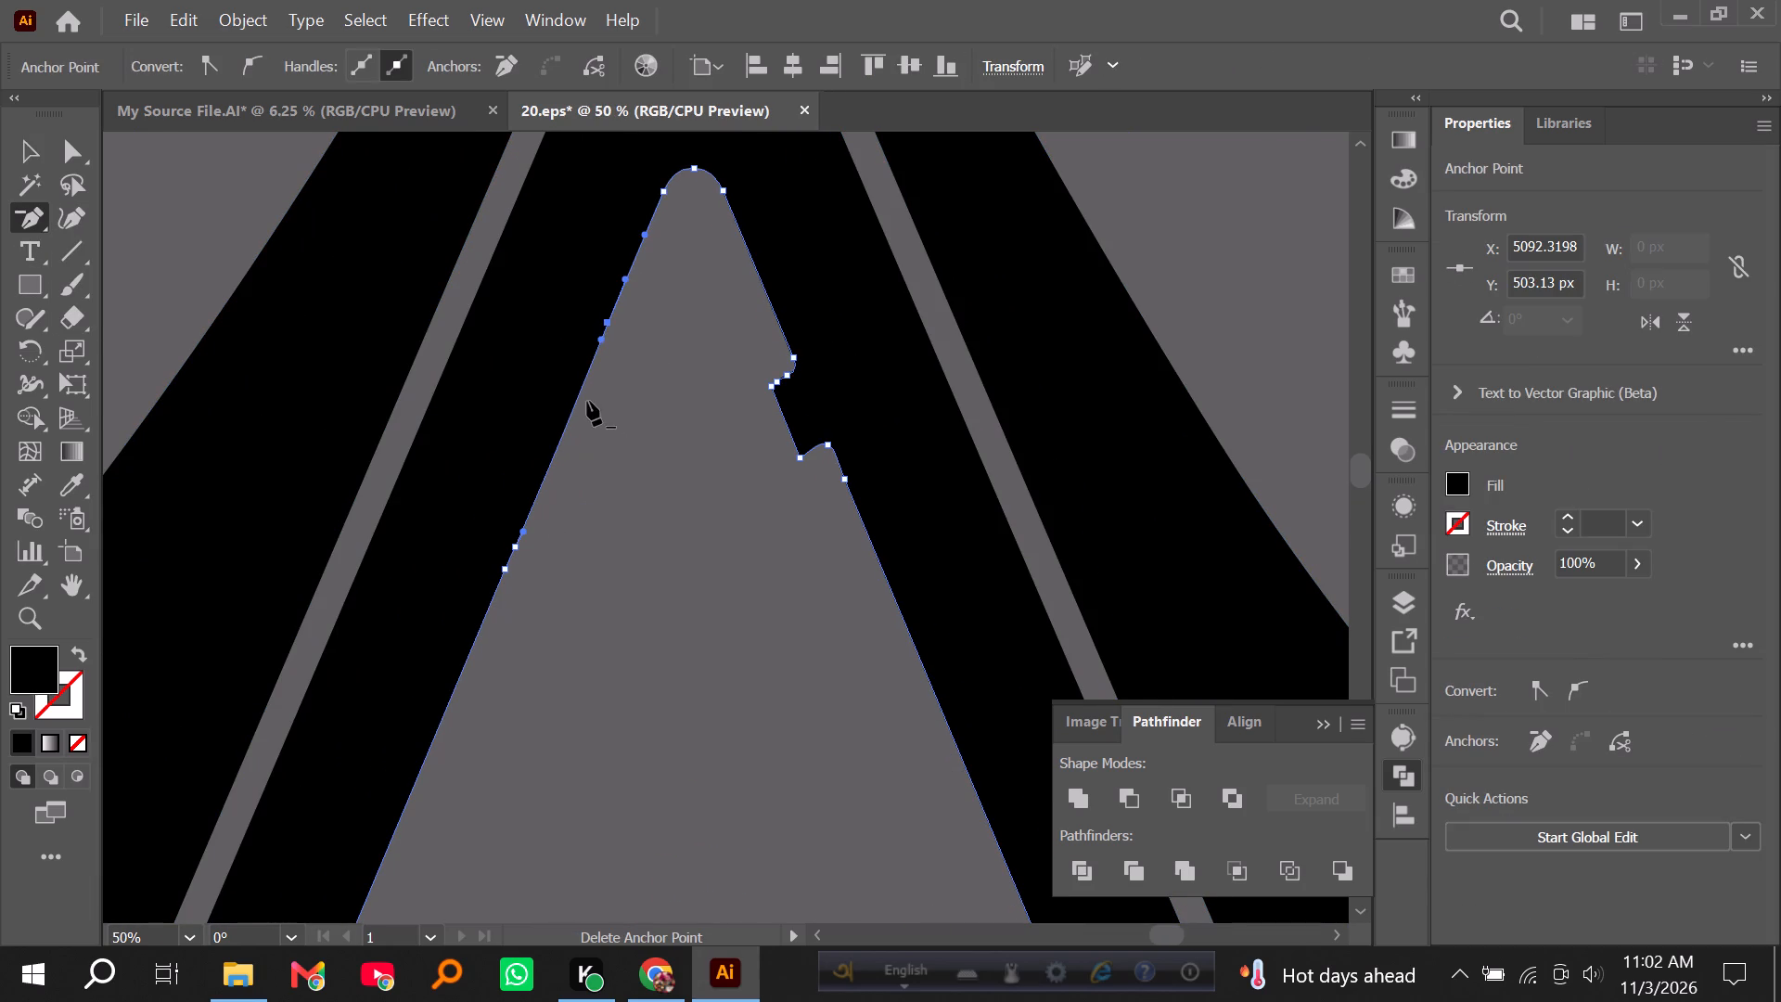
click(608, 322)
click(514, 546)
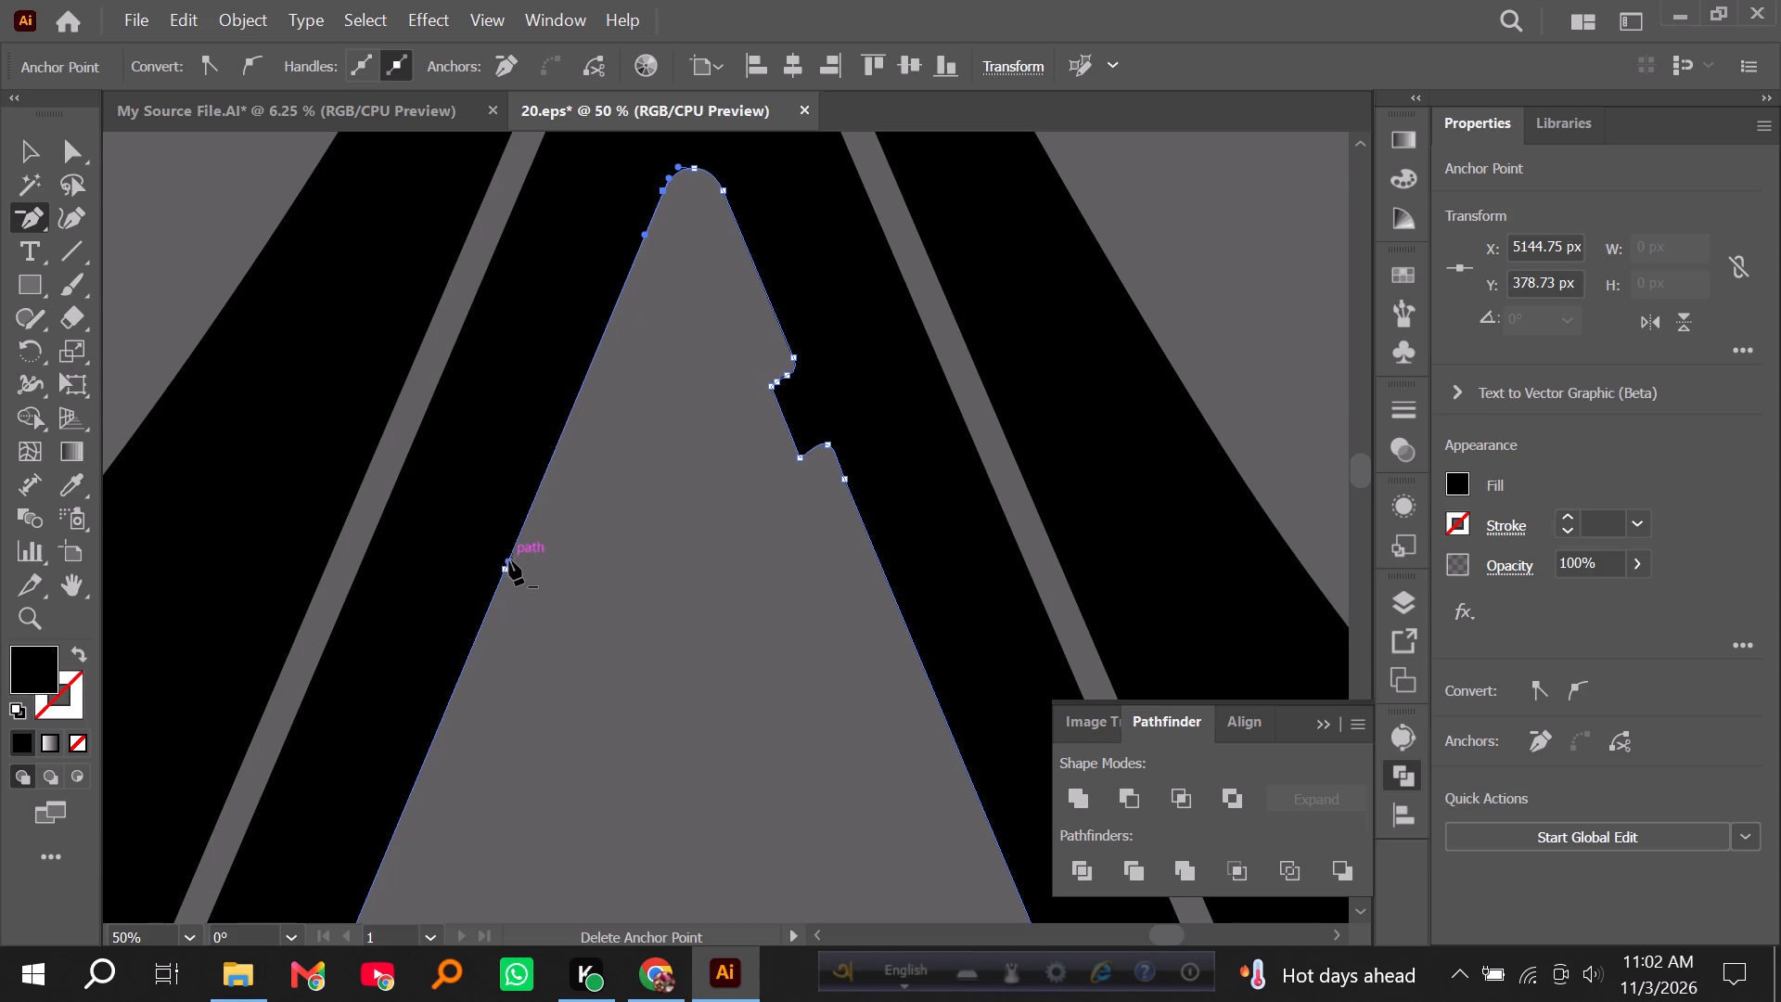
click(503, 569)
Delete the leftover anchor points along the right inner edge of the triangular frame to straighten it, and deselect the artwork.
click(799, 457)
click(769, 387)
click(773, 384)
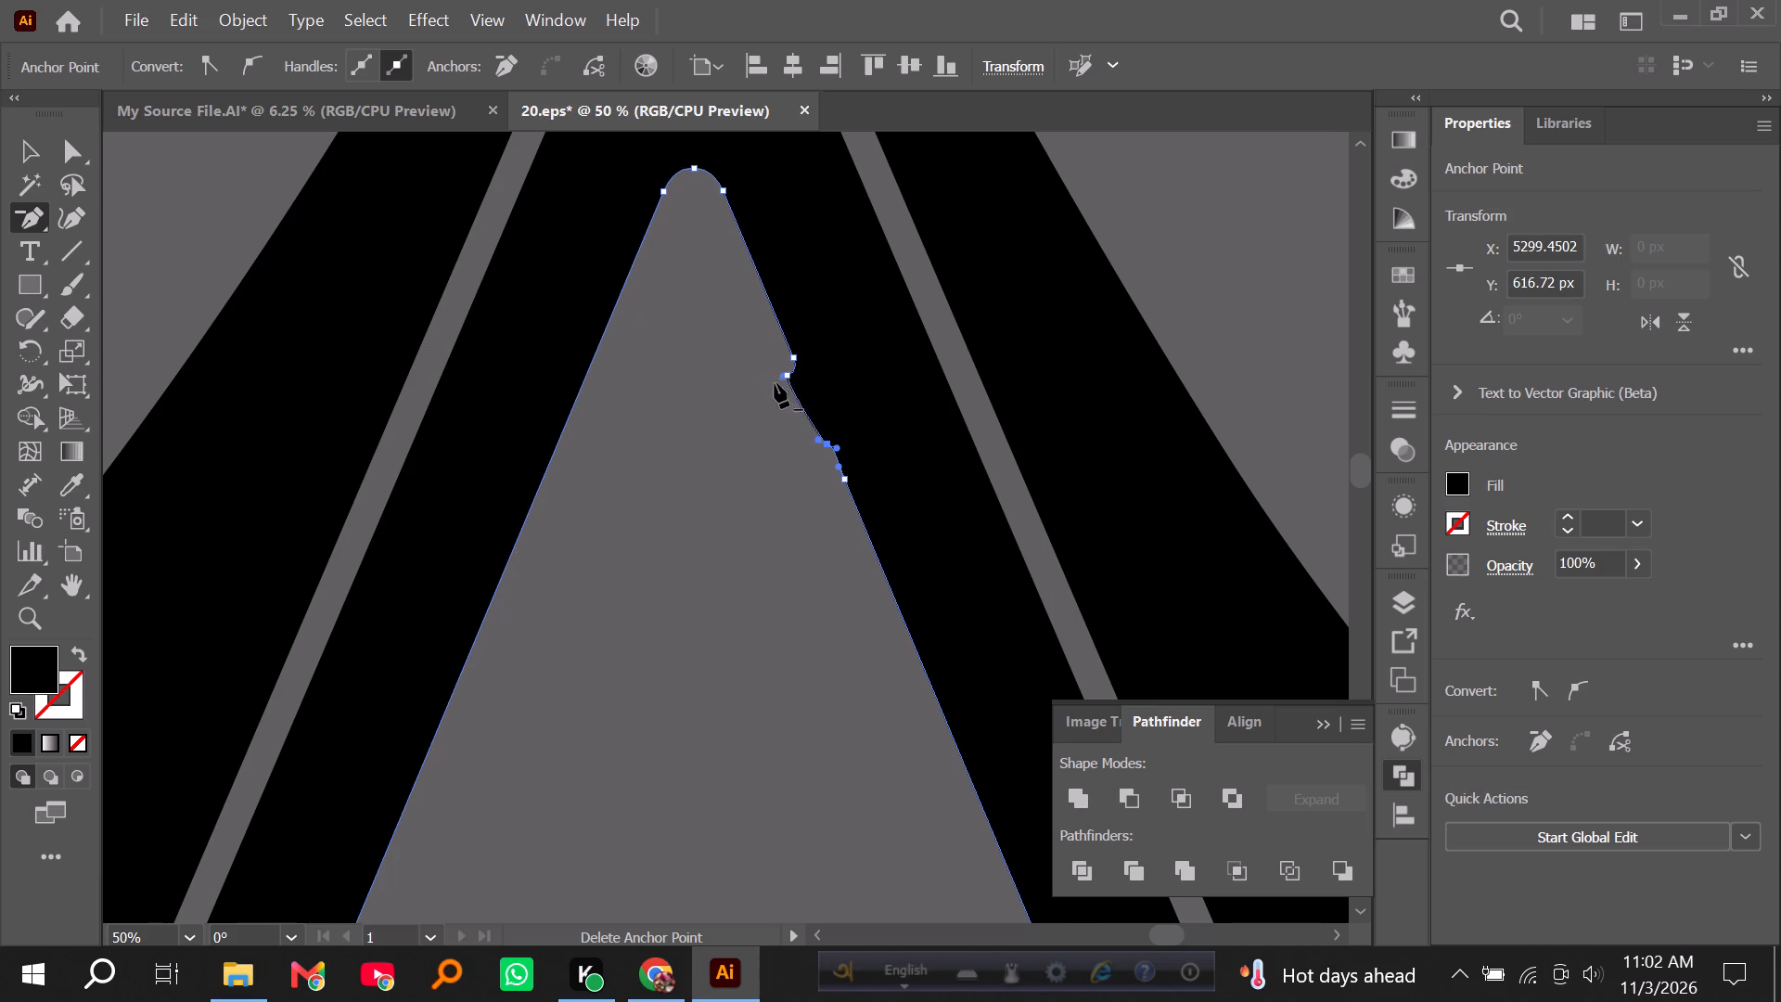
click(784, 378)
click(788, 376)
click(826, 446)
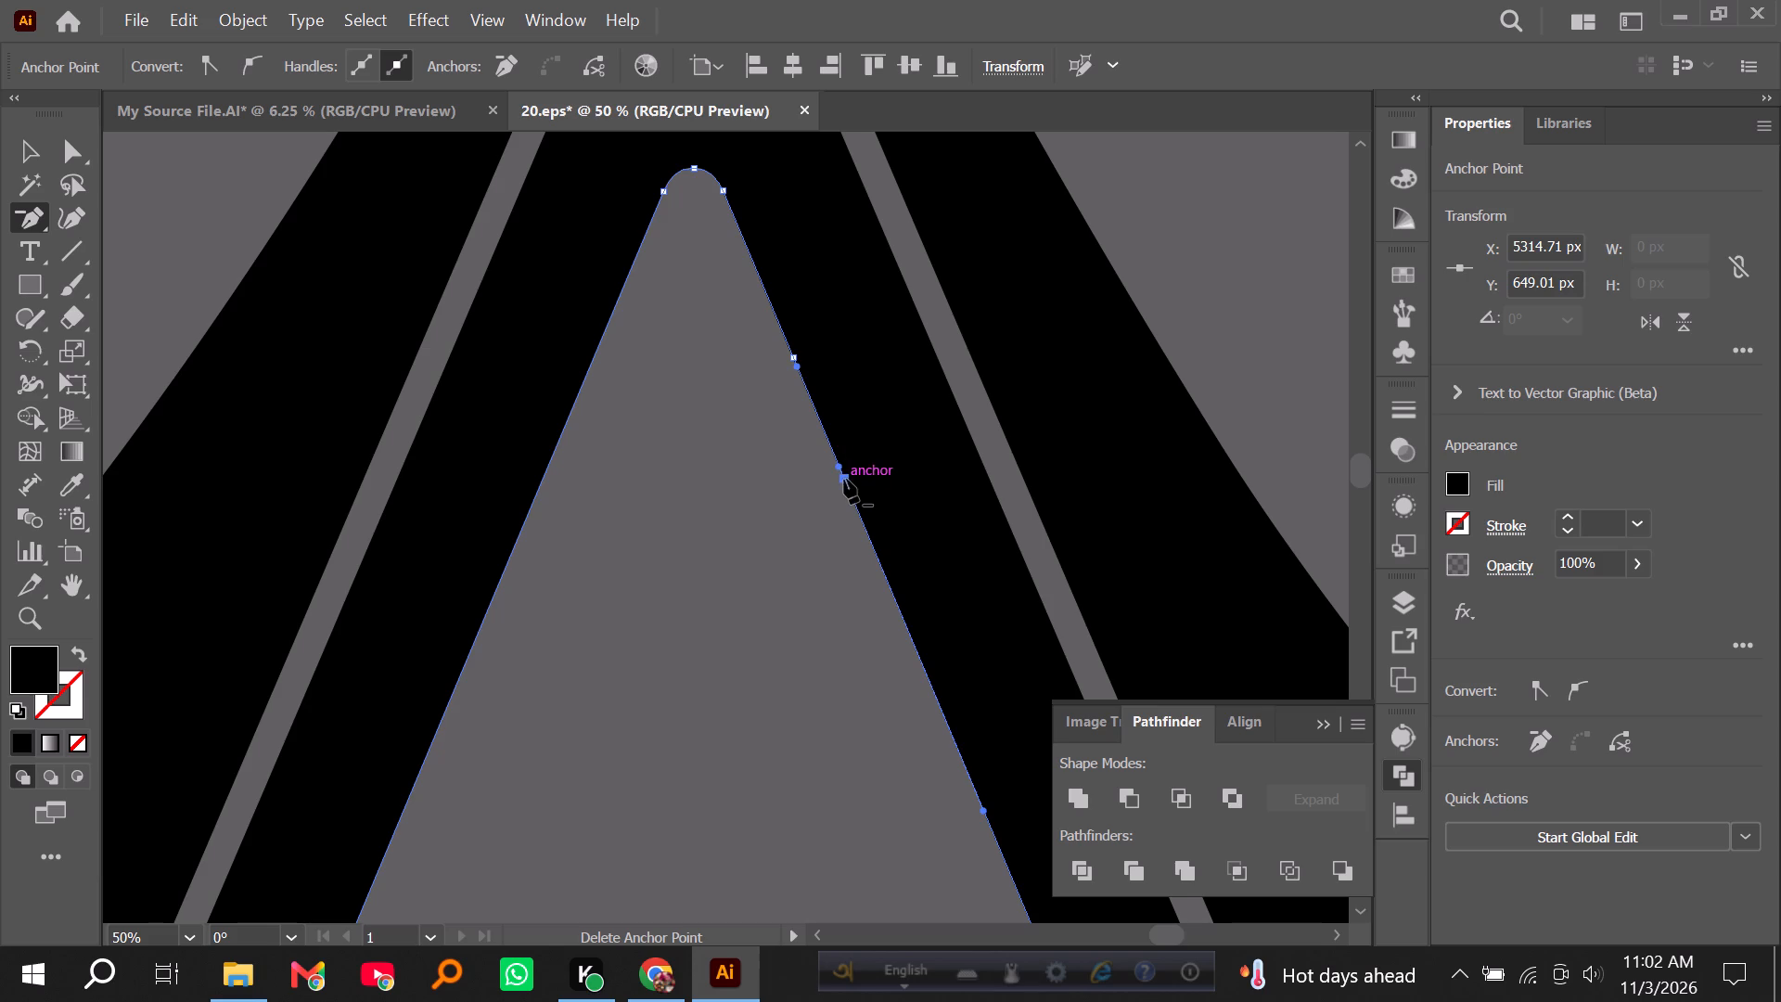
click(844, 479)
click(791, 362)
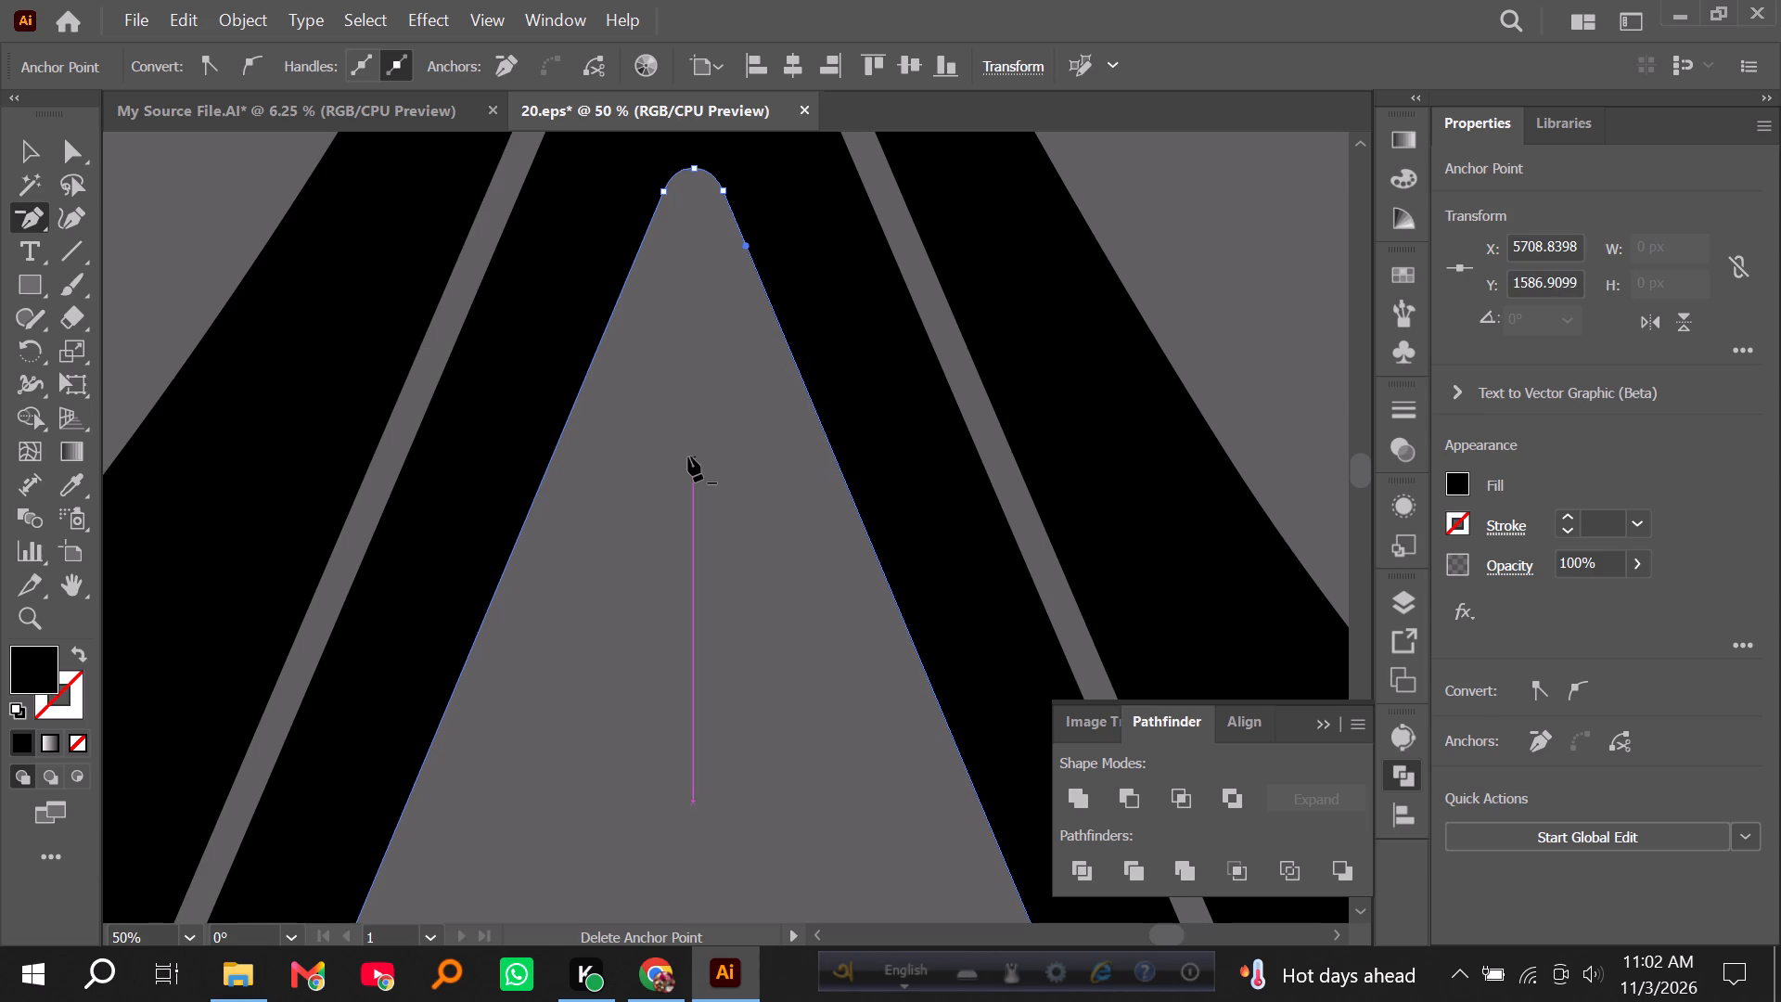
click(38, 154)
double_click(147, 173)
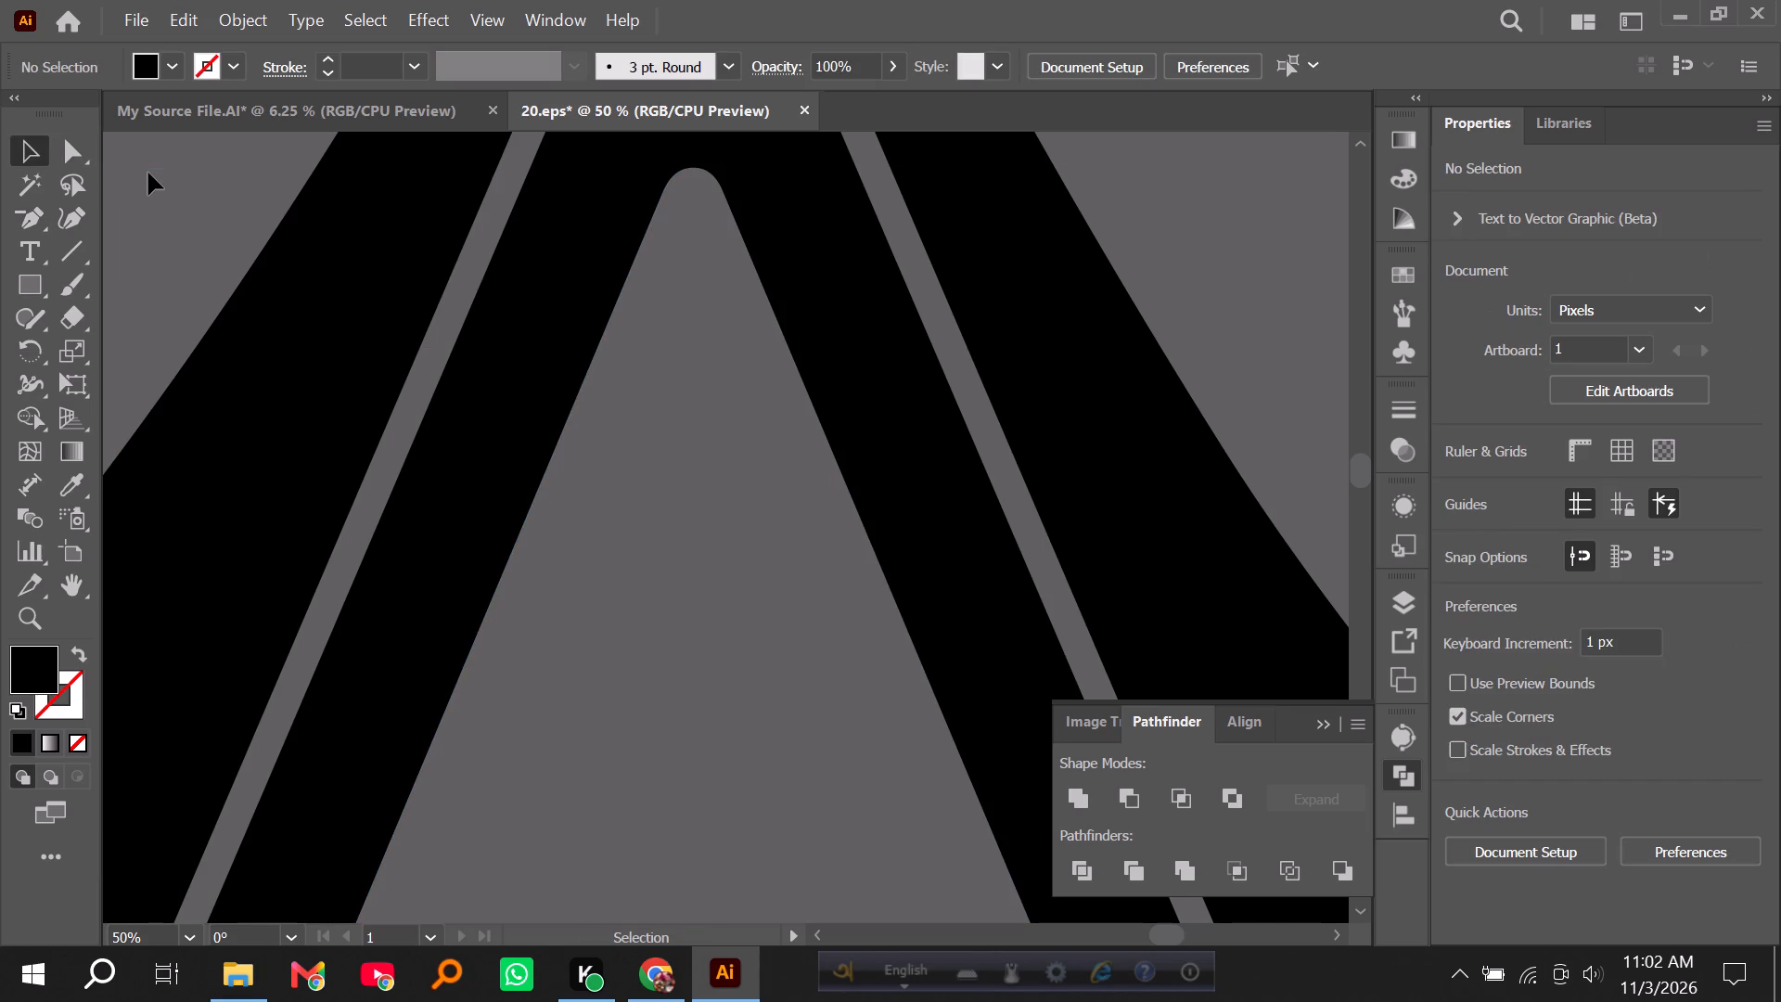
Center the cleaned triangular ring silhouette horizontally and vertically on the artboard.
alt+scroll(221, 201, down, 3)
alt+scroll(376, 303, down, 3)
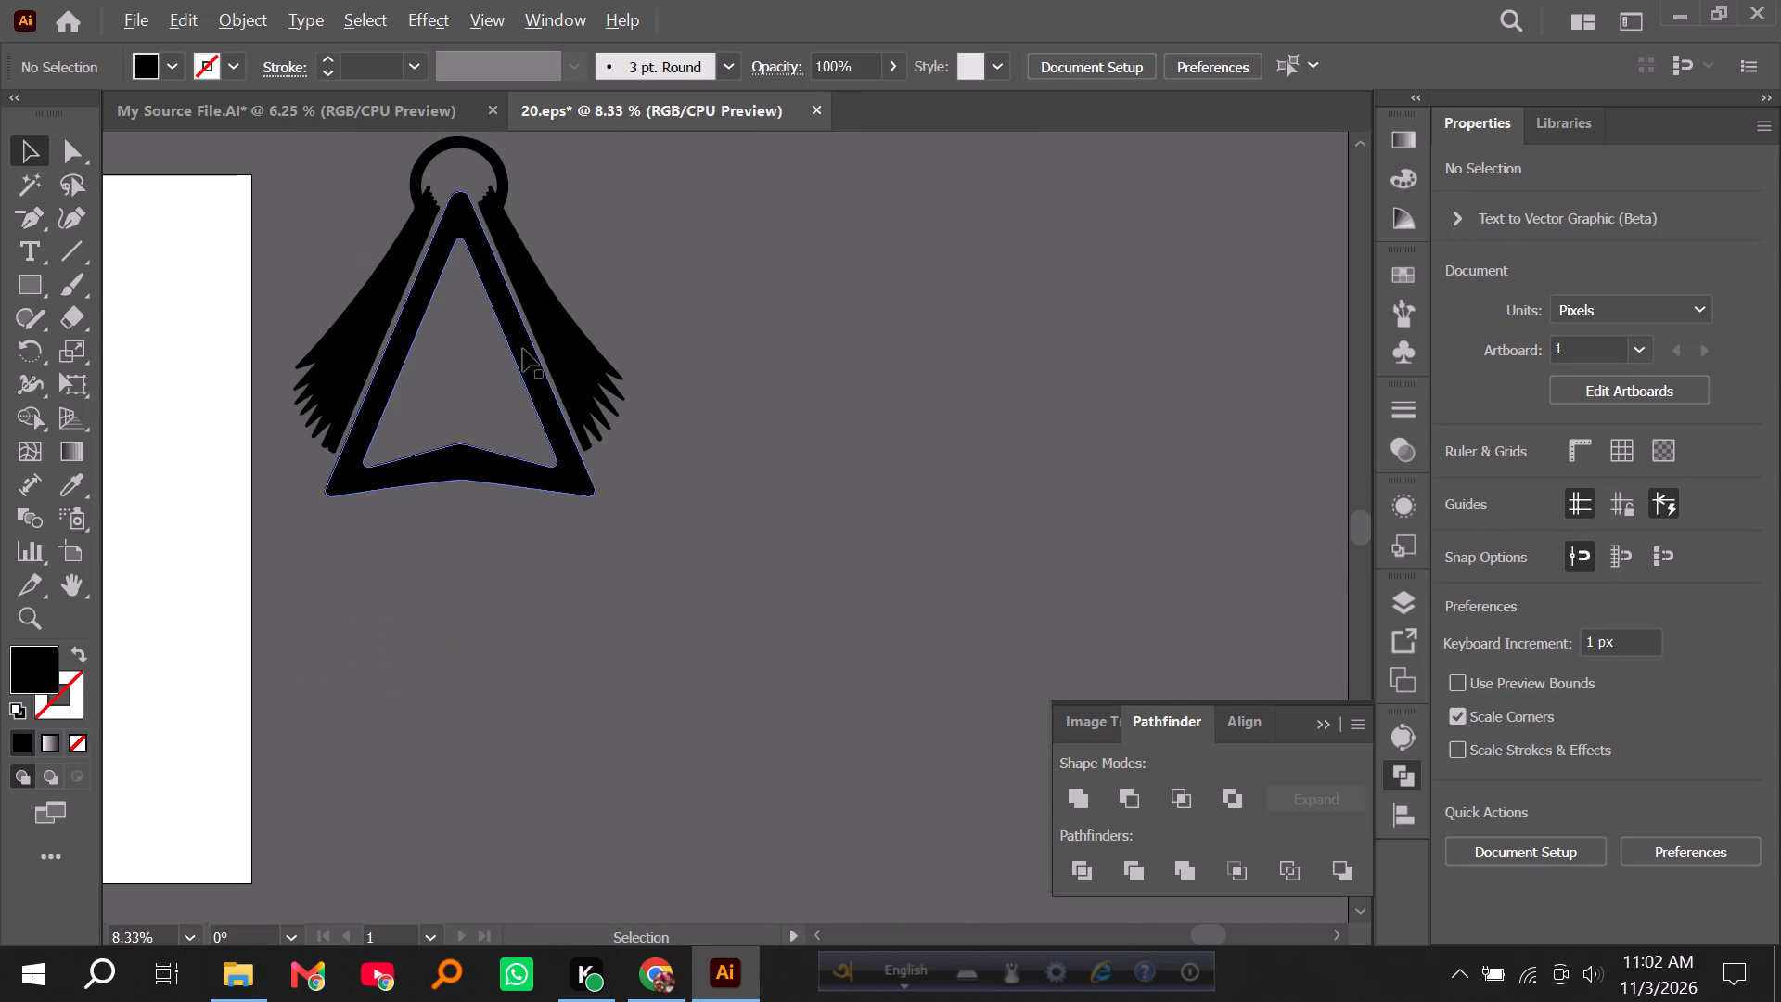
alt+scroll(524, 350, down, 2)
alt+scroll(576, 397, up, 1)
alt+scroll(708, 411, up, 1)
scroll(706, 411, up, 2)
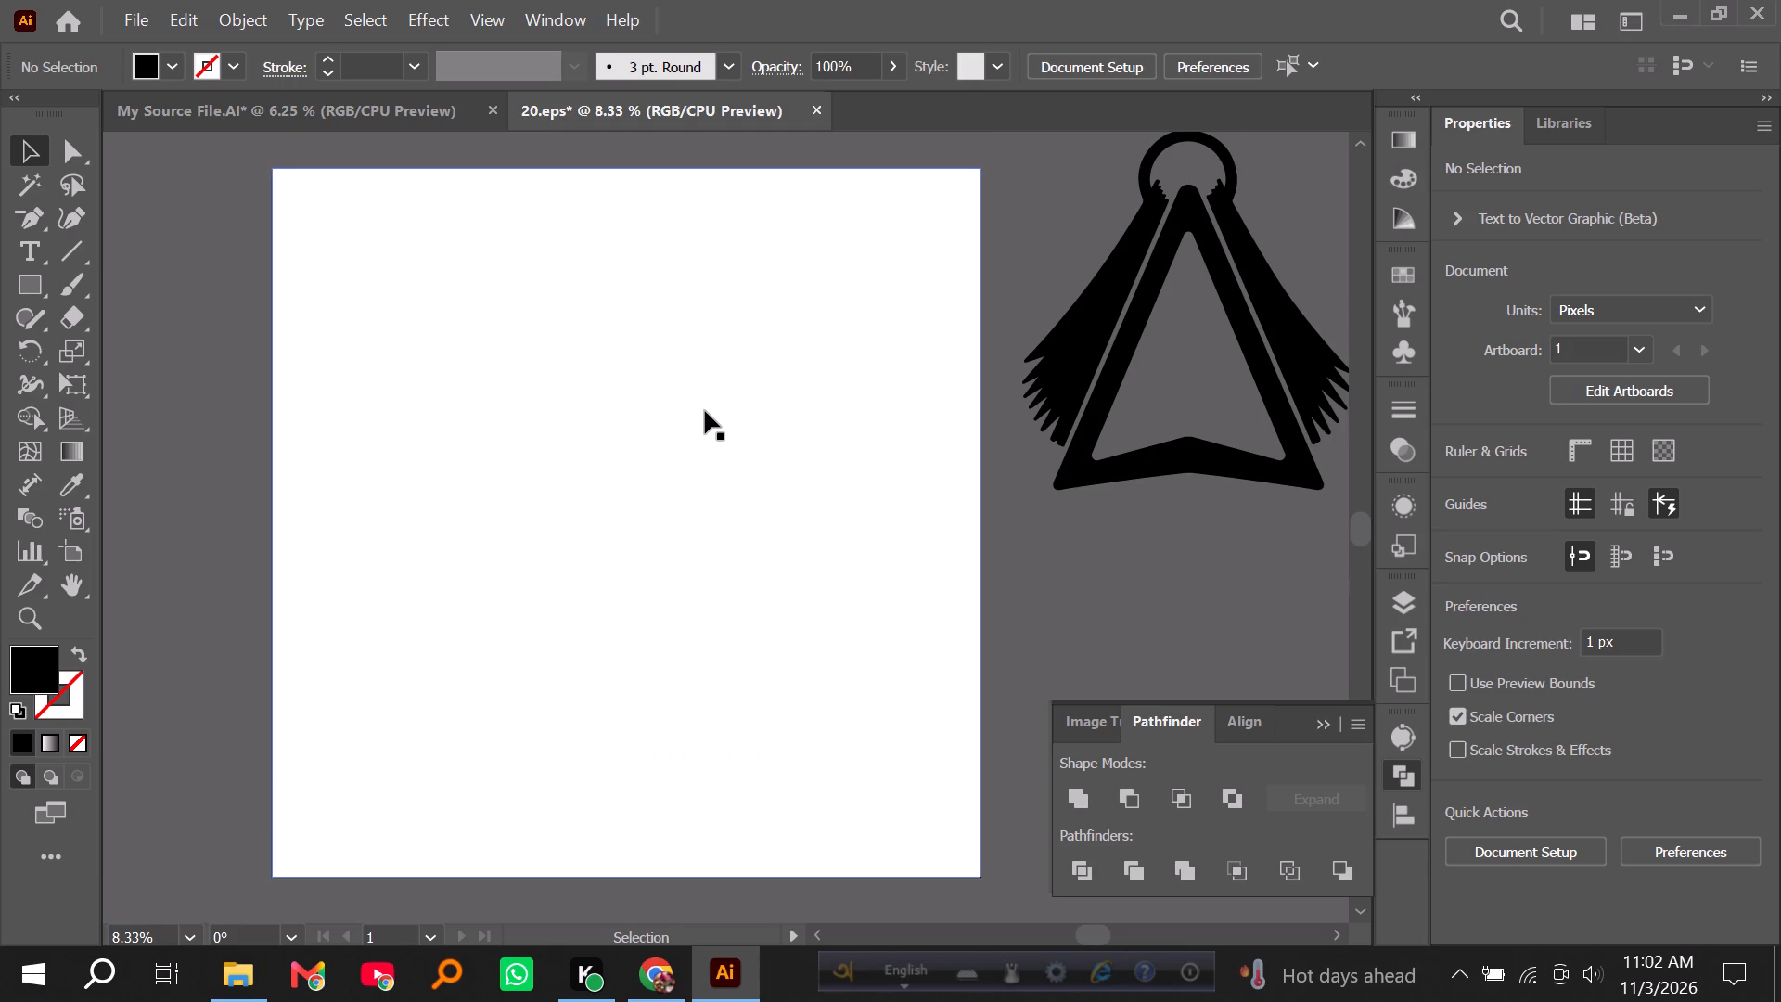
ctrl+scroll(705, 411, up, 1)
click(1137, 316)
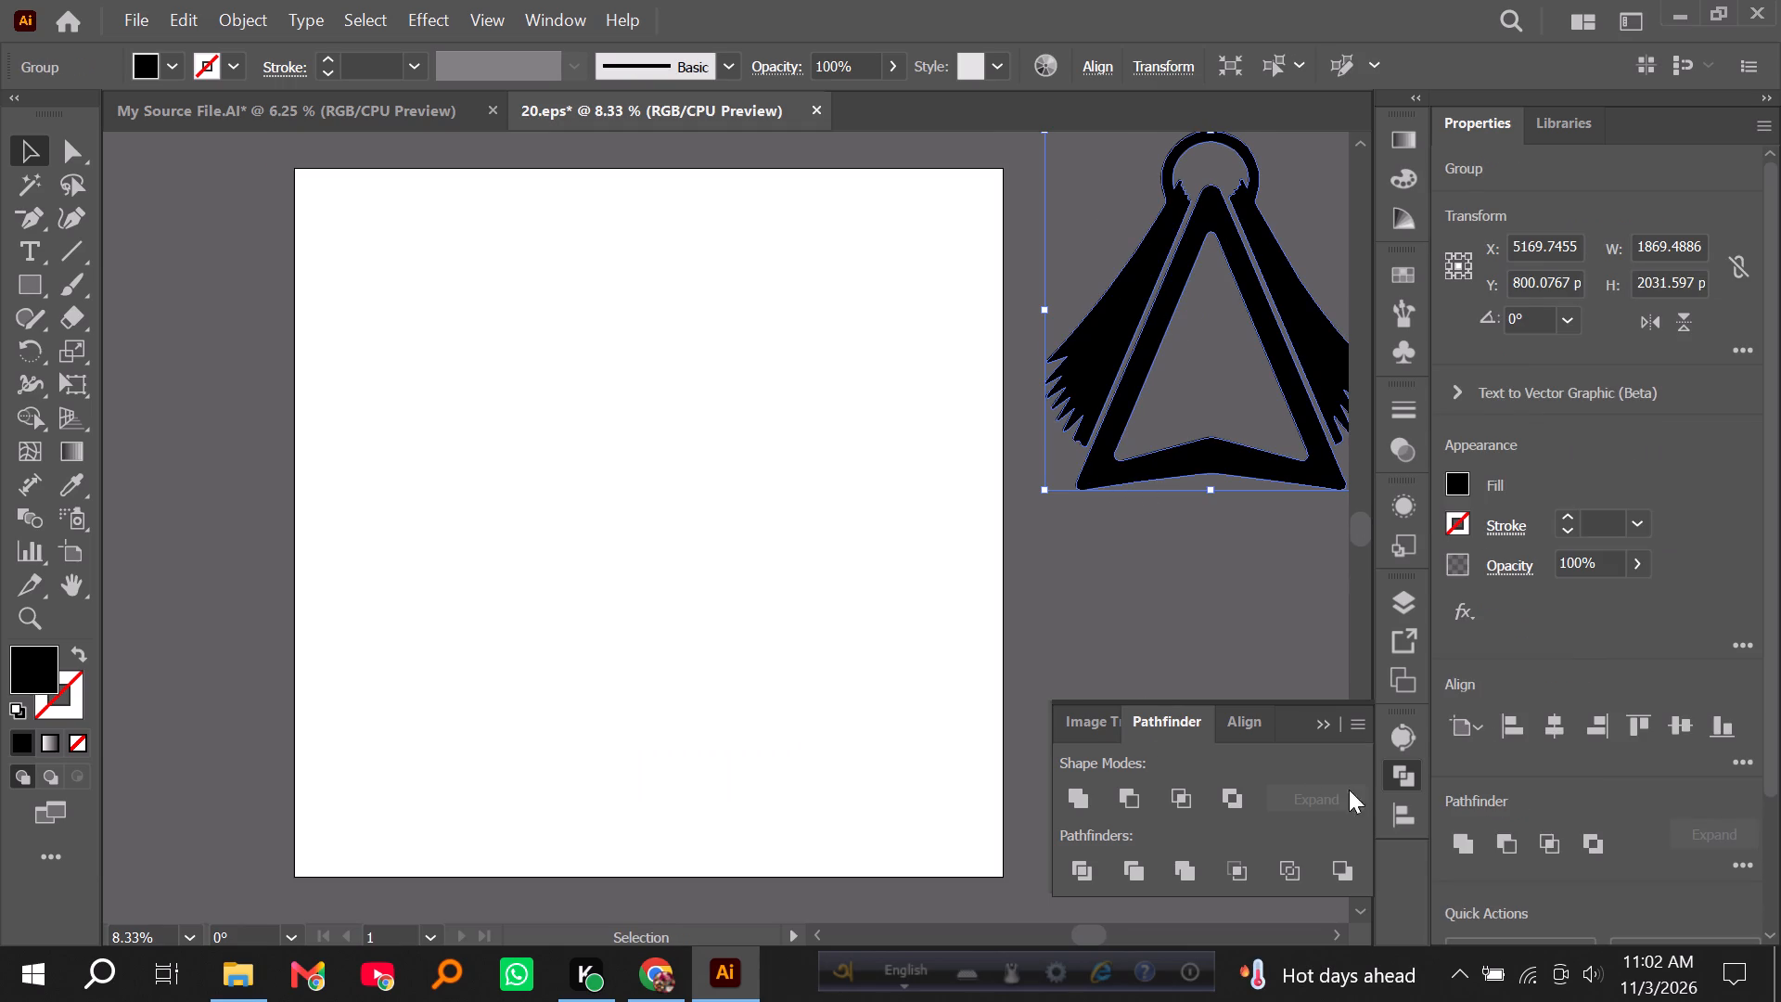
click(1403, 826)
click(1287, 745)
double_click(1108, 747)
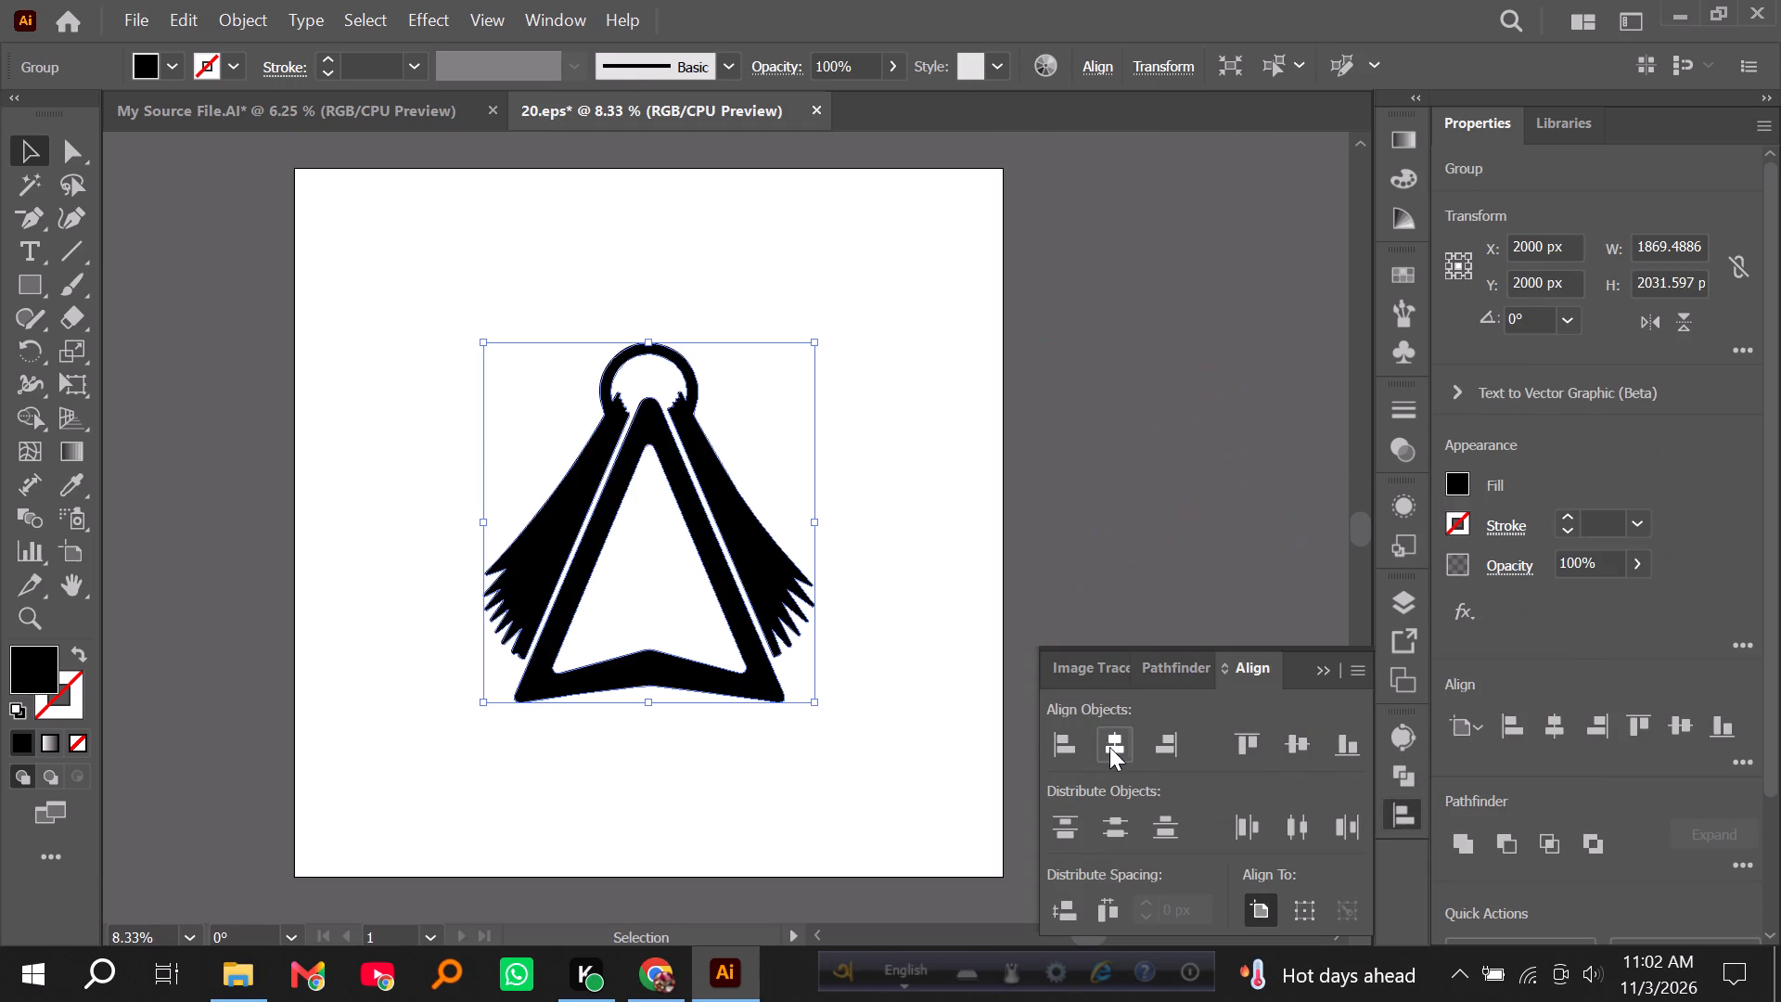
double_click(1292, 744)
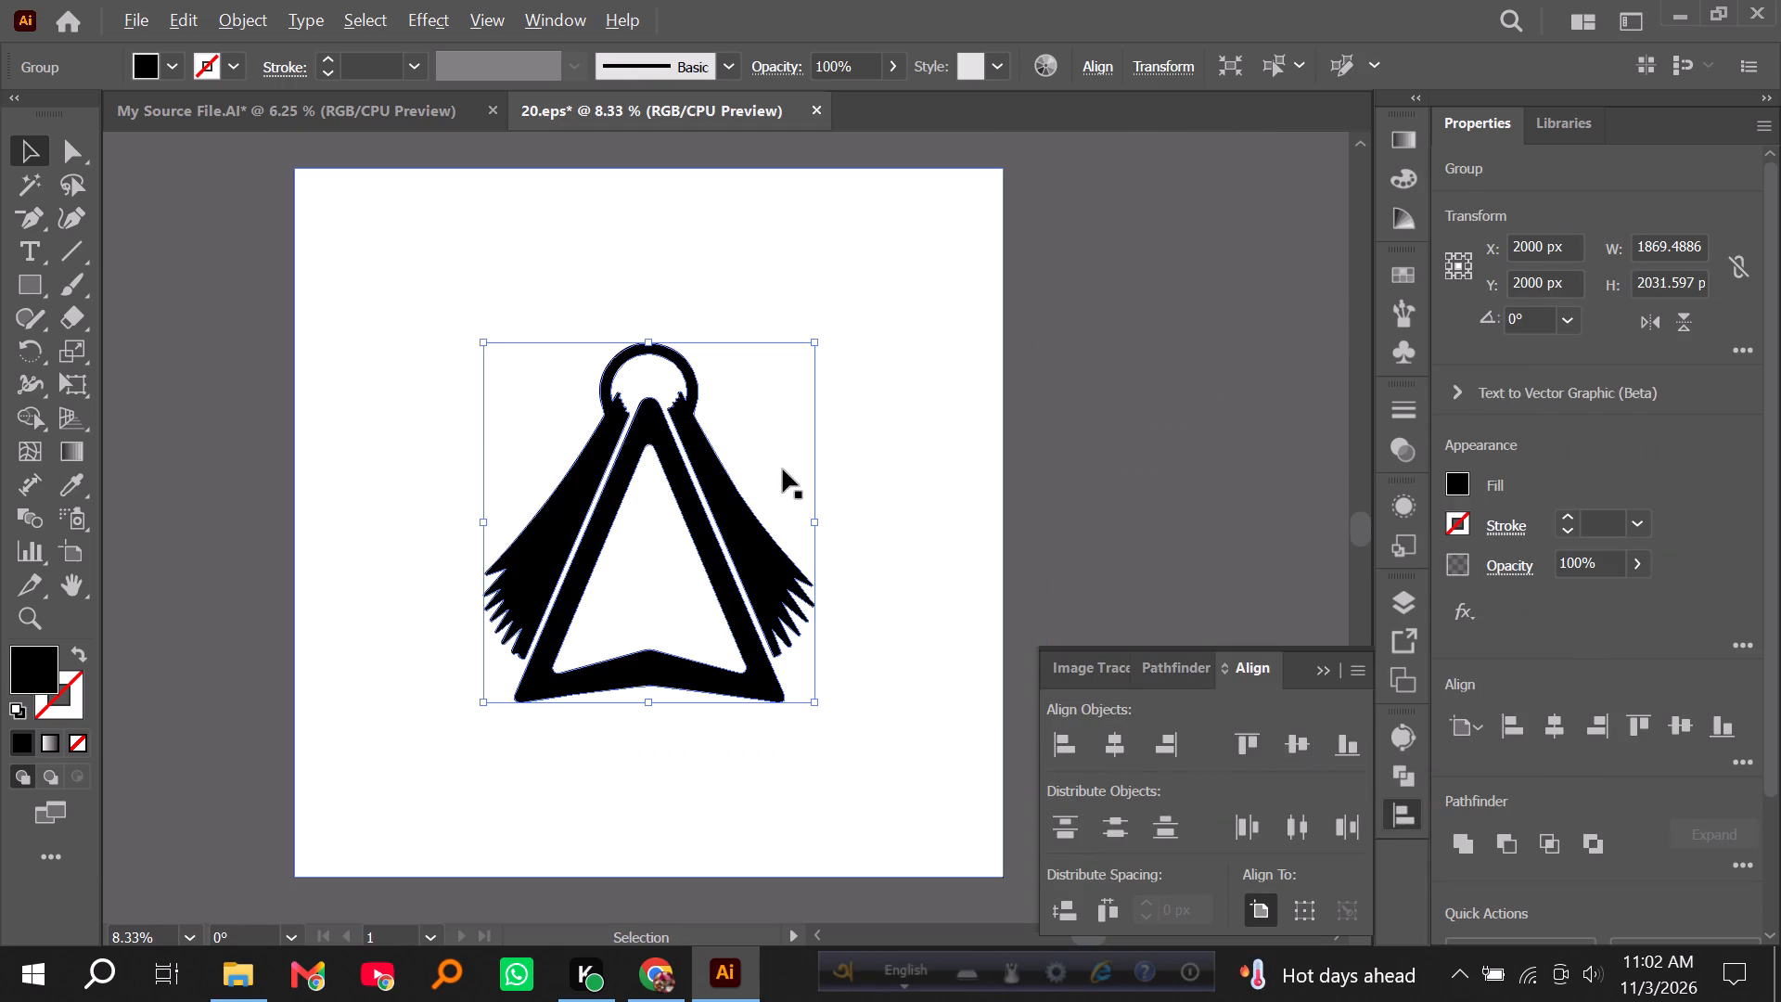
Enlarge the triangular ring silhouette proportionally to about 2007 x 2181 px, center it on the artboard and deselect it.
alt+scroll(647, 347, up, 1)
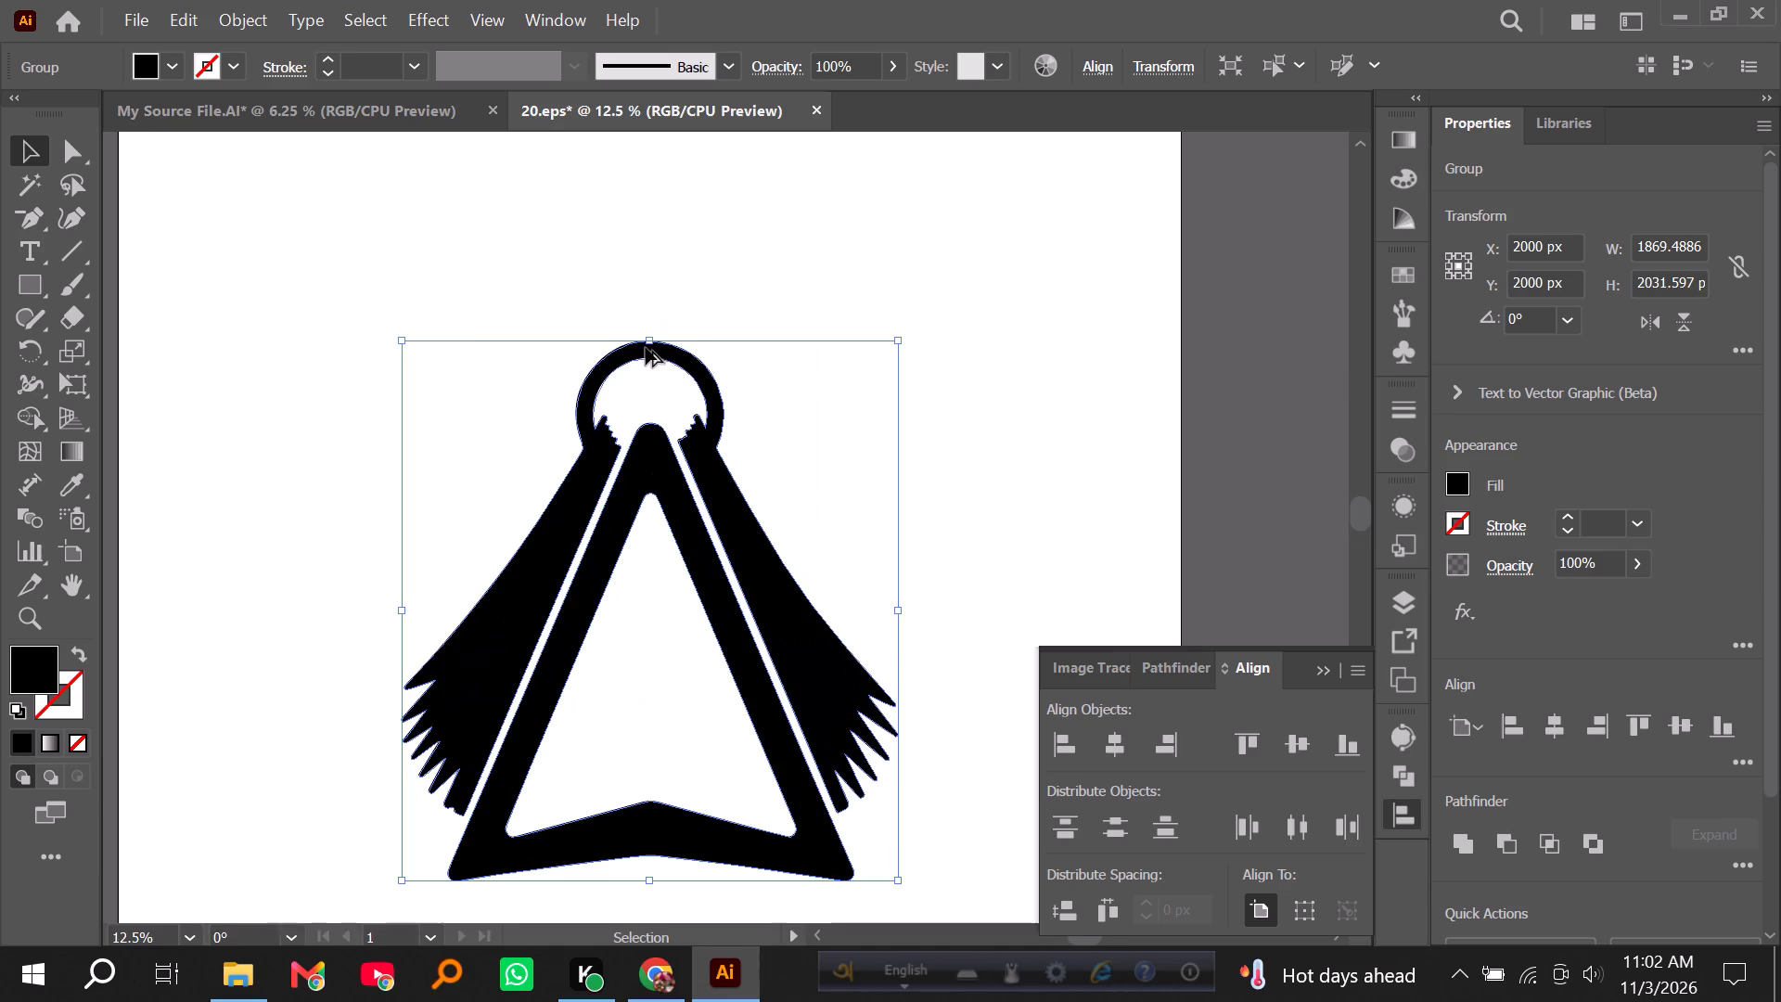
alt+scroll(646, 350, down, 1)
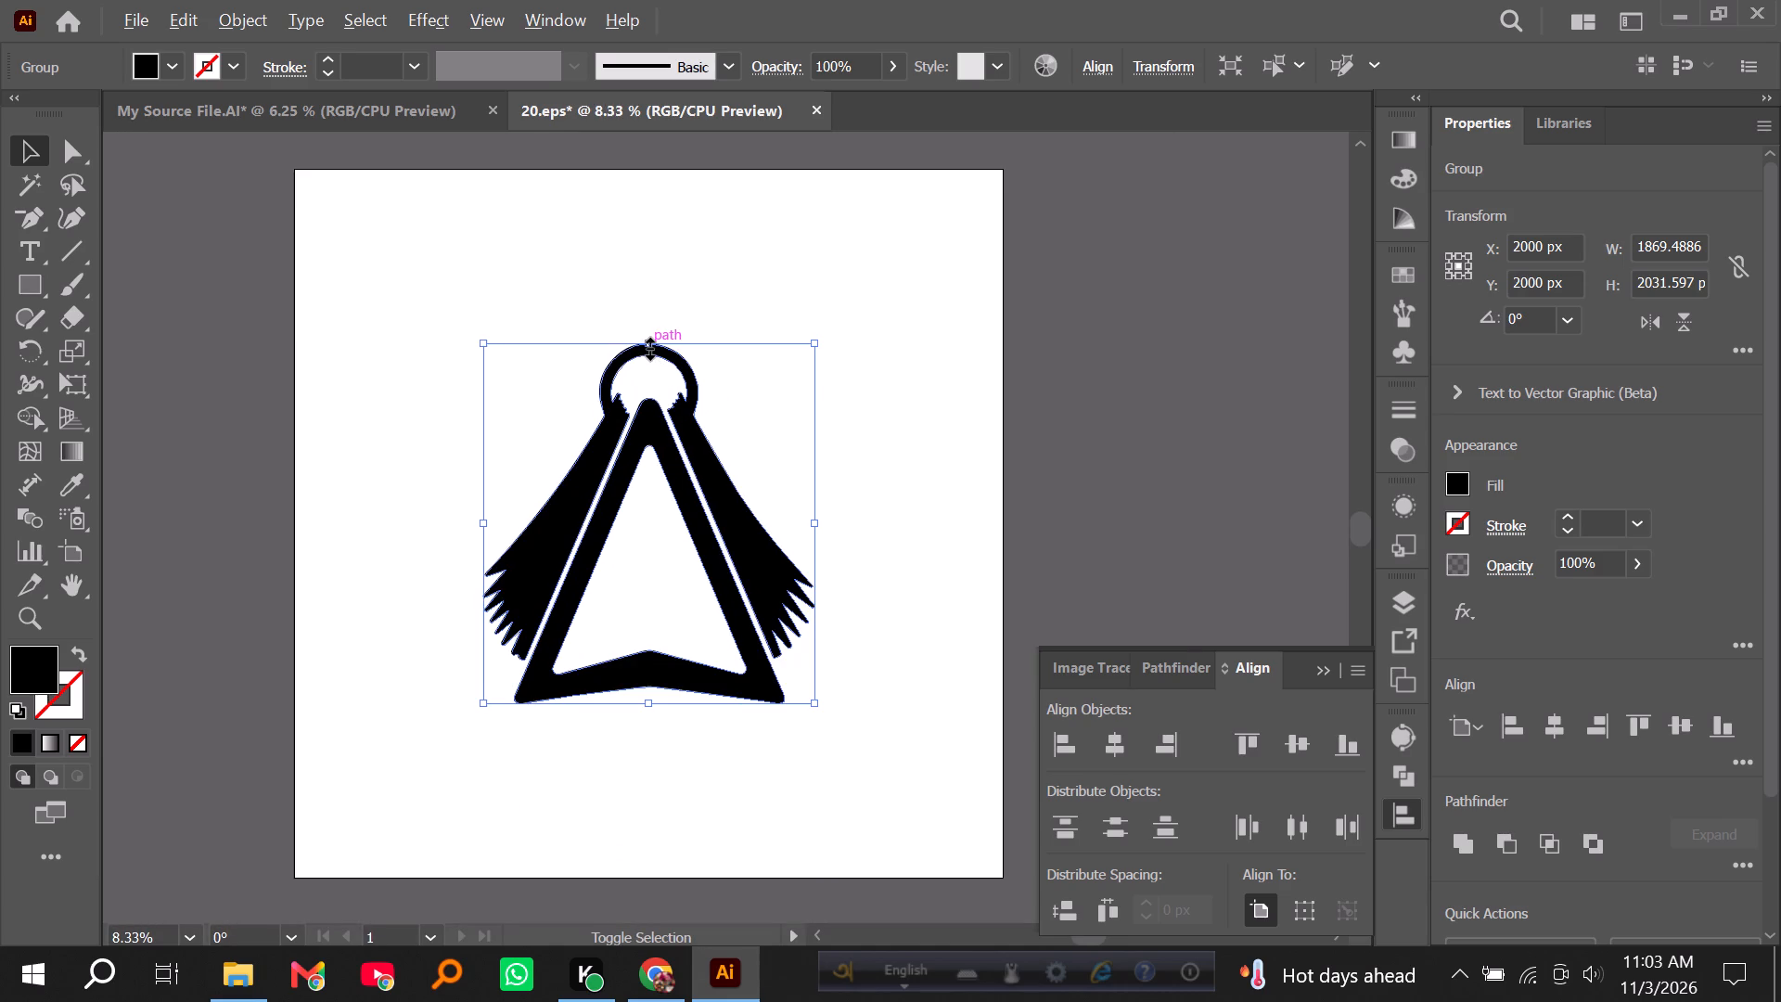
alt+shift+drag(647, 346, 646, 330)
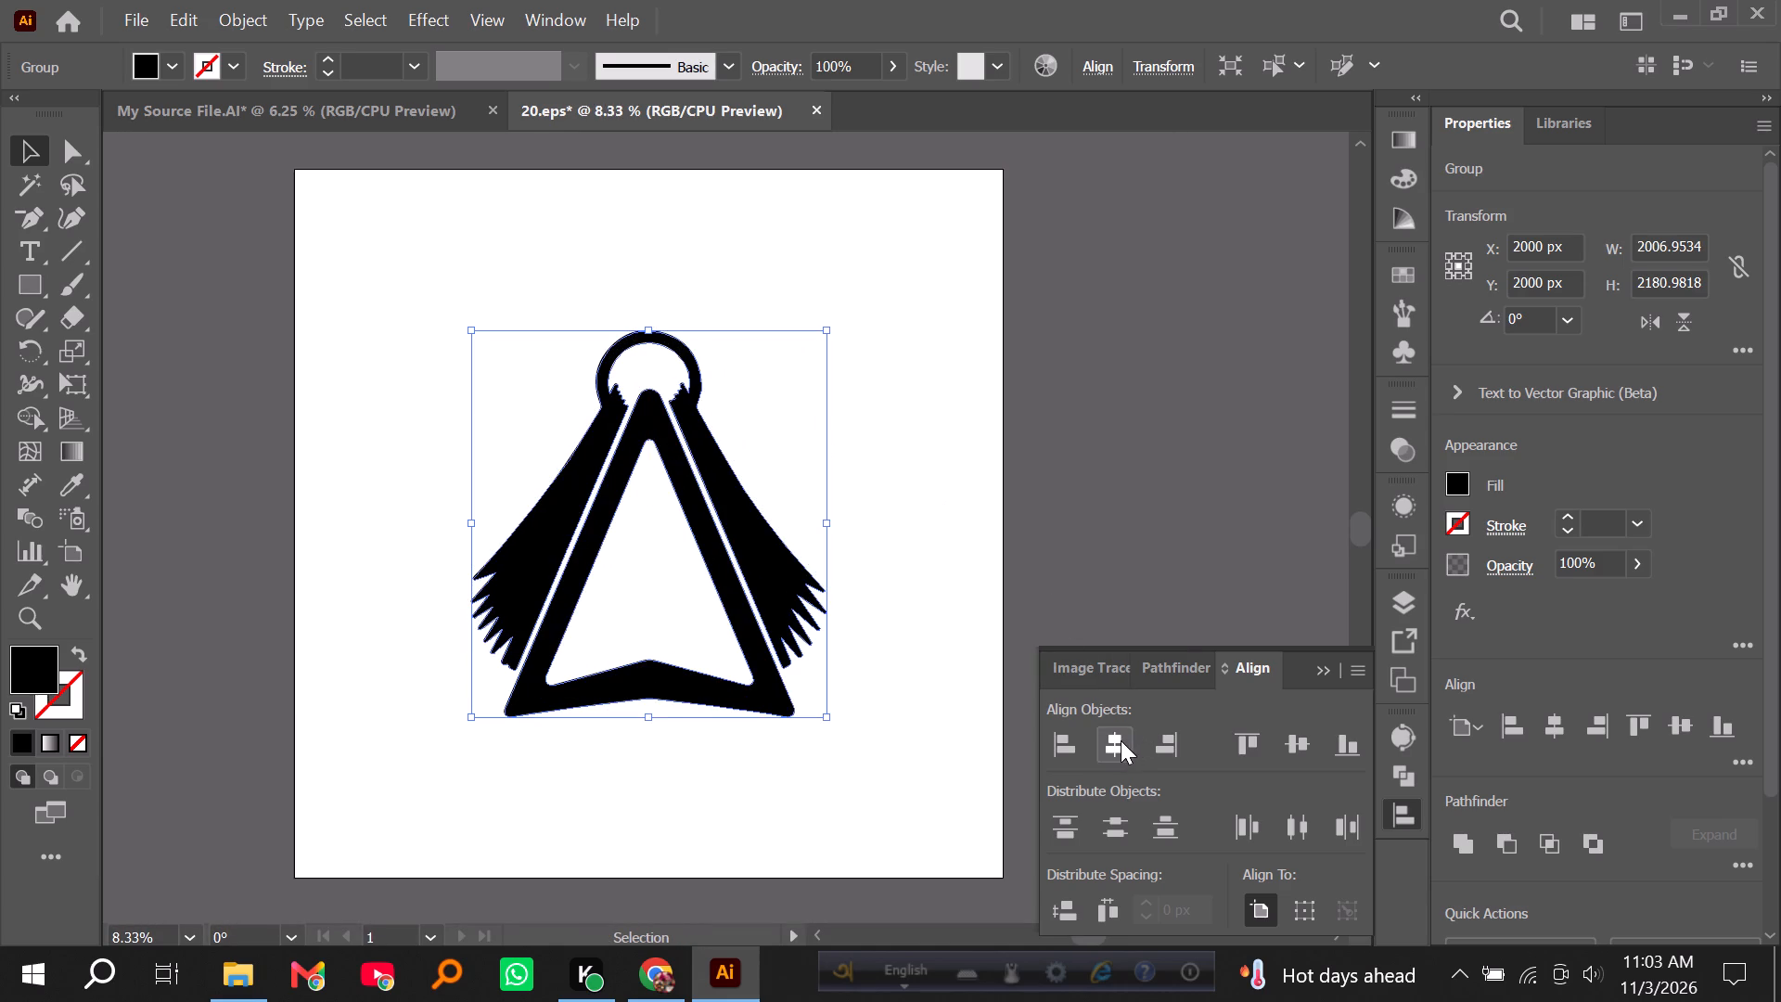
double_click(1121, 740)
triple_click(1292, 743)
double_click(1135, 518)
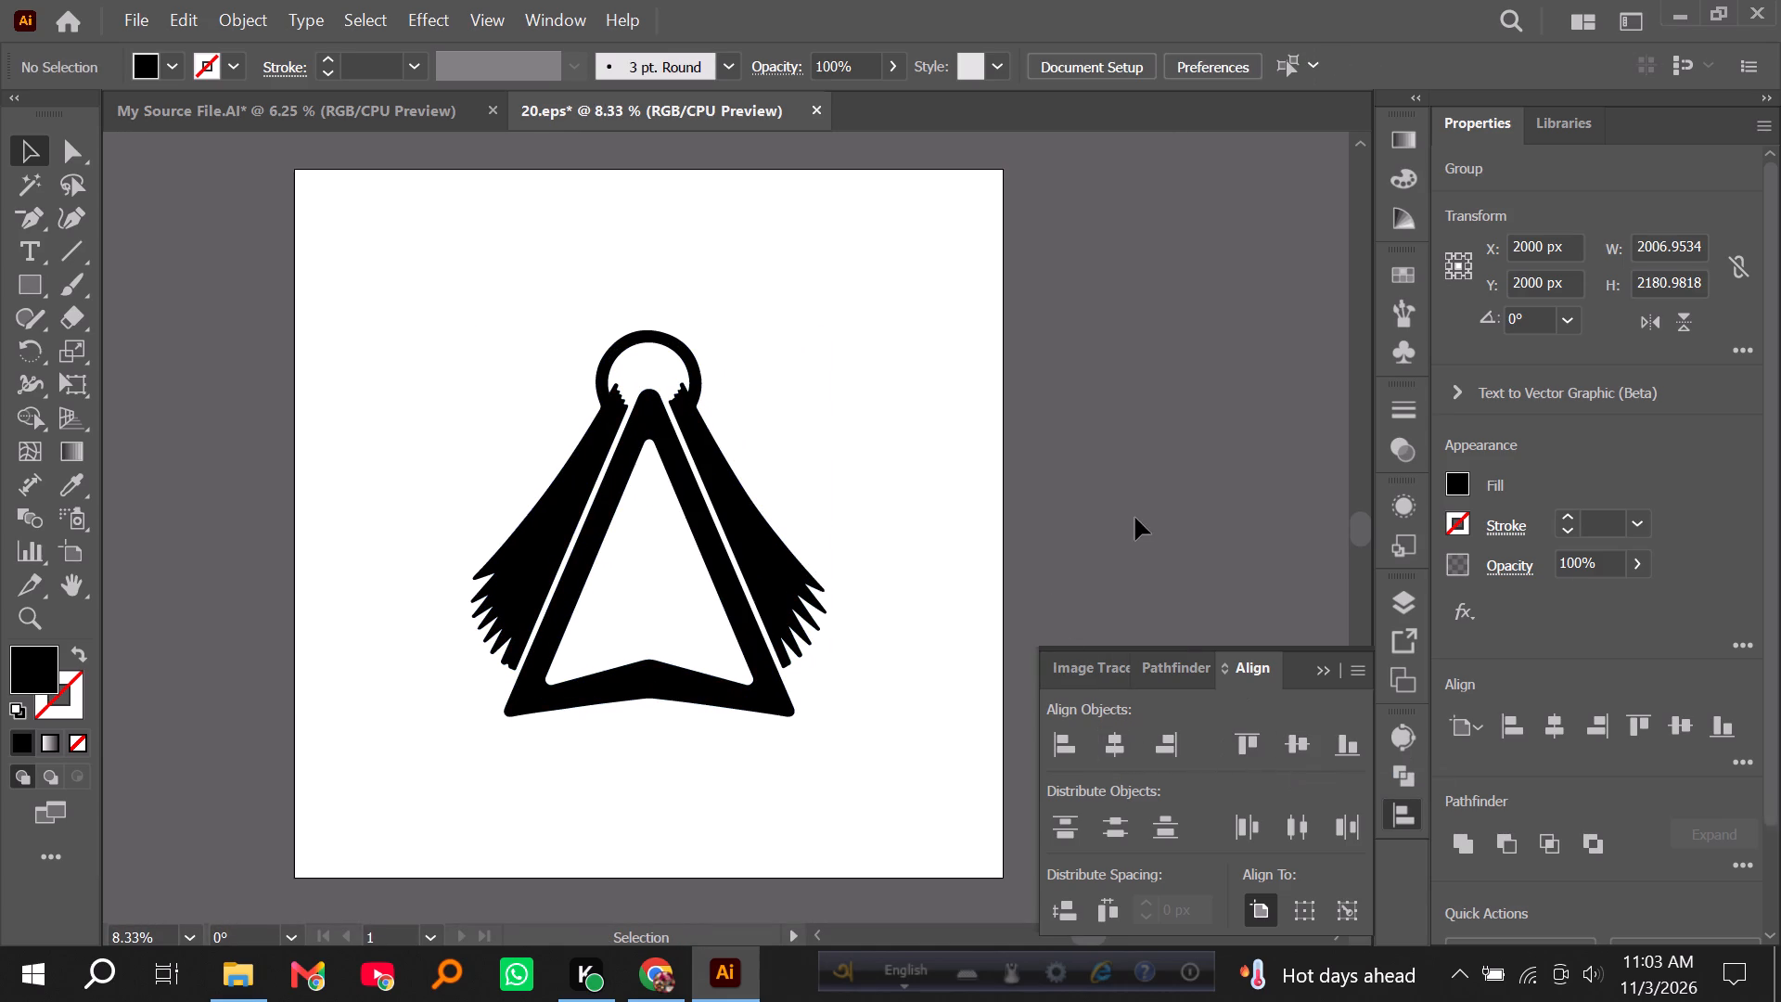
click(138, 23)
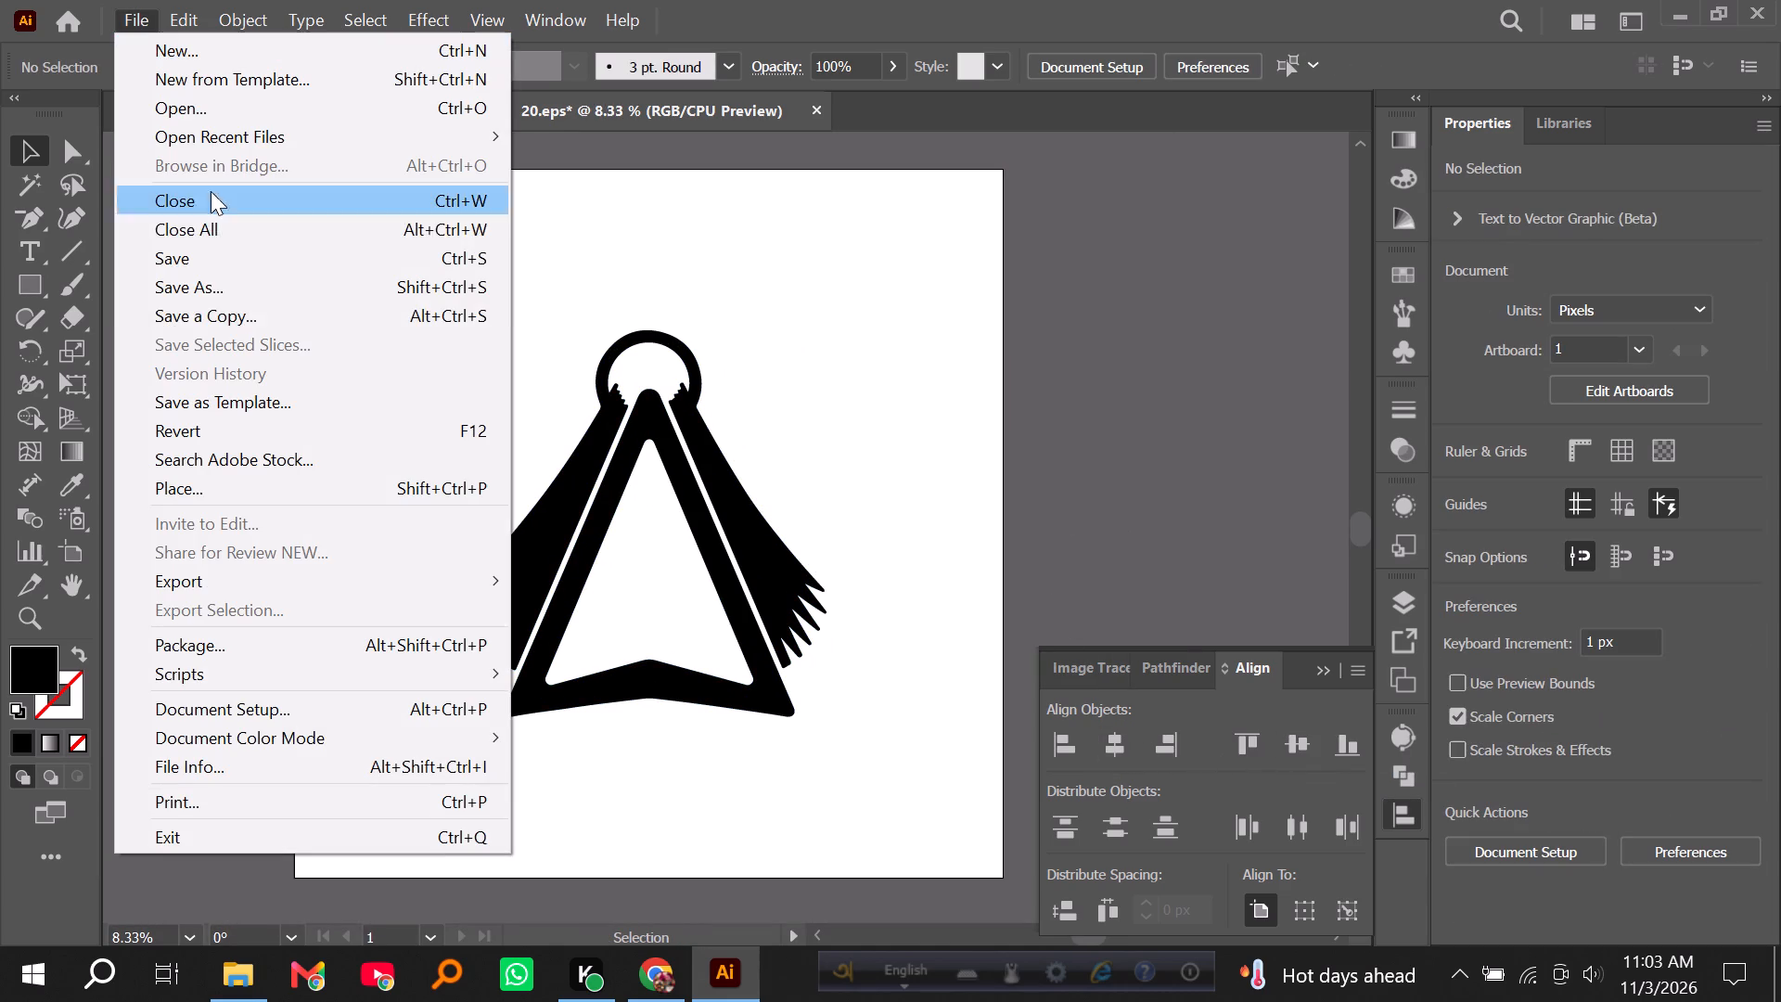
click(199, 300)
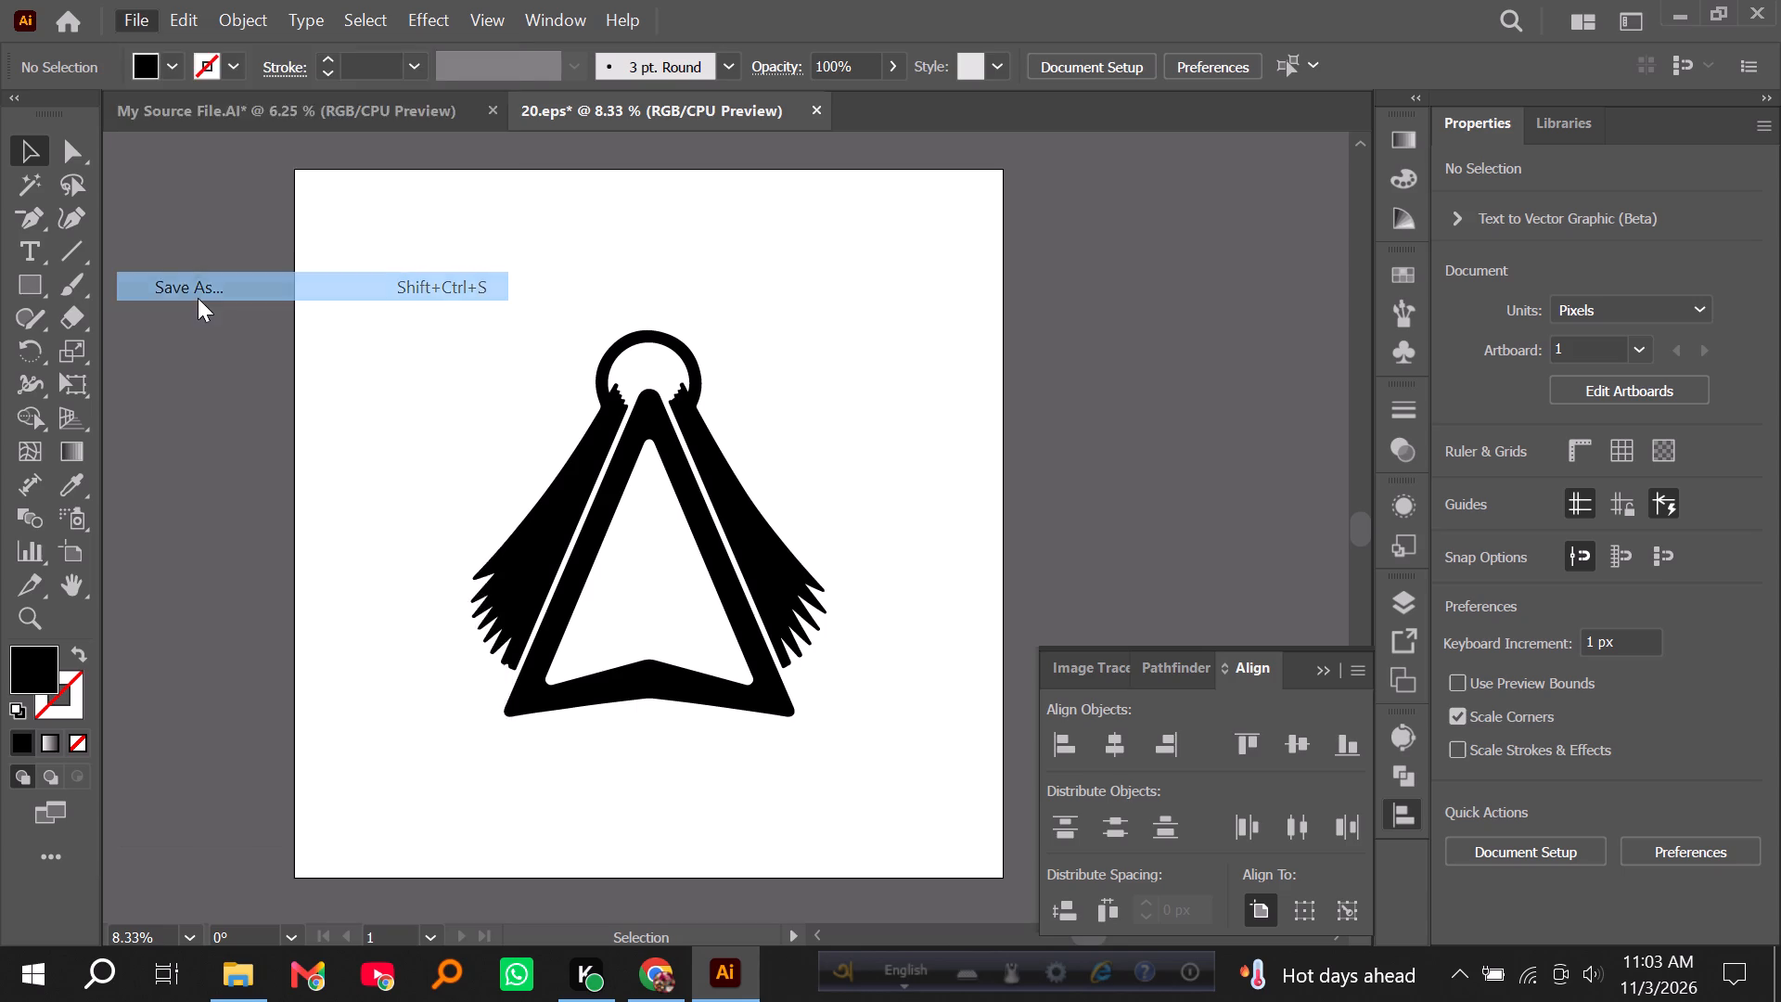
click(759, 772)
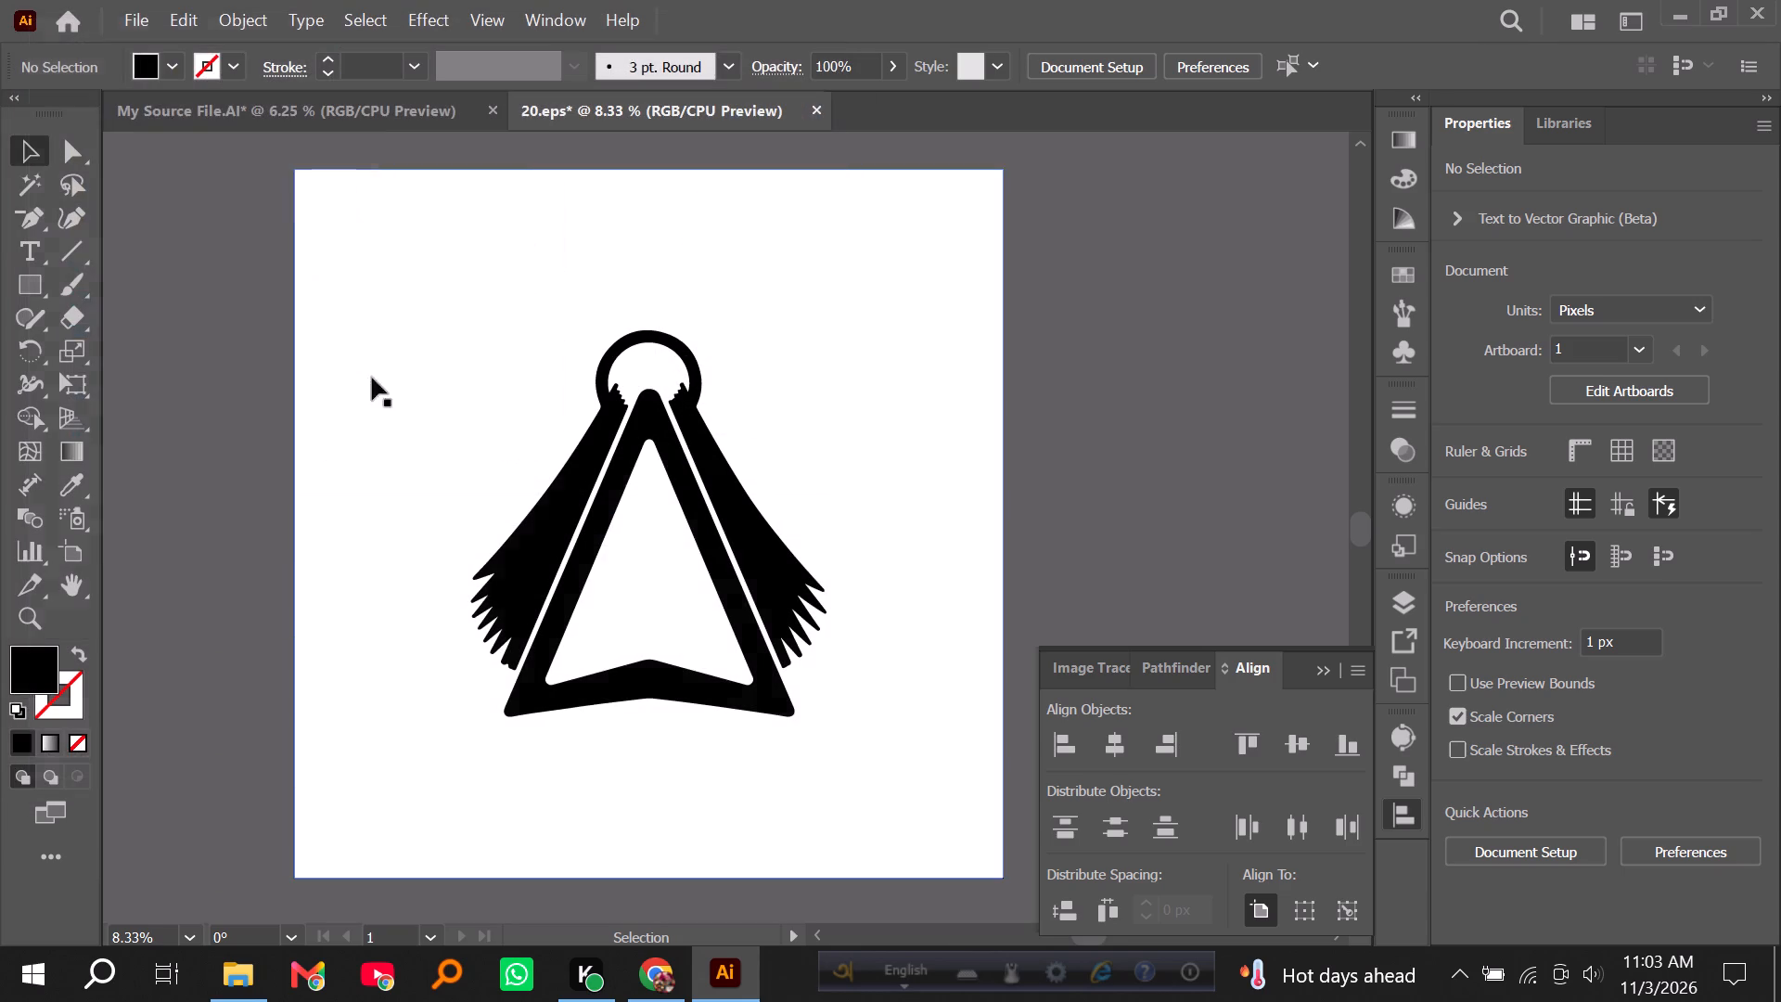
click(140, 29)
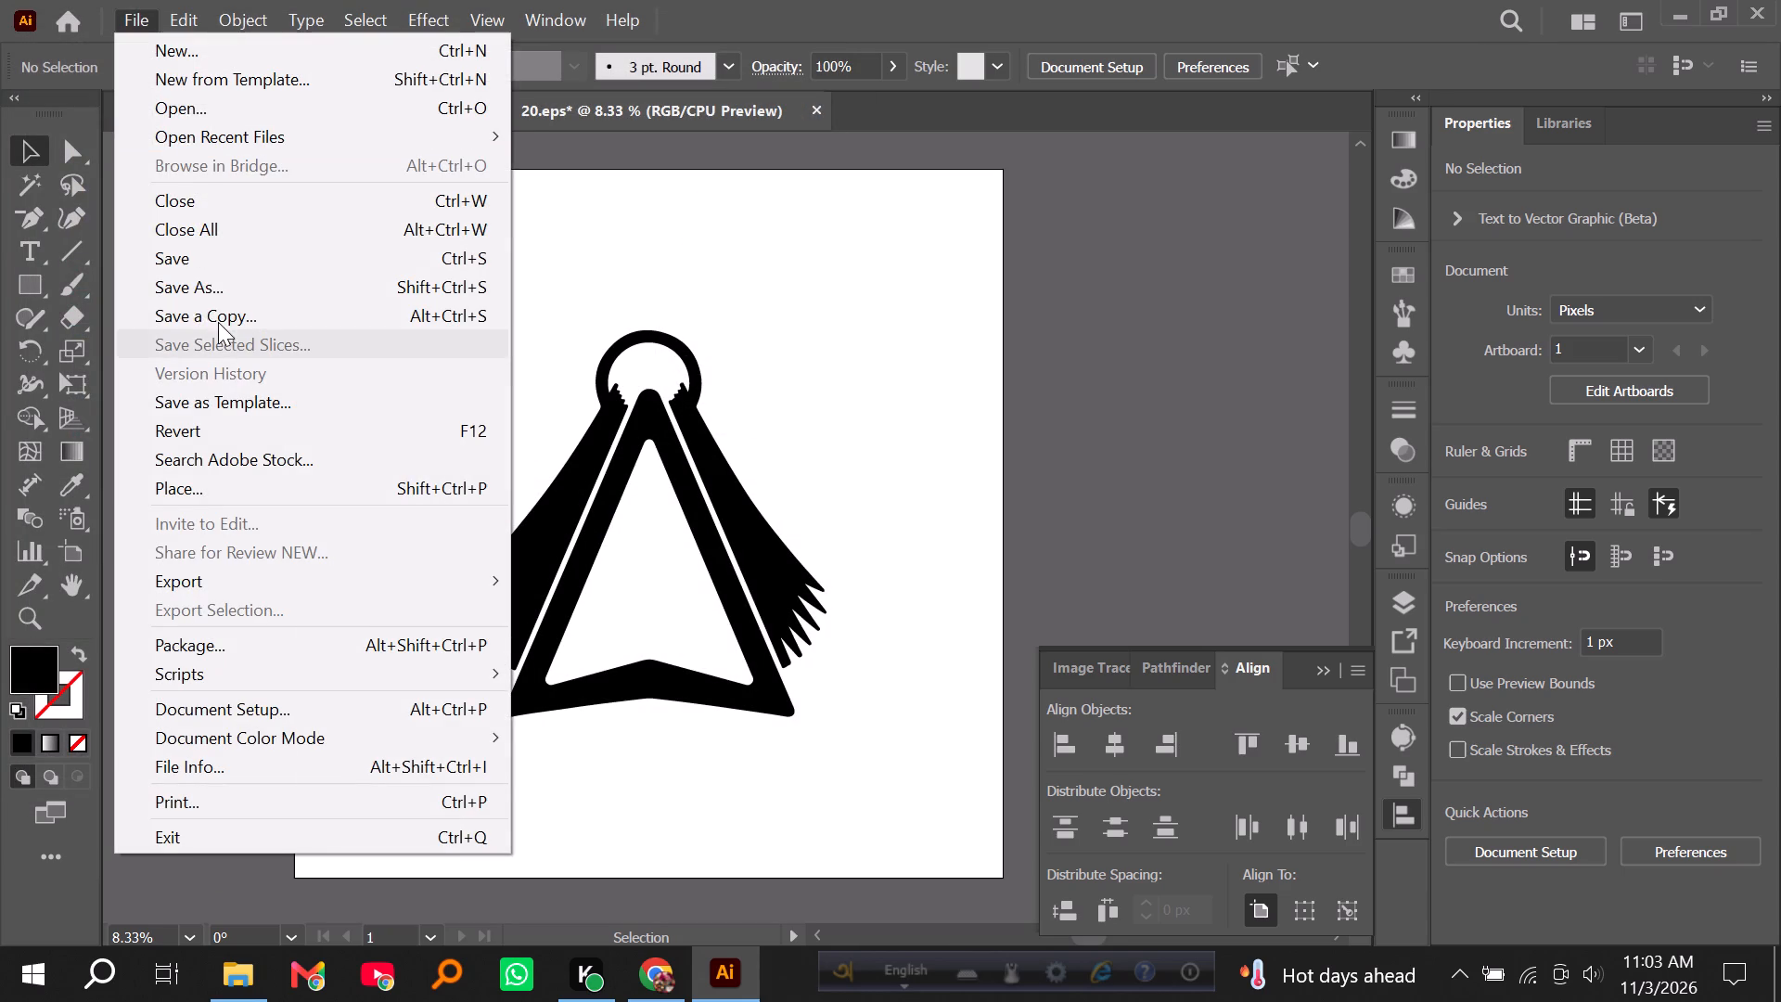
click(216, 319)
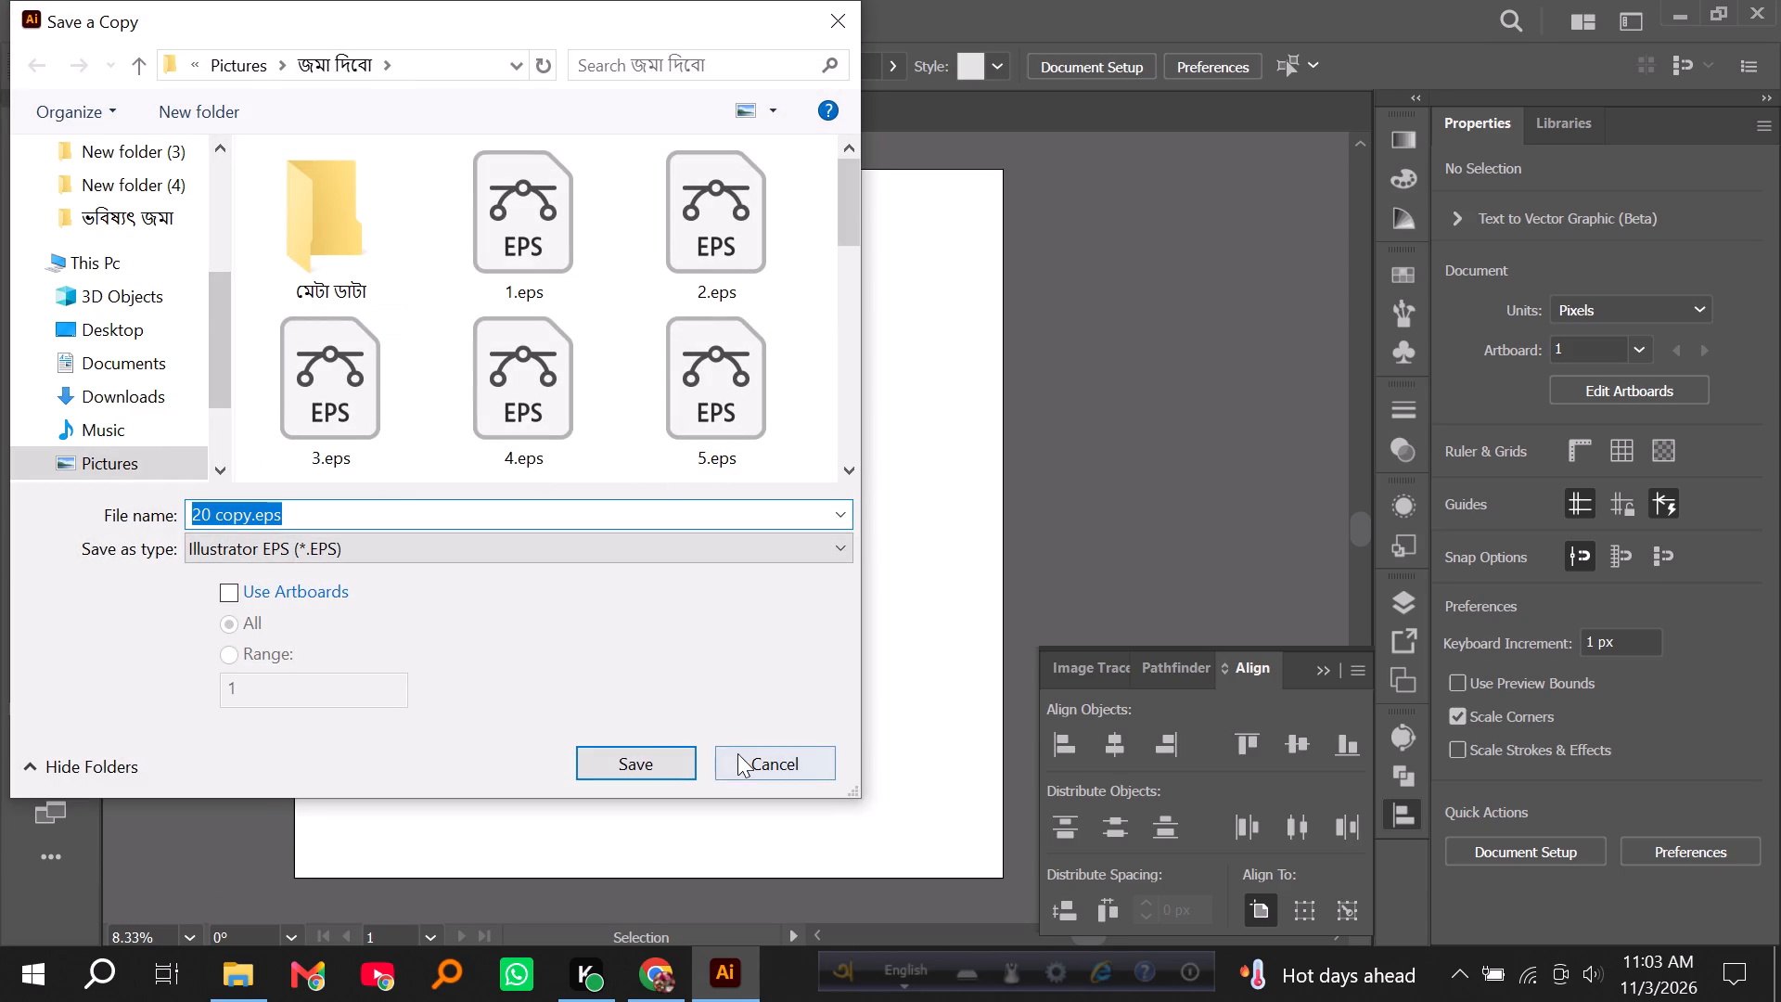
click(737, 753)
Save the document under the new name 21 as an Illustrator 10 EPS file in the same folder.
click(136, 15)
click(209, 286)
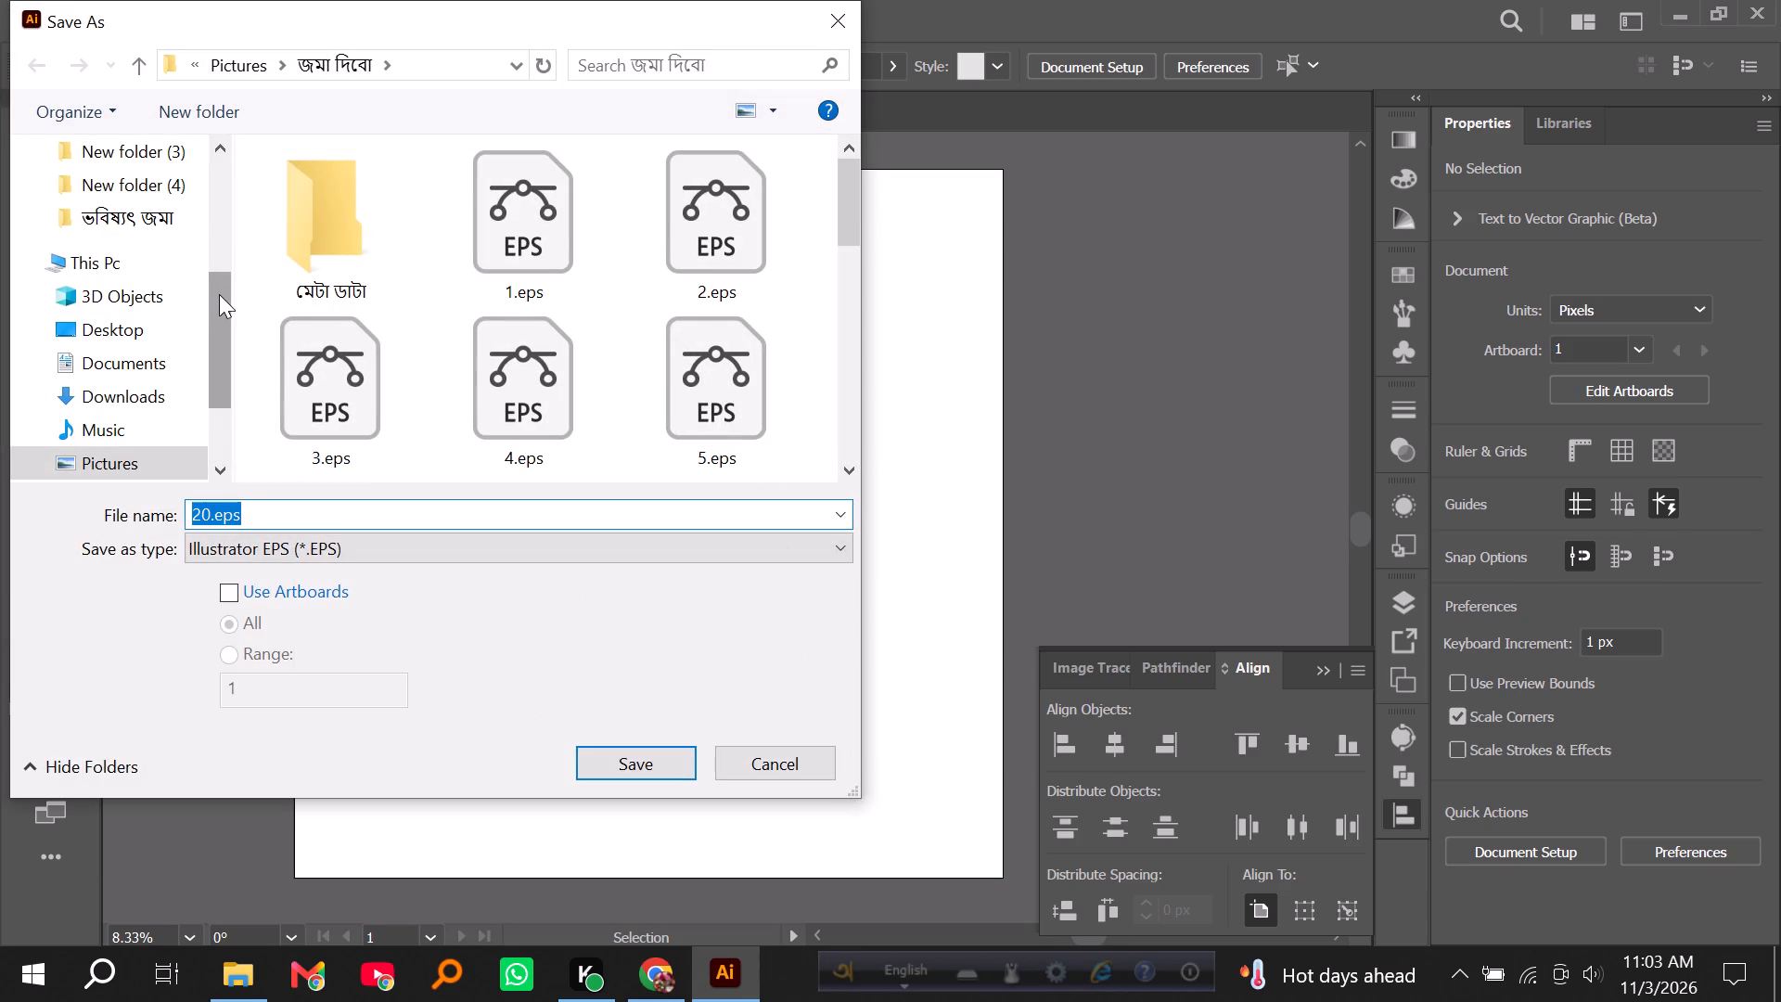
text(21)
click(598, 772)
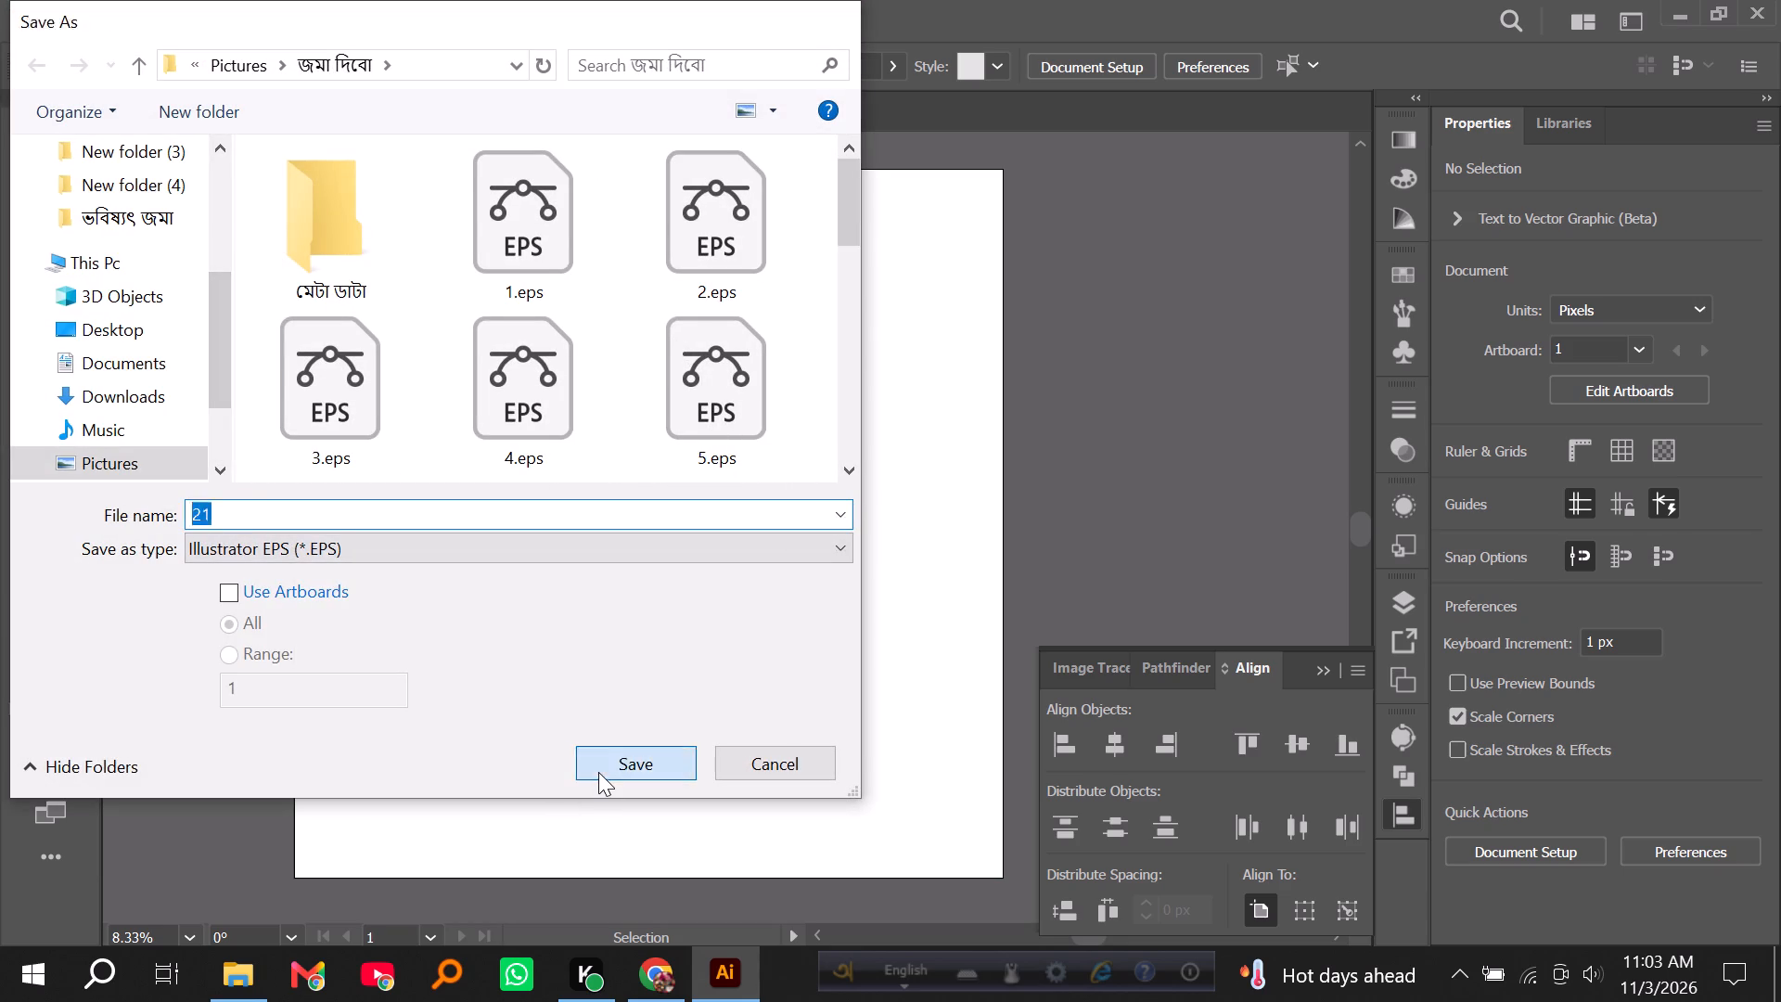
click(709, 88)
click(692, 395)
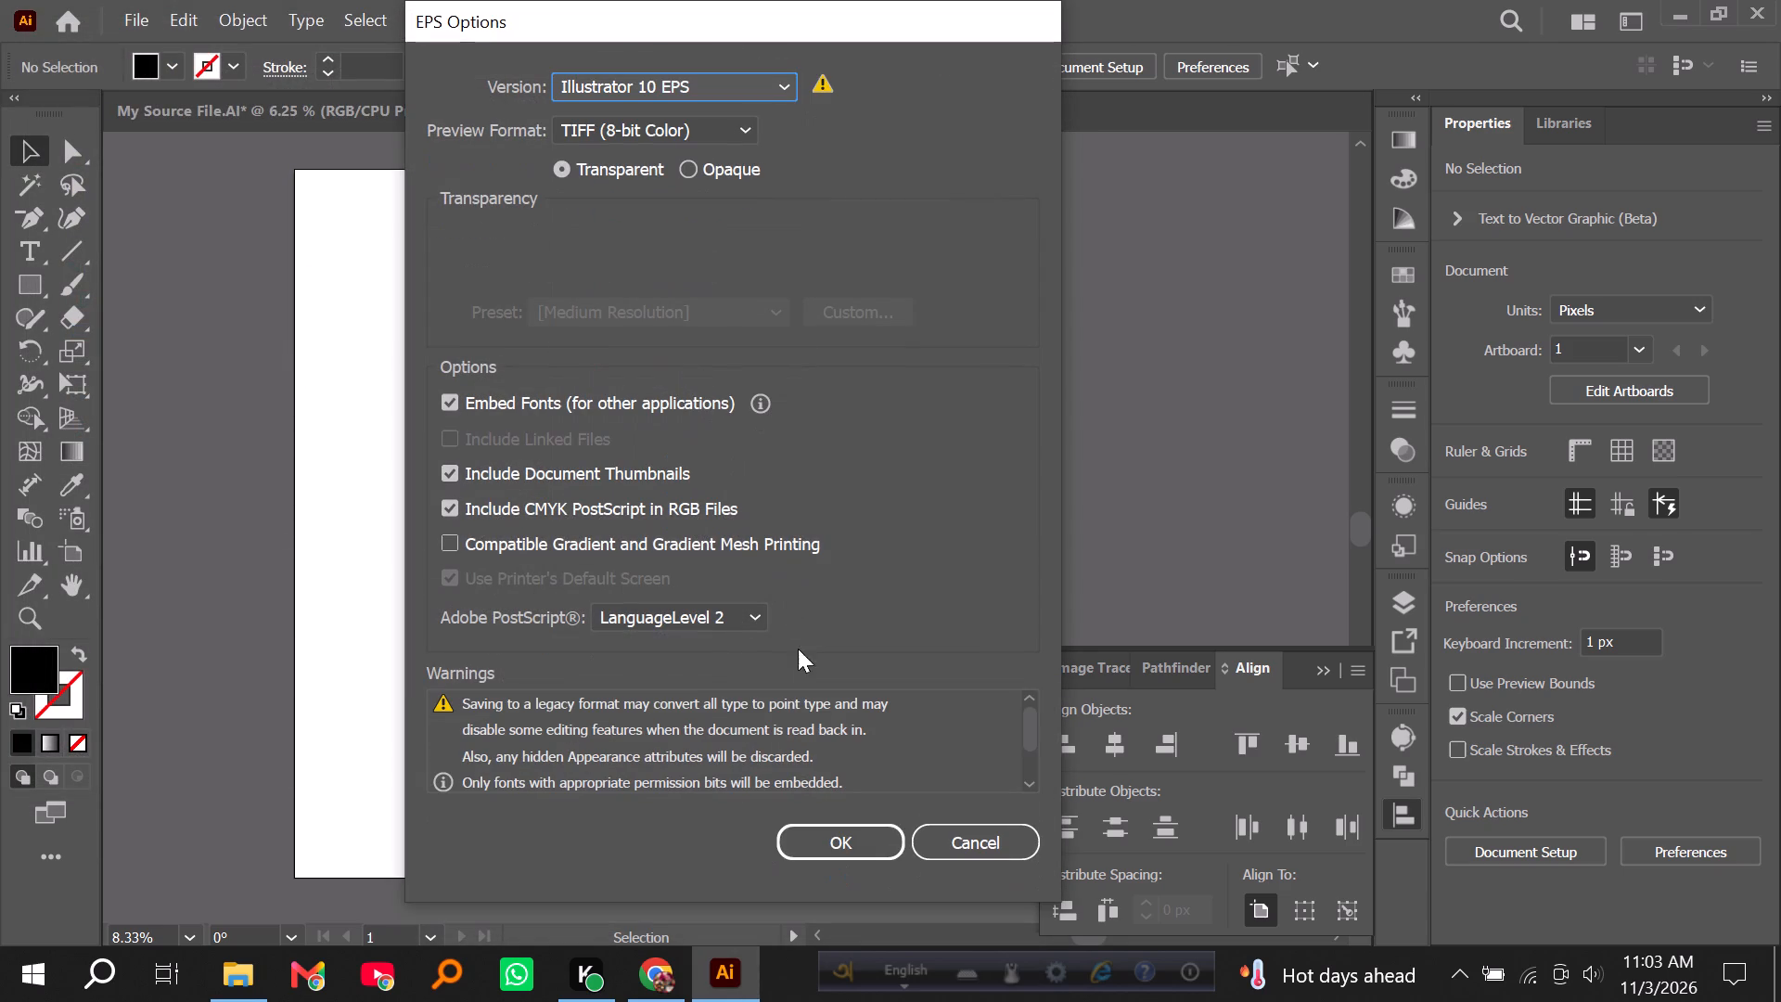
click(857, 840)
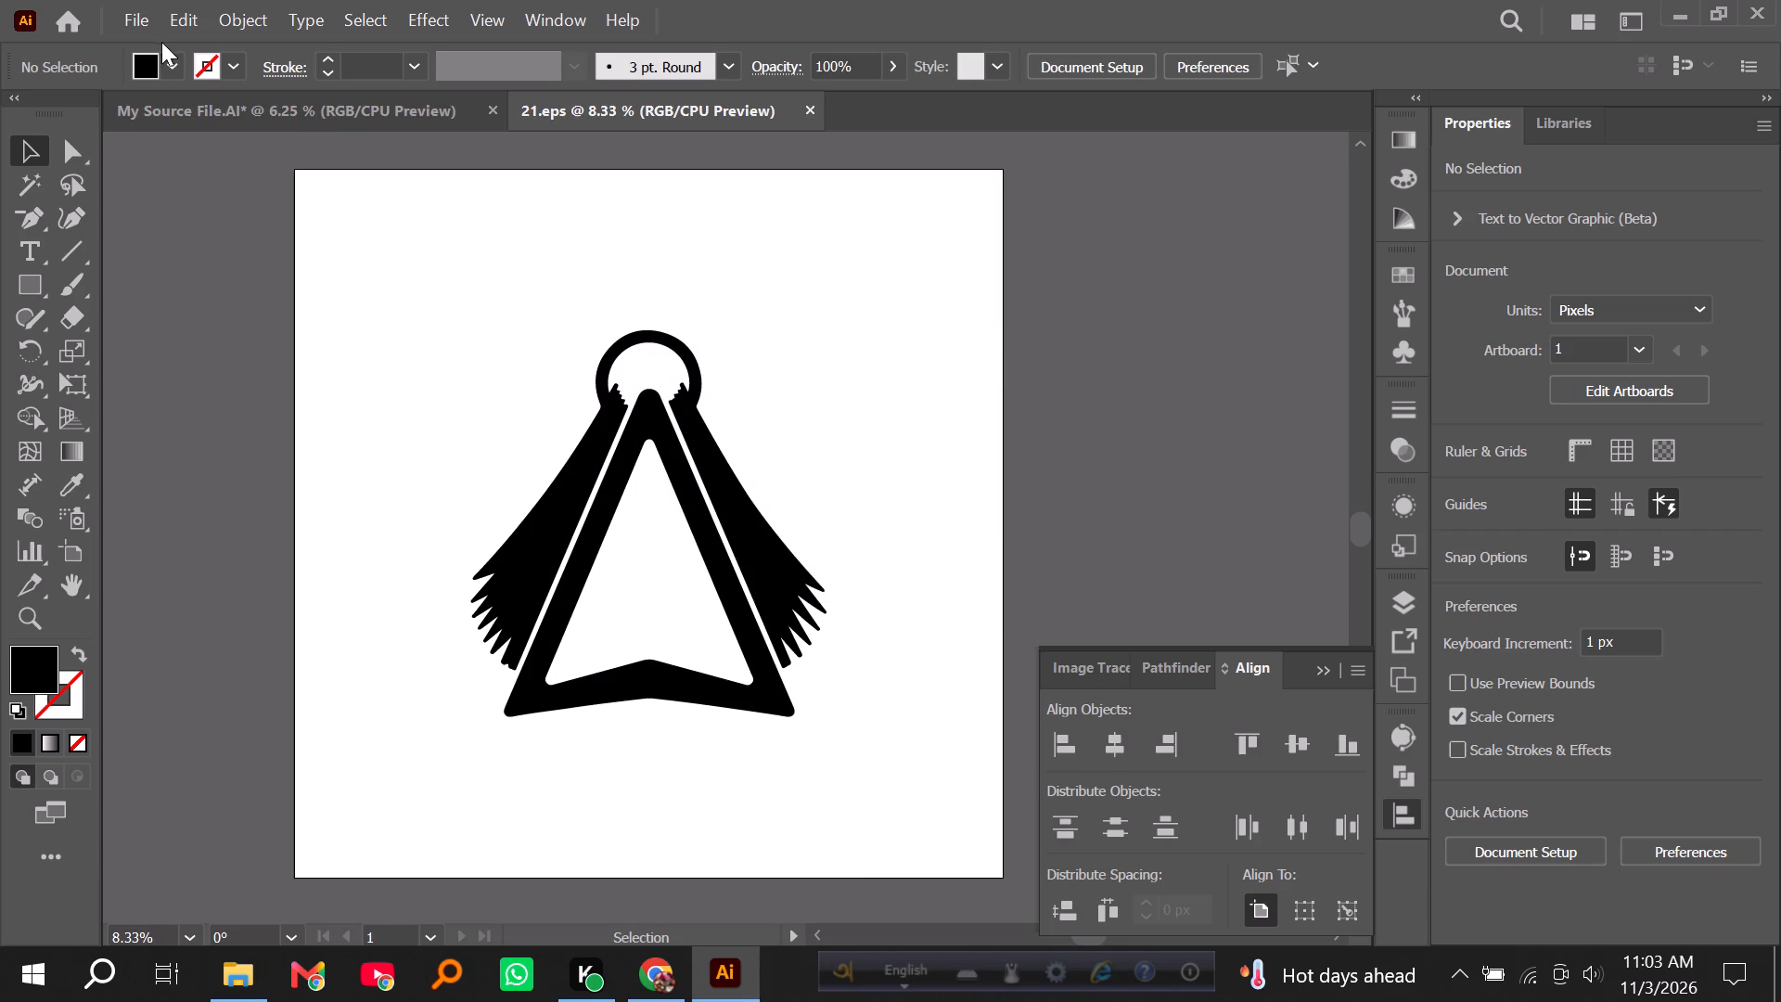
Export the triangular ring artwork as 21.jpg in JPEG format with the default export options.
click(134, 21)
click(193, 583)
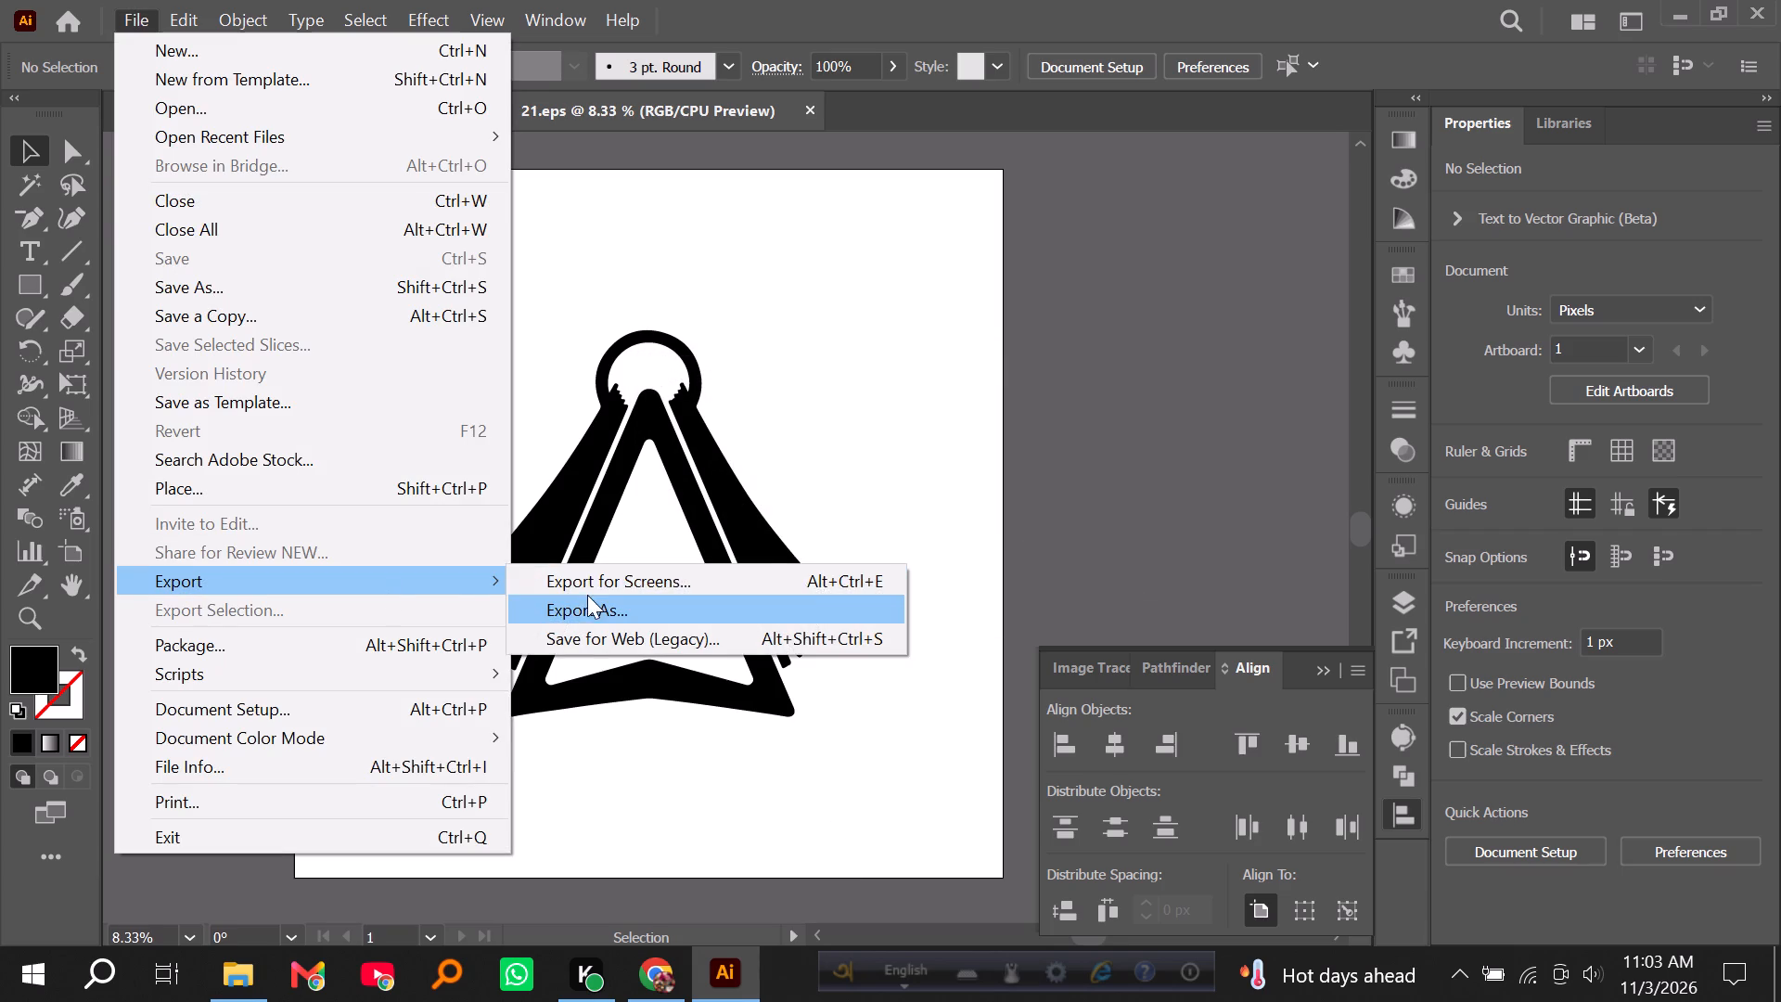
click(582, 603)
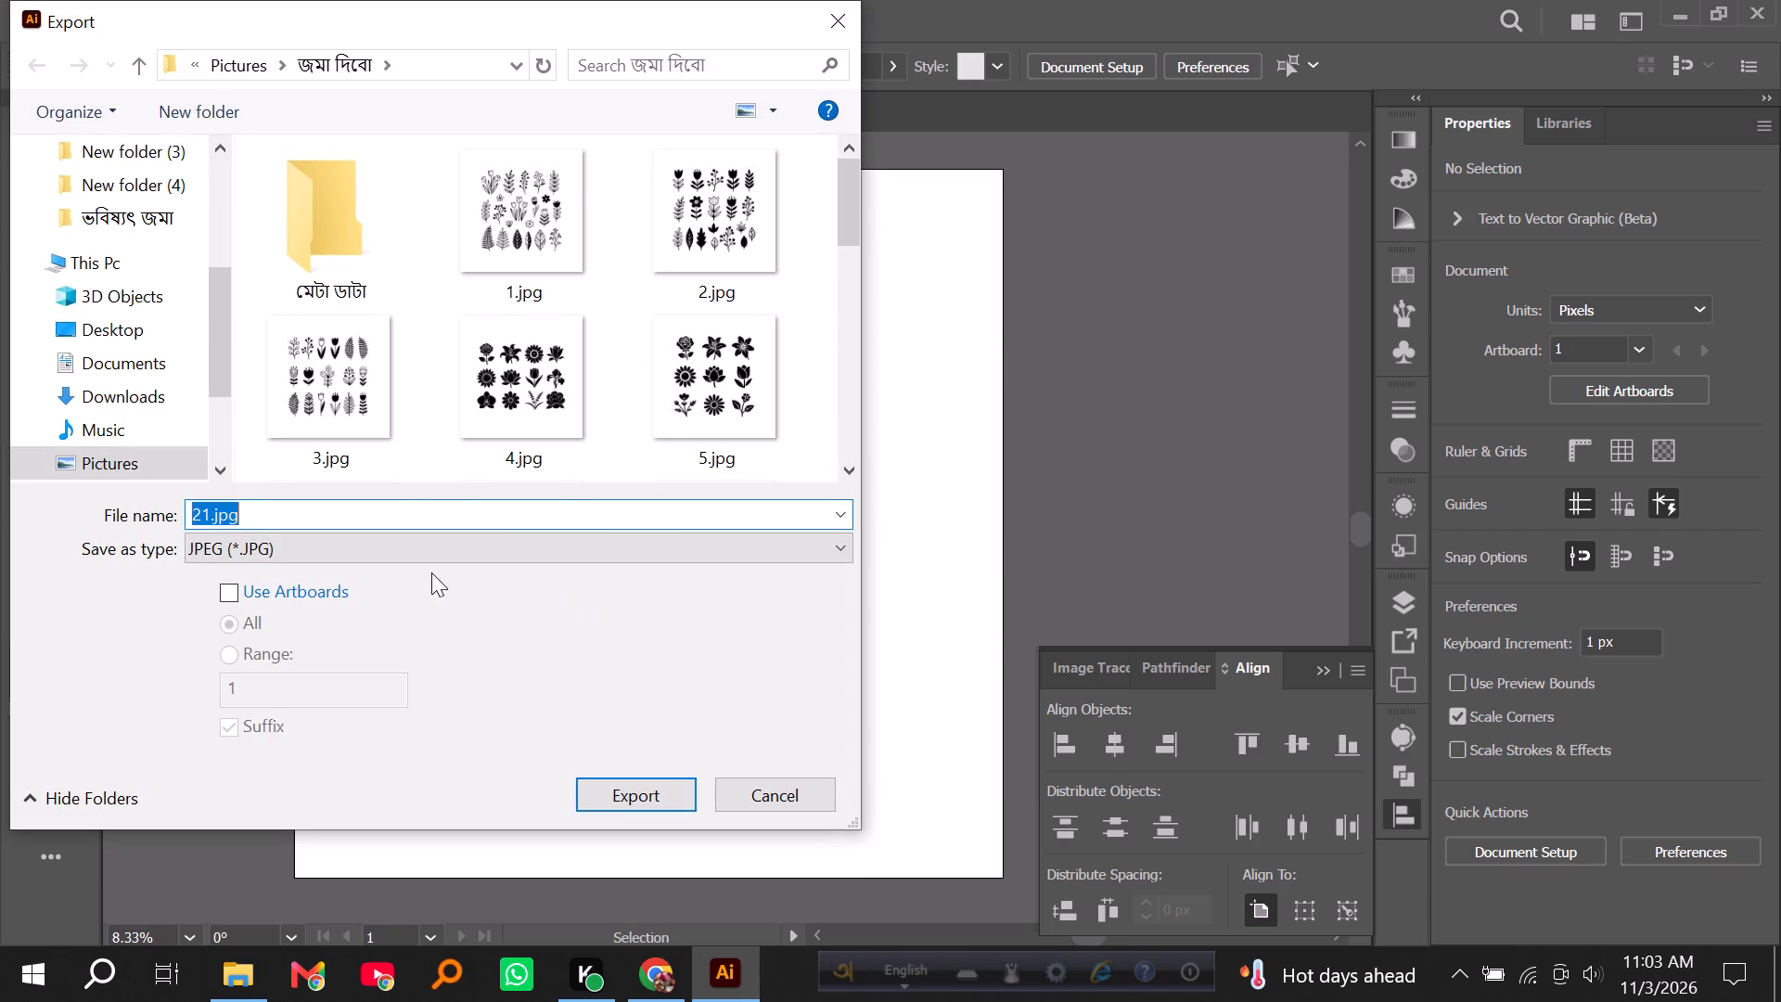
click(662, 791)
click(660, 791)
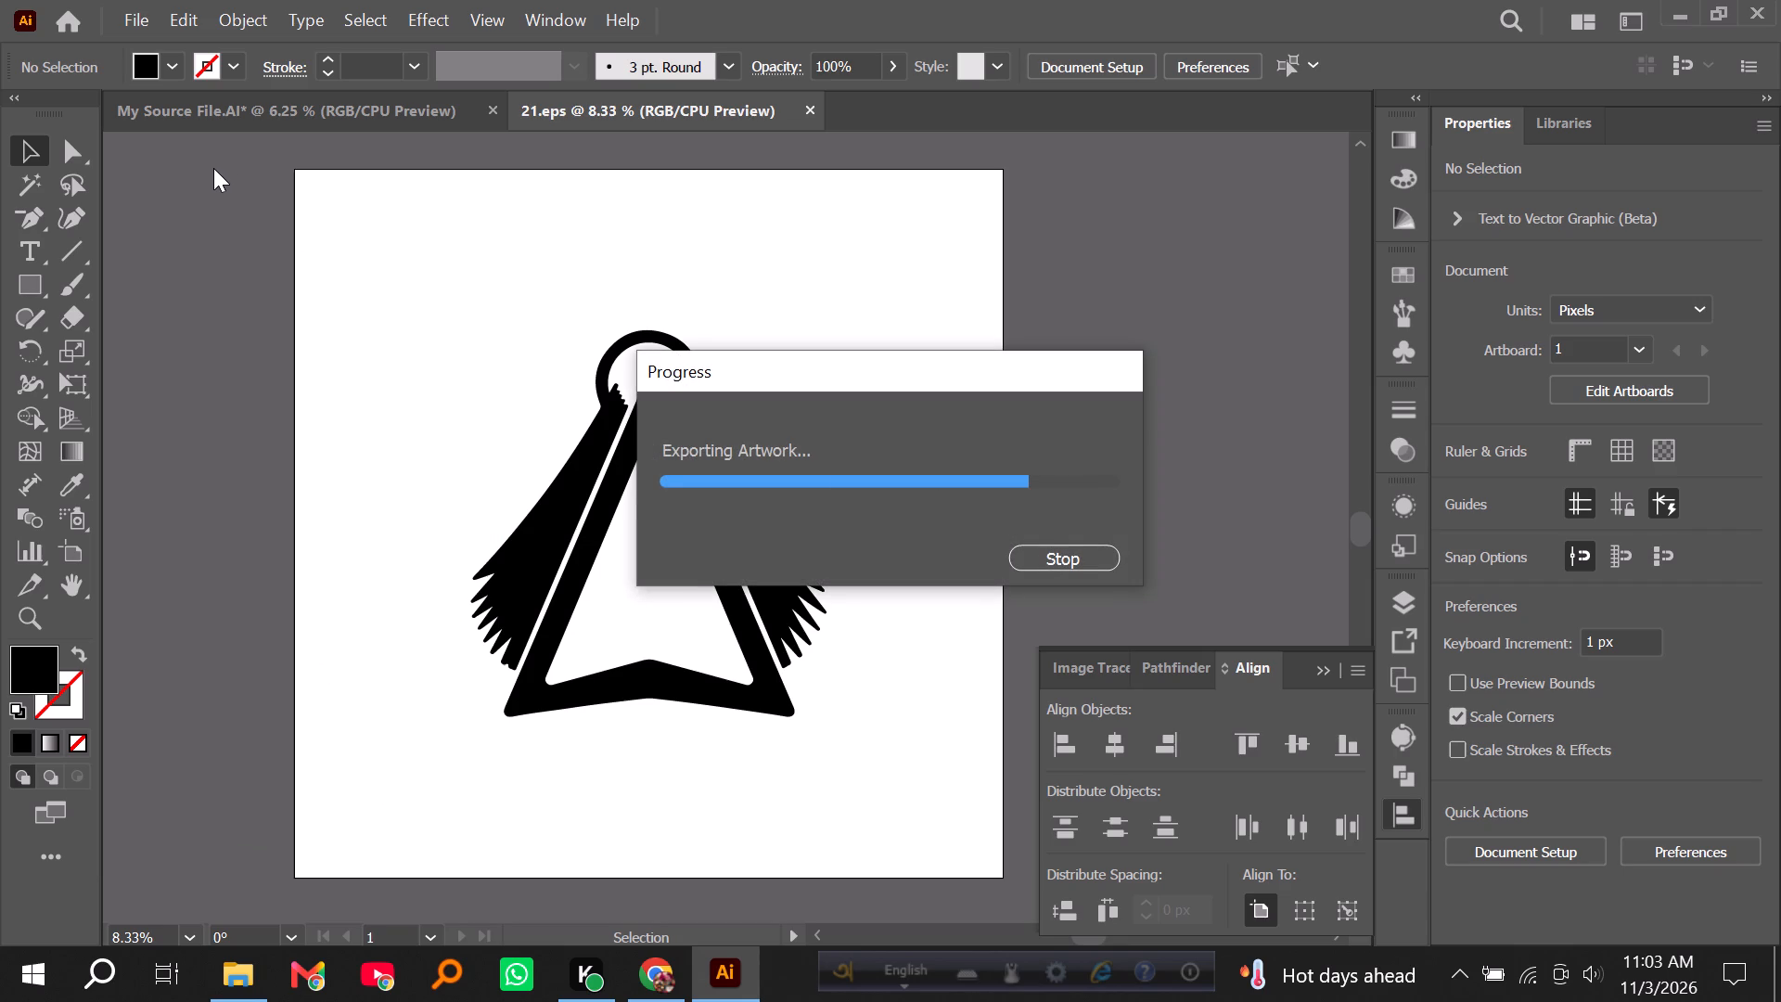
Cut the spiral-bound grid calendar from My Source File.AI and paste it into 21.eps in place of the triangular ring silhouette.
click(210, 112)
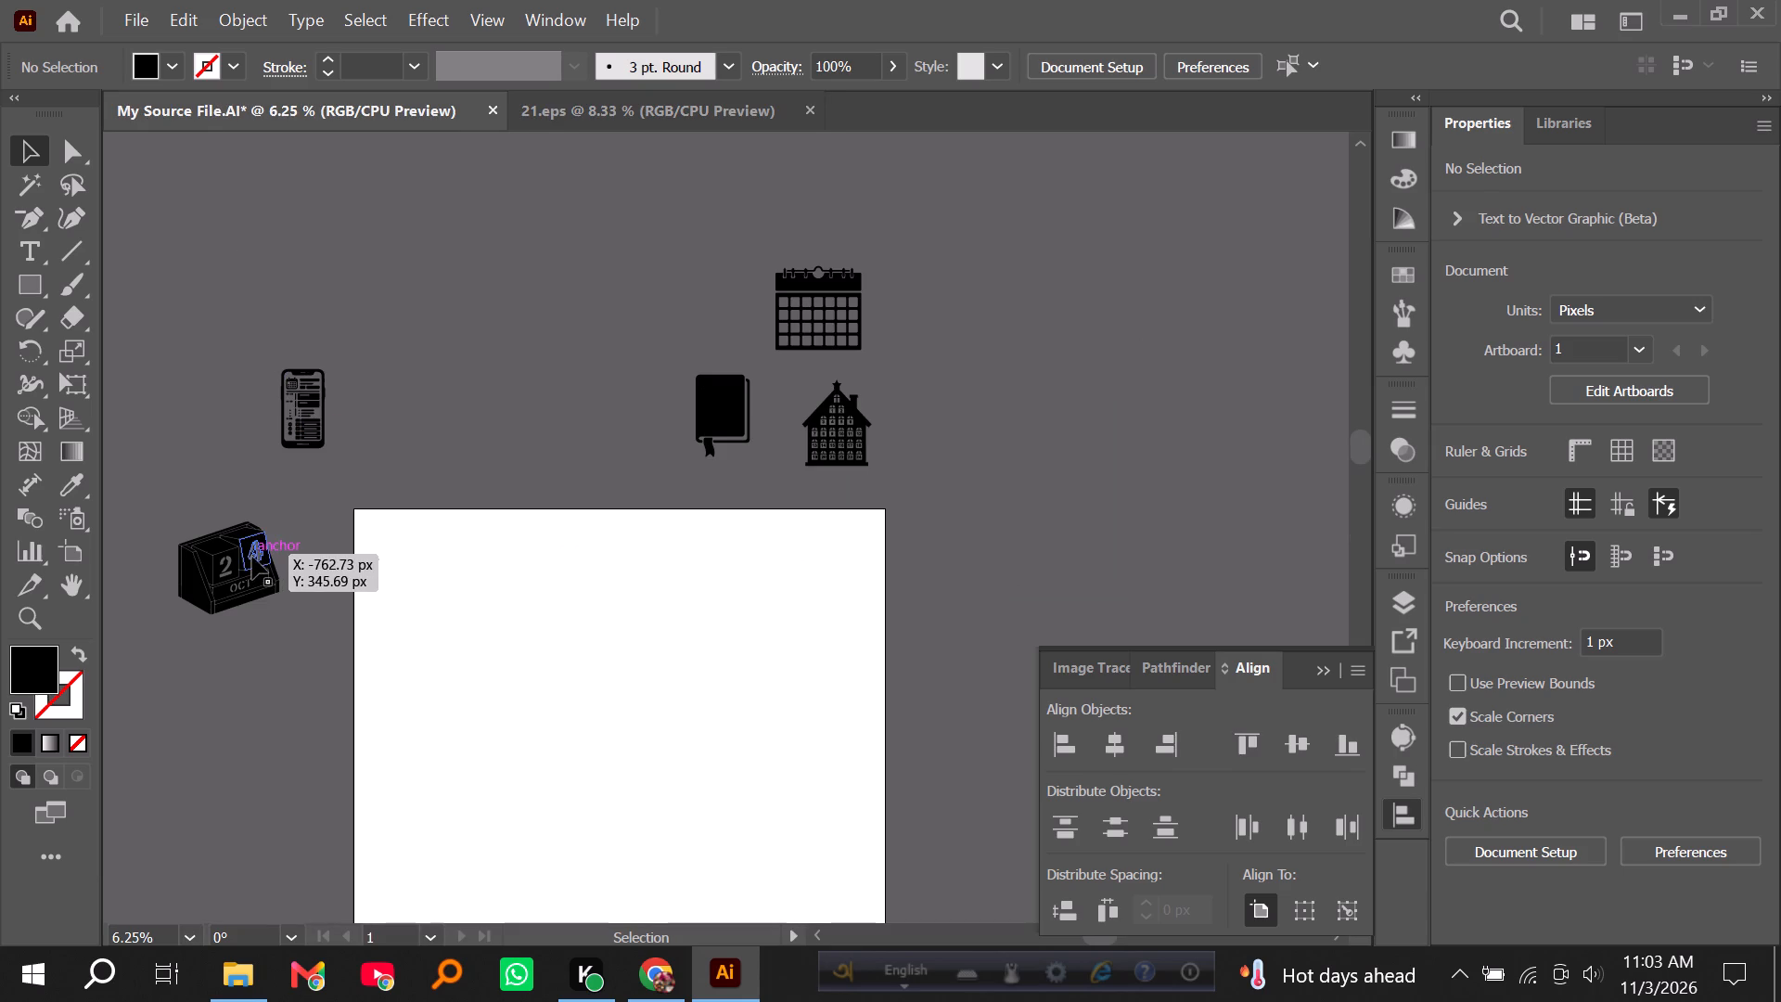
click(827, 302)
key(ctrl+x)
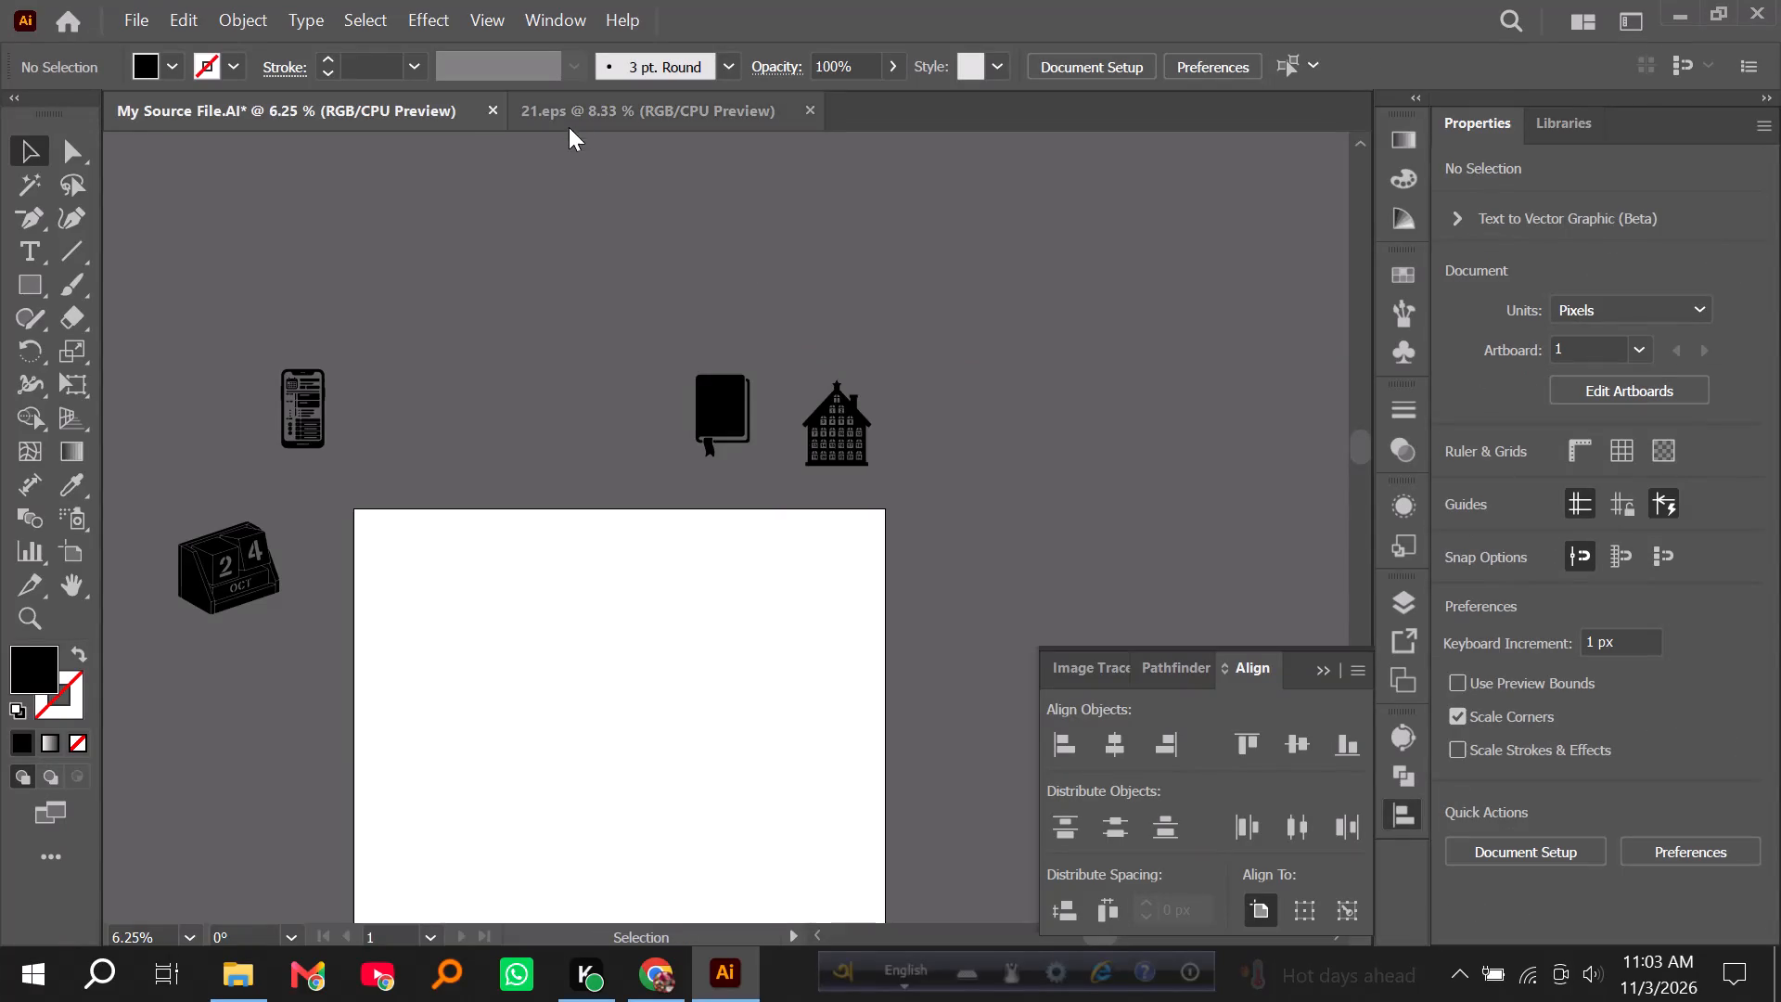
click(573, 116)
click(612, 426)
key(Delete)
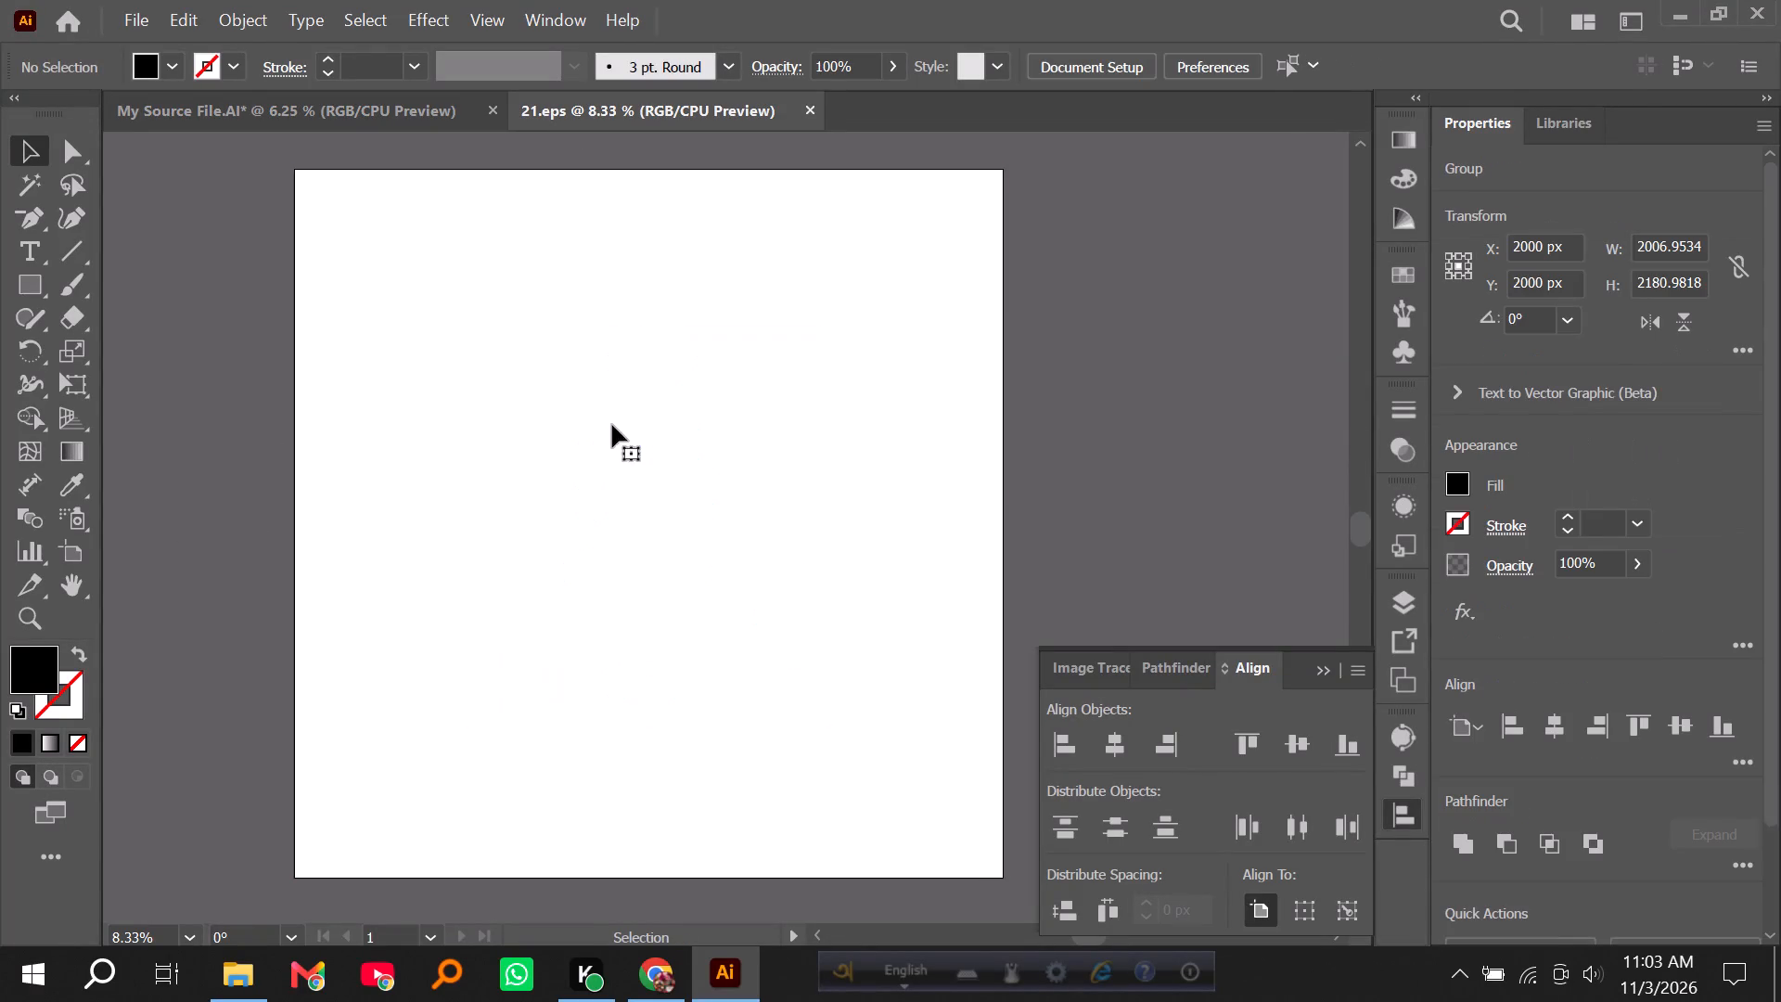
key(ctrl+v)
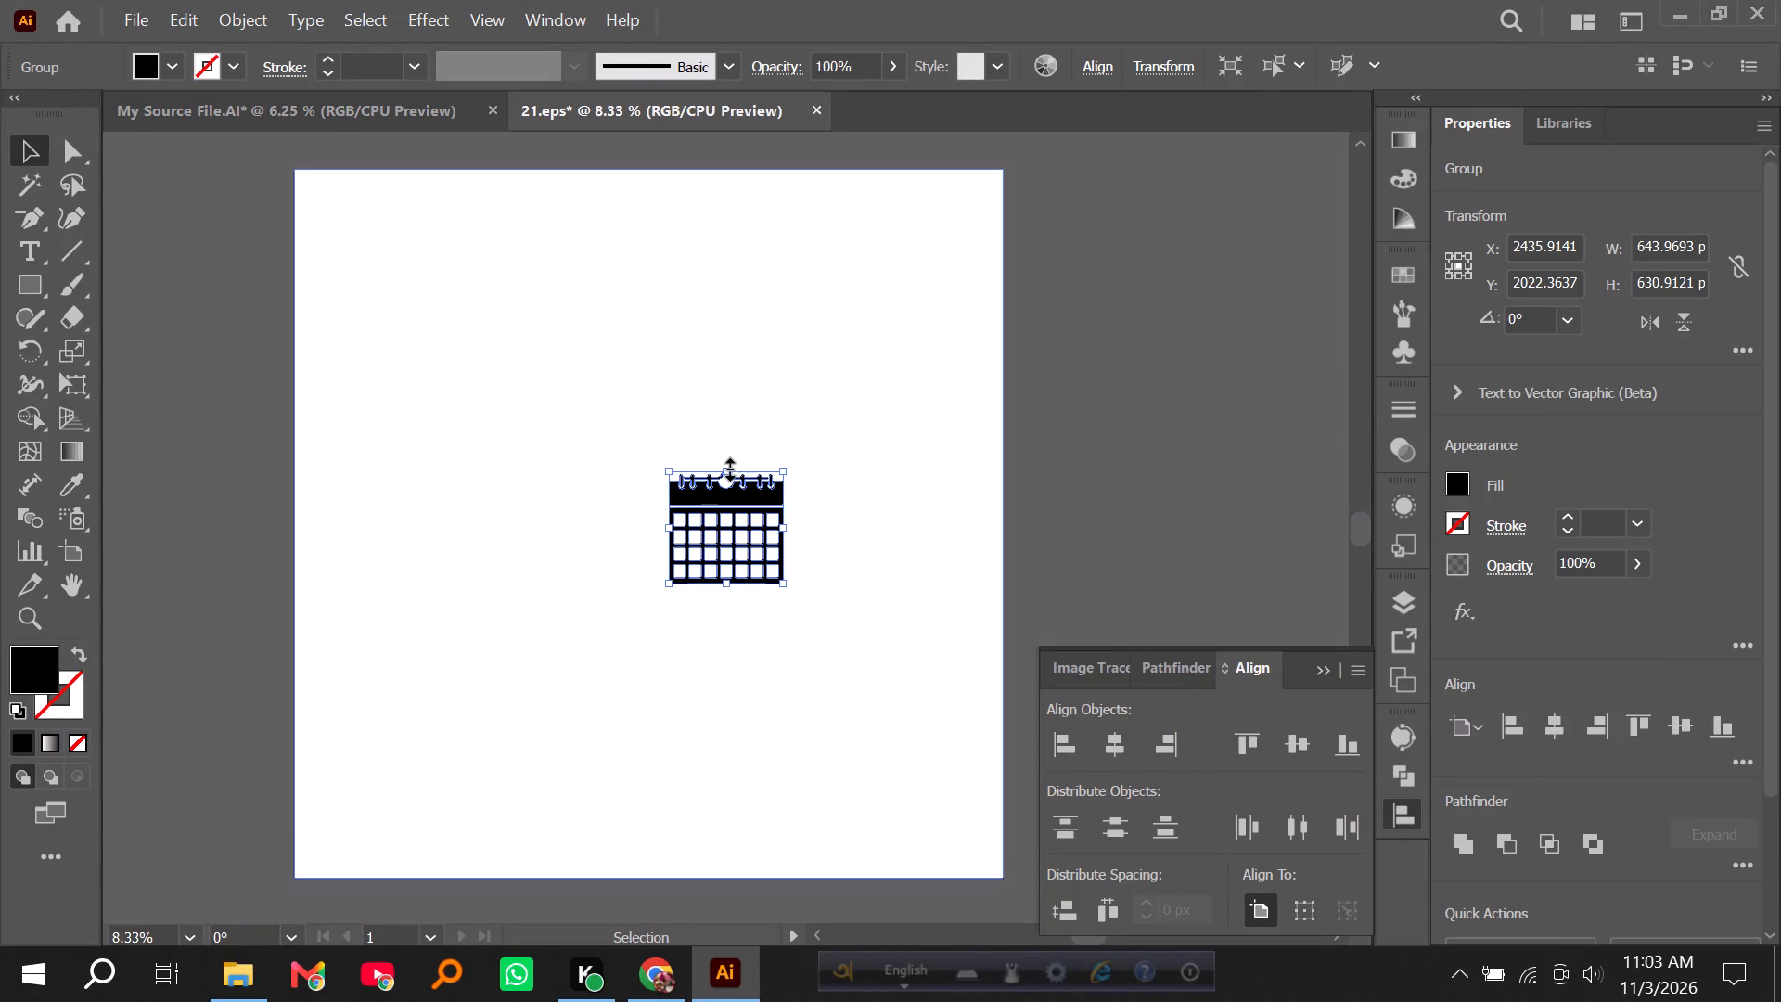
Enlarge the grid calendar proportionally to about 2365 x 2317 px, center it horizontally and vertically on the artboard, and deselect it.
alt+shift+drag(726, 470, 733, 334)
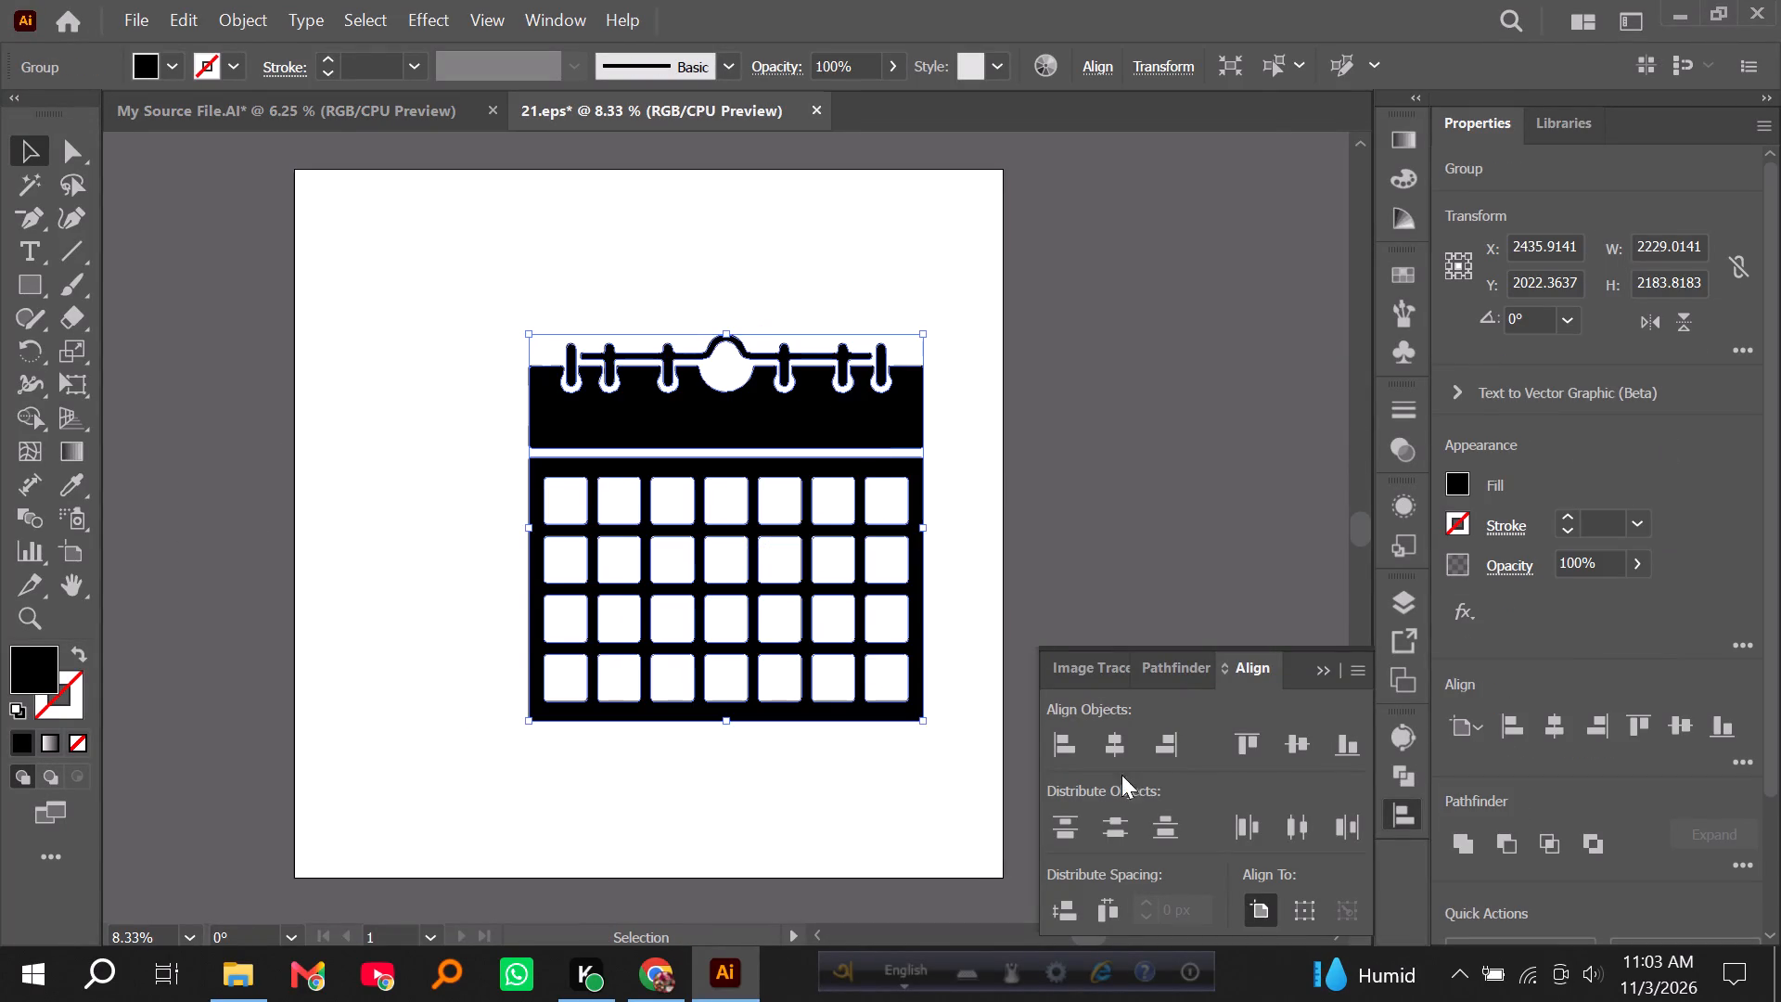
click(1111, 735)
triple_click(1301, 735)
double_click(1301, 735)
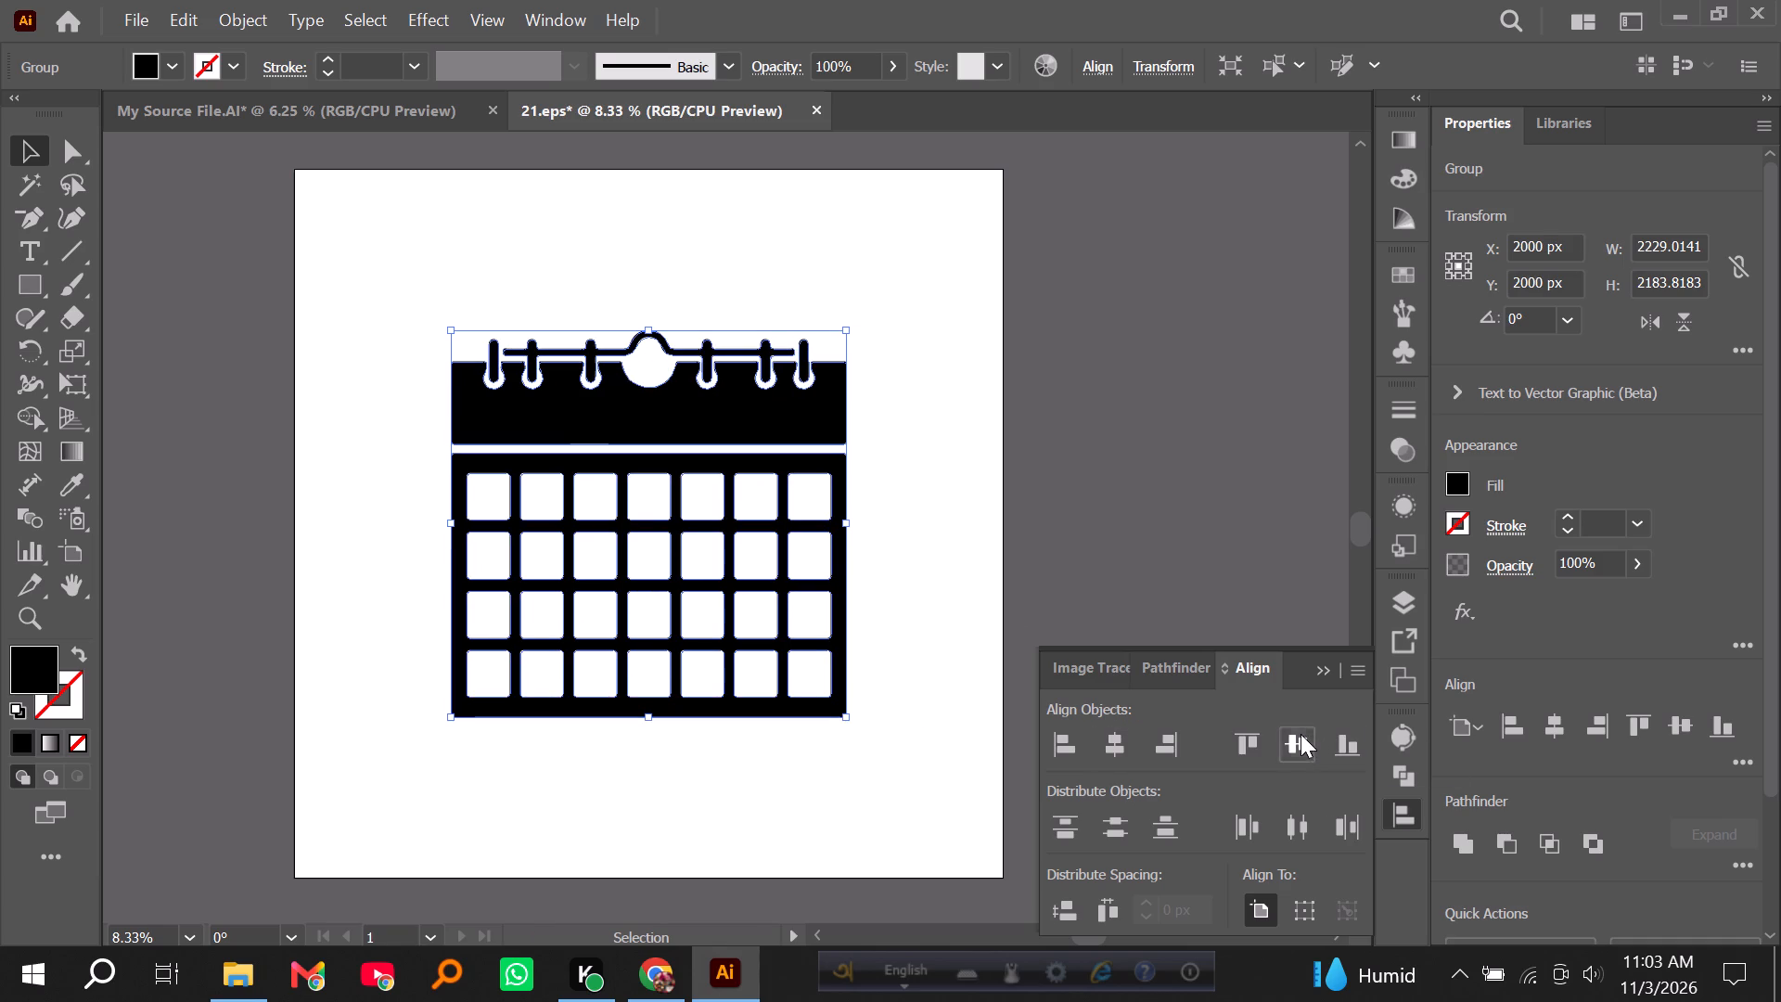
triple_click(1123, 738)
click(1121, 739)
alt+shift+drag(648, 328, 648, 317)
triple_click(1110, 742)
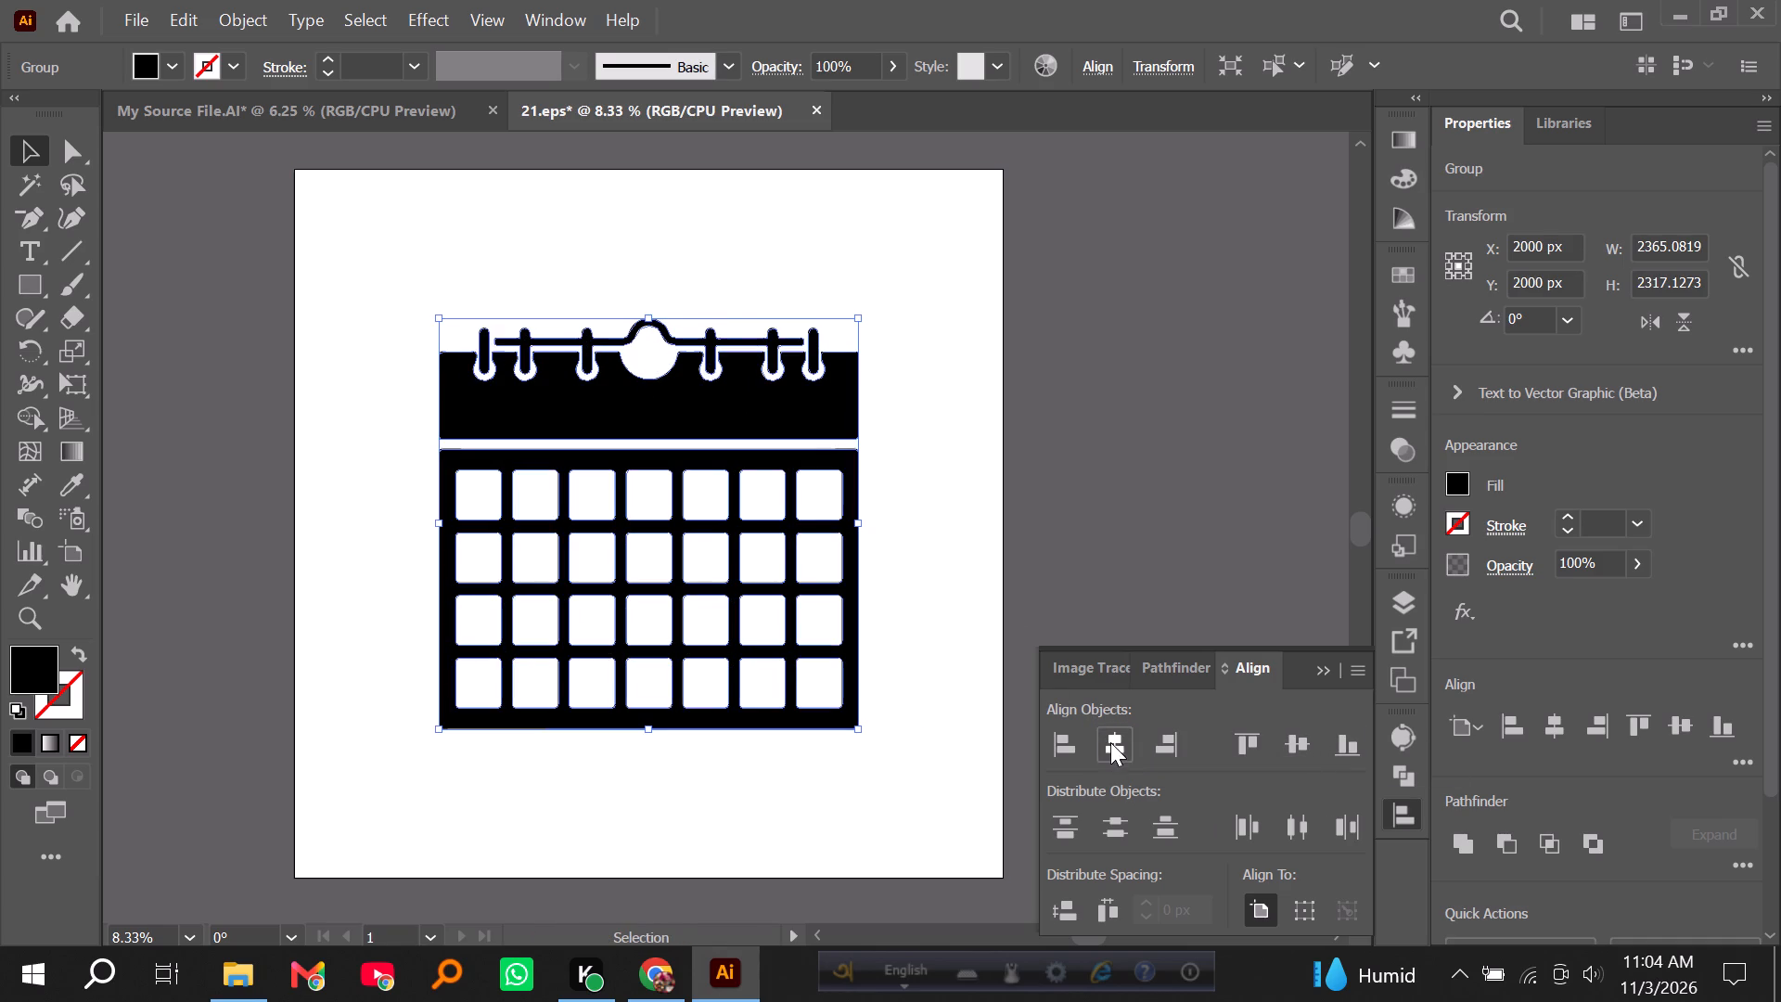
double_click(1302, 737)
click(279, 221)
Save the calendar document under the new name 22 as an Illustrator 10 EPS file in the same folder.
click(116, 13)
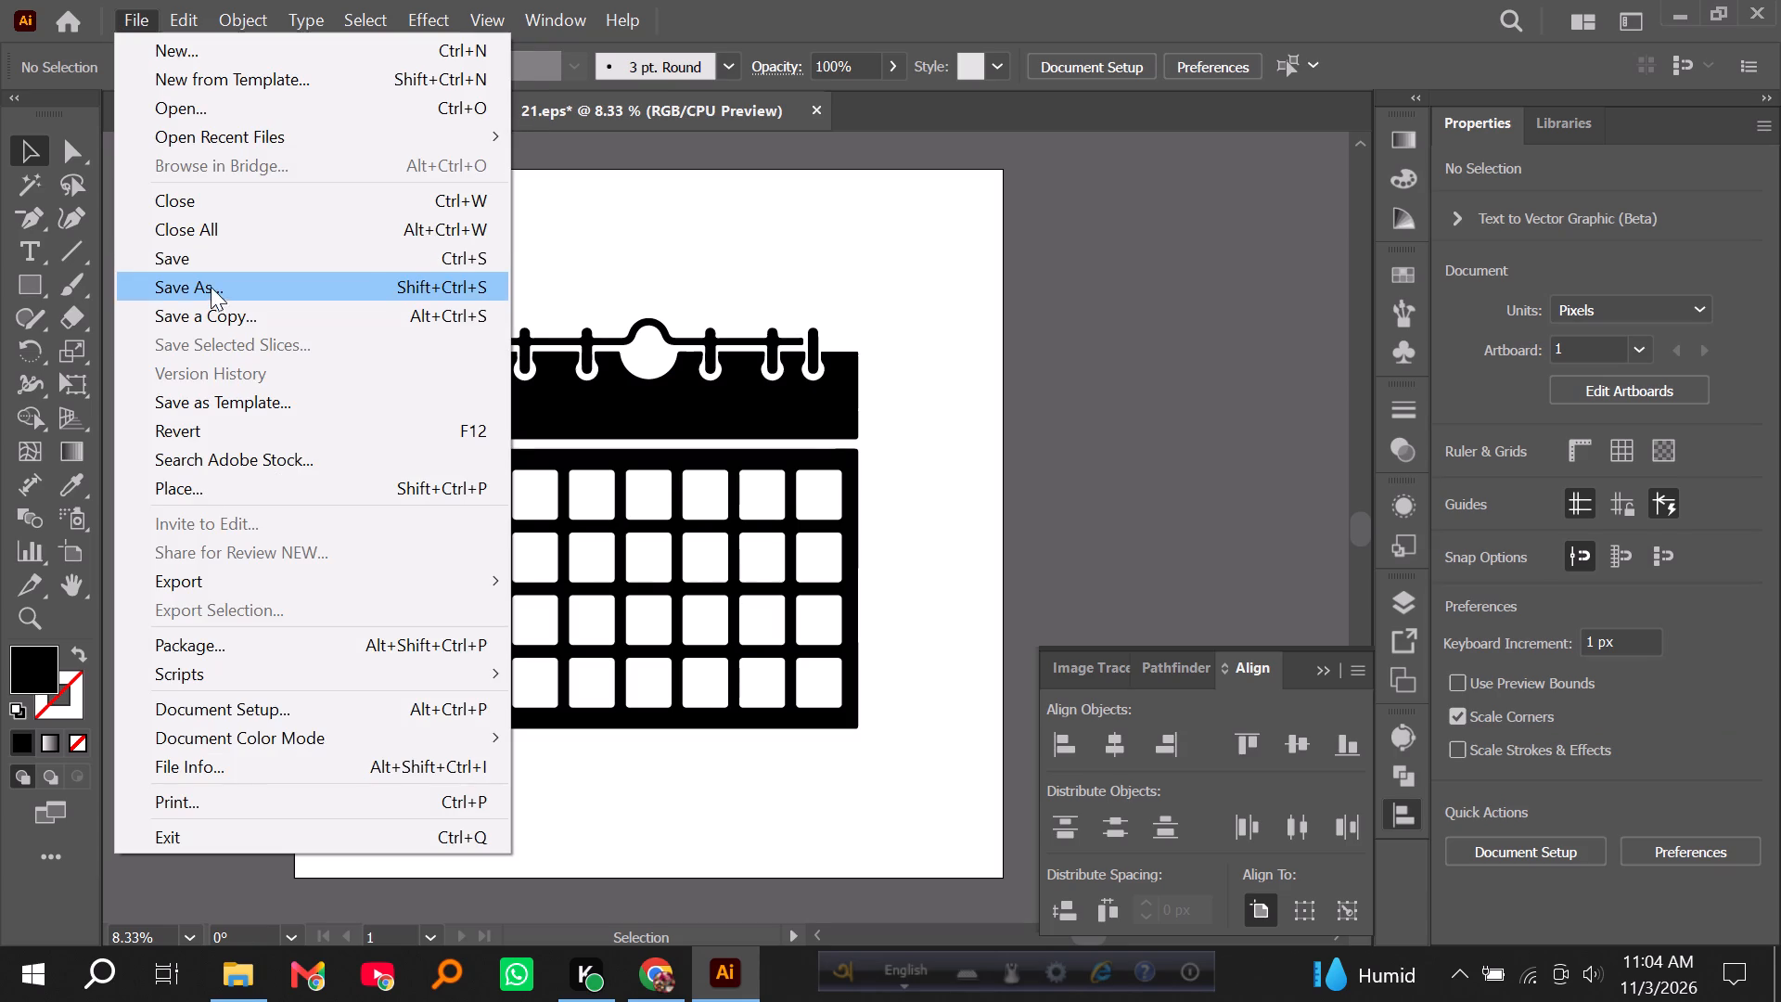
click(211, 287)
text(22)
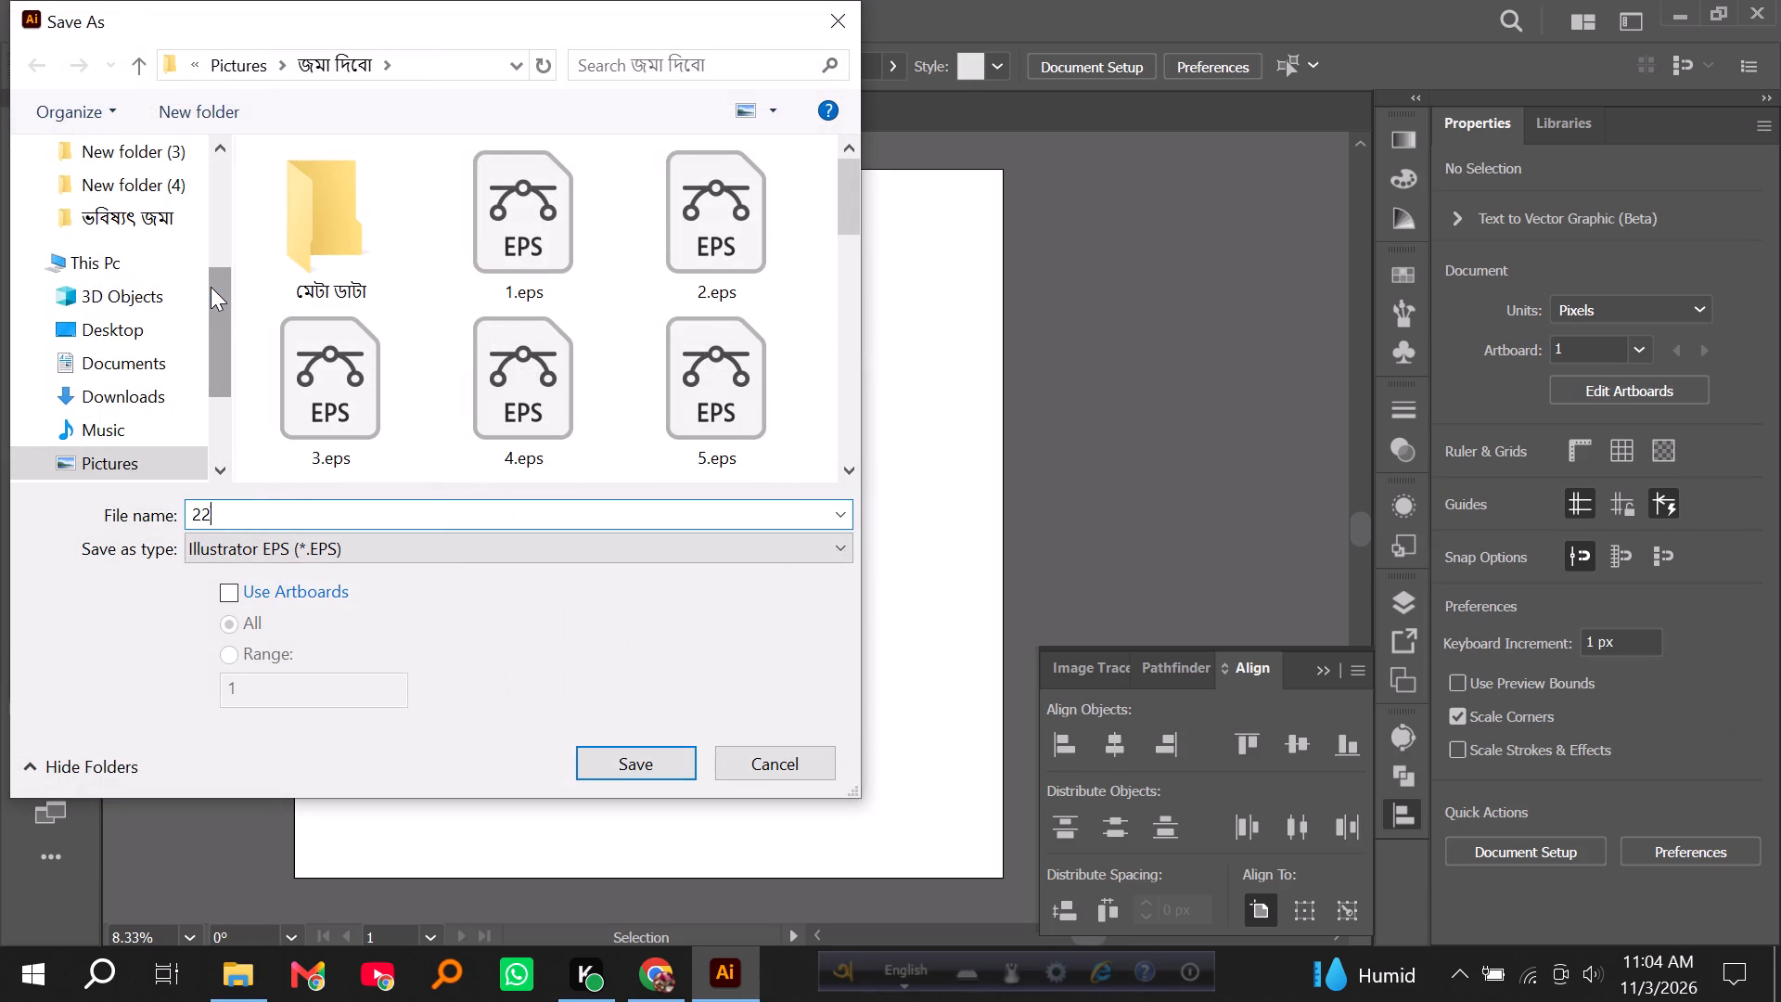
key(Return)
click(648, 83)
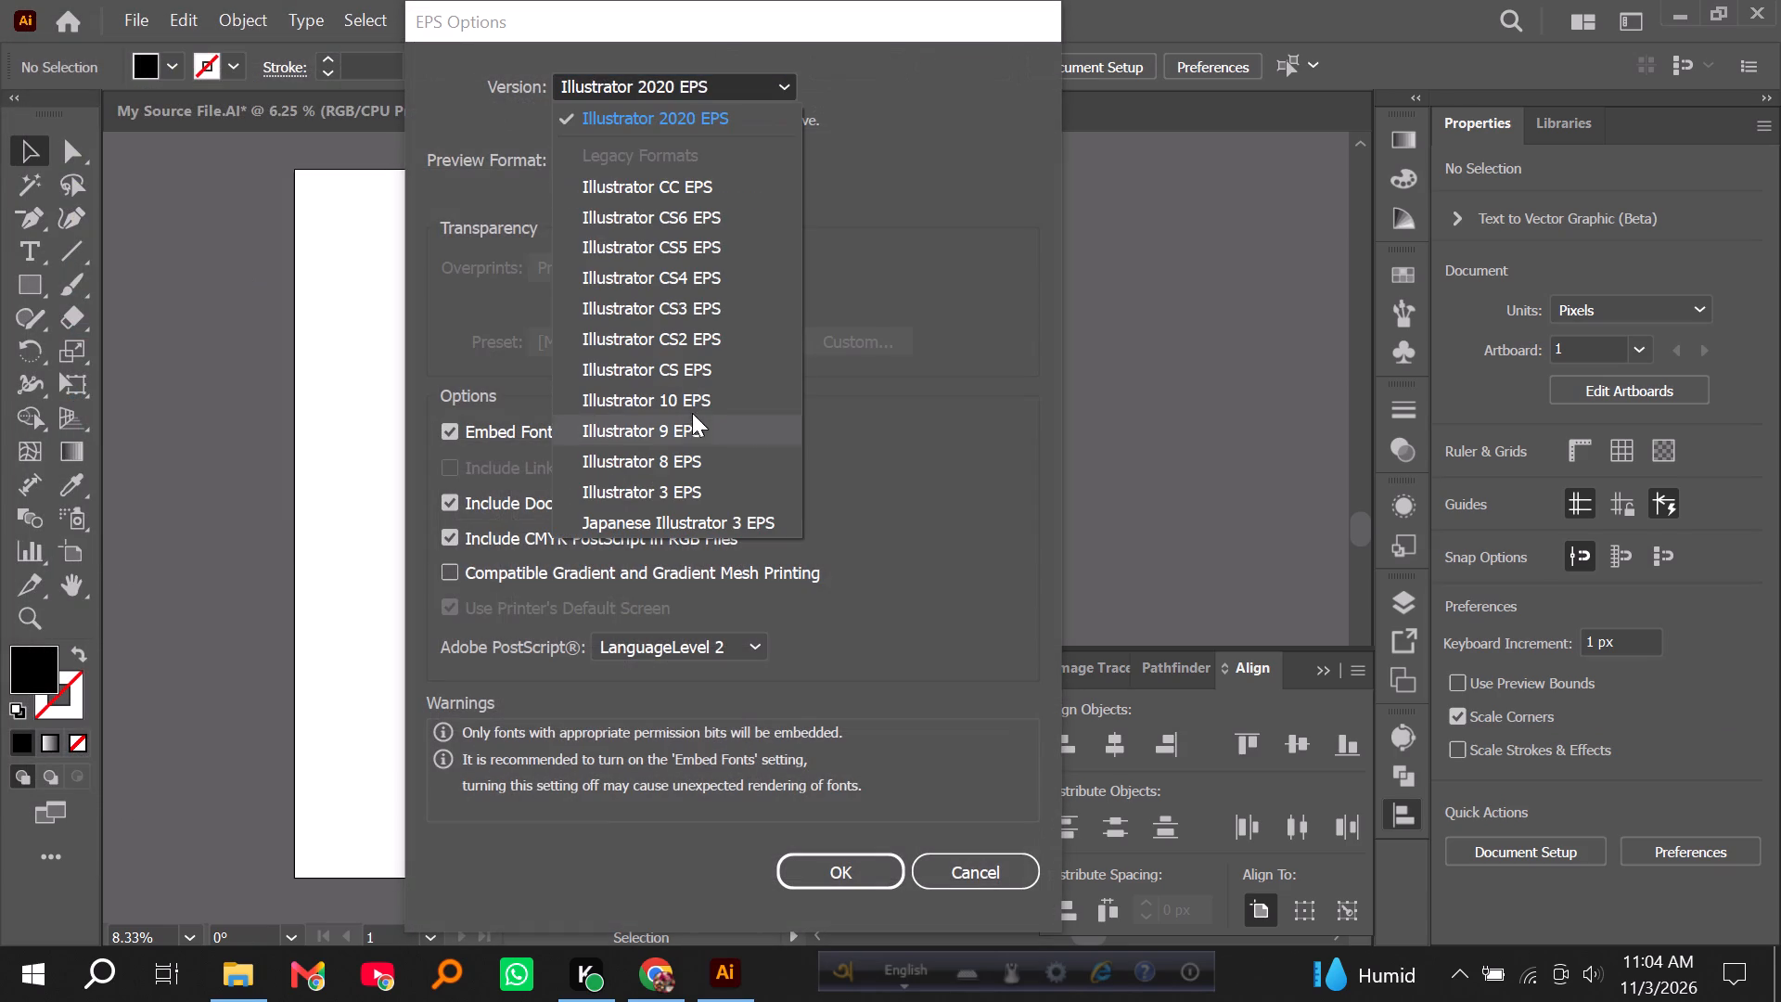
click(682, 401)
key(Return)
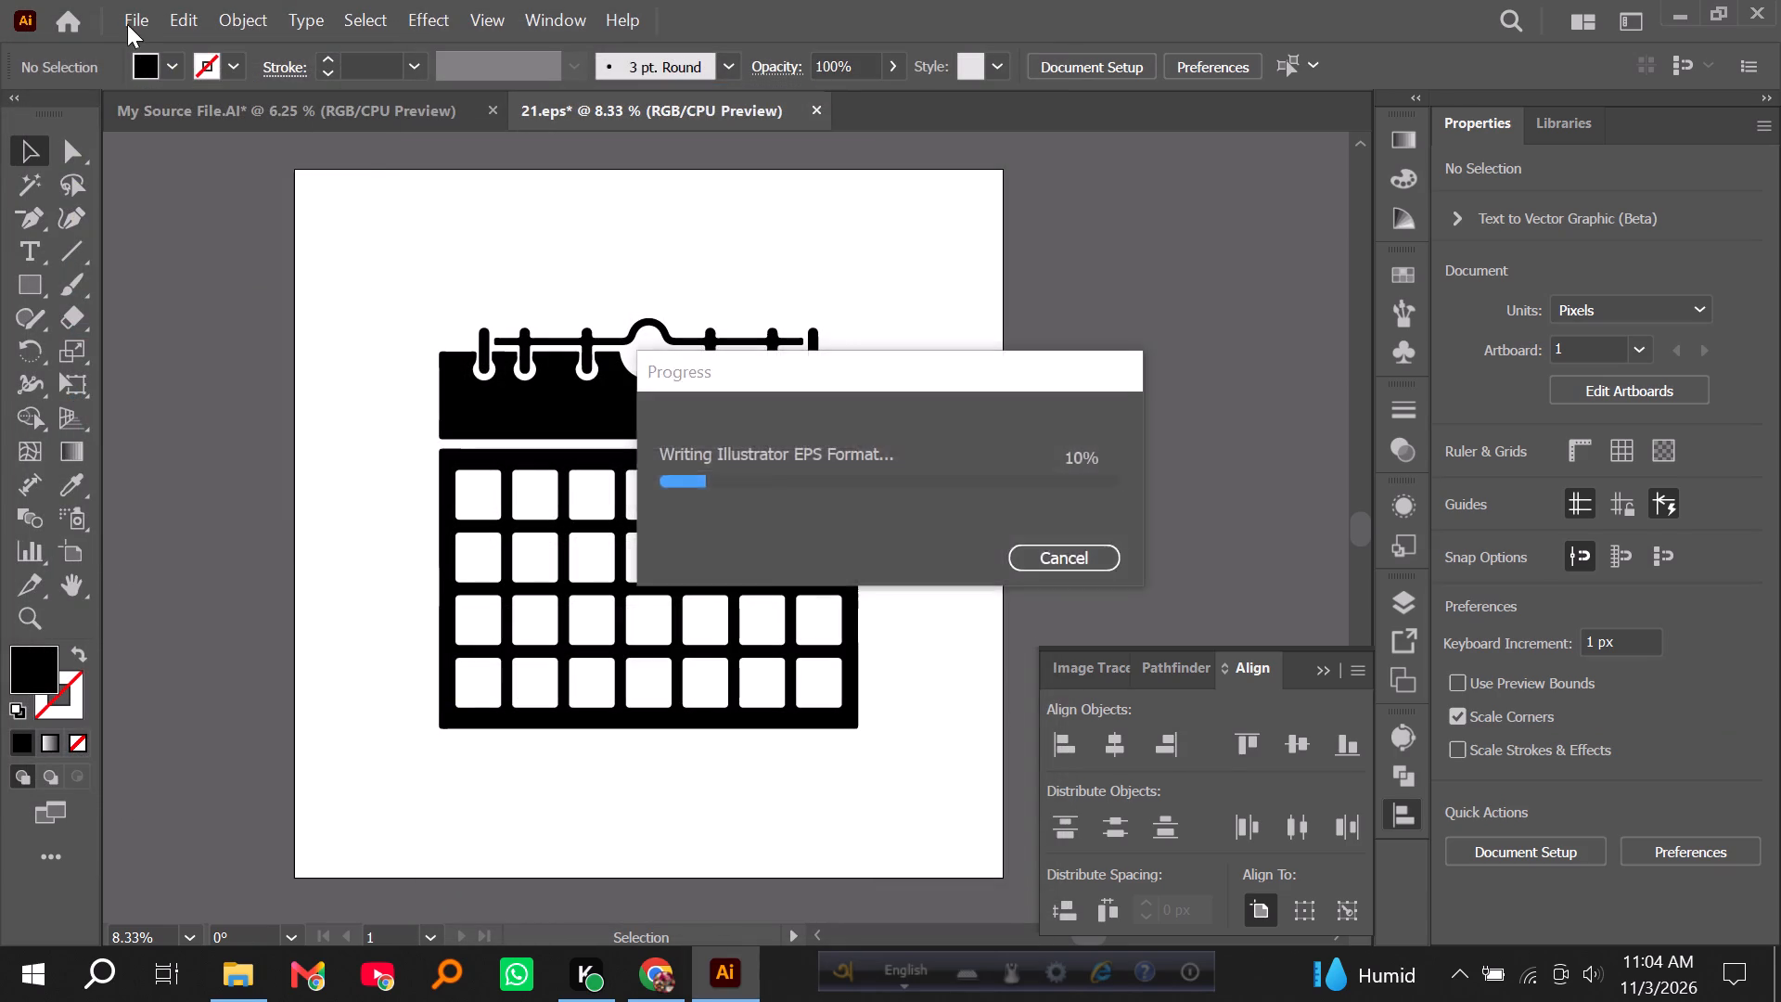
Export the calendar document 22 as a JPEG with the default name and export options.
click(126, 19)
click(190, 578)
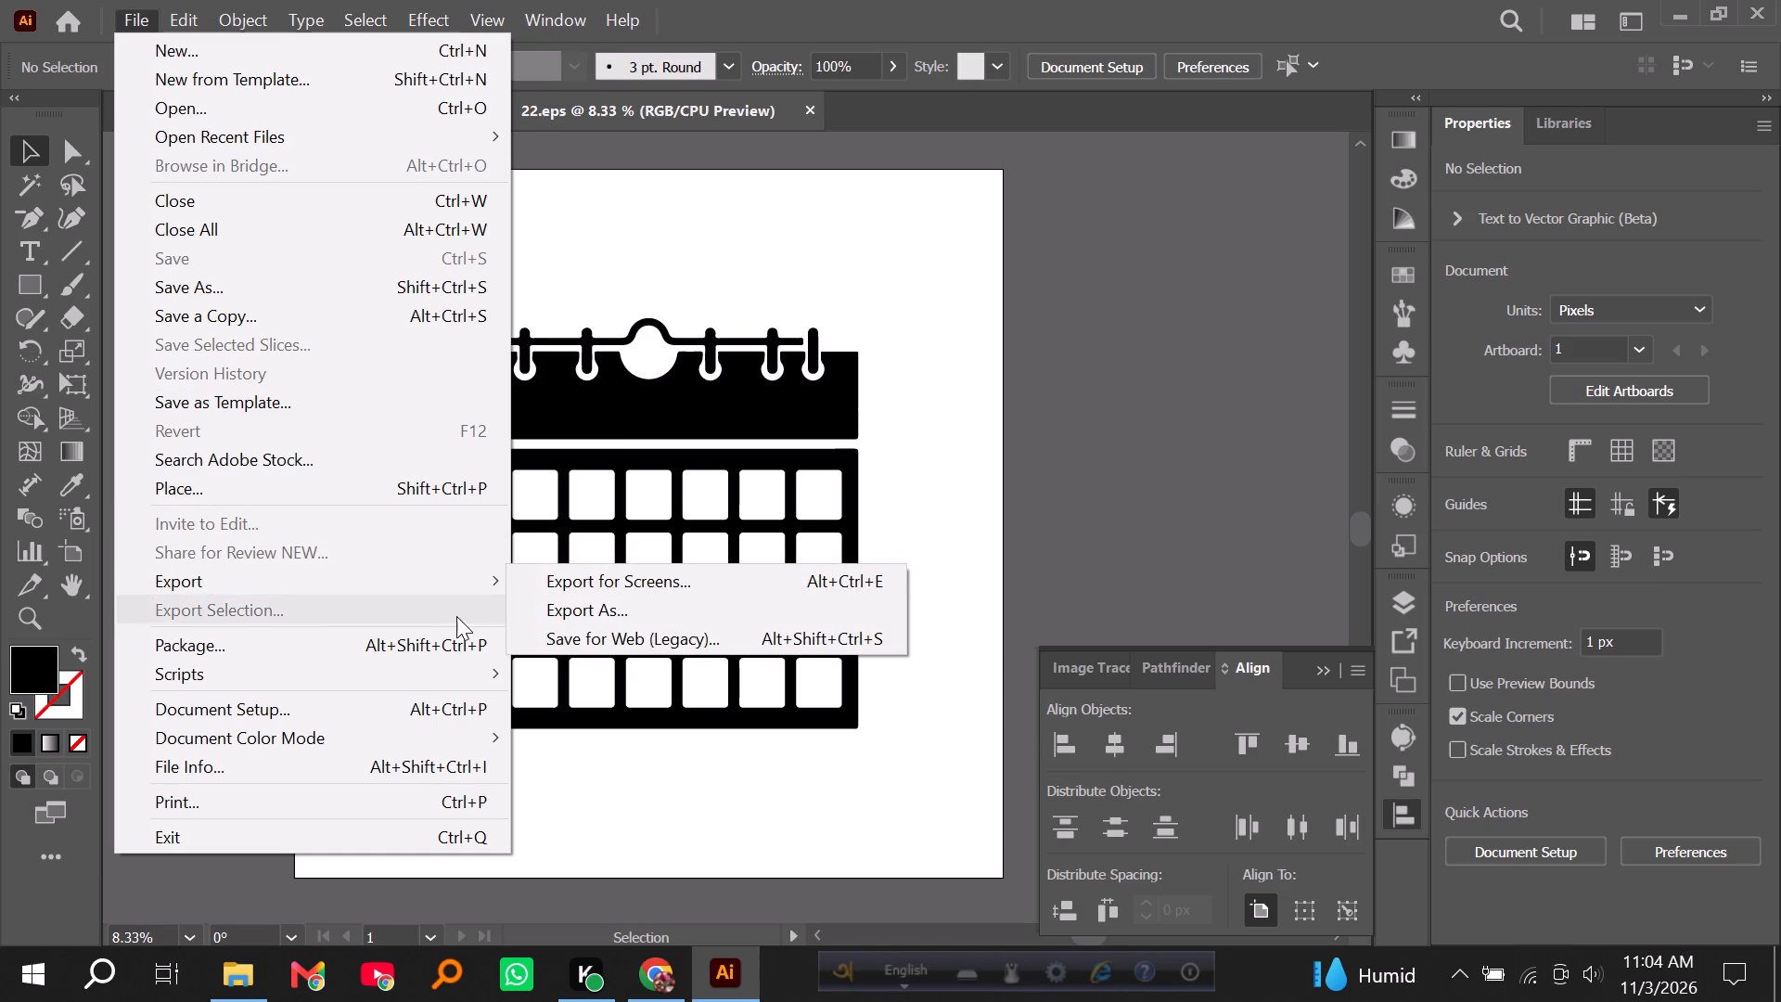
click(551, 619)
key(Return)
key(Return)
key(Return)
key(Return)
key(Return)
key(Return)
key(Return)
key(Return)
key(Return)
key(Return)
key(Return)
key(Return)
key(Return)
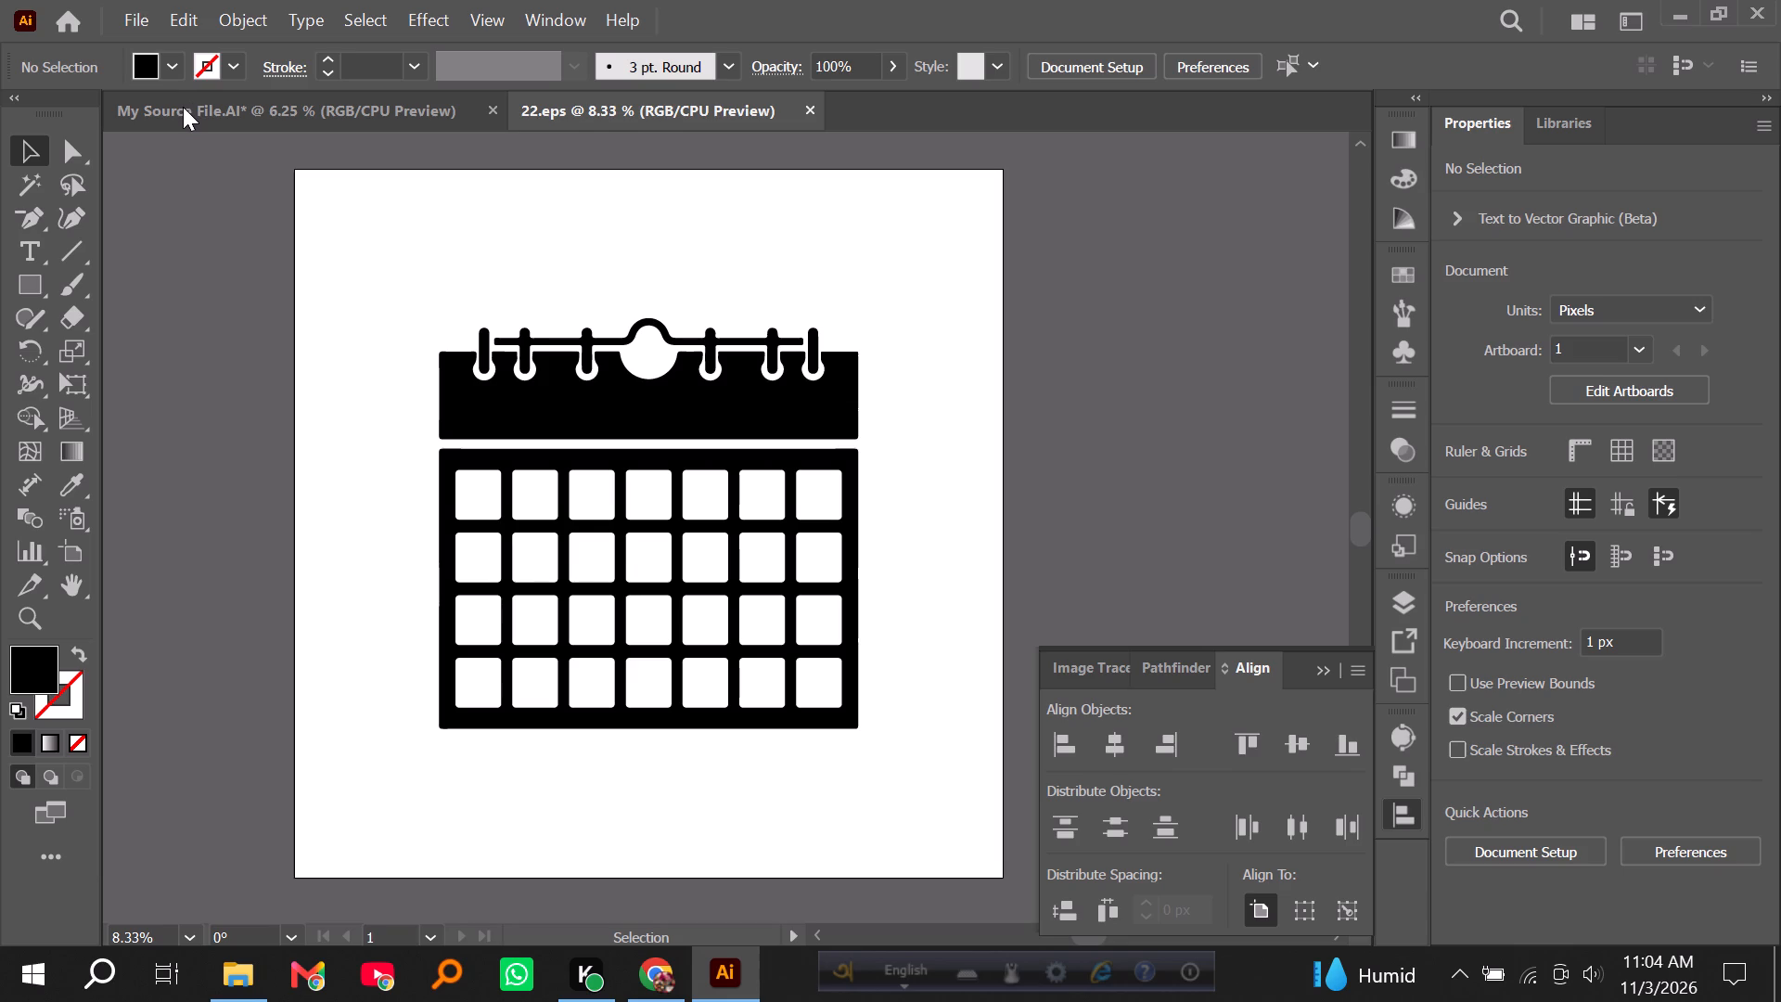
Cut the advent calendar house from My Source File.AI and paste it into 22.eps in place of the grid calendar.
click(183, 107)
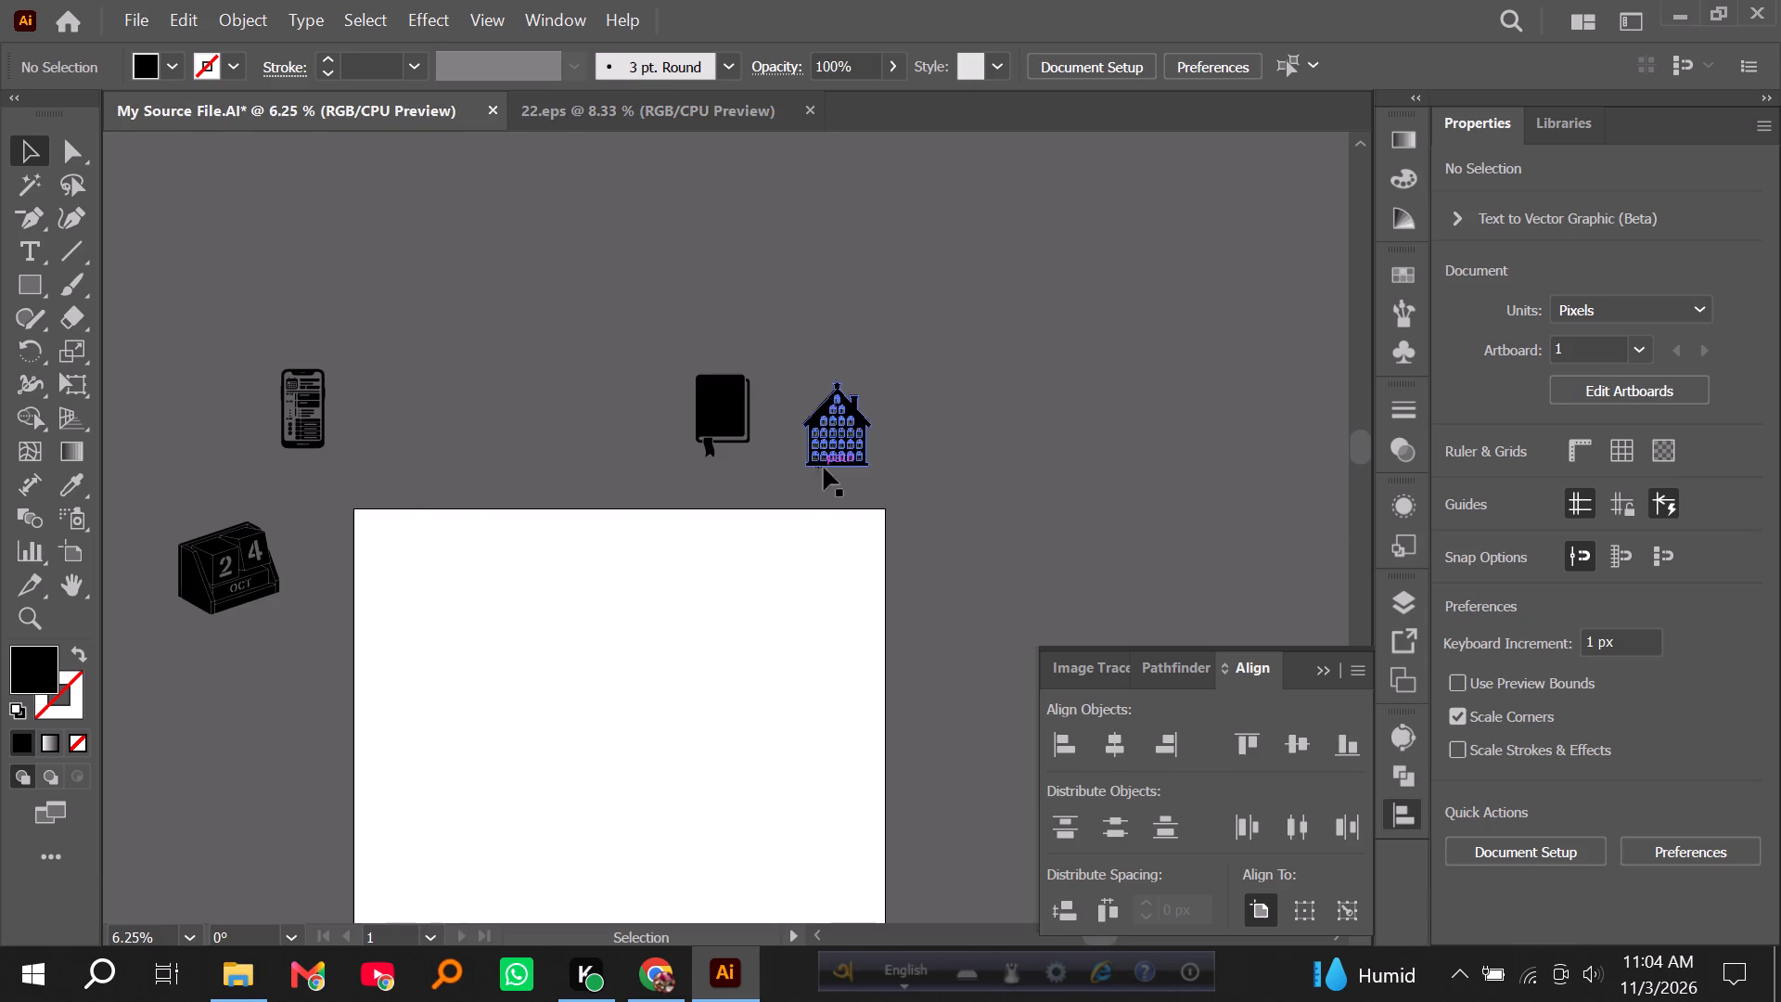
click(837, 451)
key(ctrl+x)
click(616, 105)
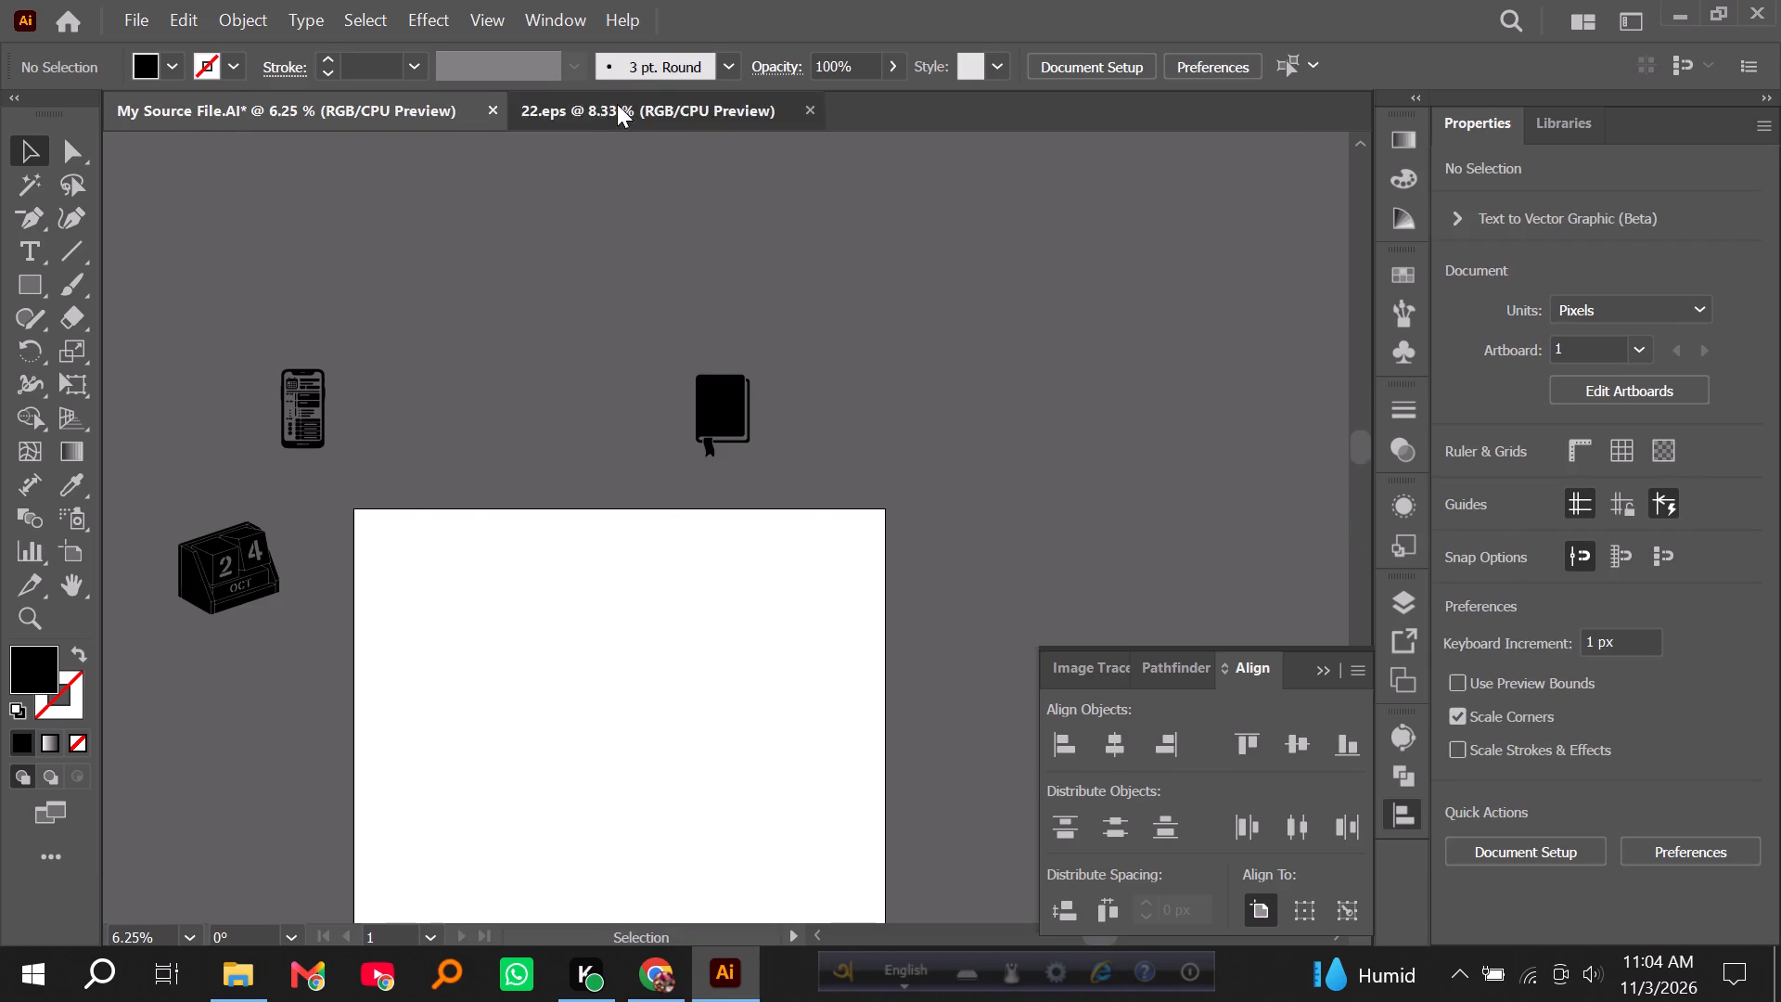
click(656, 406)
key(Delete)
key(ctrl+v)
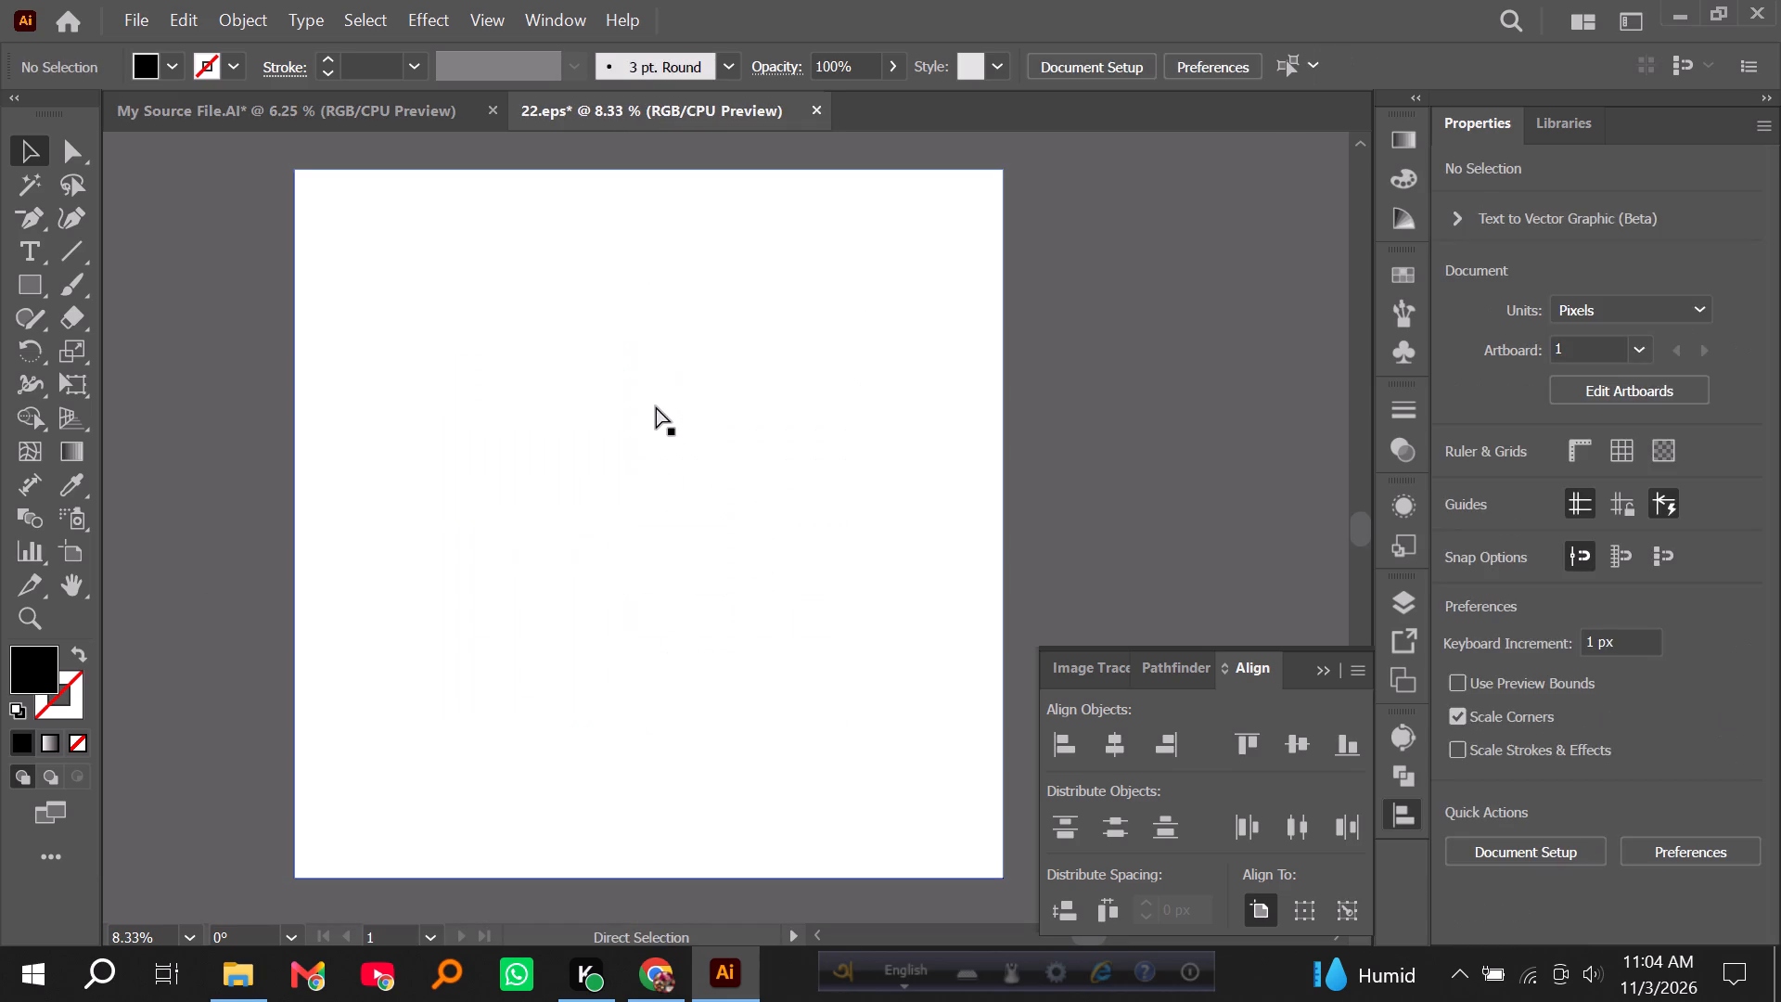
Enlarge the advent calendar house proportionally to about 2235 x 2781 px, center it on the artboard both ways, and deselect it.
alt+shift+drag(727, 468, 729, 438)
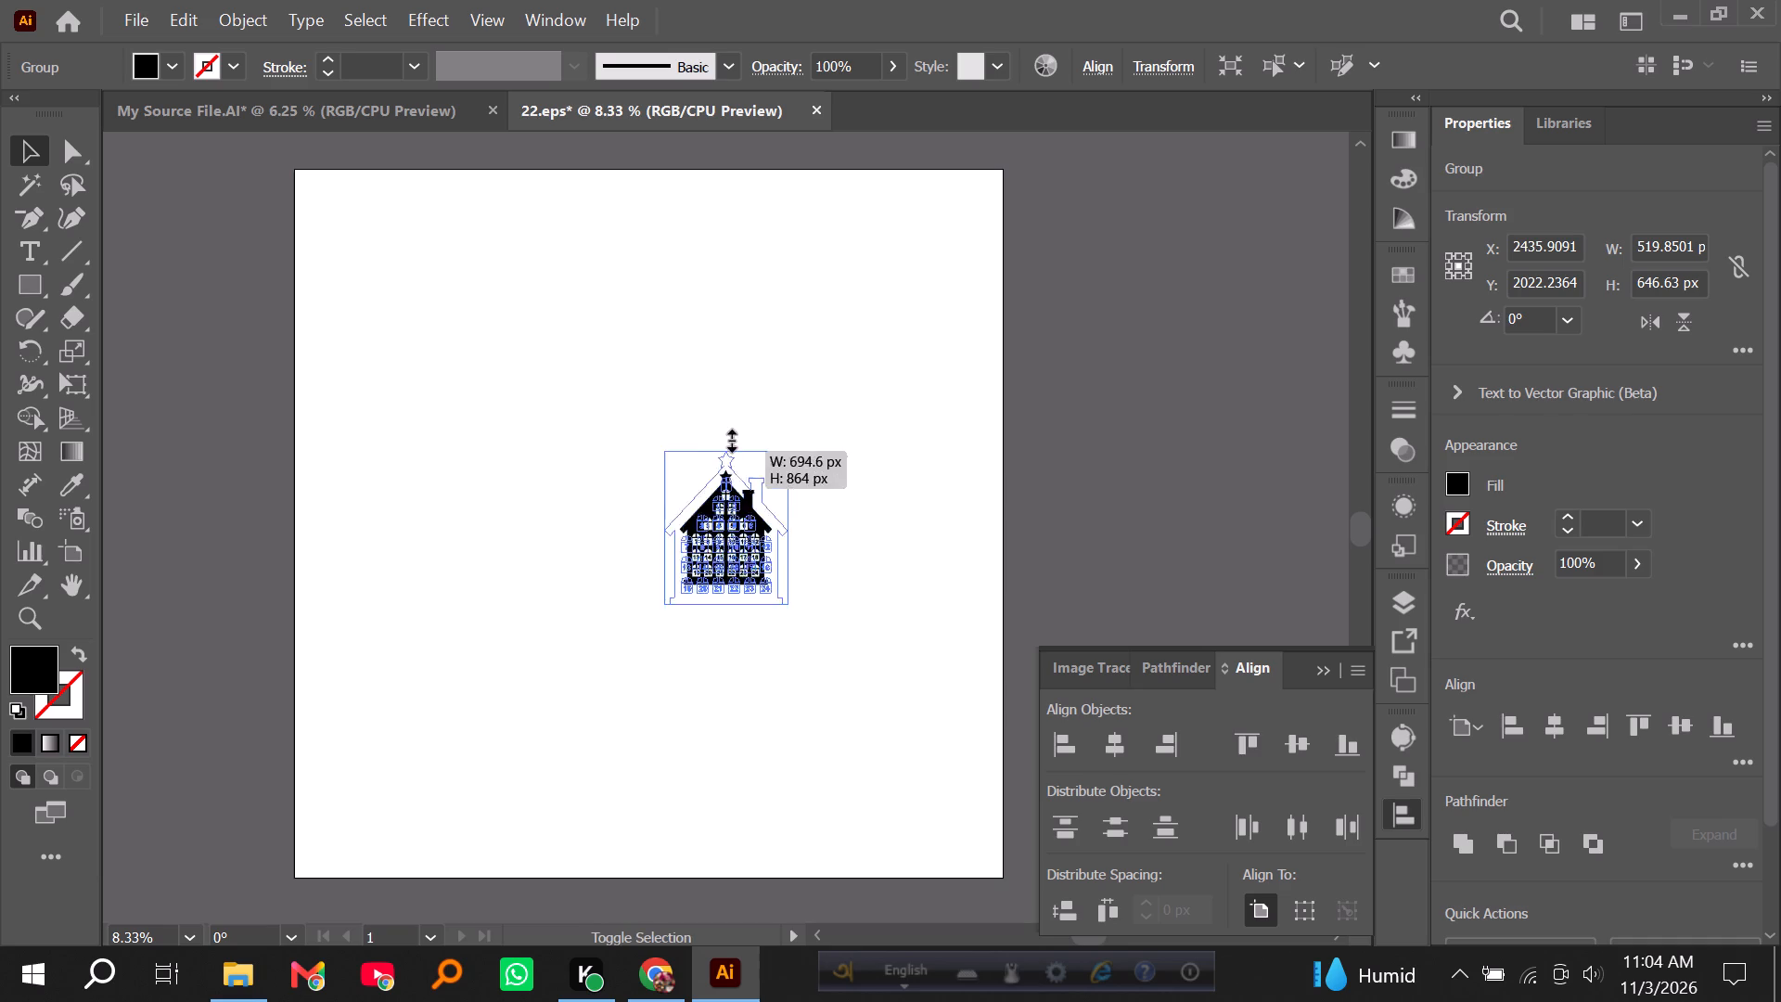
alt+shift+drag(729, 438, 748, 281)
click(1102, 752)
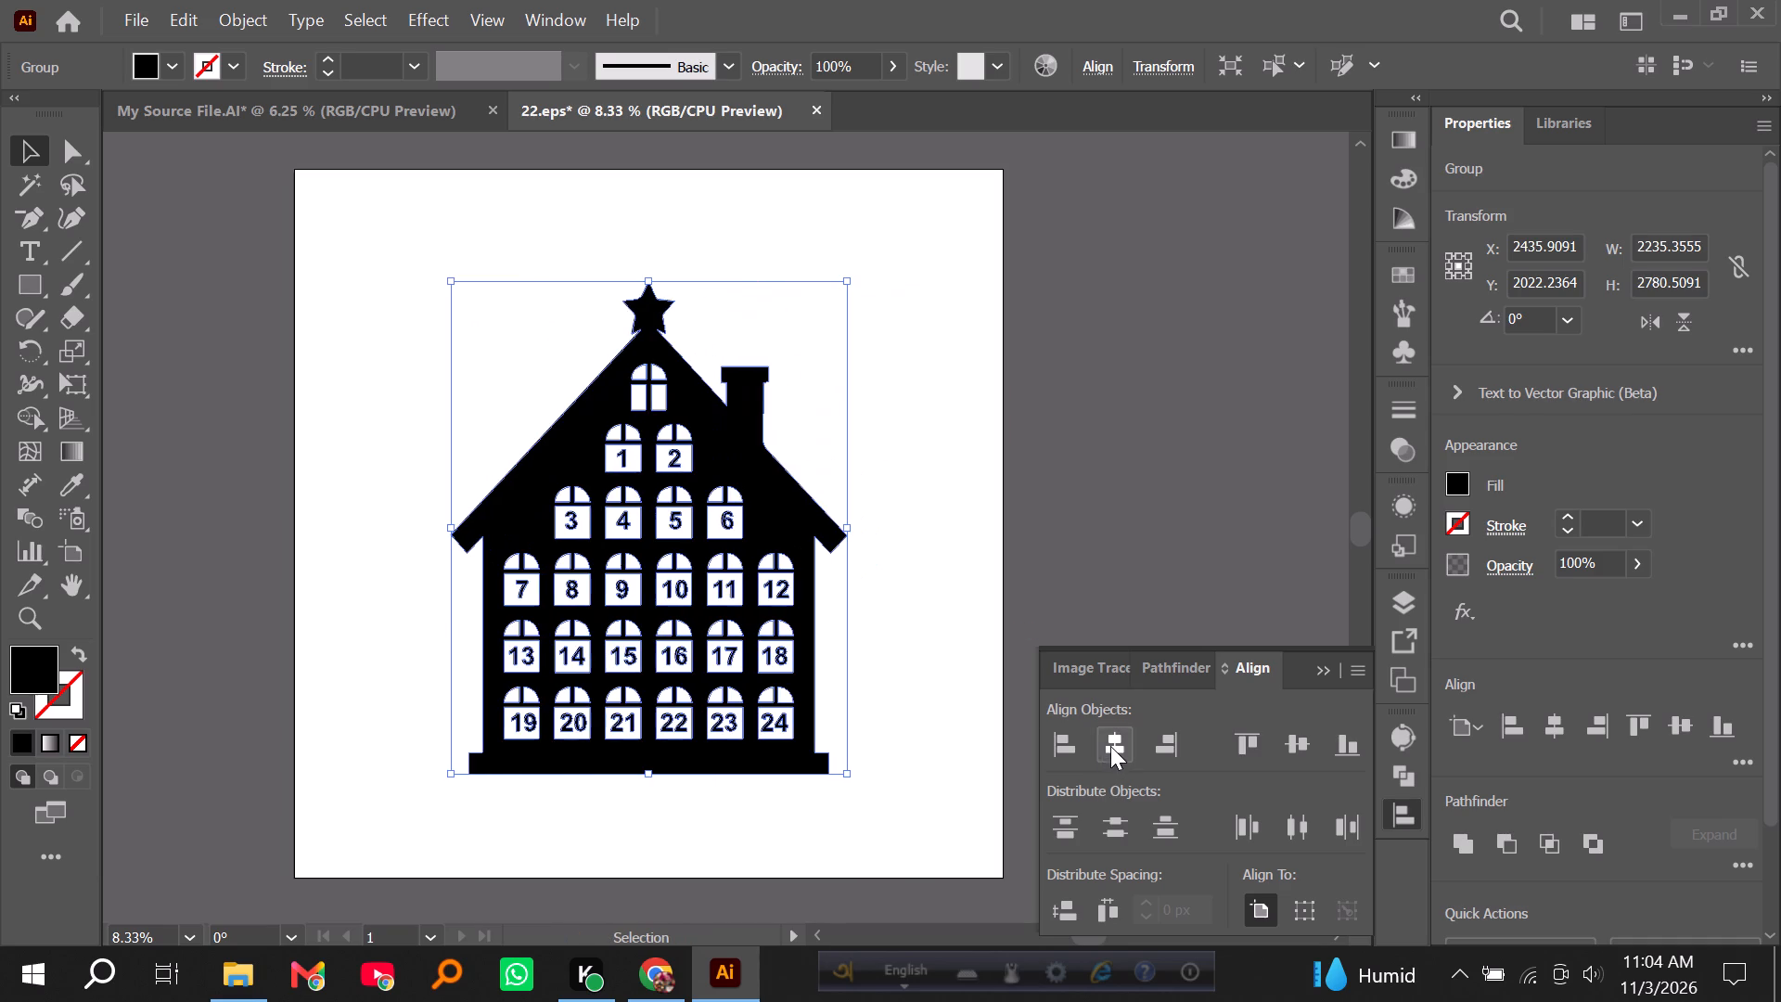
click(1110, 746)
triple_click(1302, 743)
double_click(1301, 742)
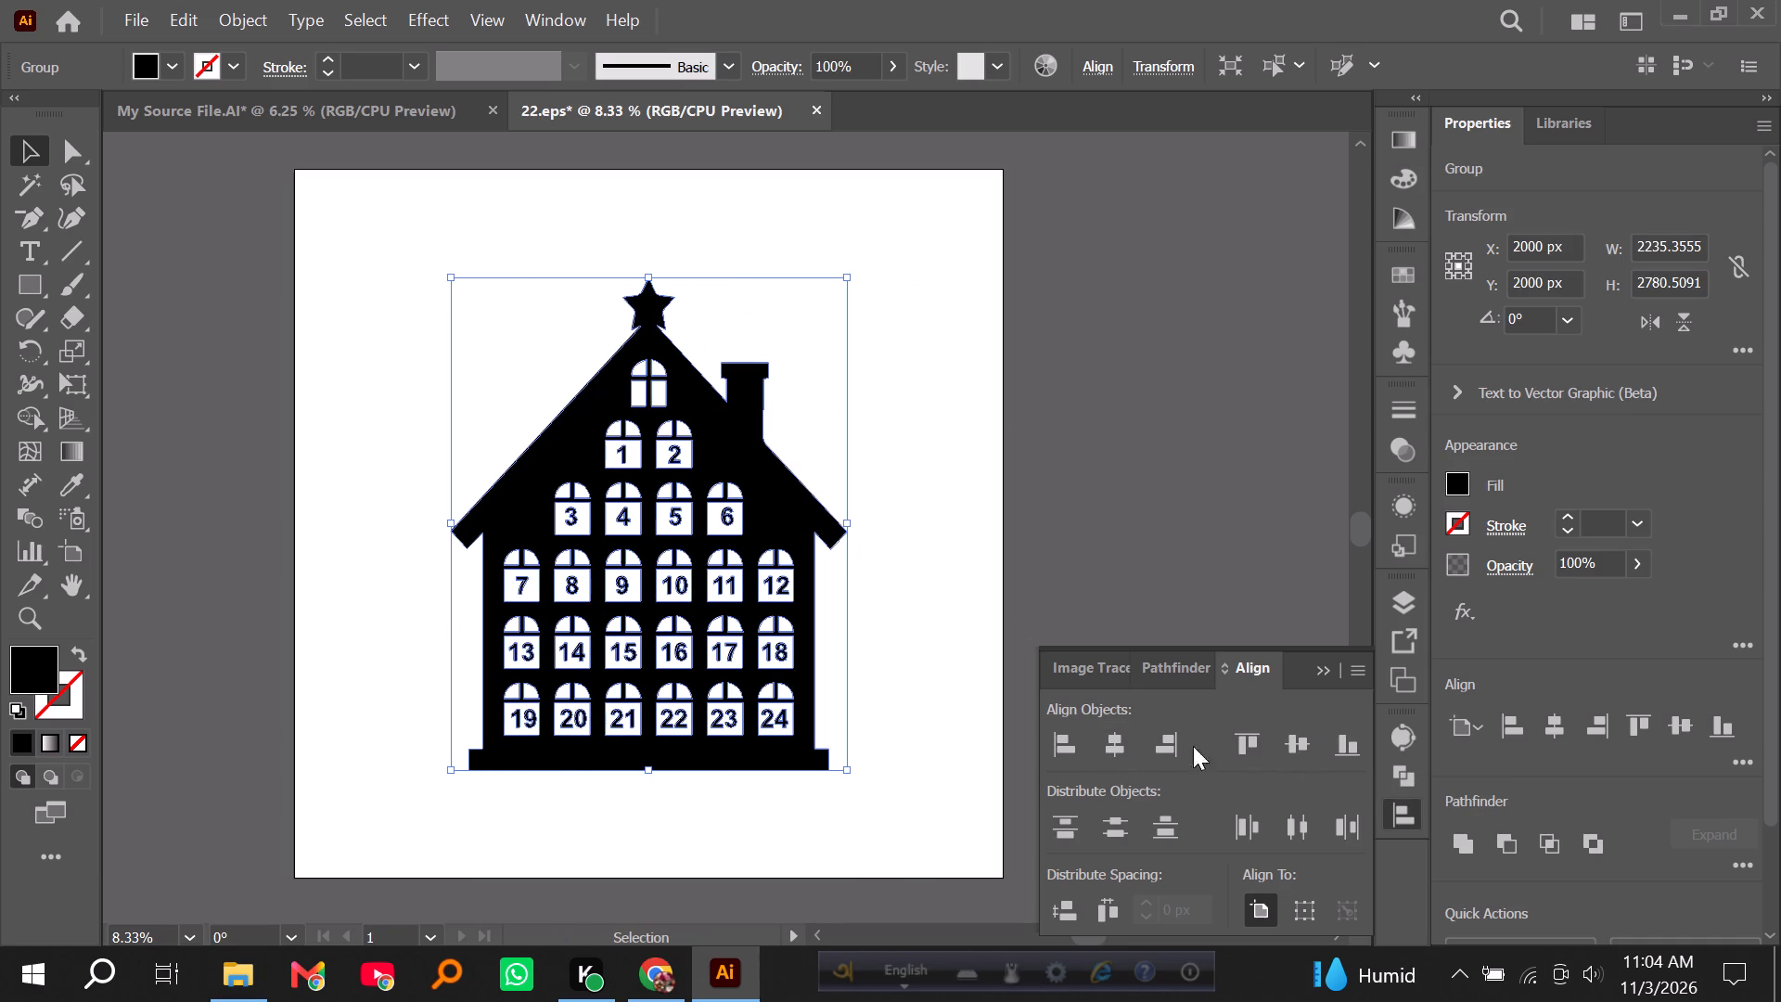
double_click(1106, 748)
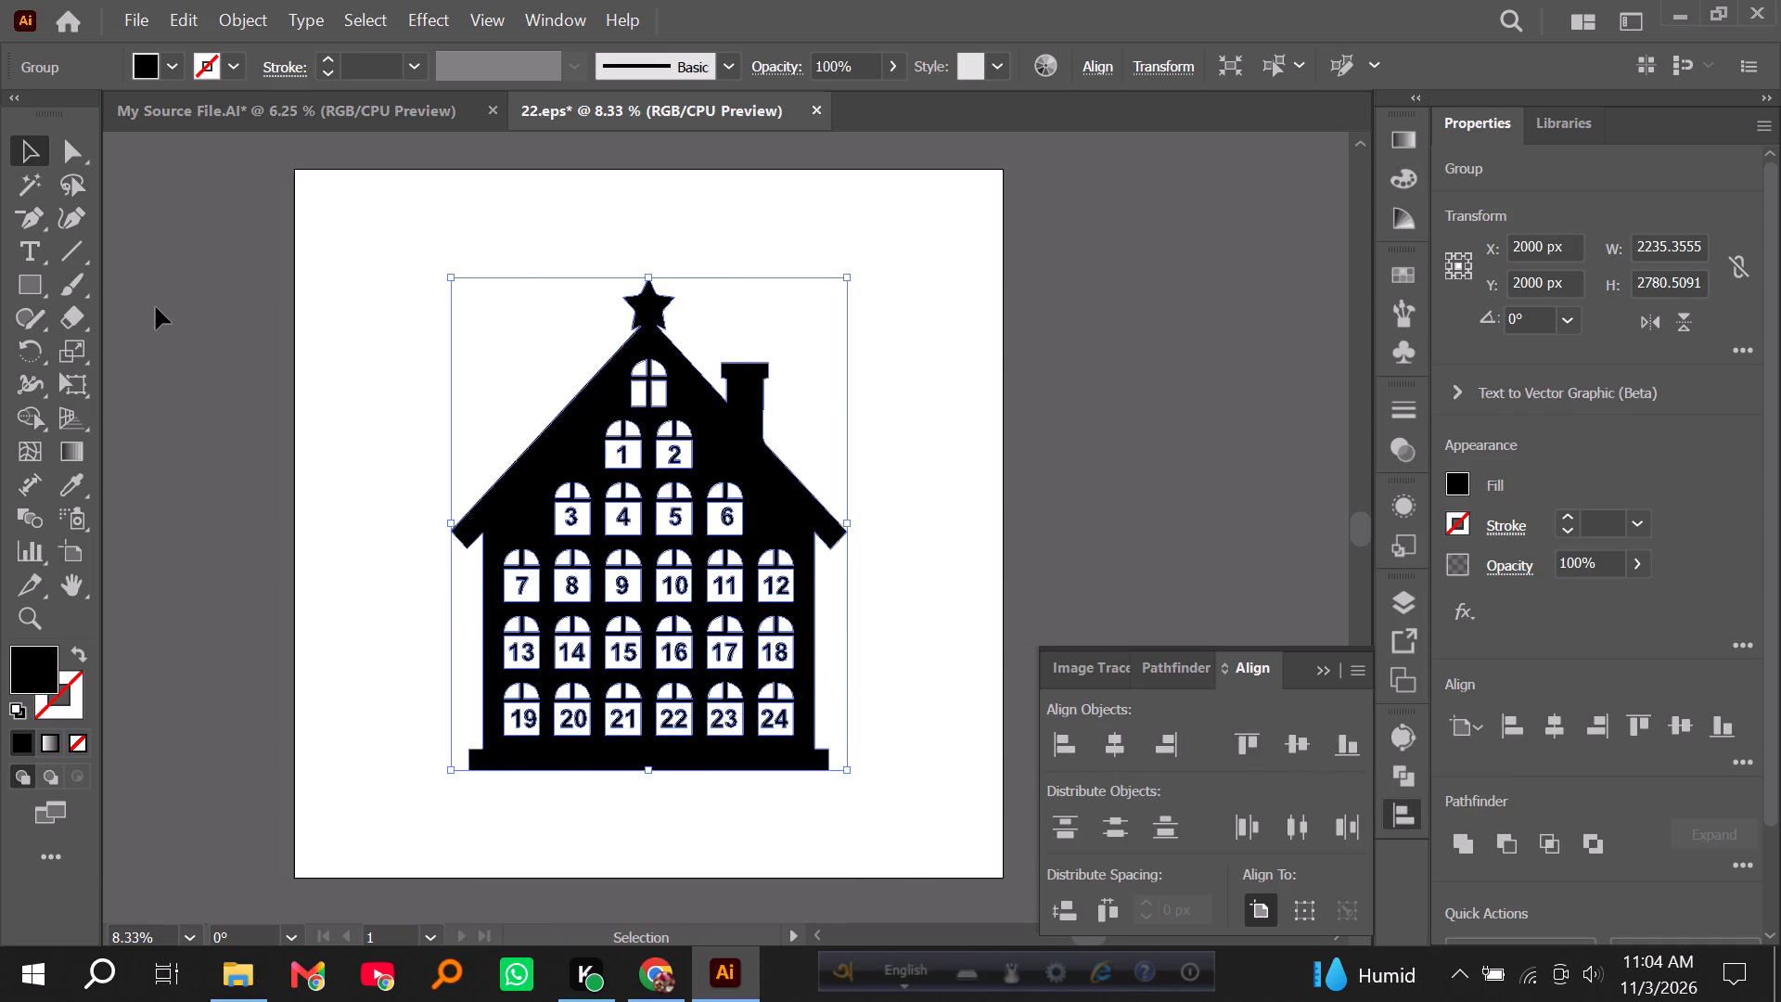
click(156, 307)
Save the house document under the new name 23 as an Illustrator 10 EPS file in the same folder.
click(136, 22)
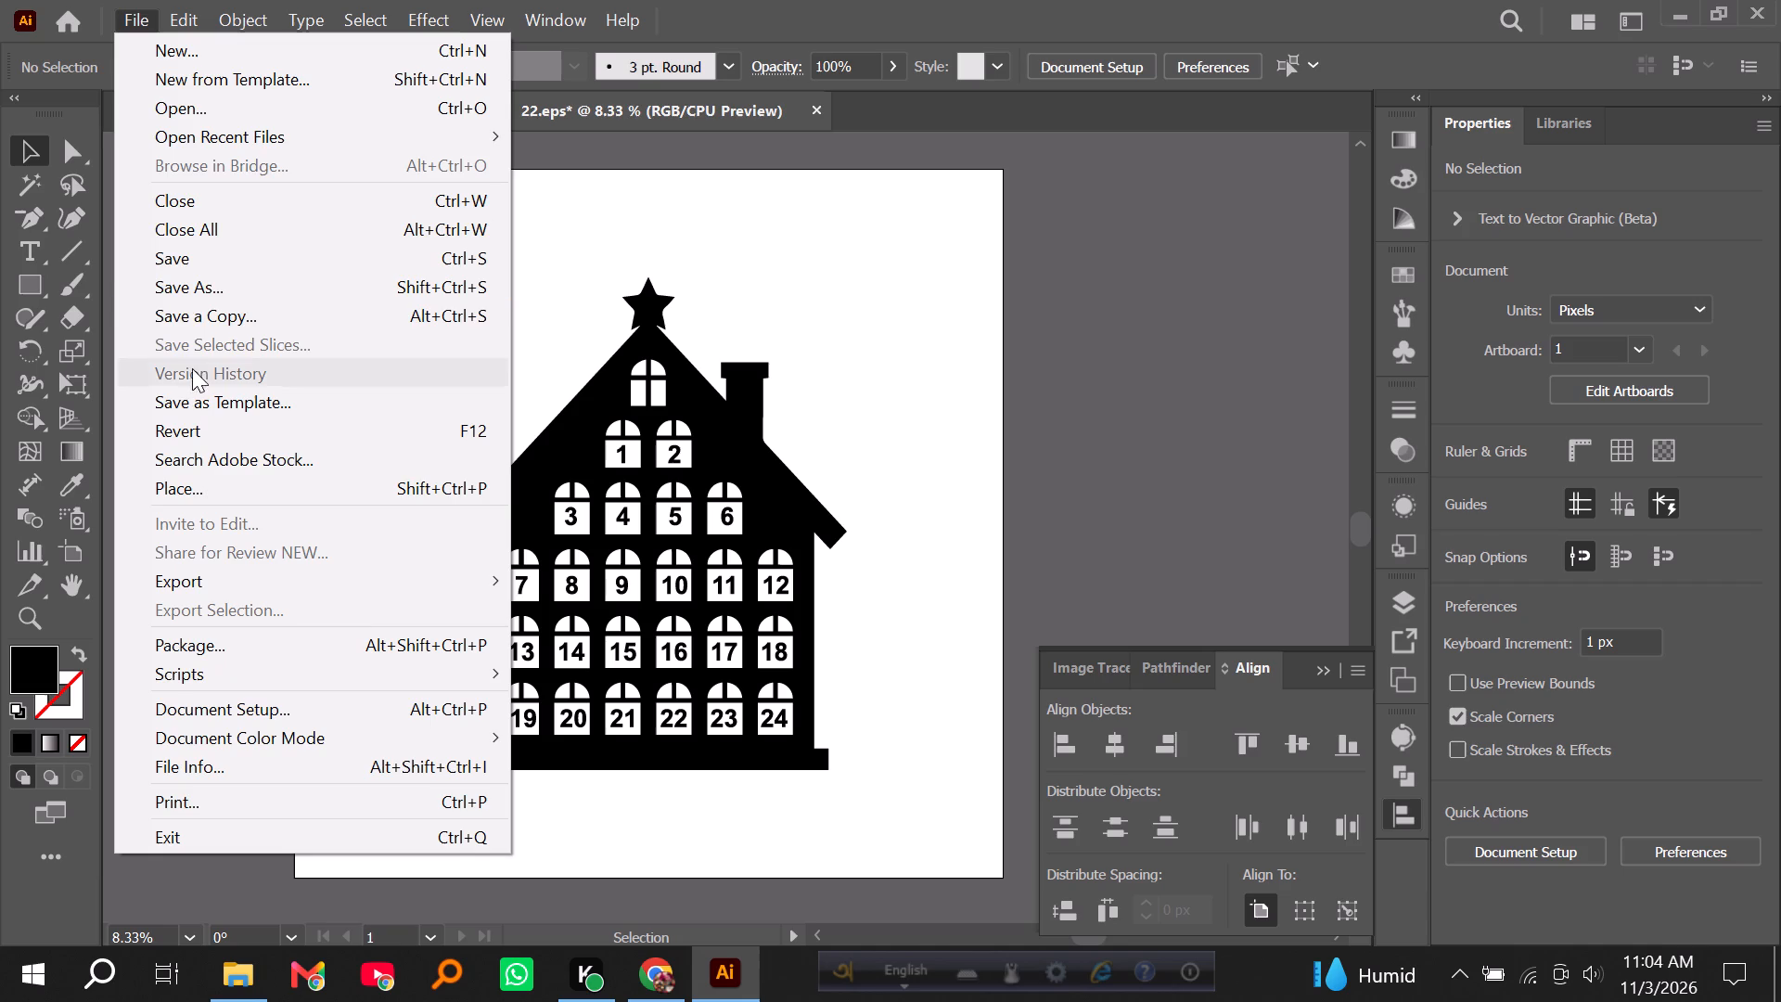
click(194, 288)
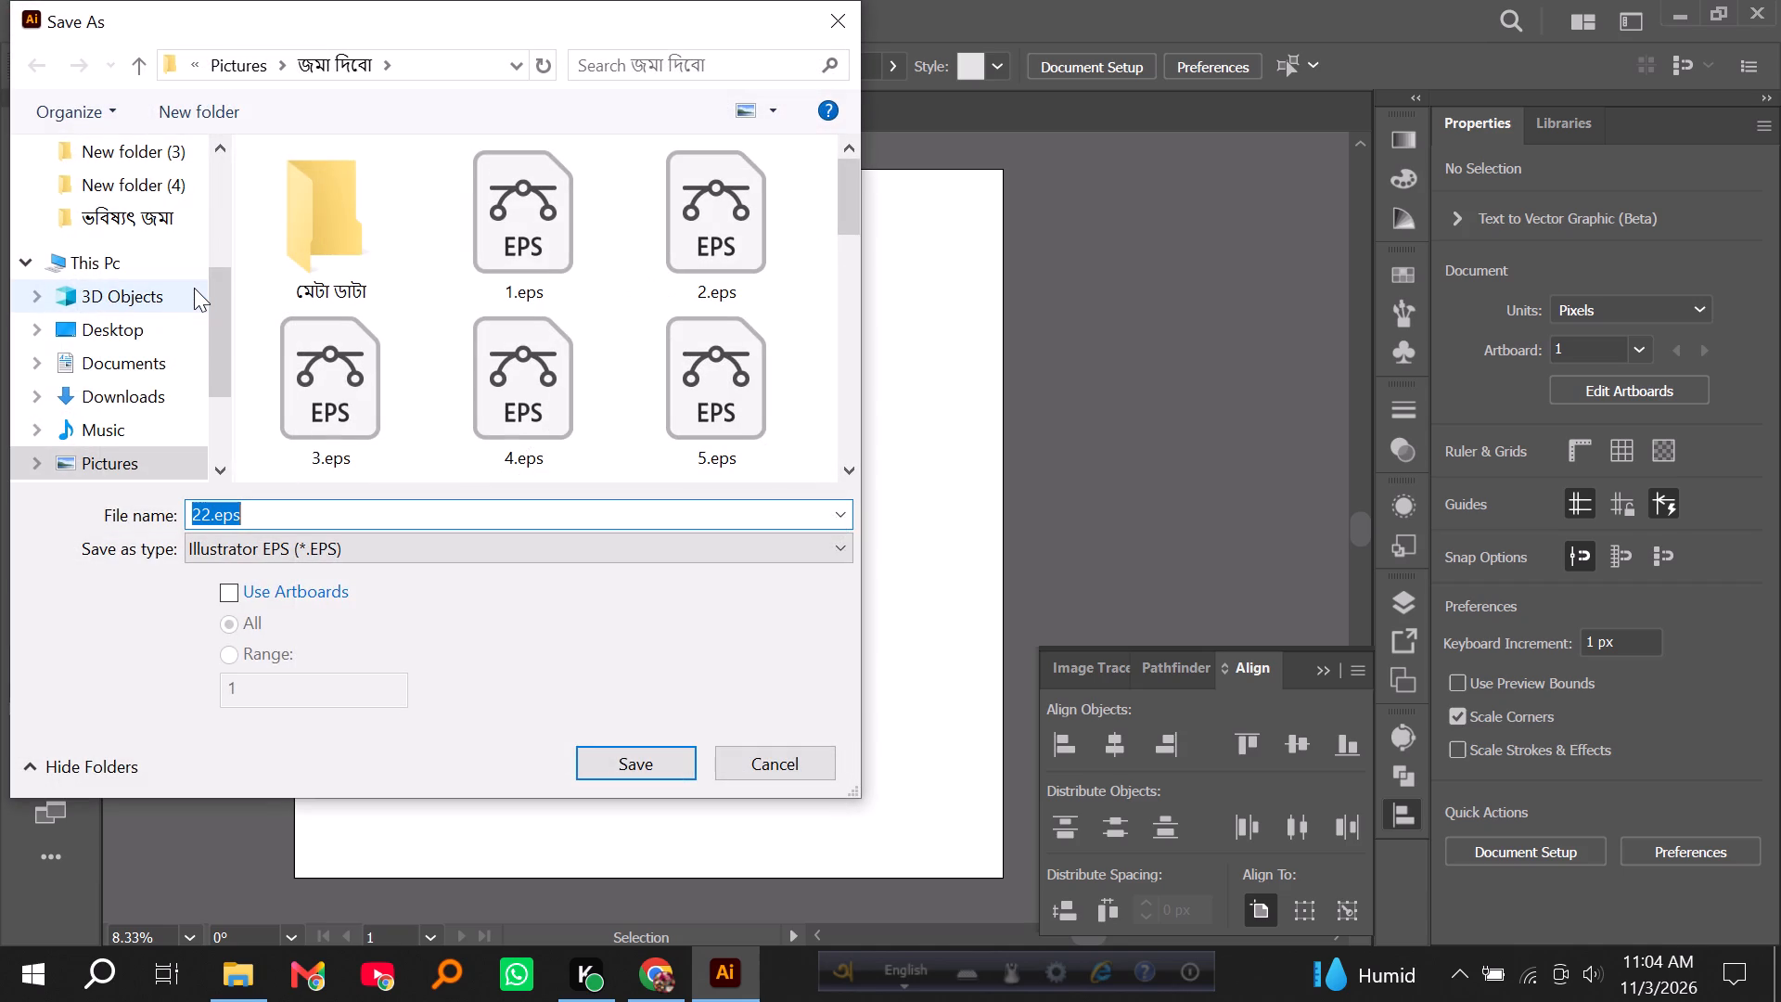
text(23)
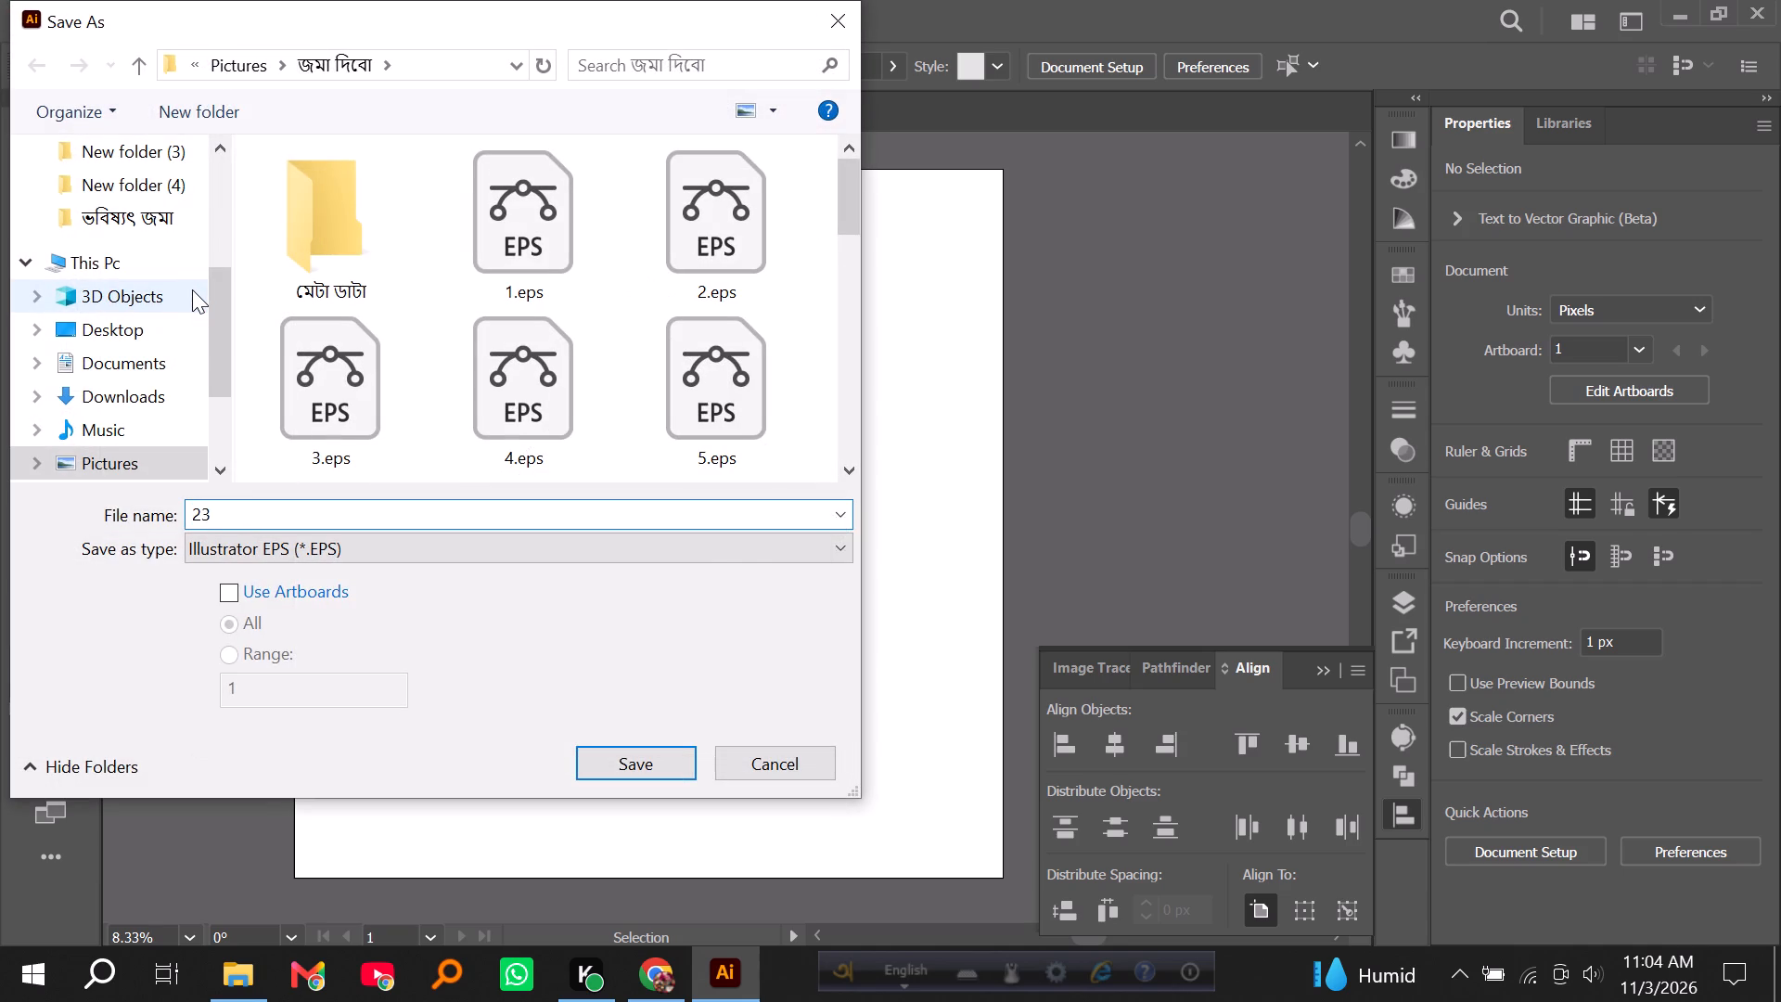
key(Return)
click(649, 87)
click(691, 400)
key(Return)
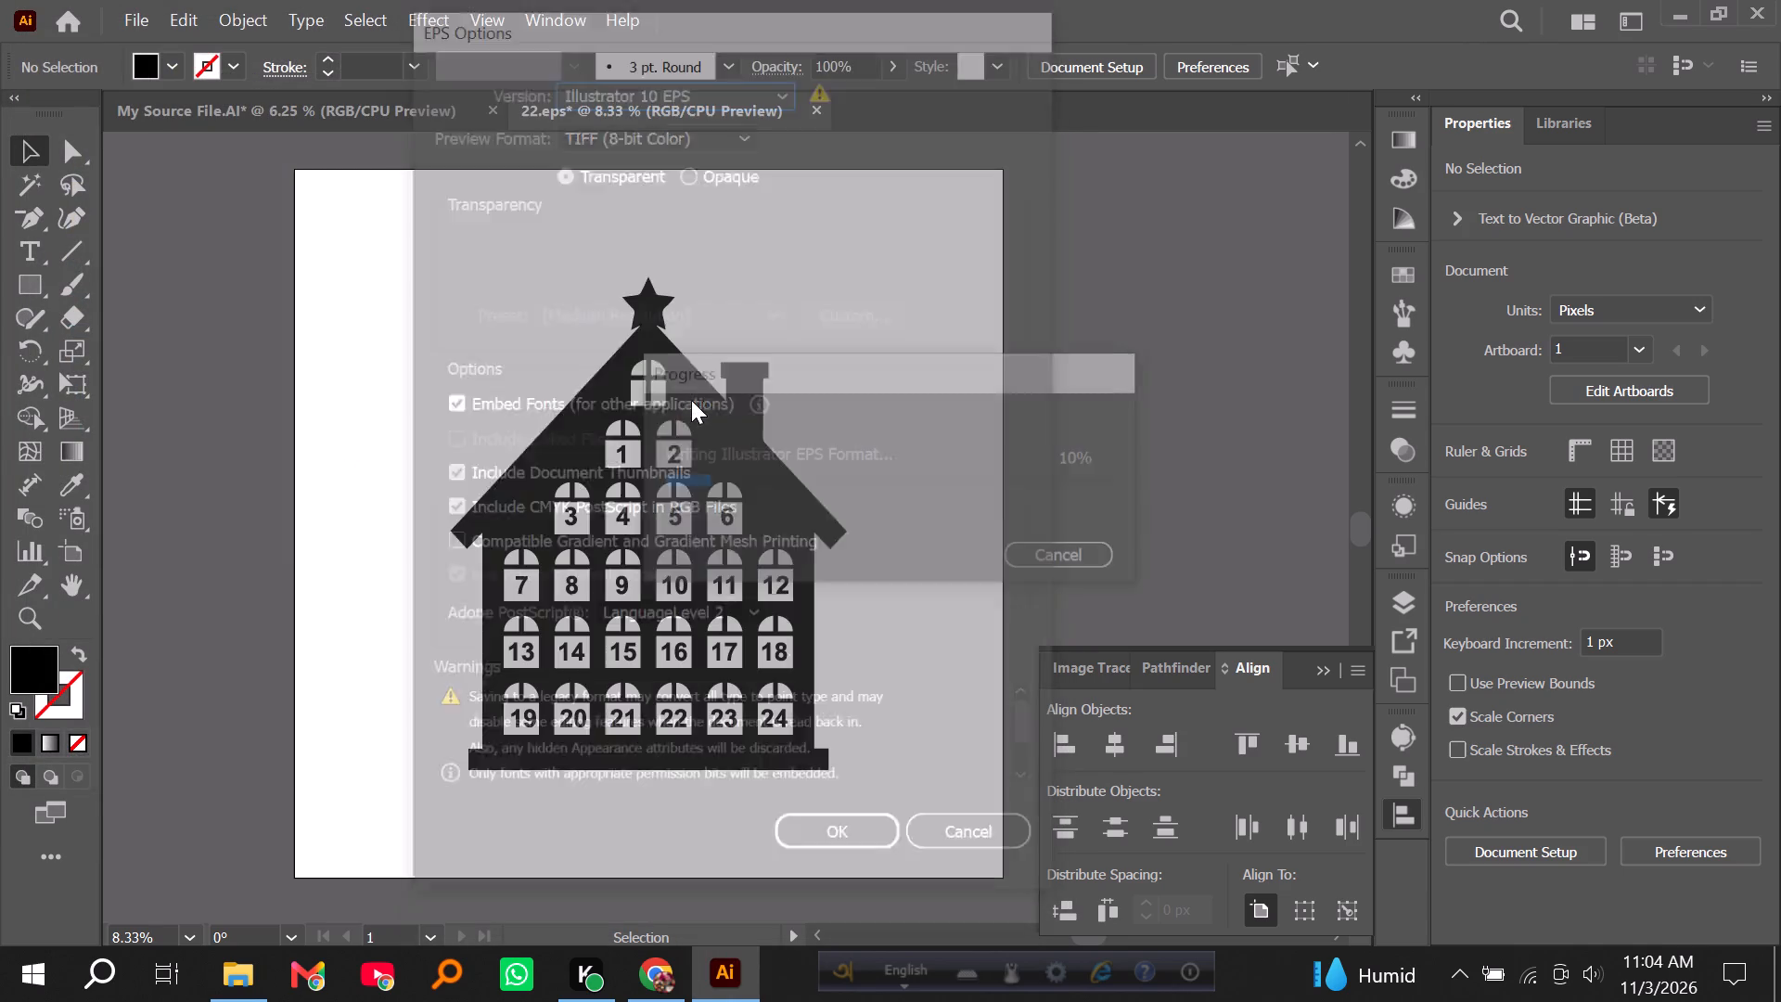
Export the house document 23 as a JPEG with the default name and export options.
click(140, 20)
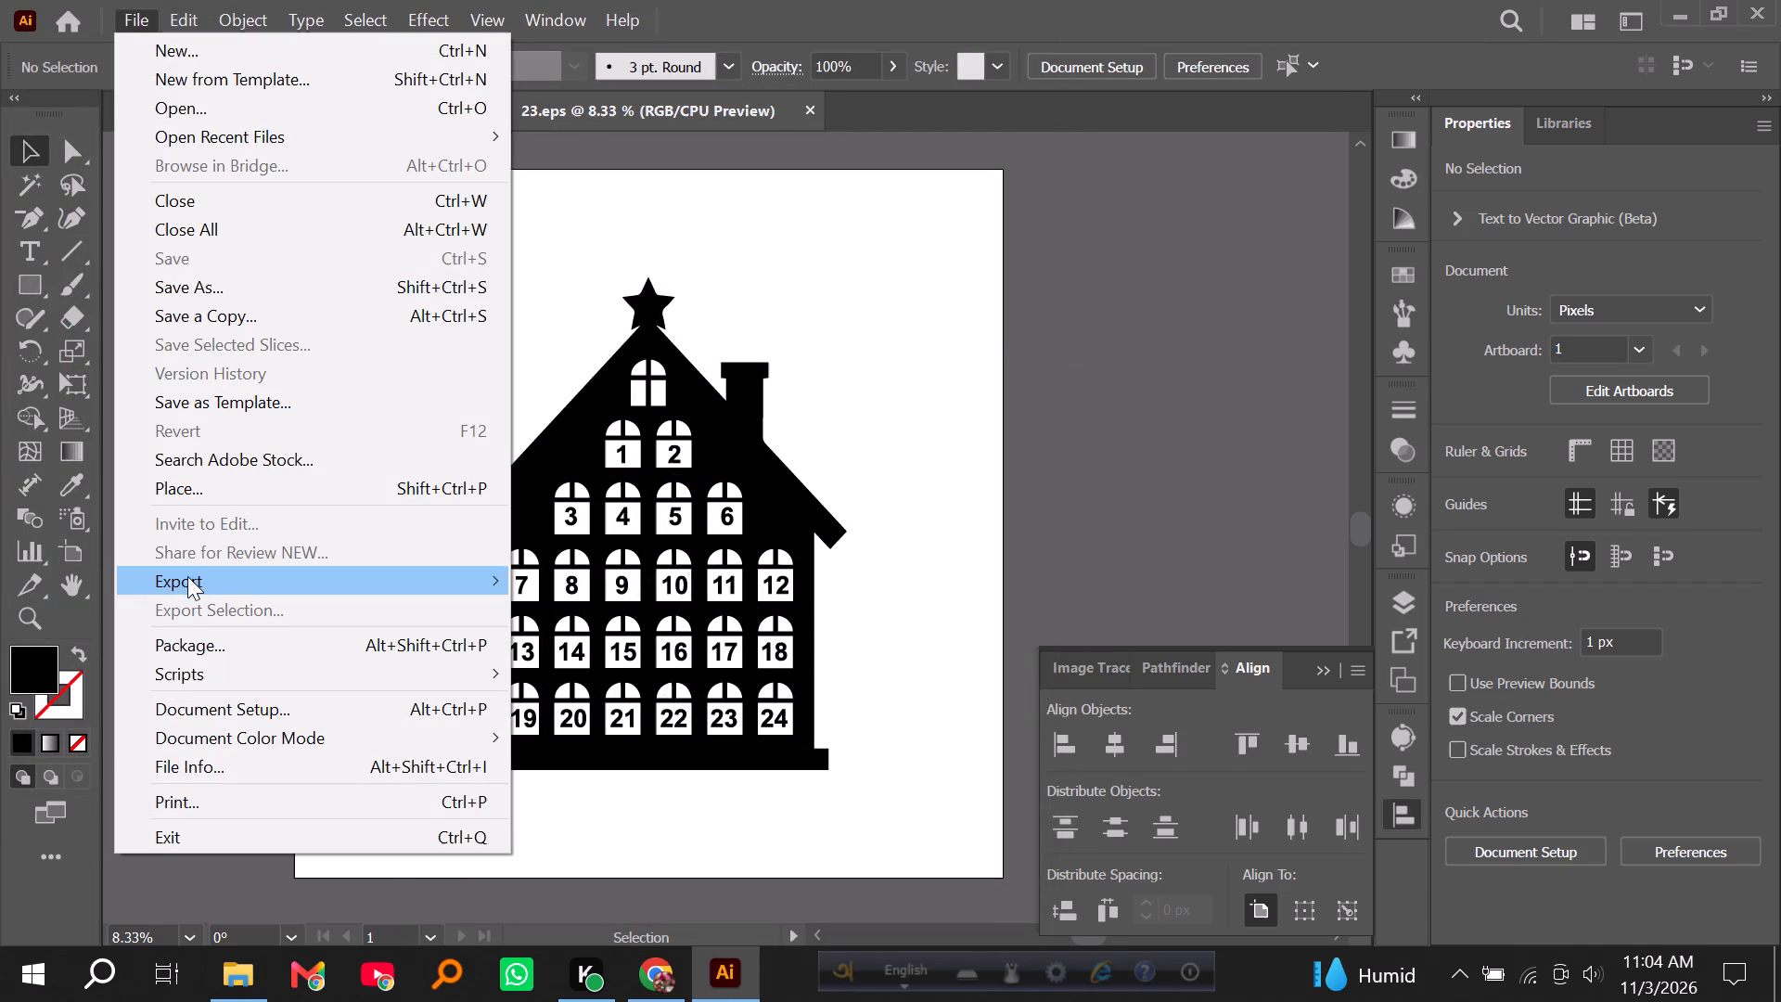
click(186, 573)
click(586, 609)
key(Return)
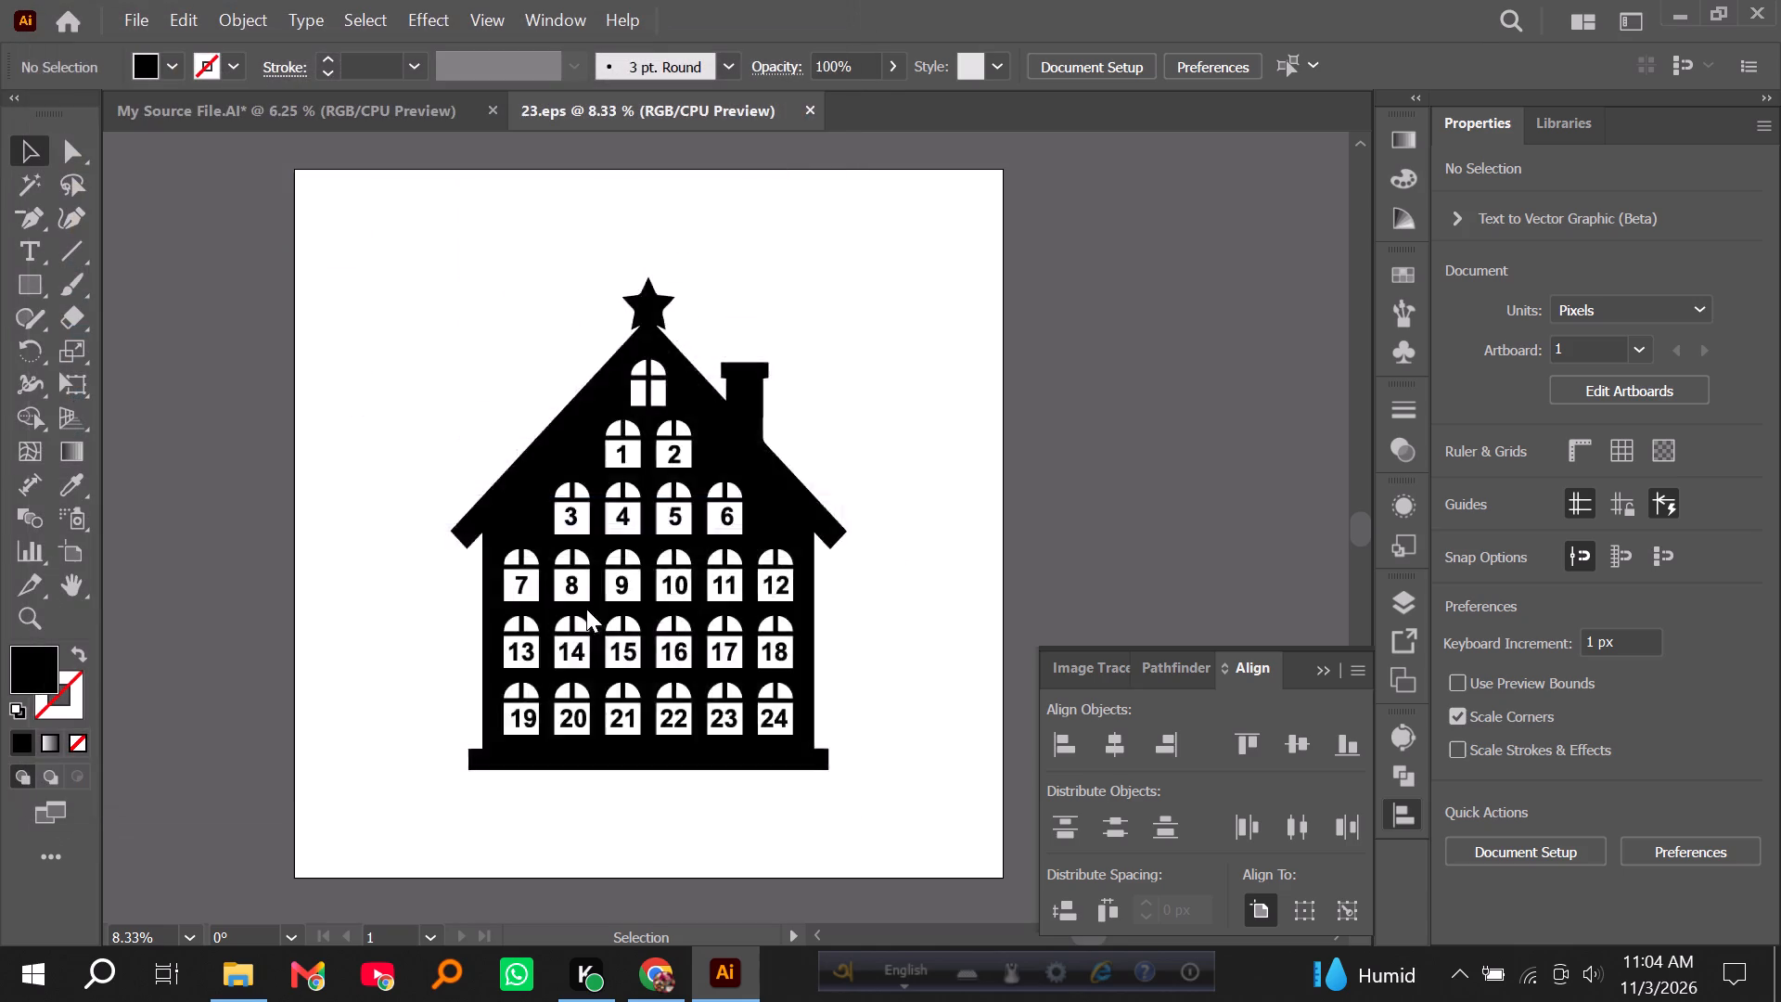
key(Return)
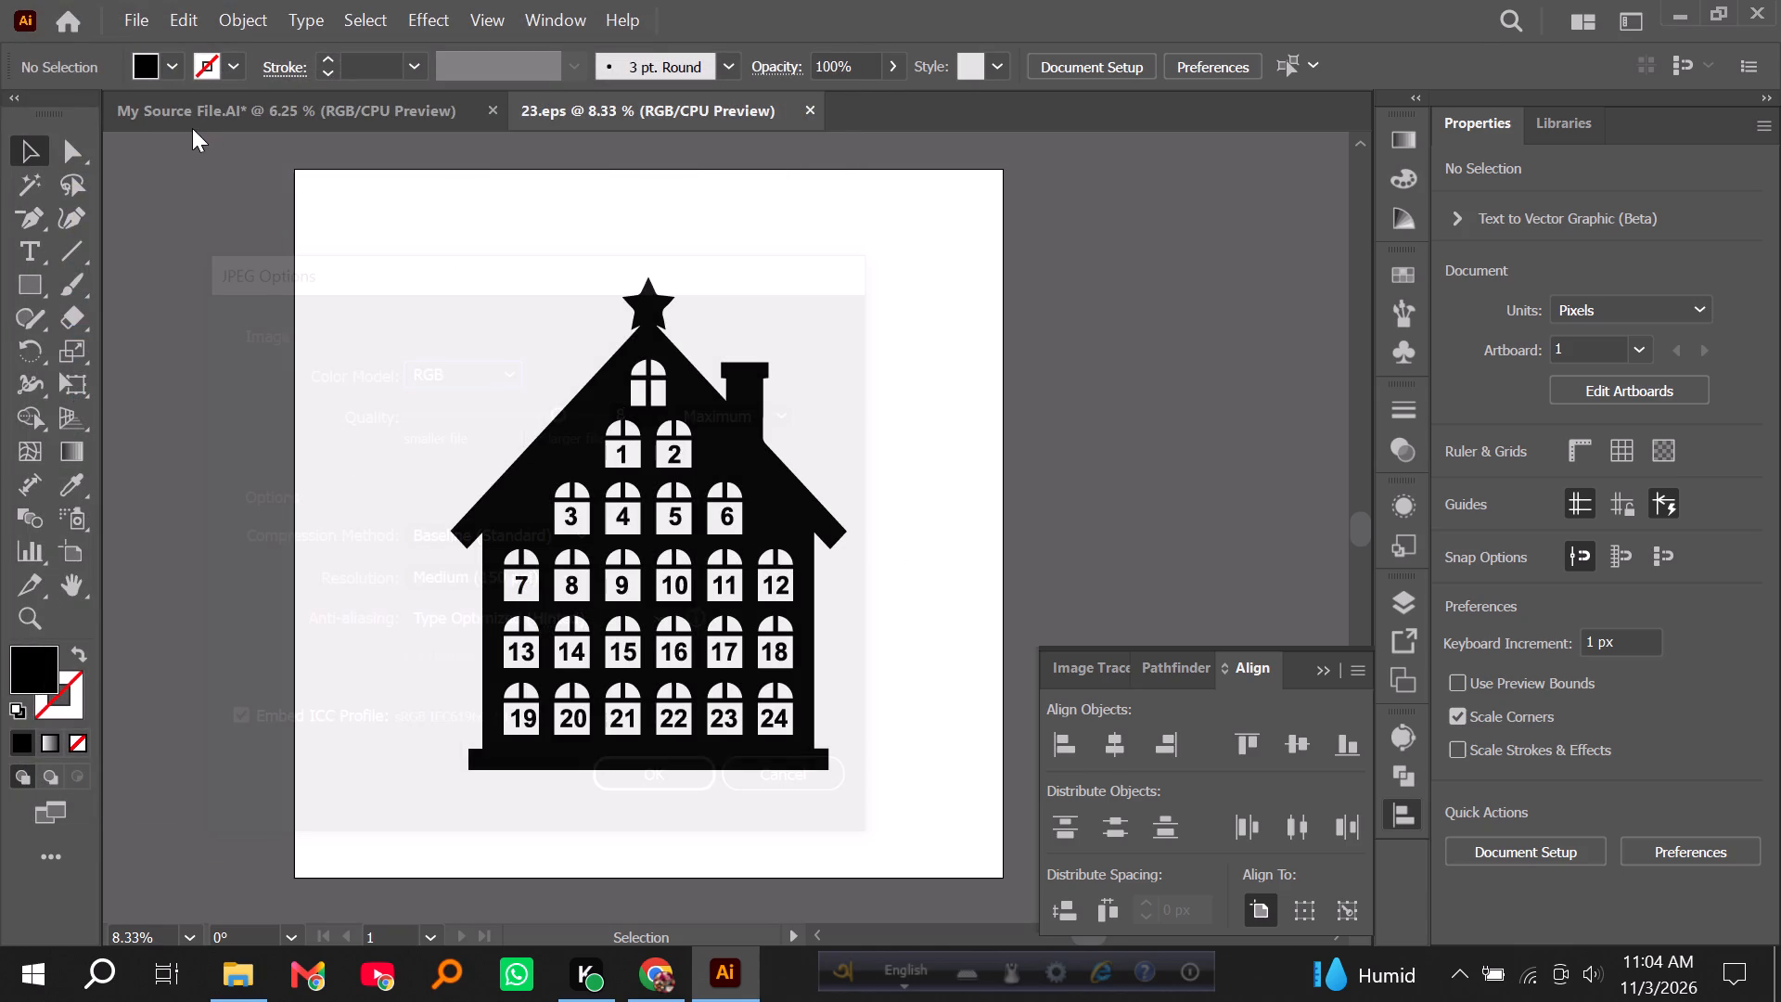
Delete the book silhouette with the bookmark from My Source File.AI.
click(248, 111)
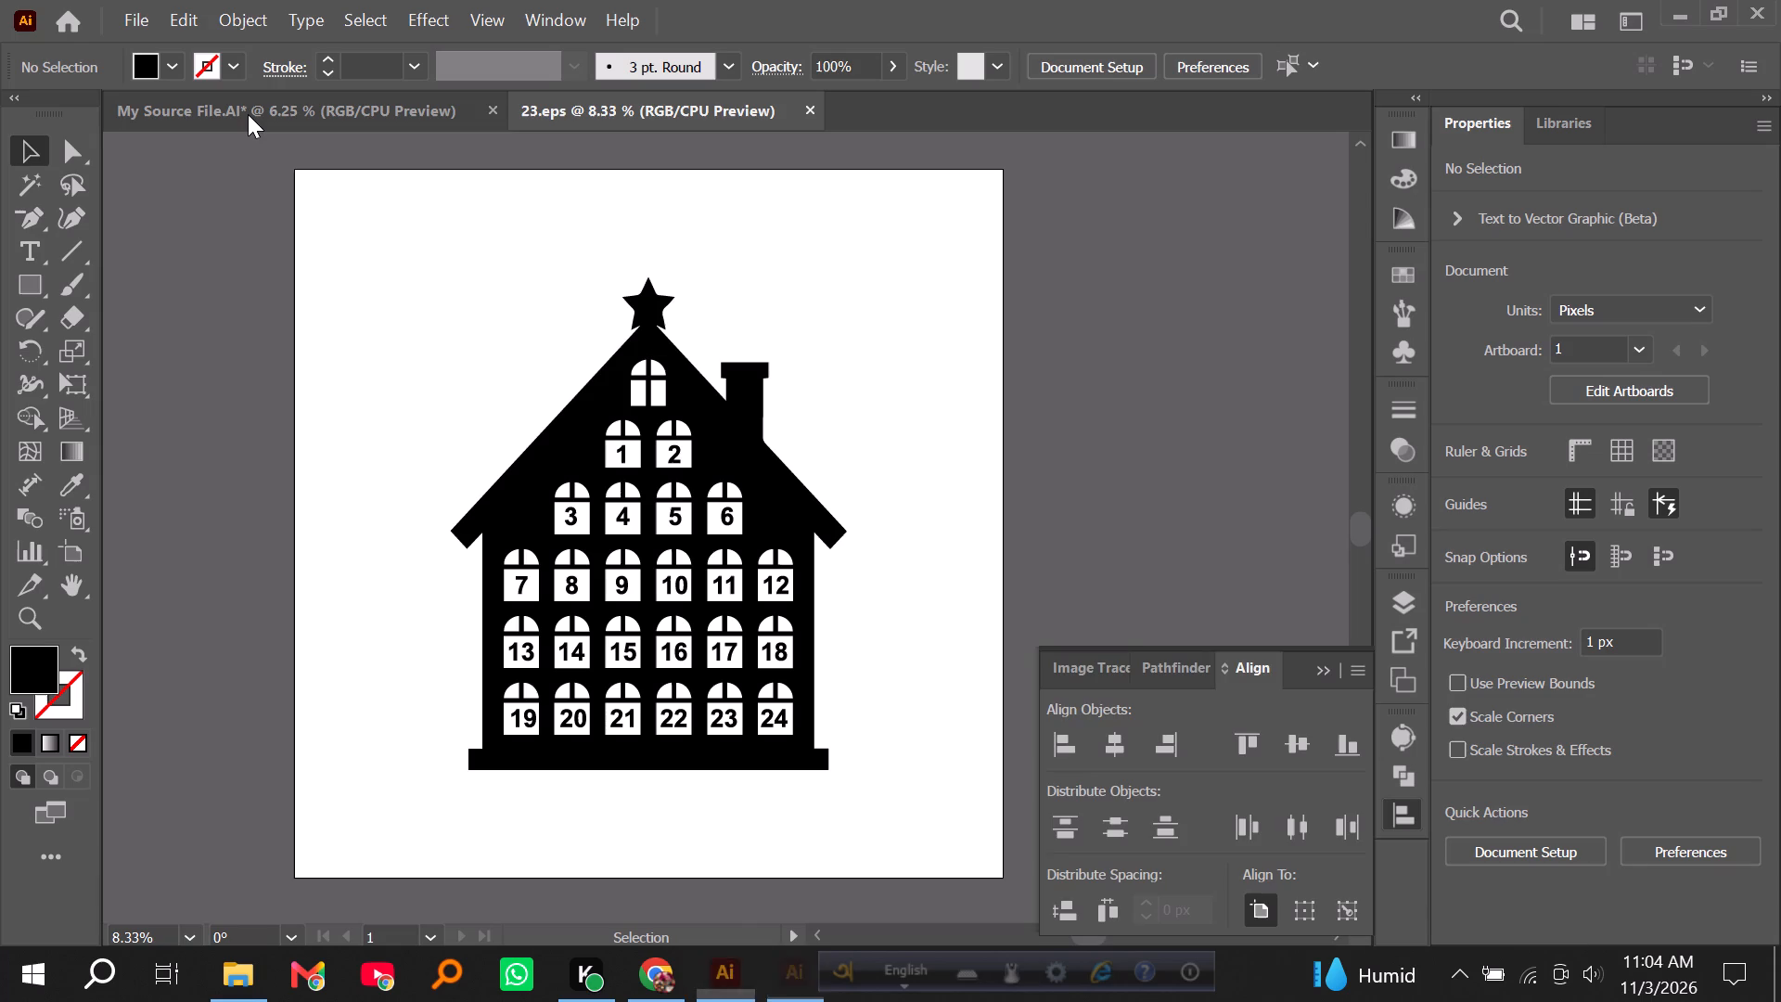
click(248, 114)
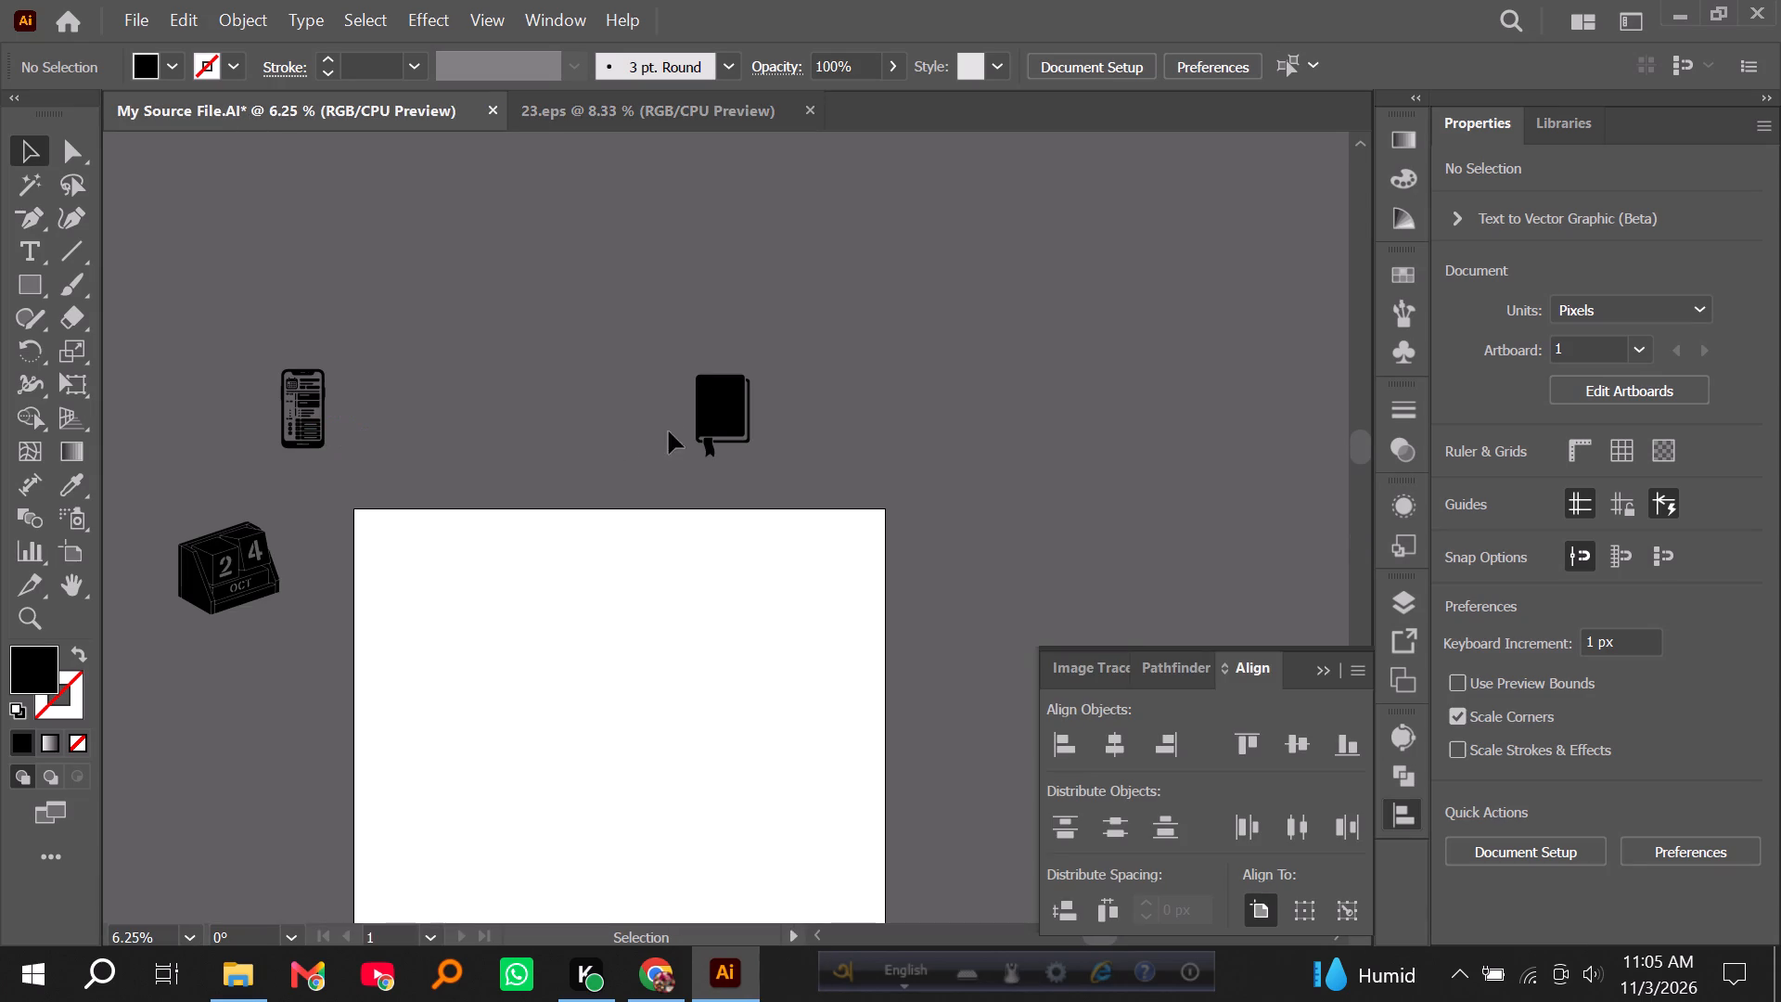
click(734, 420)
key(Delete)
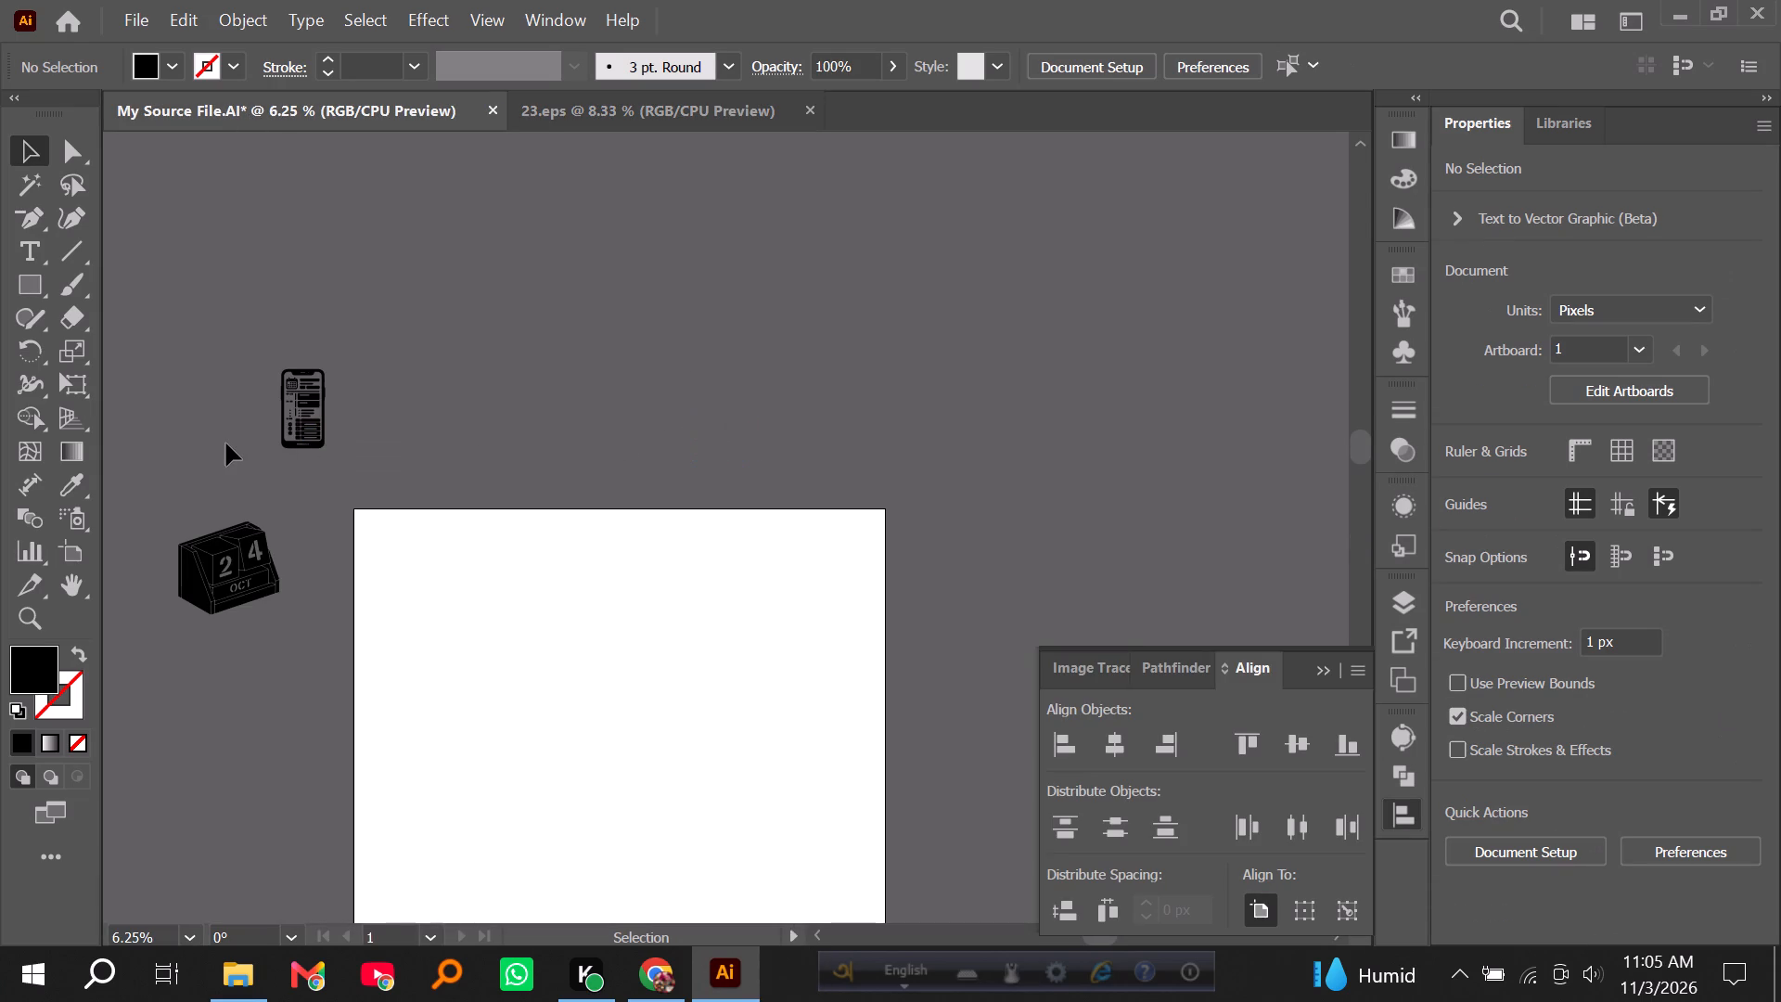
Move the OCT 24 desk calendar beside the smartphone silhouette, above the artboard, in My Source File.AI and deselect it.
alt+scroll(226, 443, up, 2)
drag(258, 643, 621, 323)
alt+scroll(562, 354, up, 2)
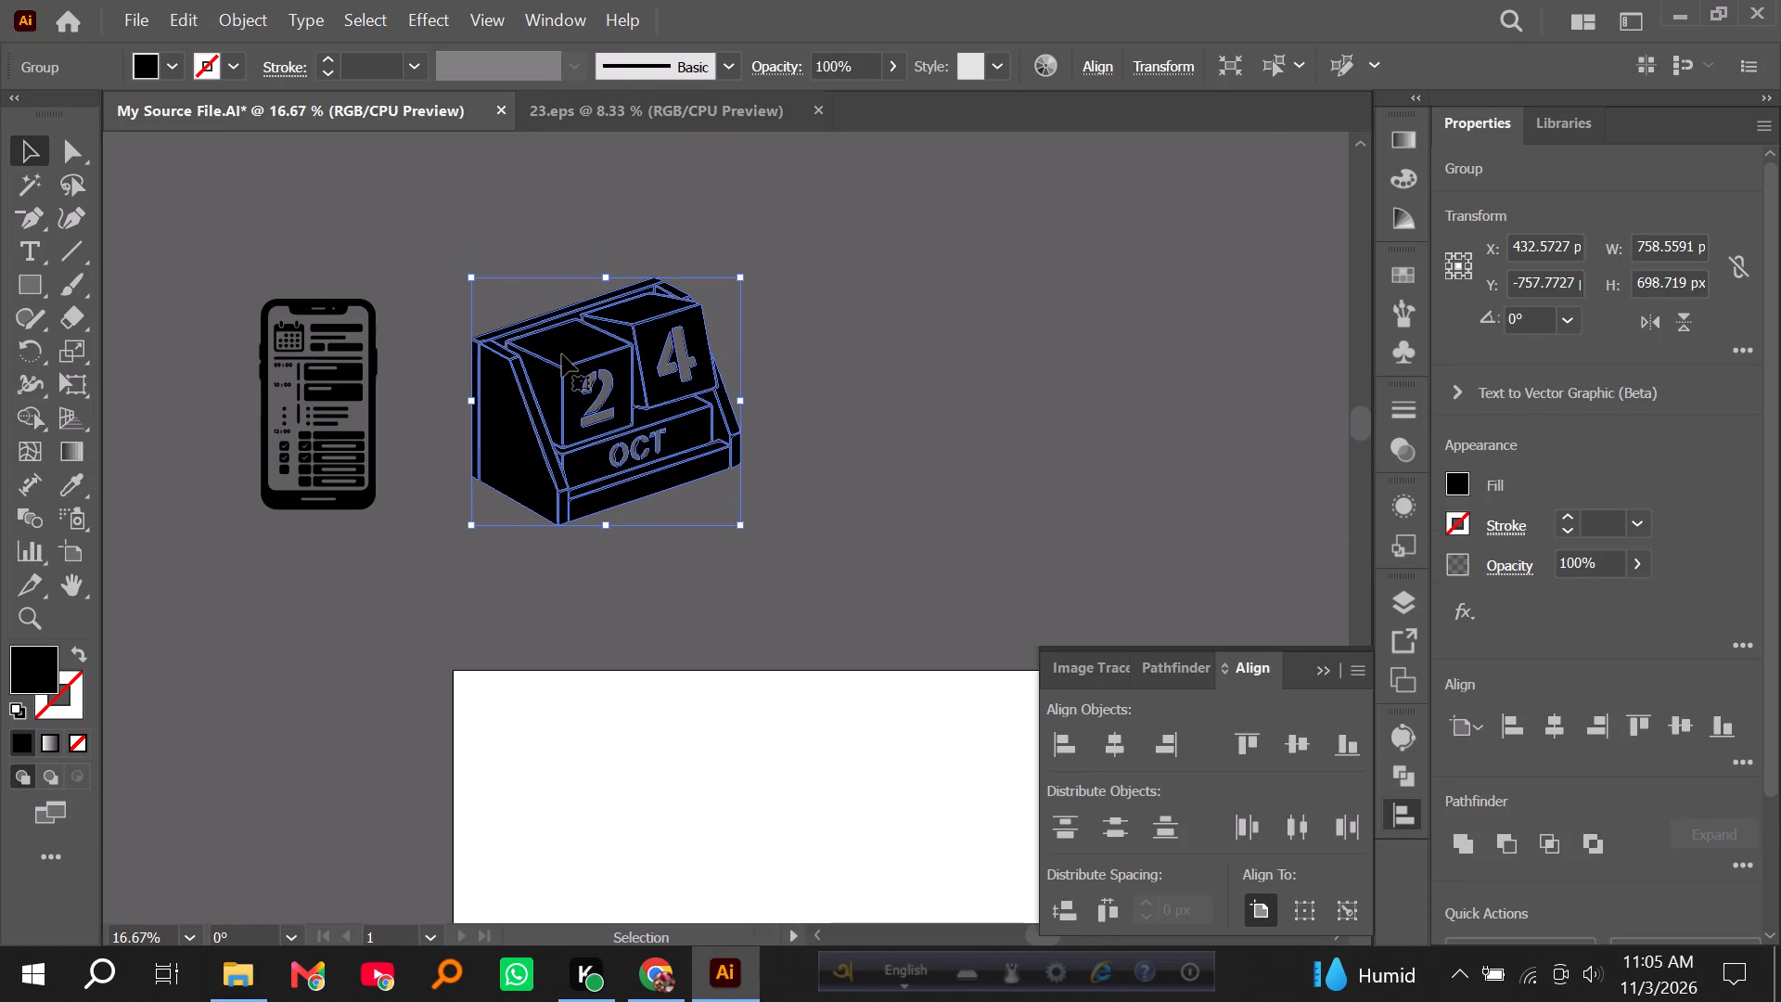
click(211, 343)
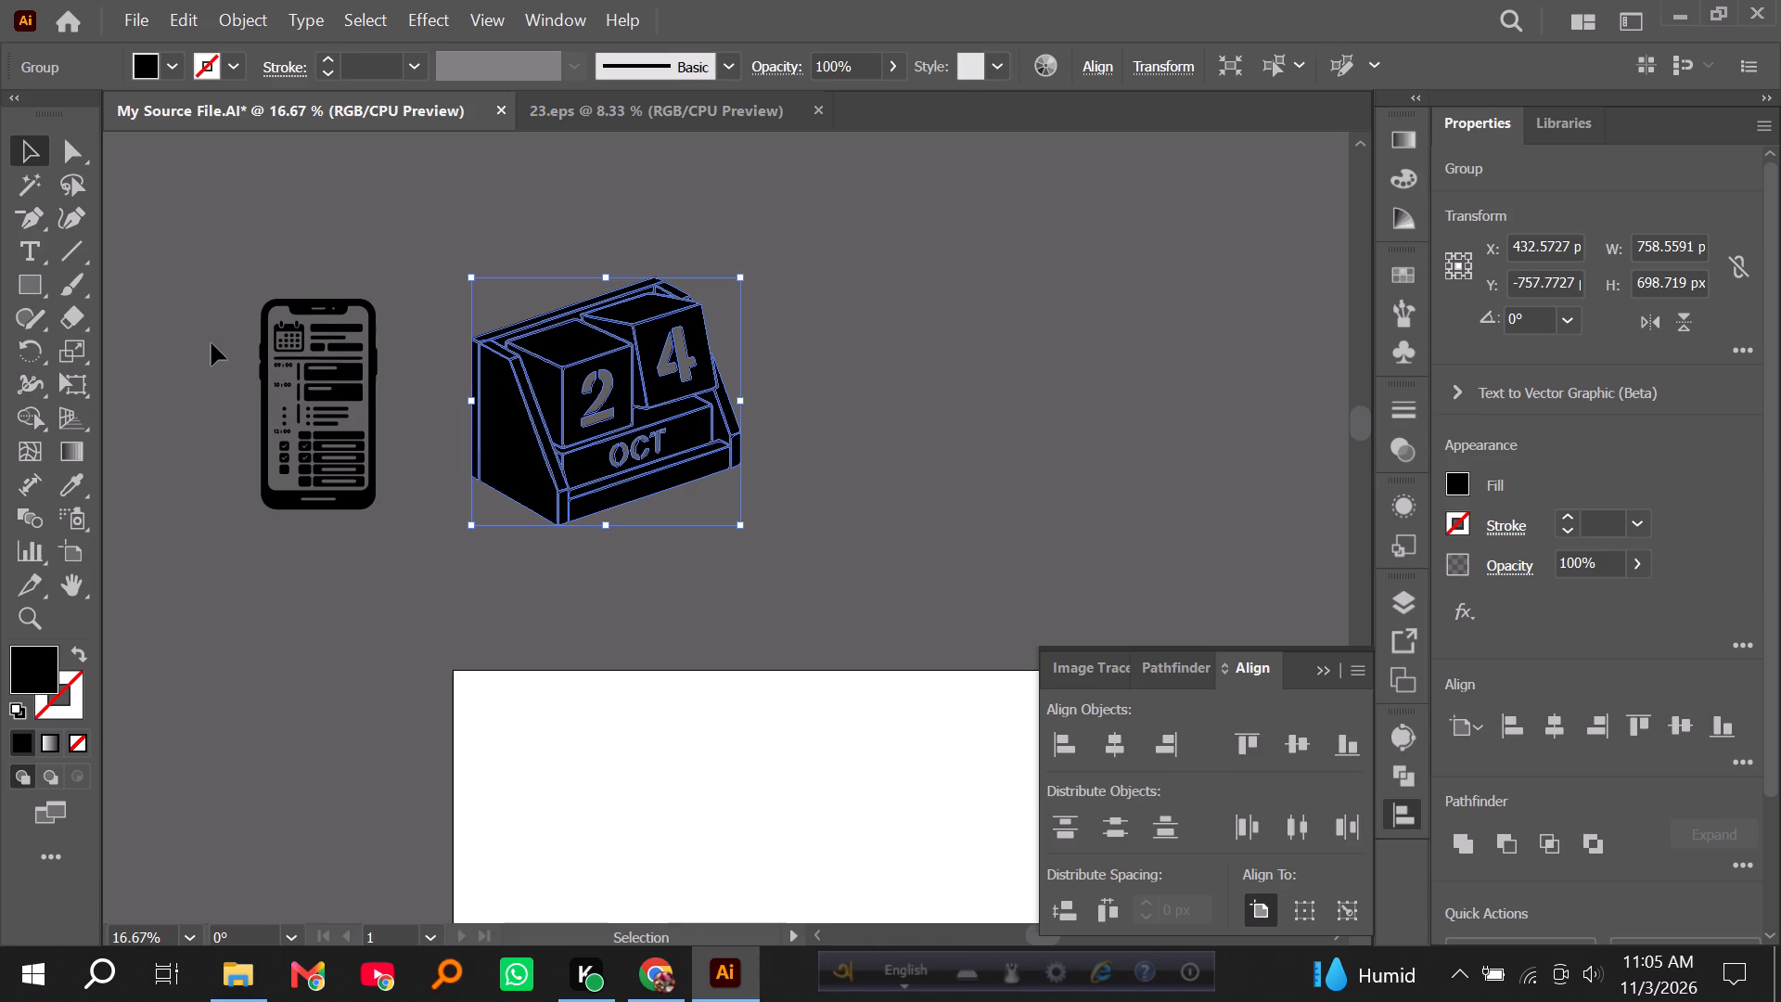
Cut the smartphone planner from My Source File.AI and paste it into 23.eps in place of the advent calendar house.
click(268, 366)
key(ctrl+x)
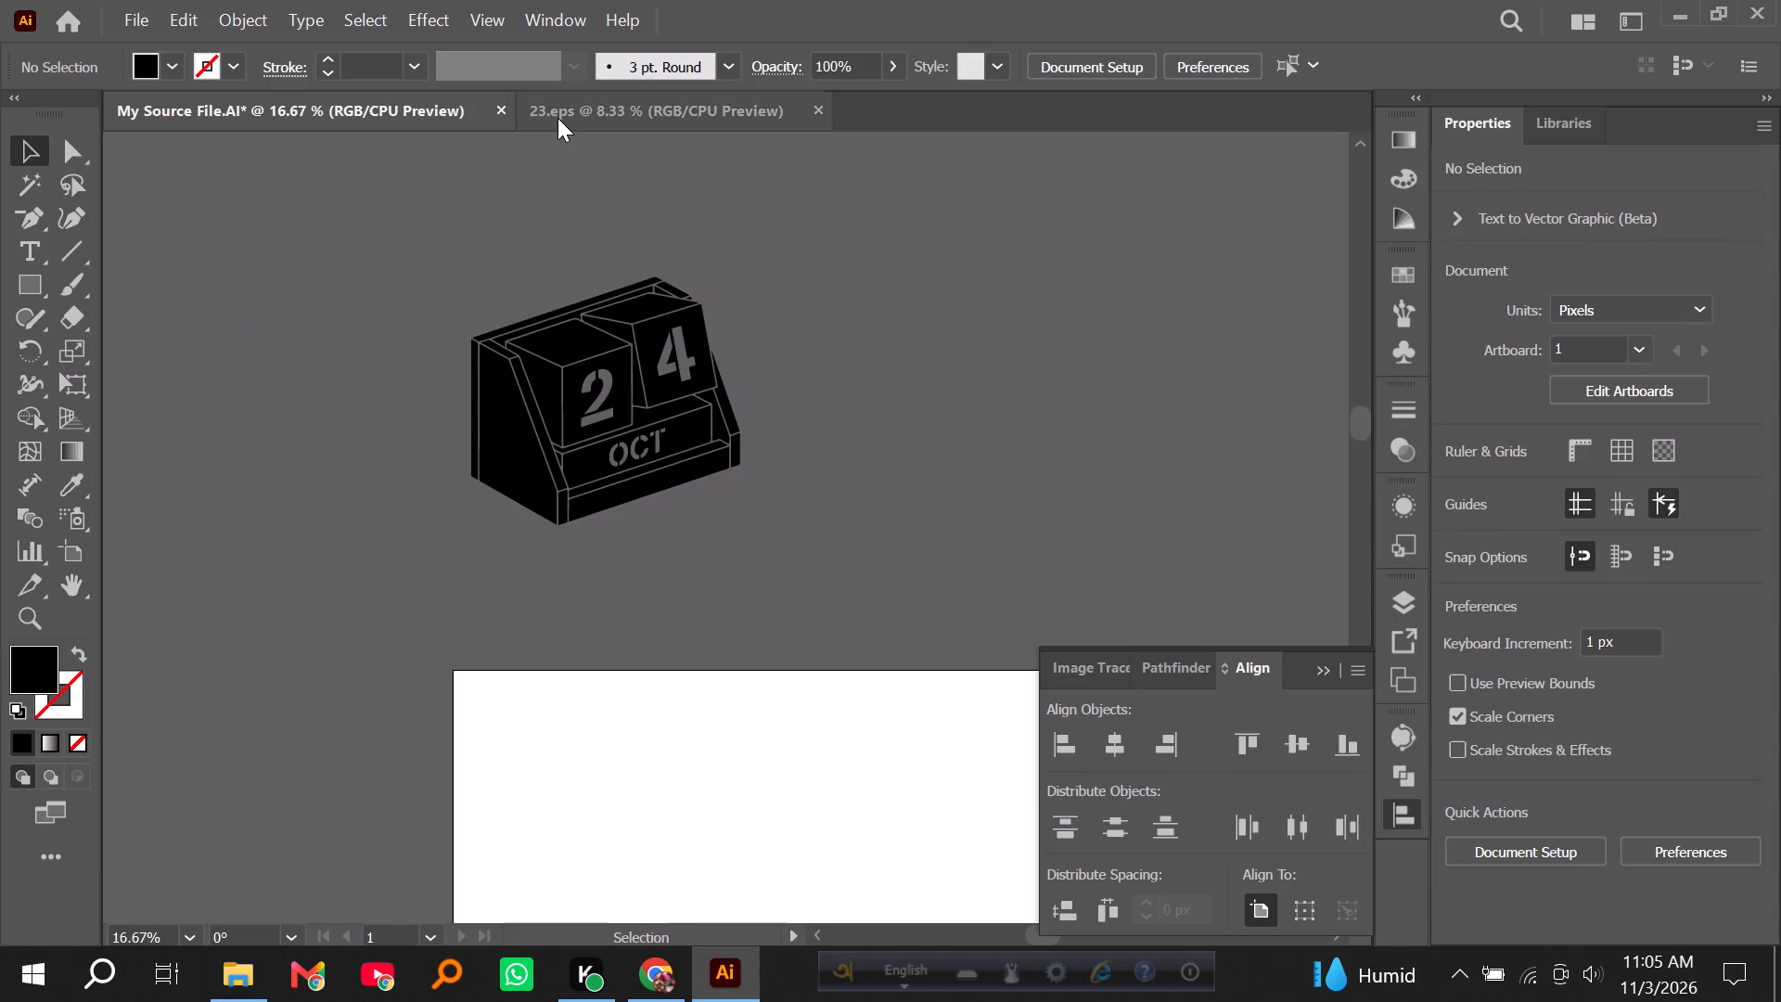
click(560, 114)
click(616, 404)
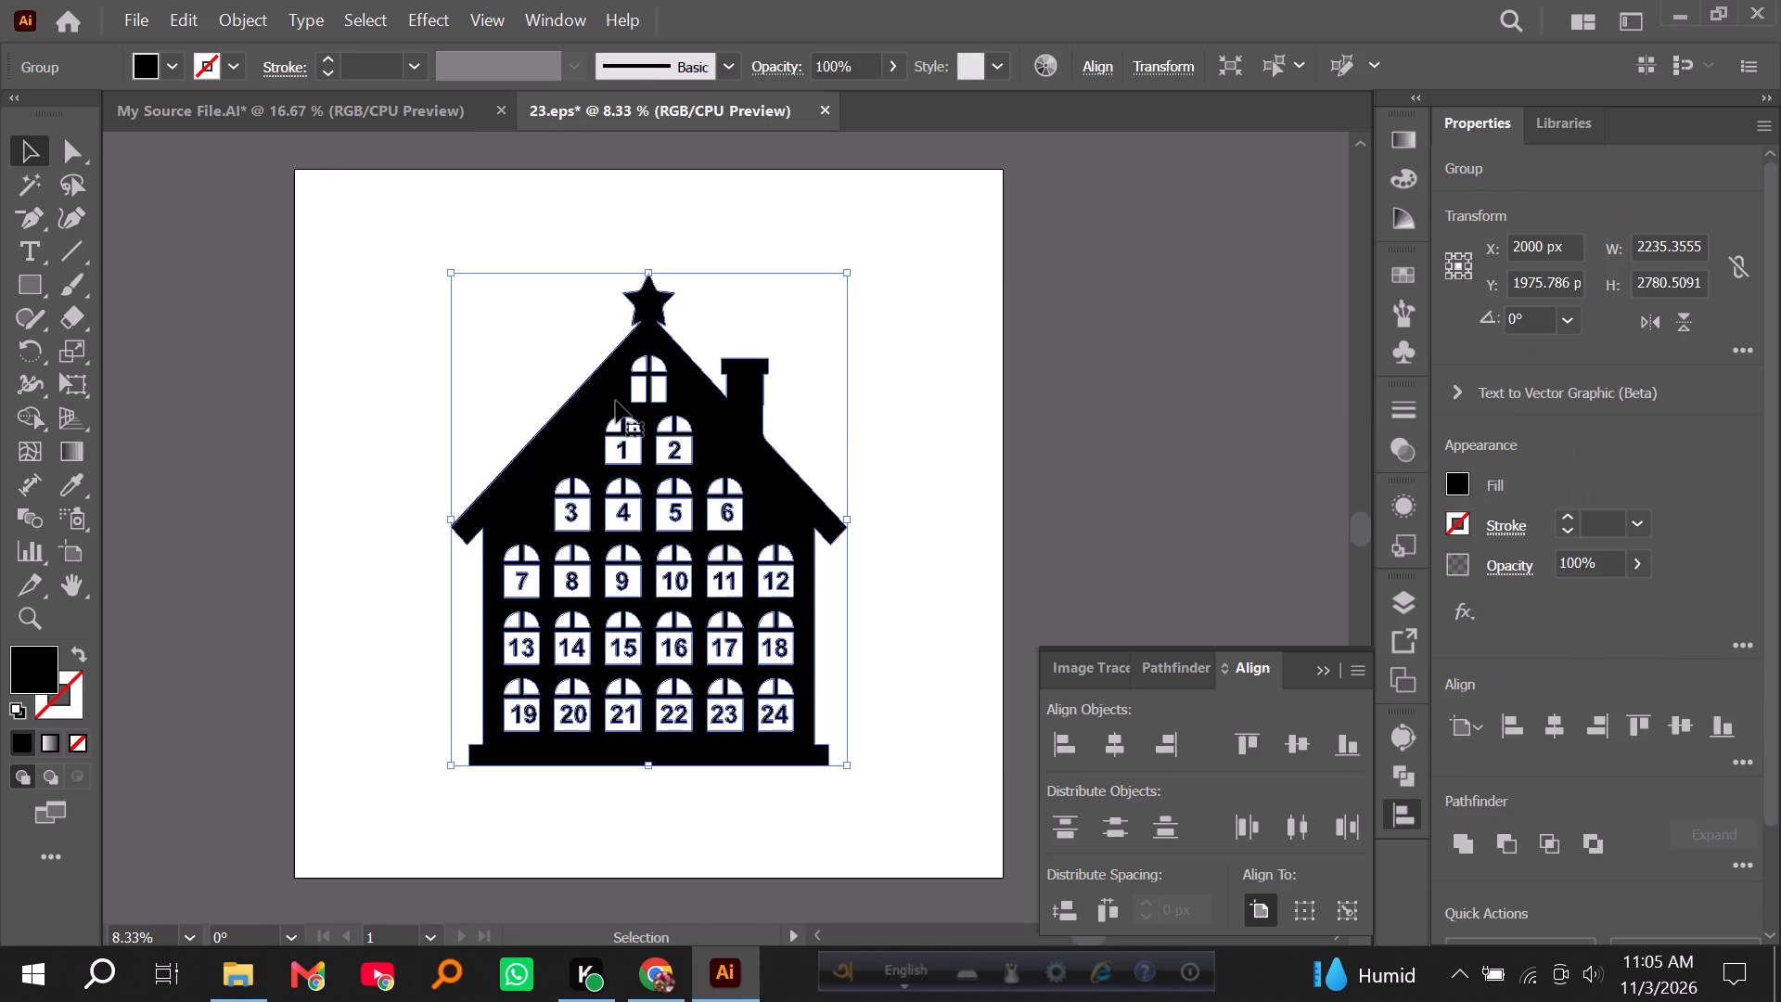
key(Delete)
key(ctrl+v)
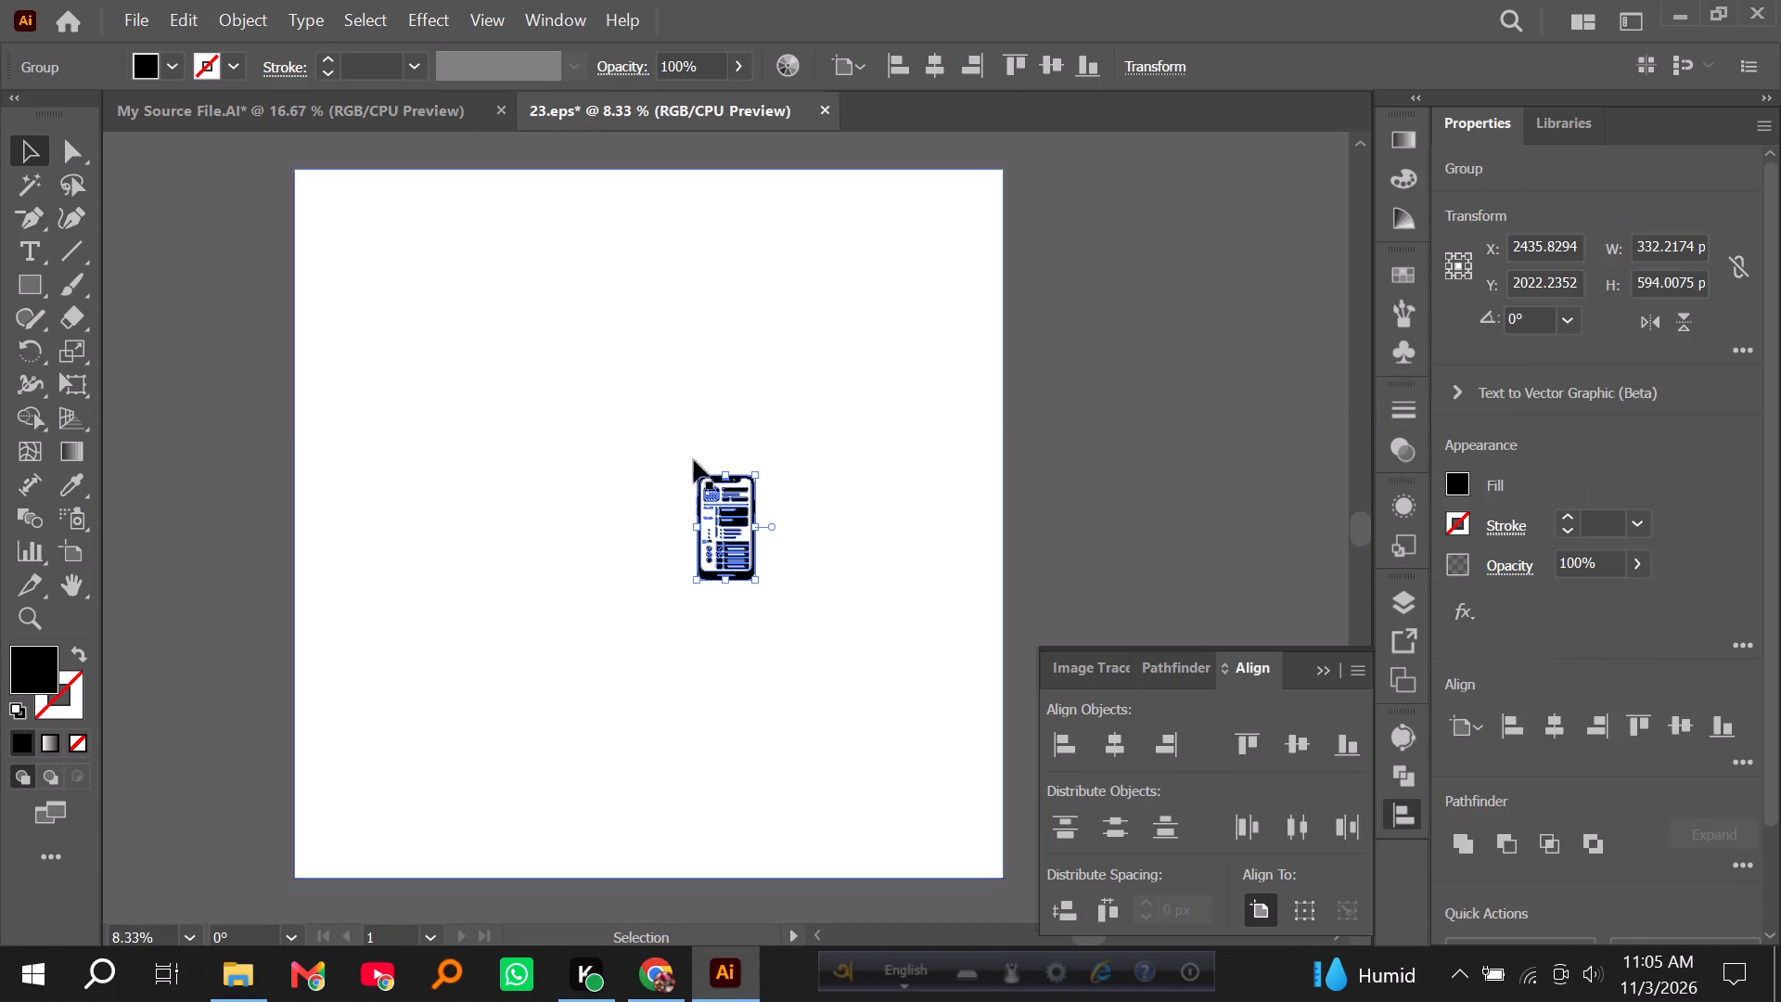
Enlarge the smartphone planner proportionally to about 1390 x 2486 px, center it on the artboard both ways, and deselect it.
alt+shift+drag(721, 475, 739, 330)
triple_click(1106, 748)
triple_click(1293, 735)
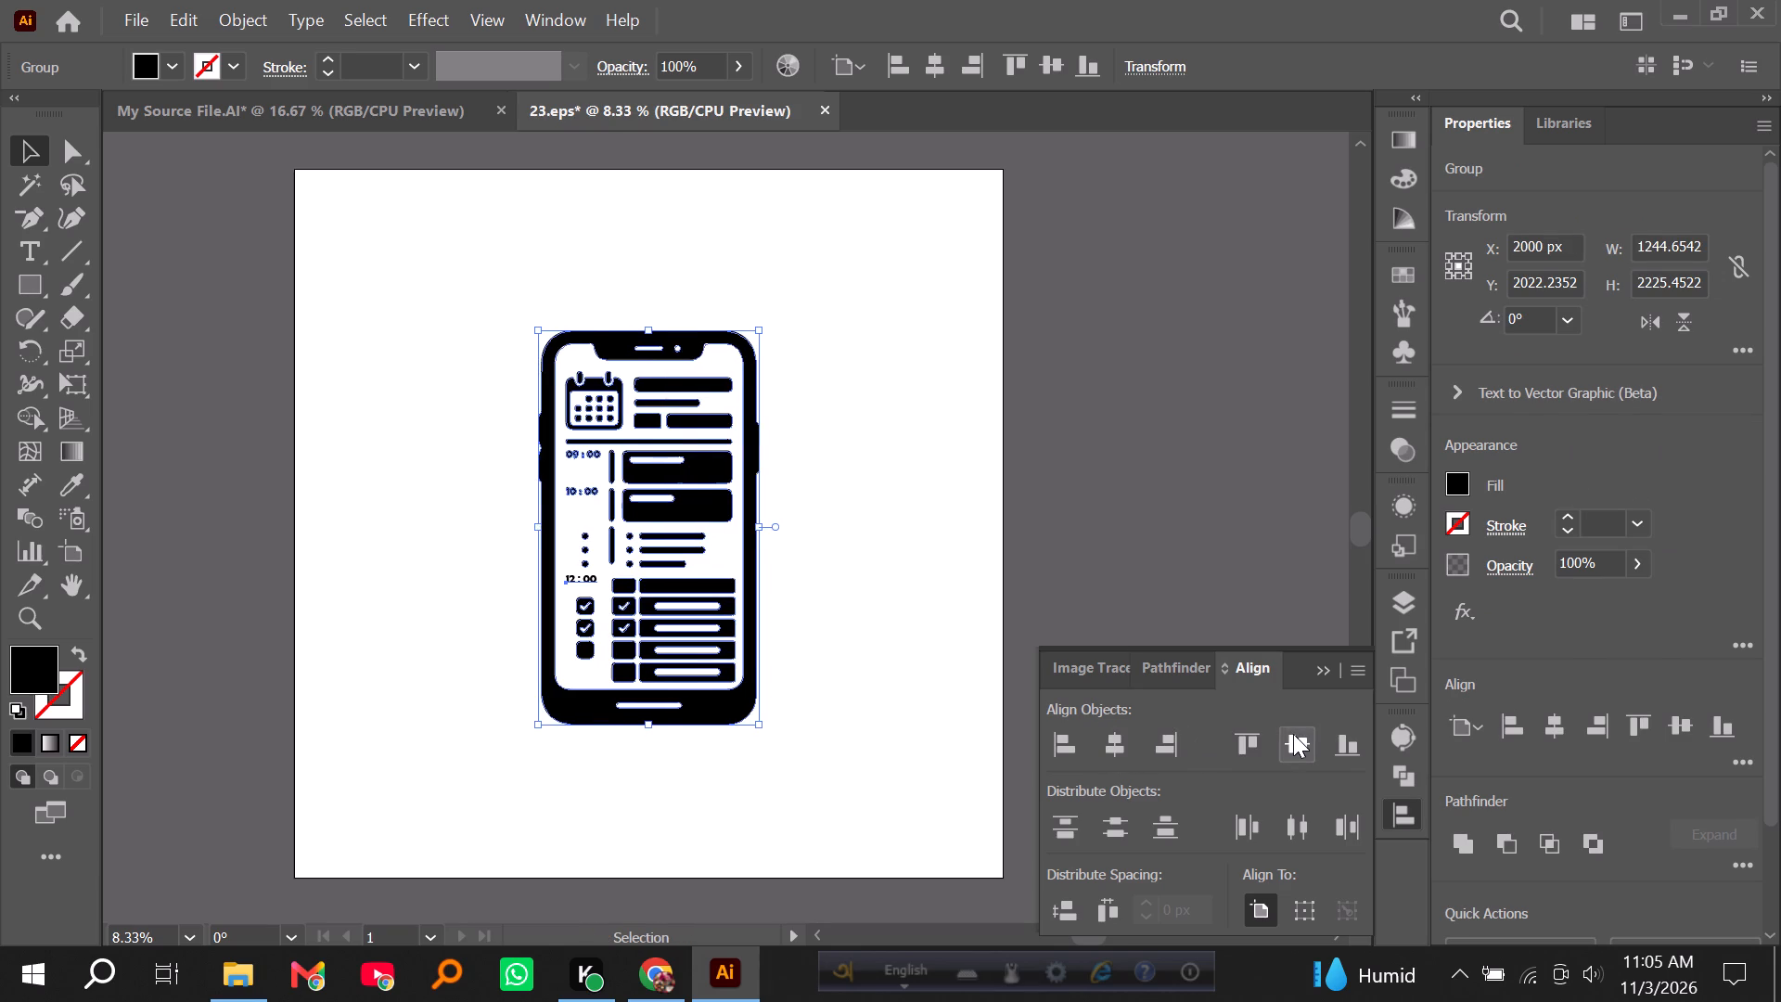
double_click(1293, 732)
alt+shift+drag(758, 522, 772, 527)
triple_click(1117, 735)
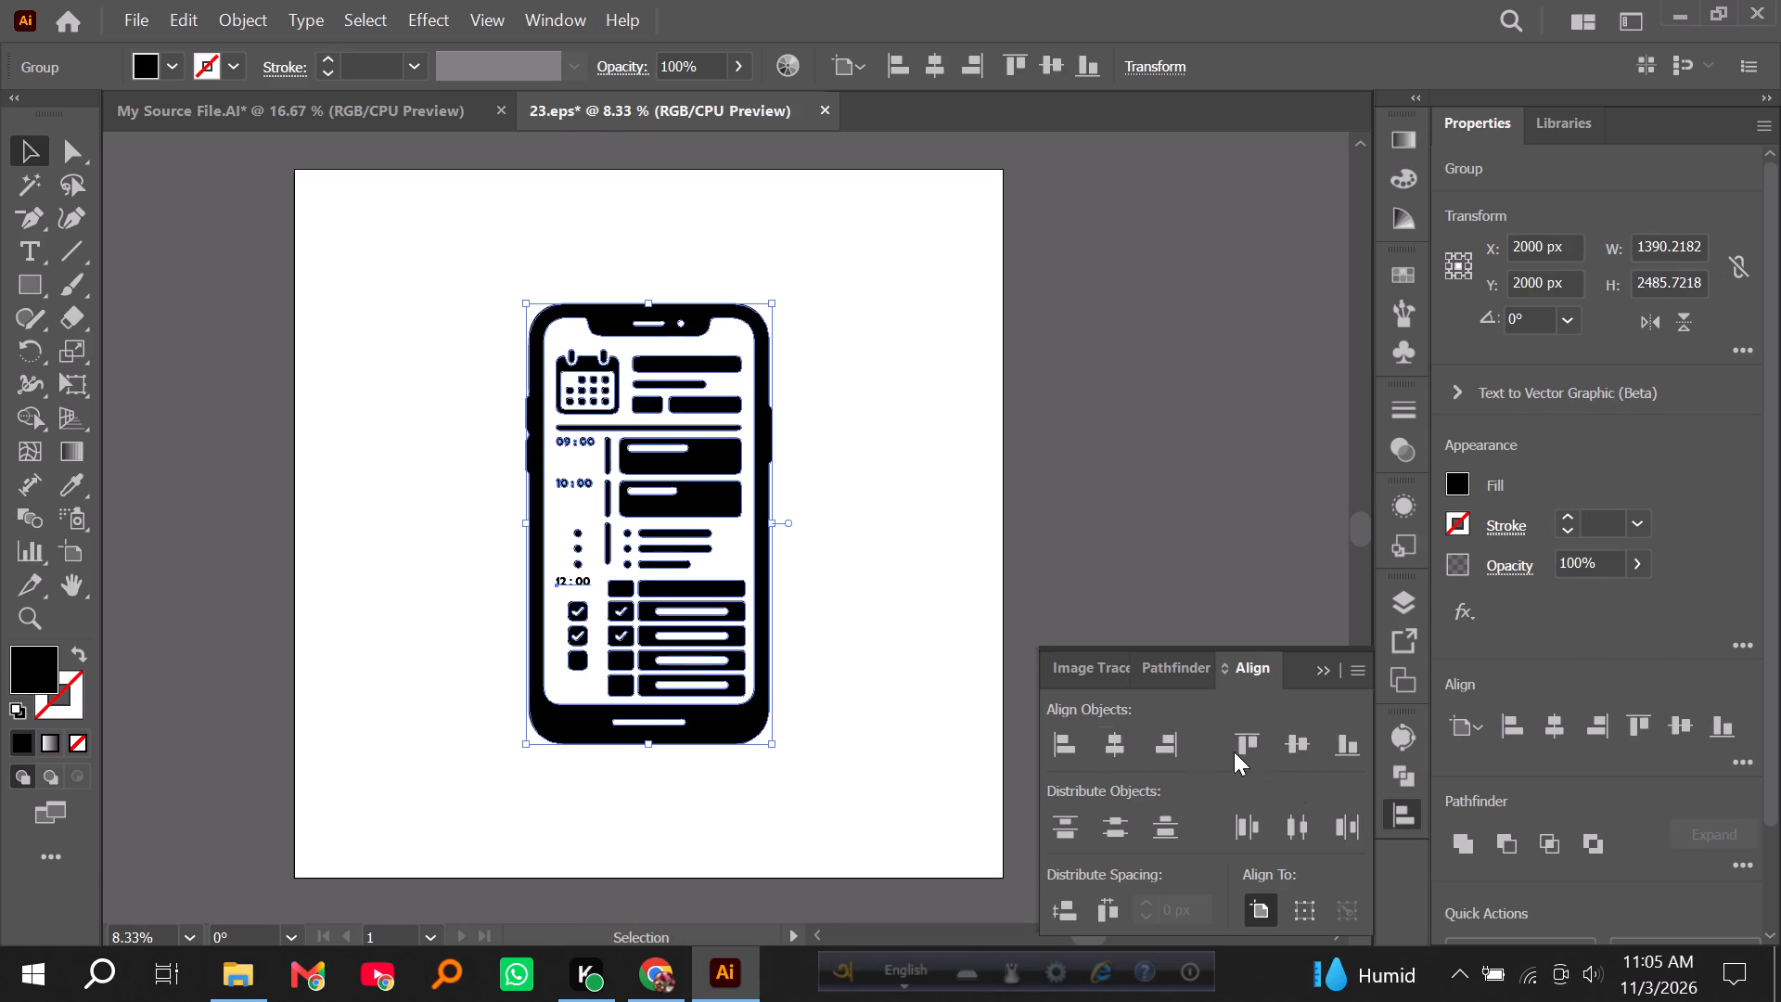
triple_click(1296, 745)
double_click(1144, 480)
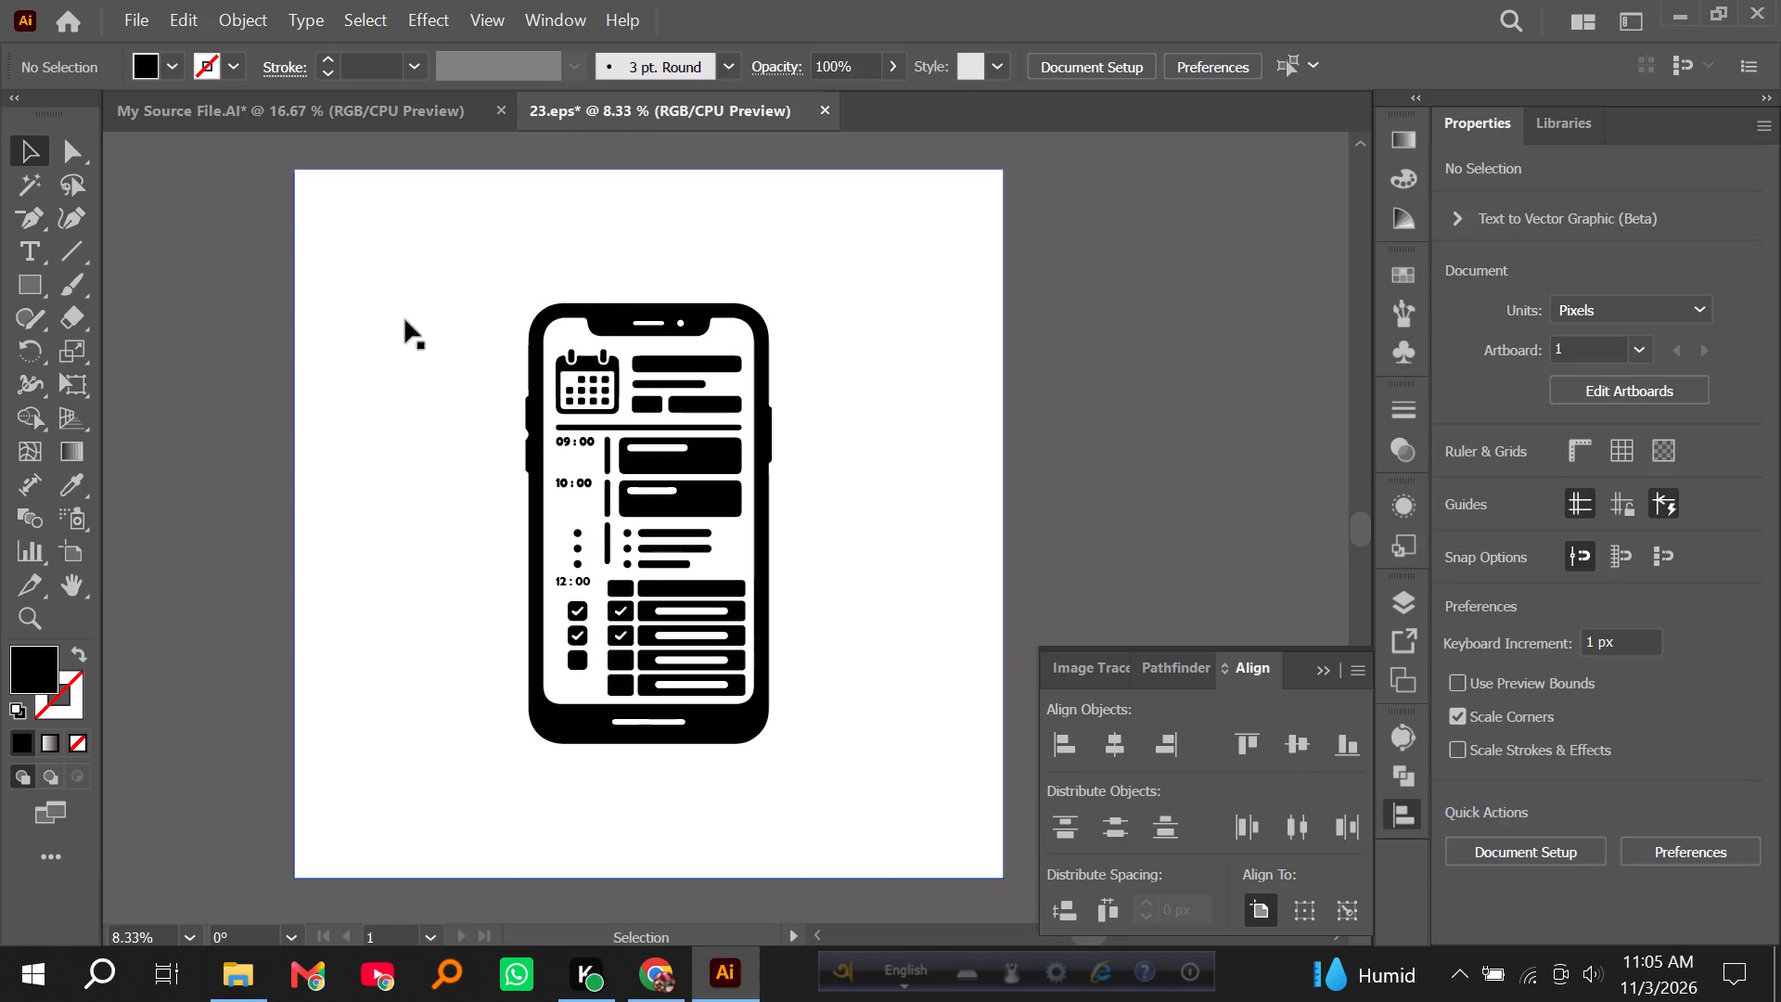
Save the smartphone document under the new name 24 as an Illustrator 10 EPS file in the same folder.
click(145, 19)
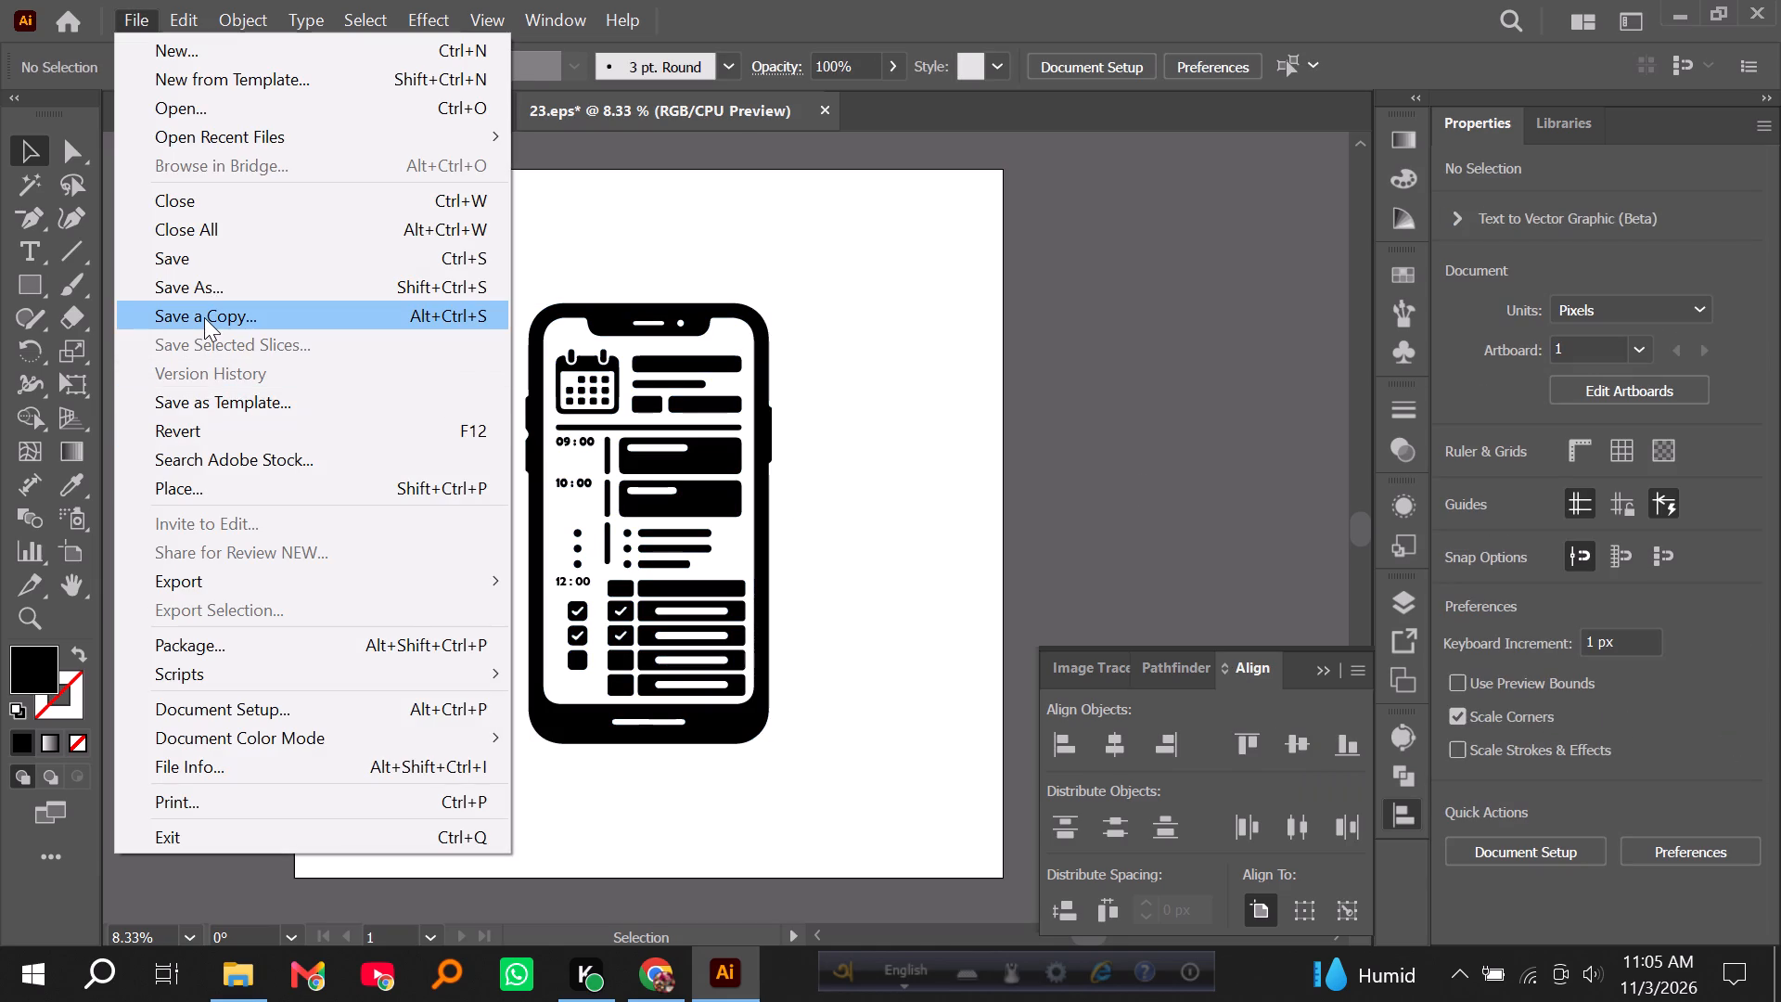
click(208, 289)
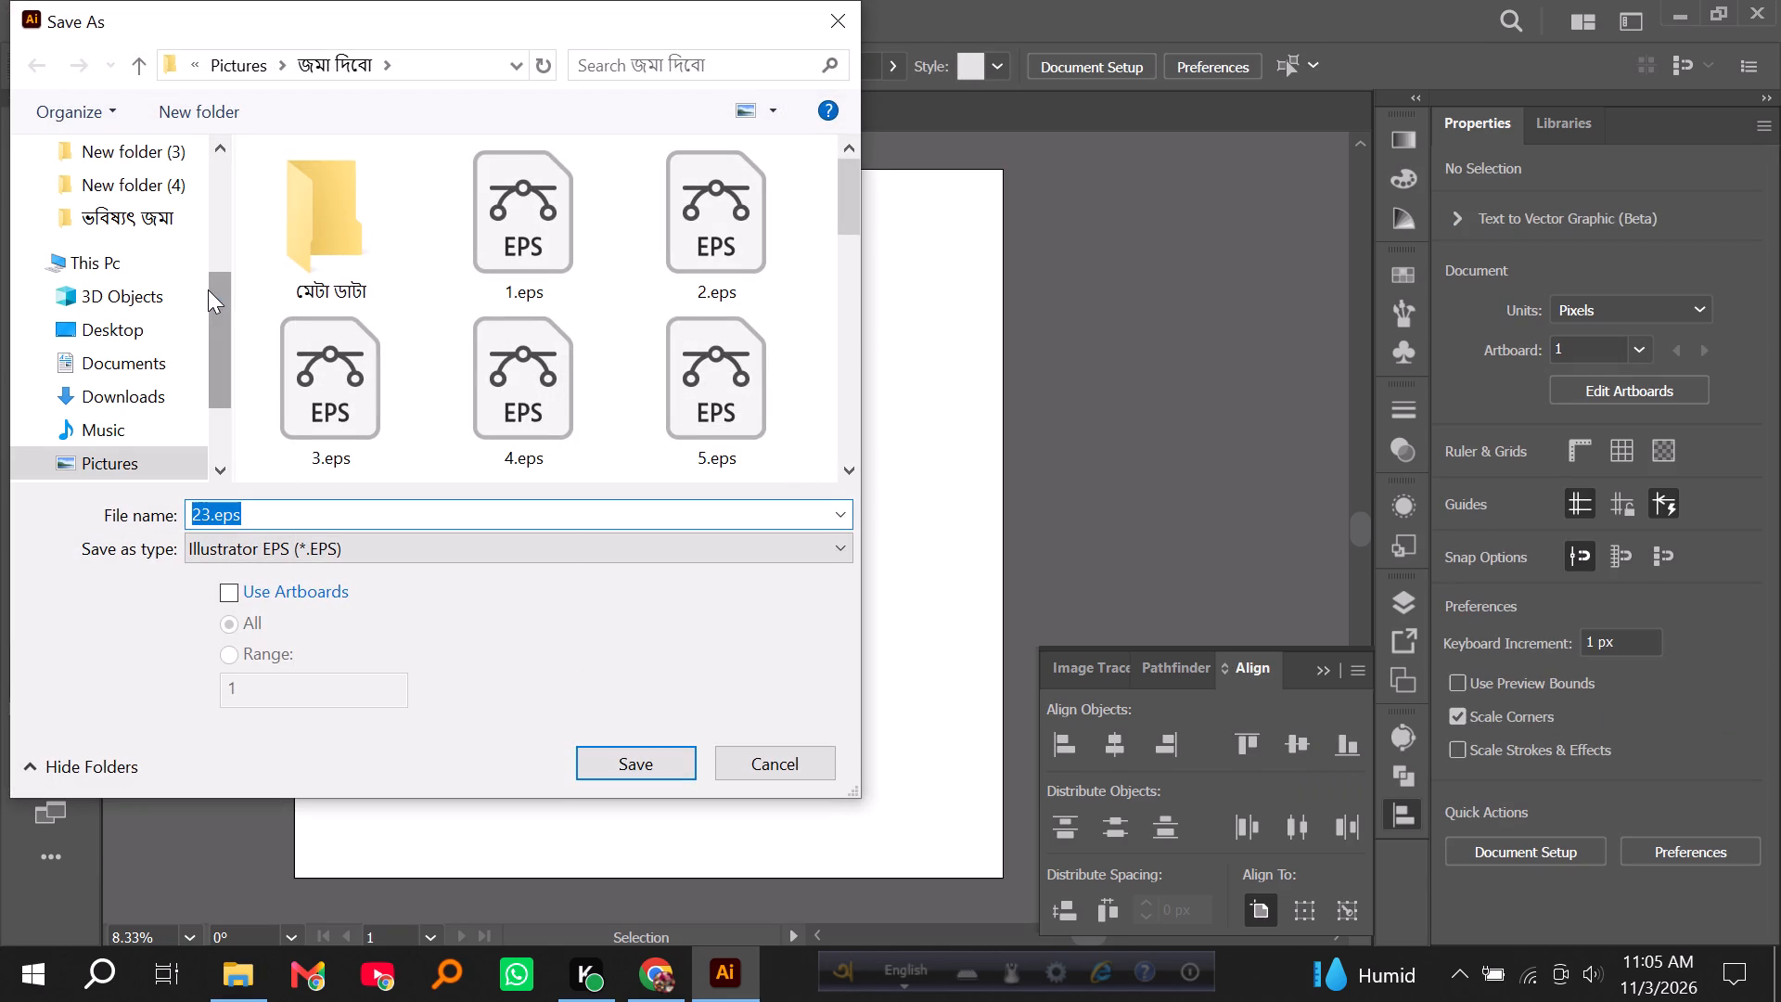
text(24)
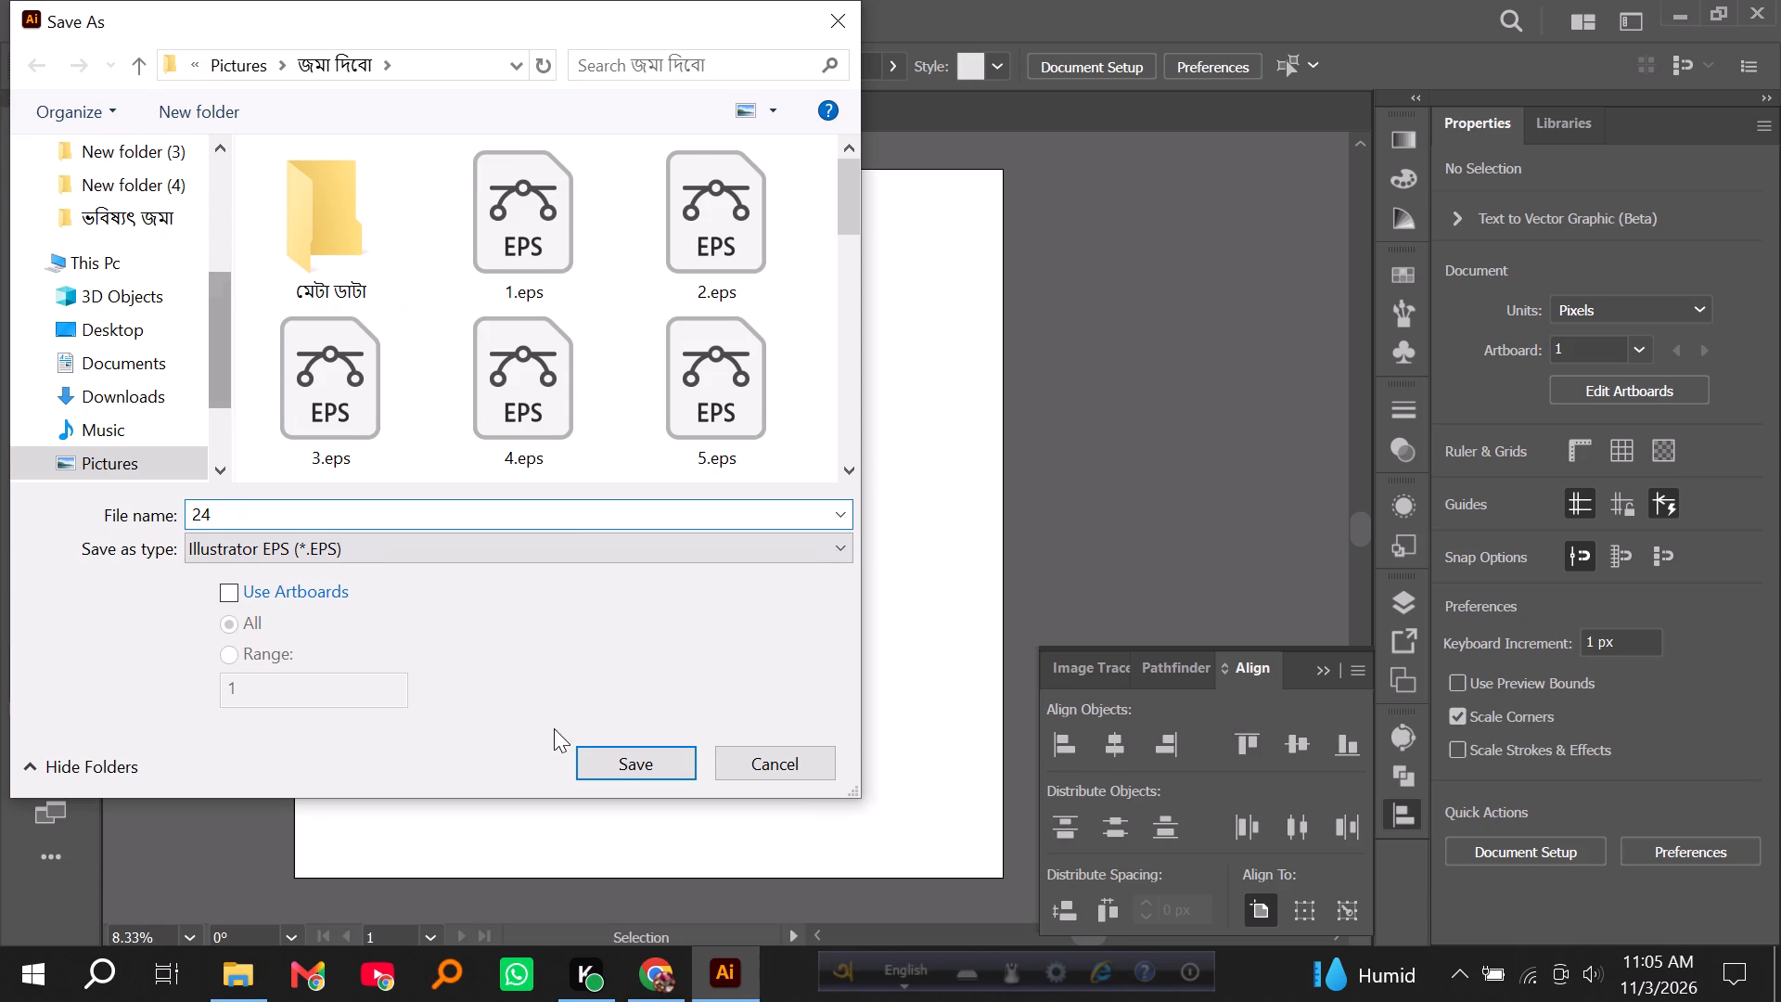
click(612, 757)
click(660, 83)
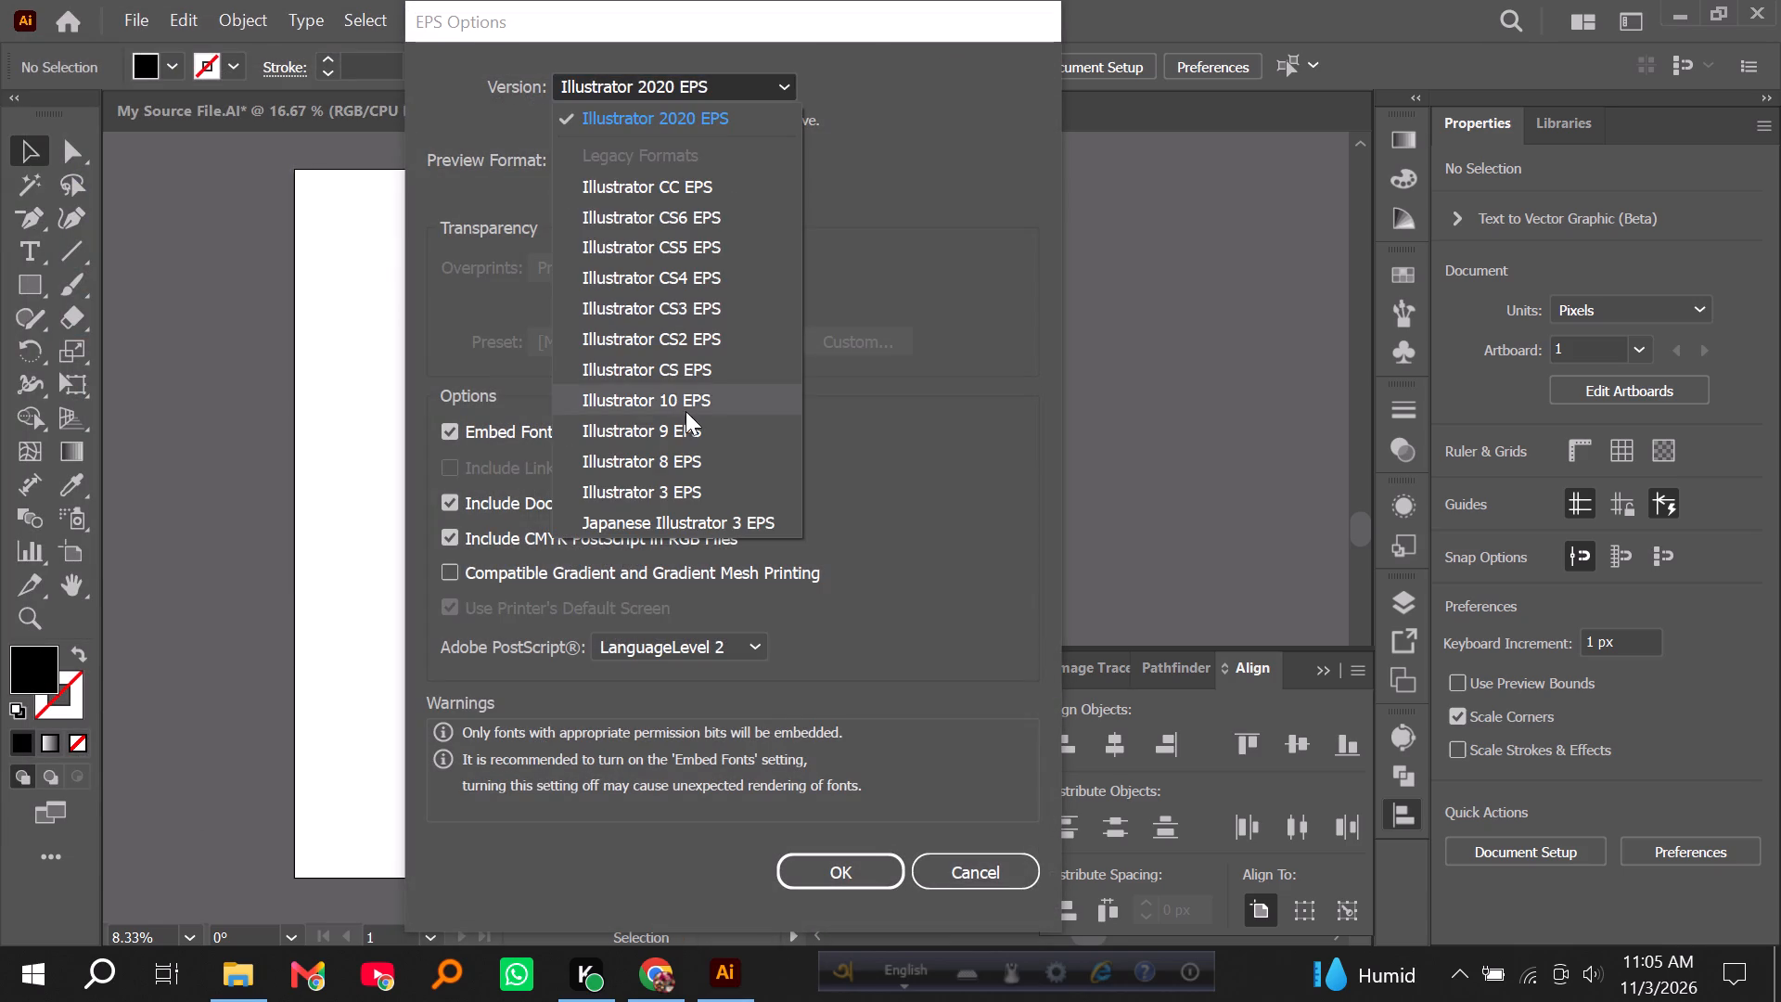
click(682, 405)
click(805, 834)
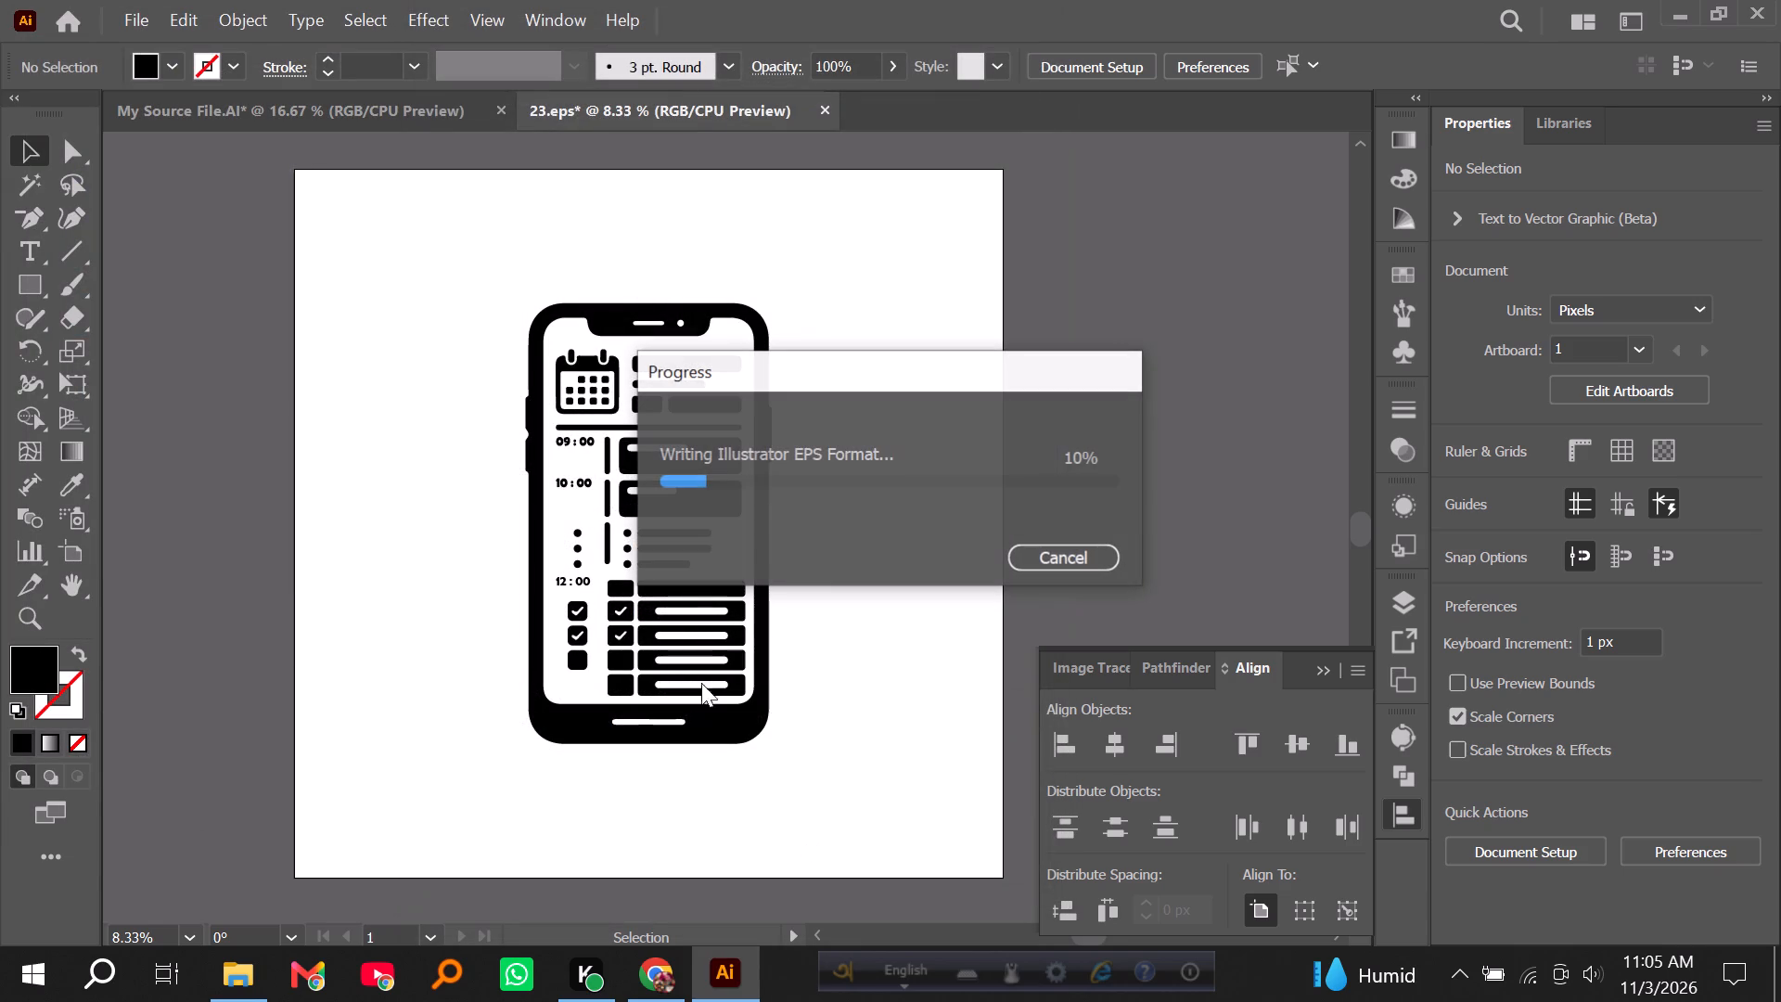
Export the smartphone document 24 as a JPEG with the default name and export options.
click(135, 22)
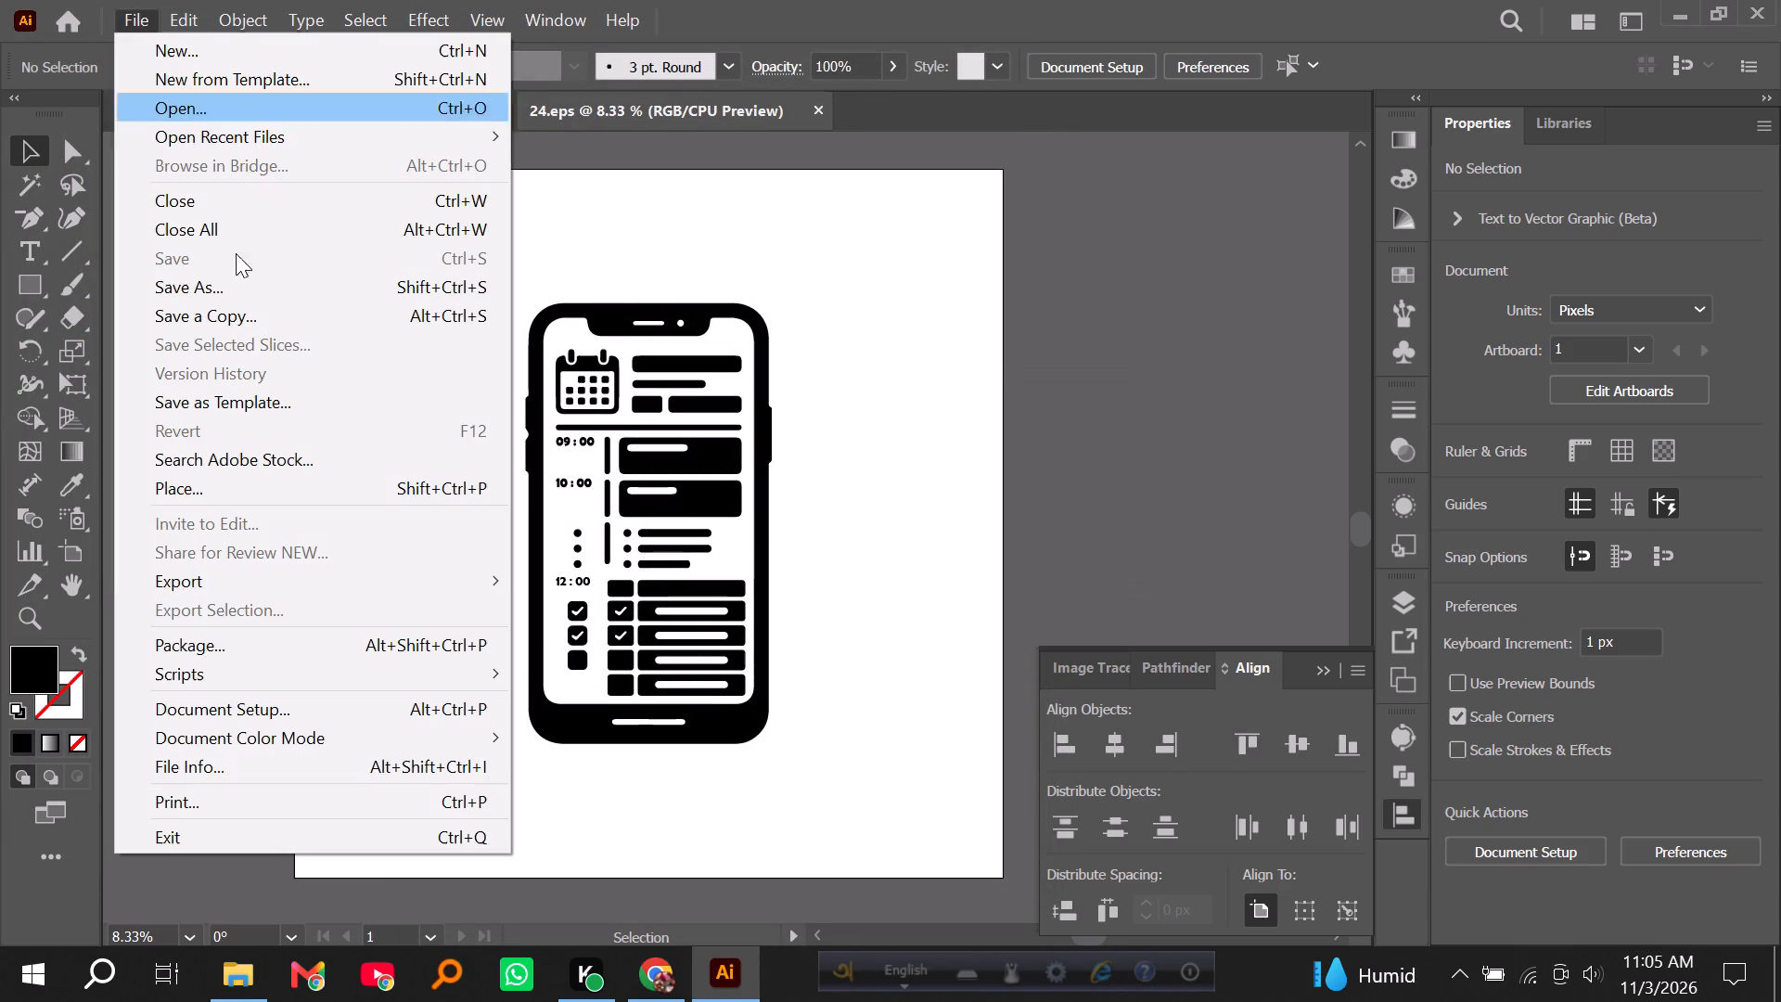
click(258, 587)
click(559, 613)
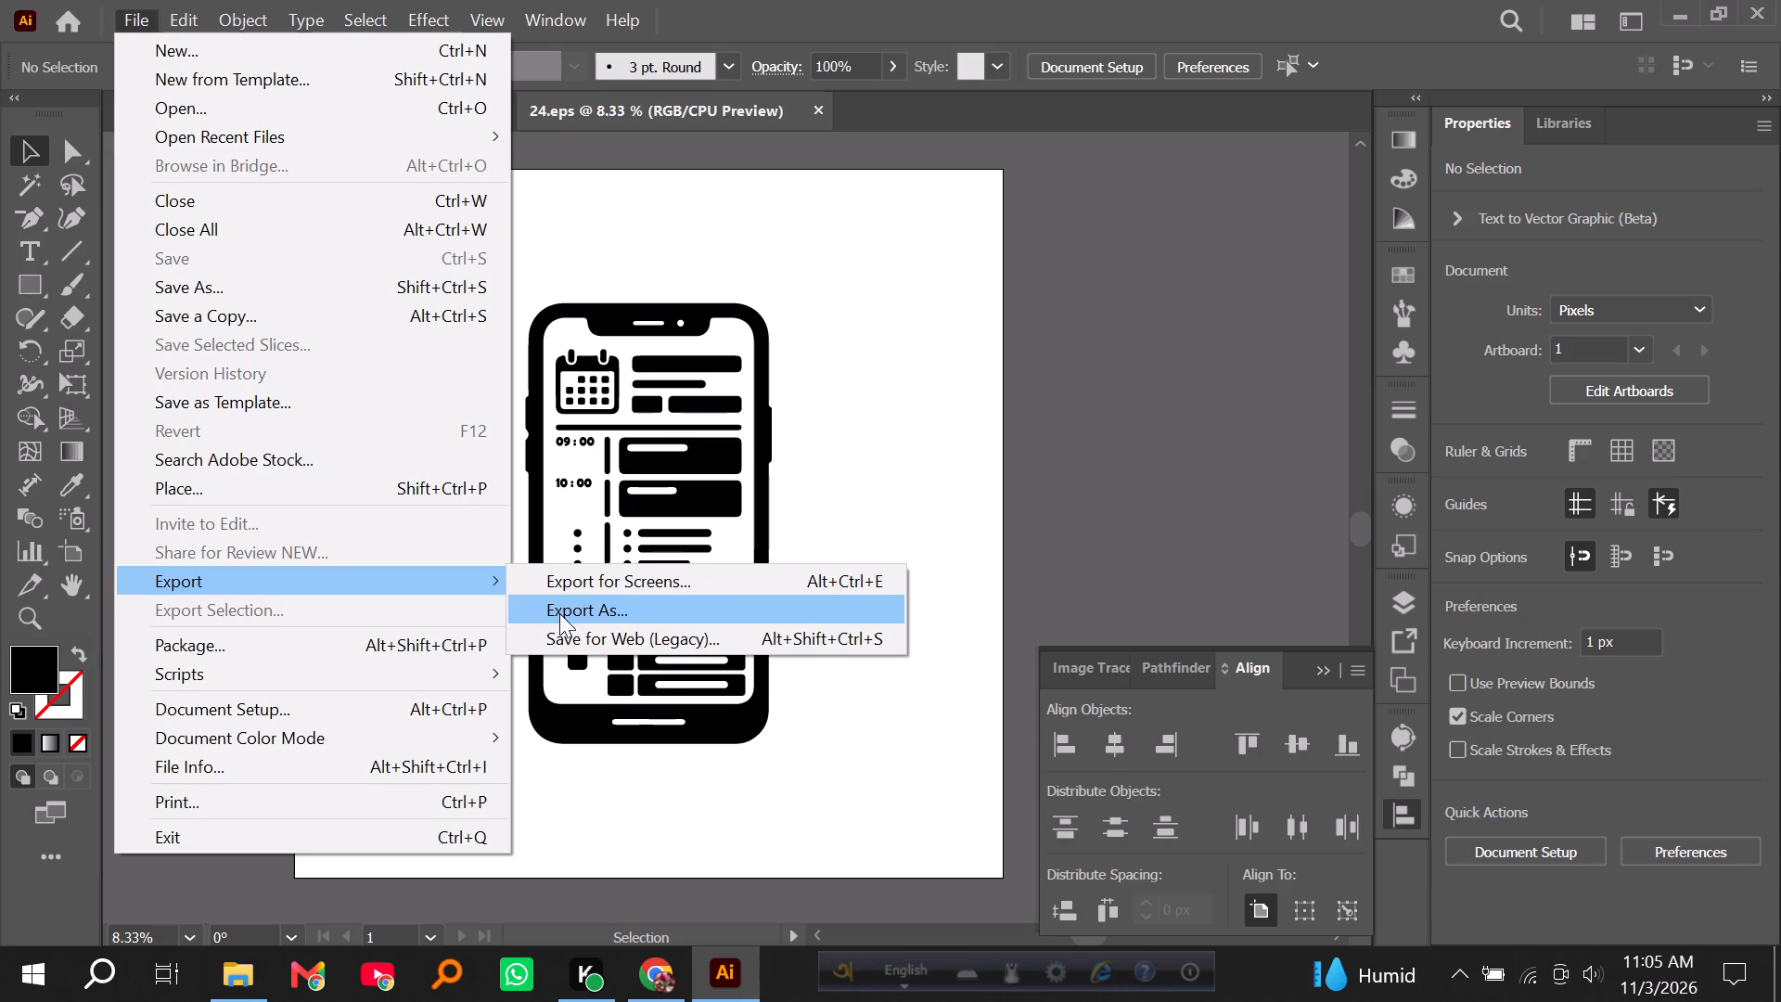
key(Return)
key(Return)
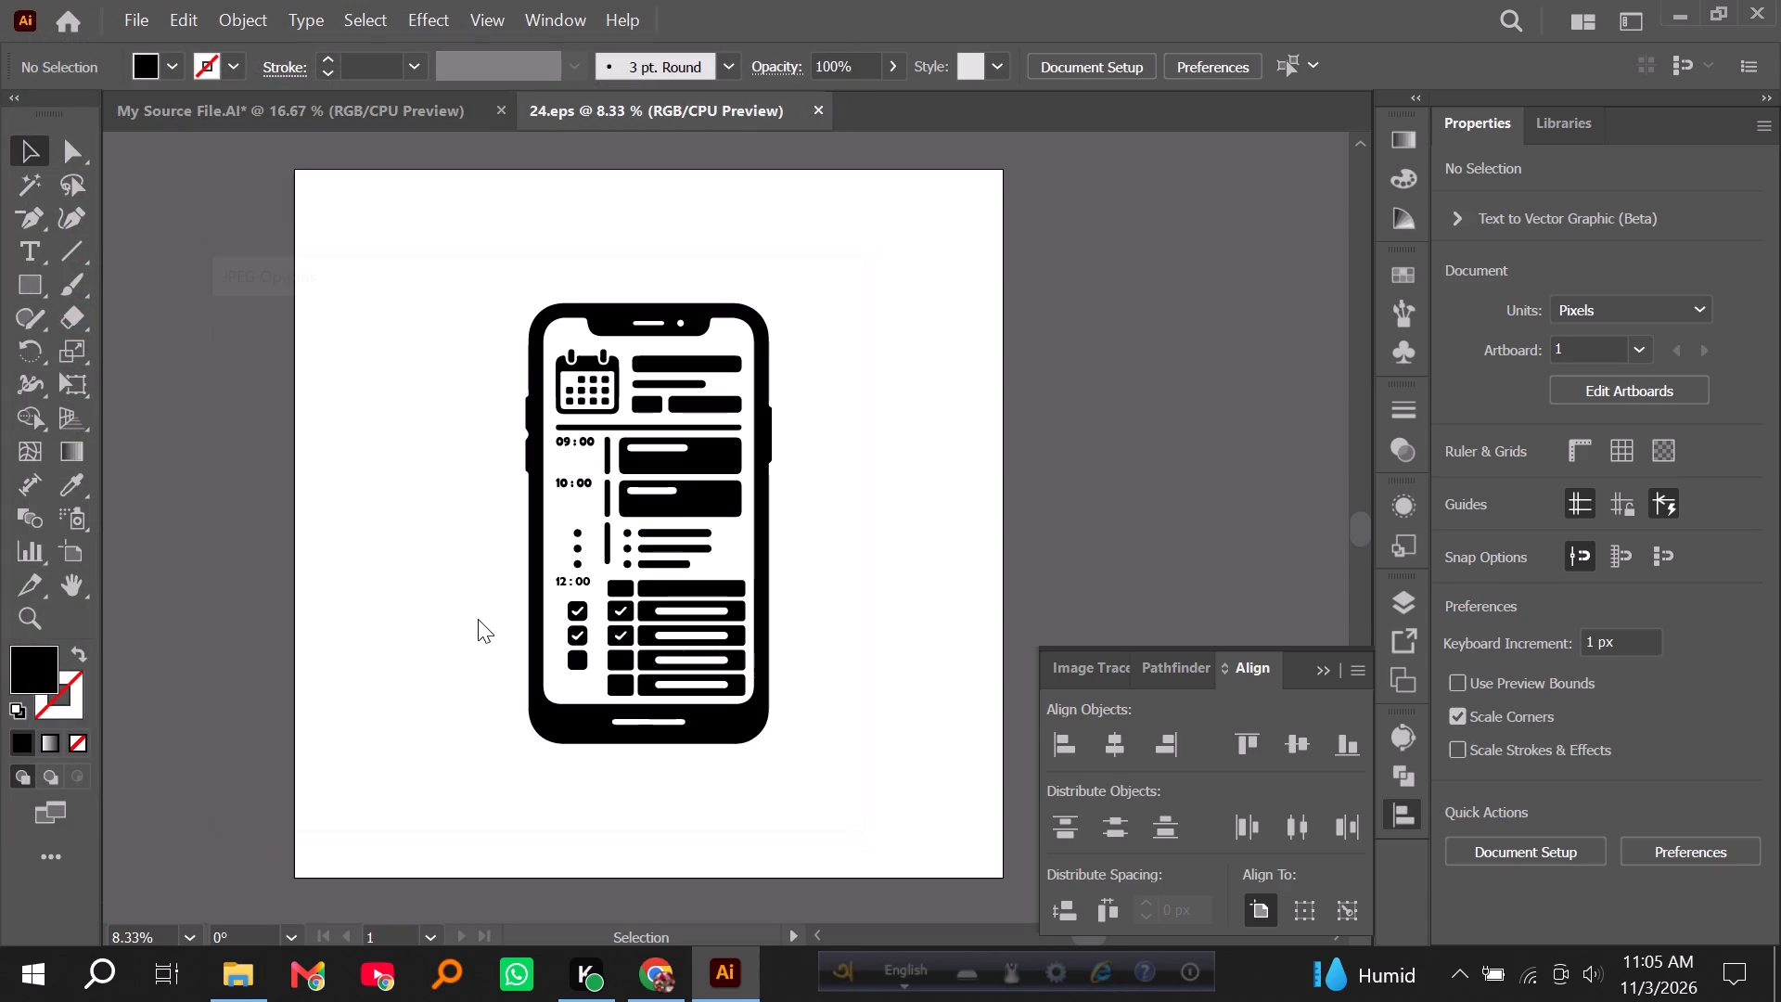
Cut the OCT 24 desk calendar from My Source File.AI and paste it into 24.eps in place of the smartphone planner.
click(283, 115)
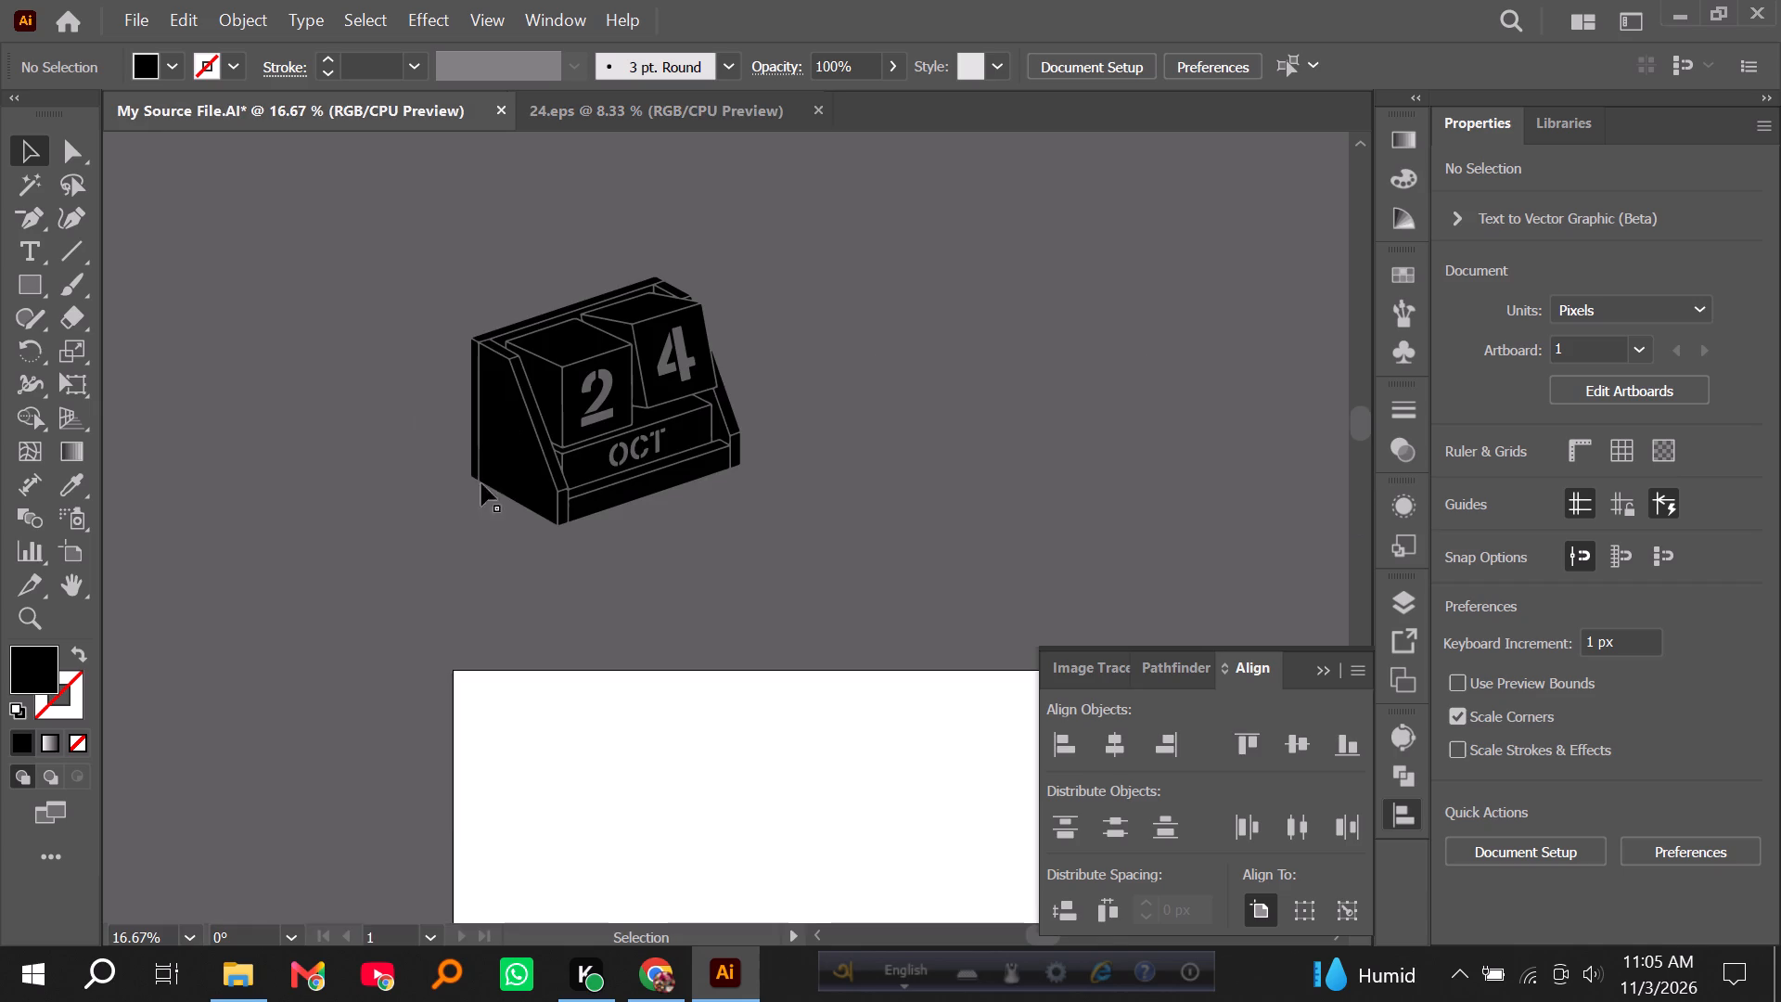
click(550, 457)
key(ctrl+x)
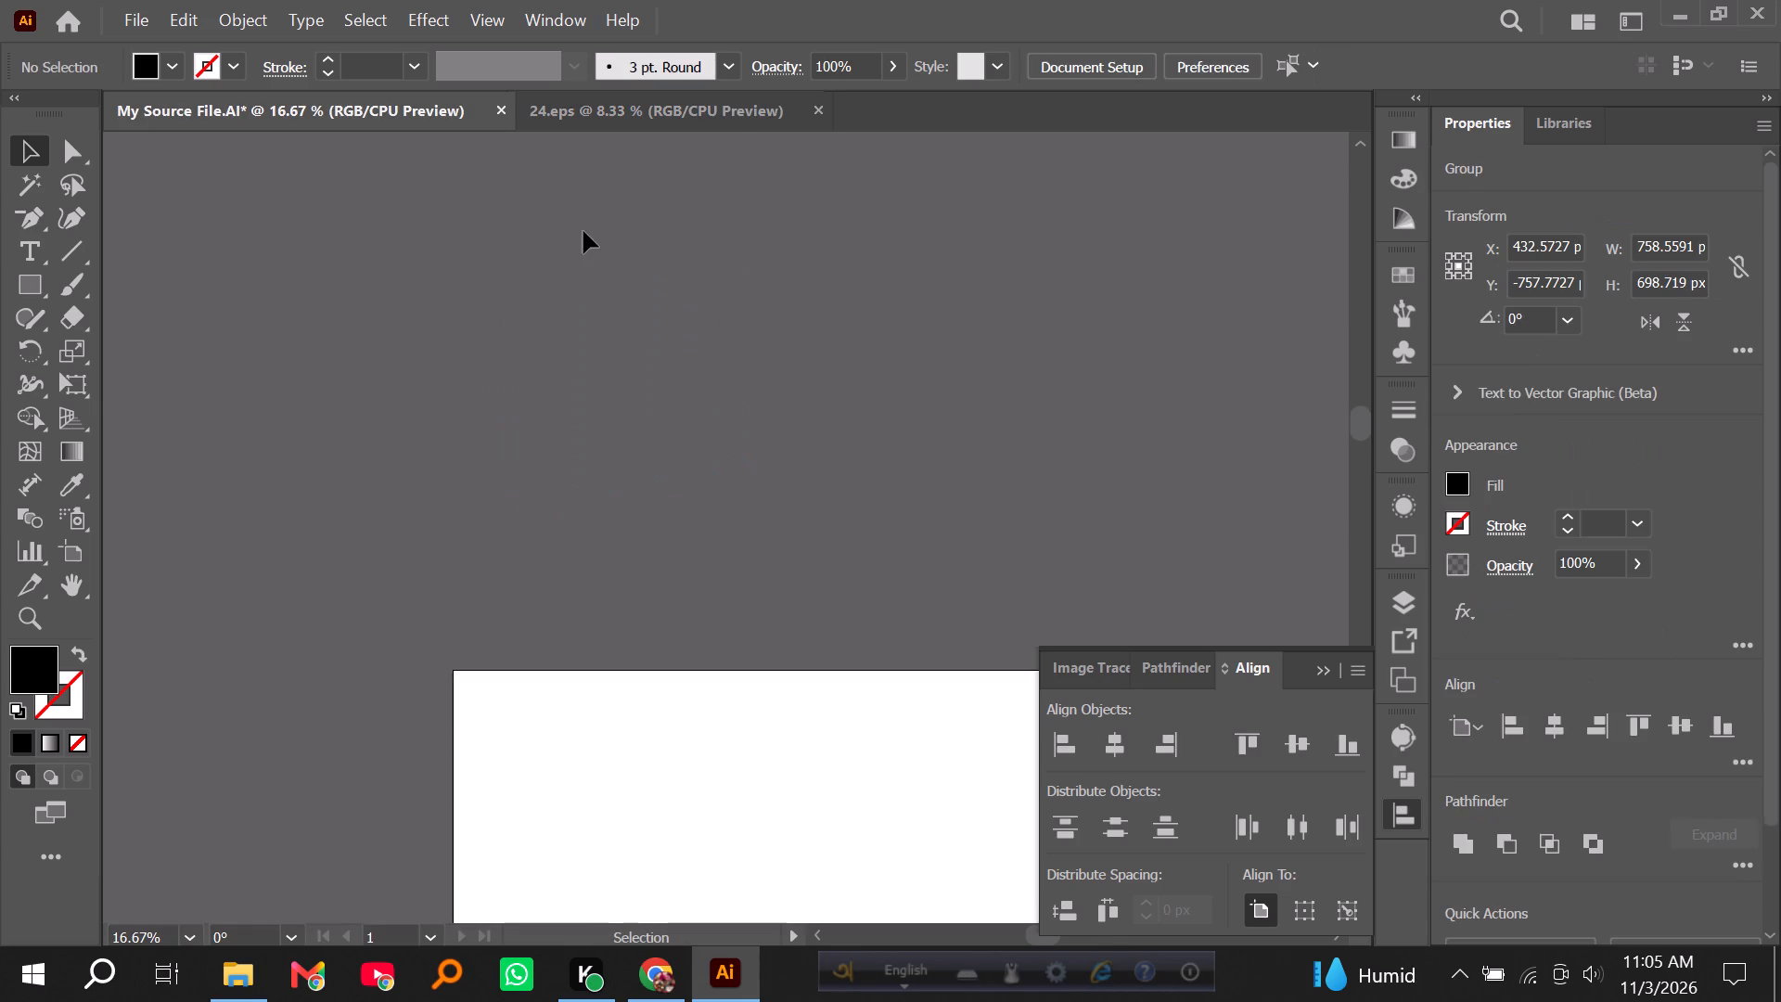
click(593, 102)
click(648, 367)
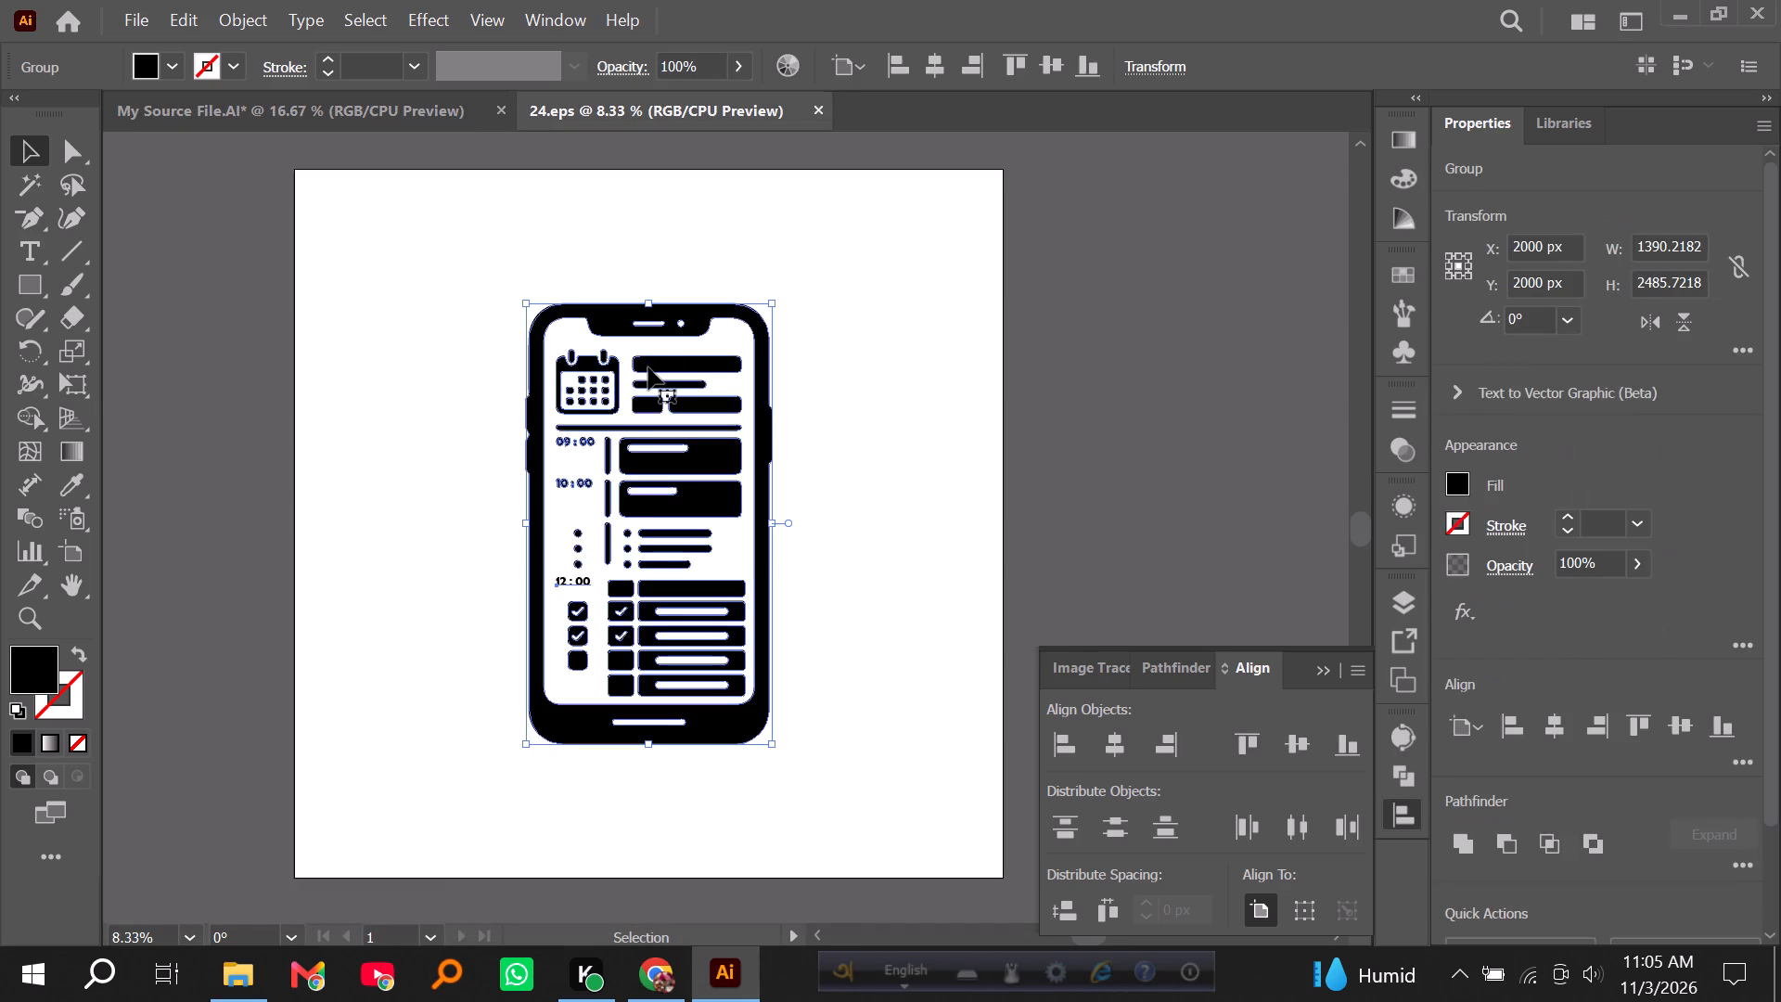
key(Delete)
key(ctrl+v)
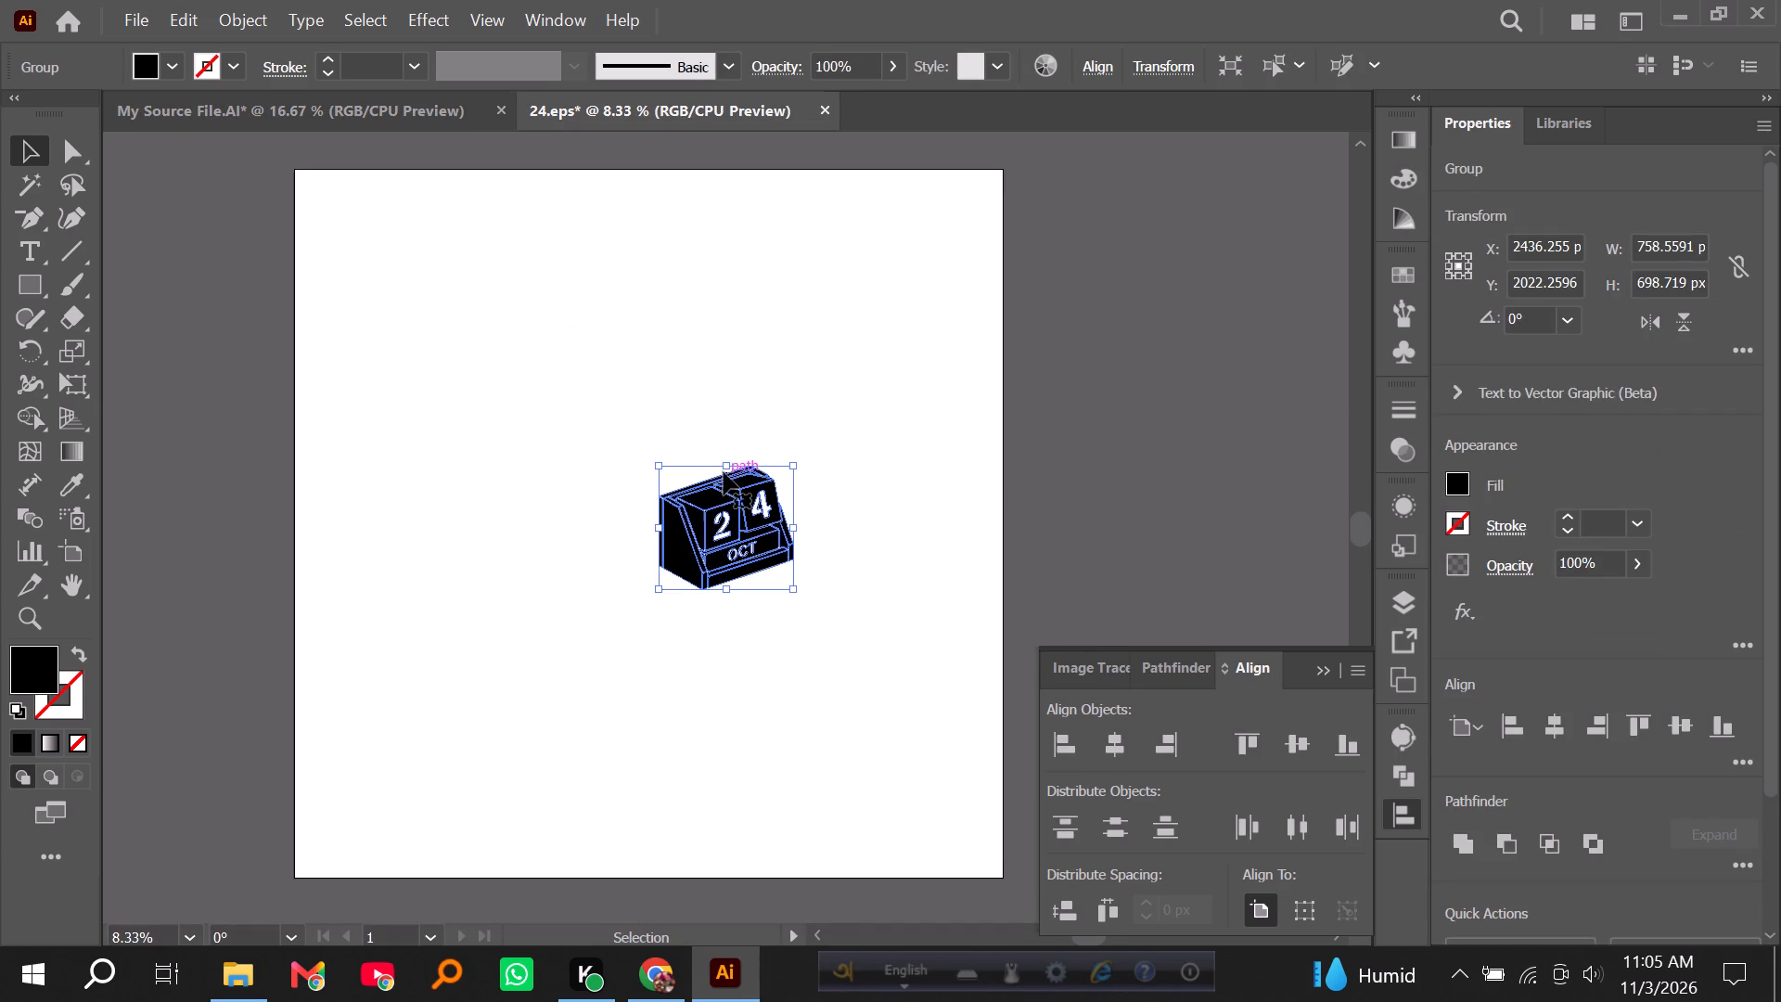
Enlarge the desk calendar proportionally to about 2393 x 2205 px, center it on the artboard both ways, and deselect it.
shift+drag(723, 466, 729, 332)
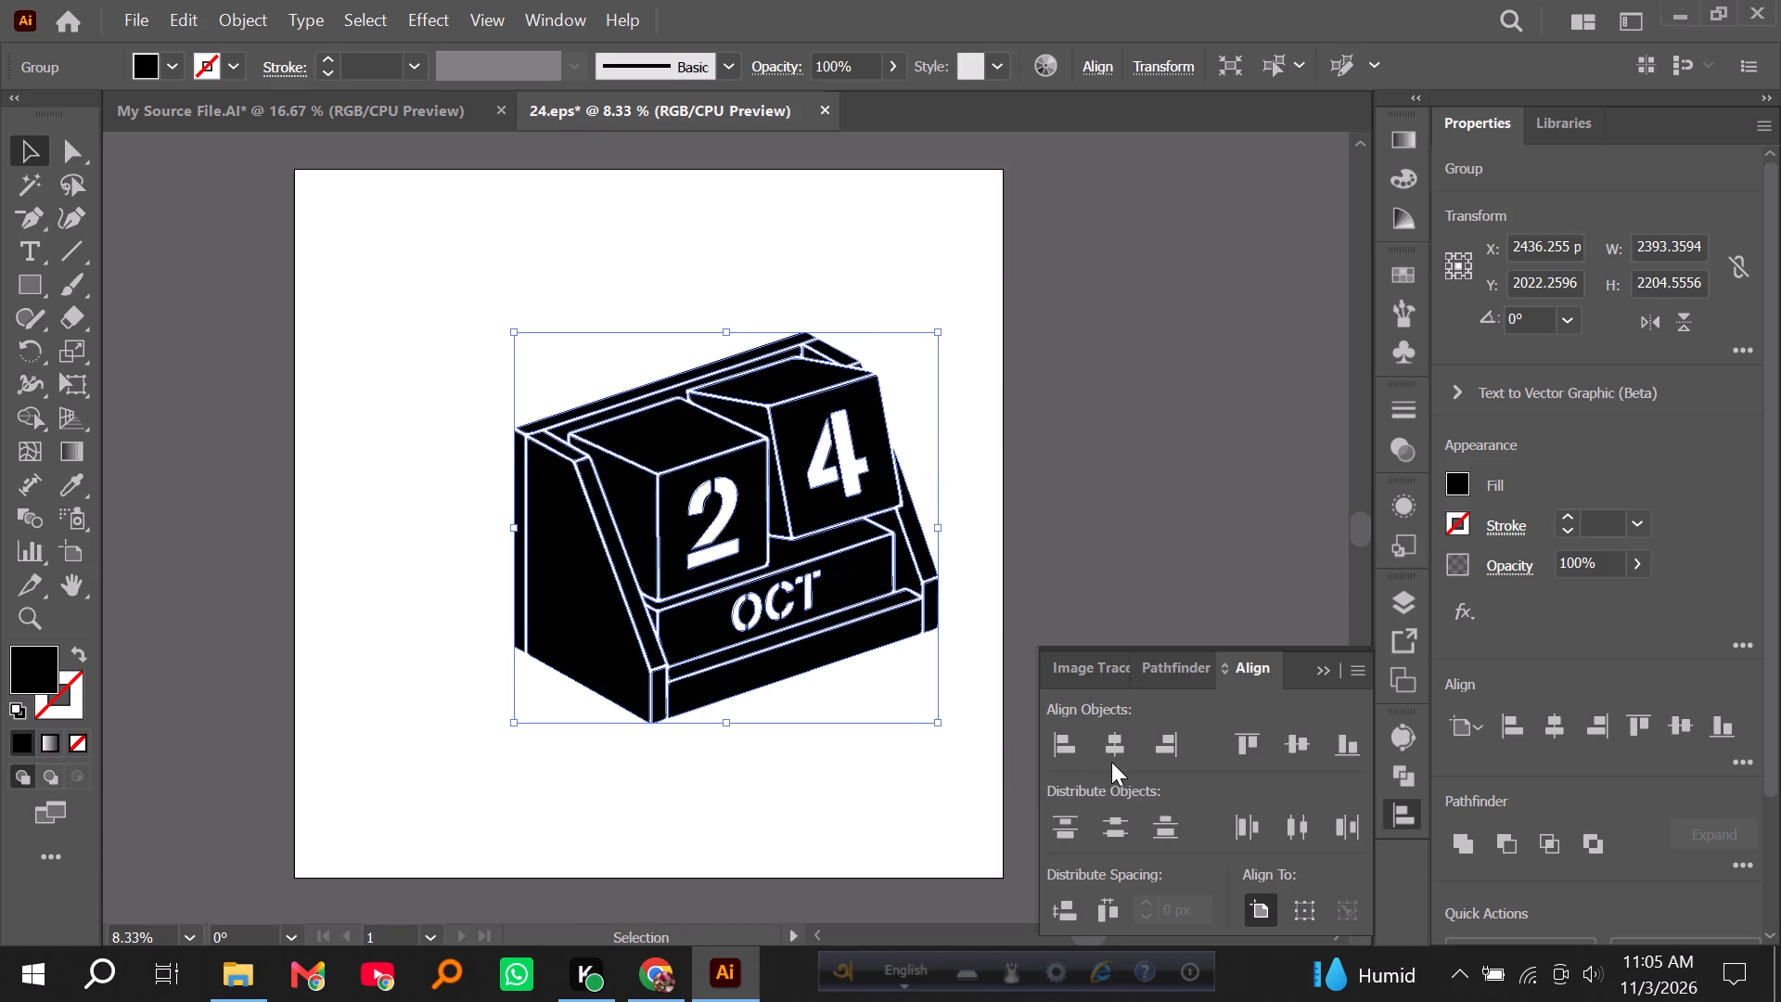
click(1110, 748)
triple_click(1306, 743)
triple_click(1304, 743)
triple_click(1302, 740)
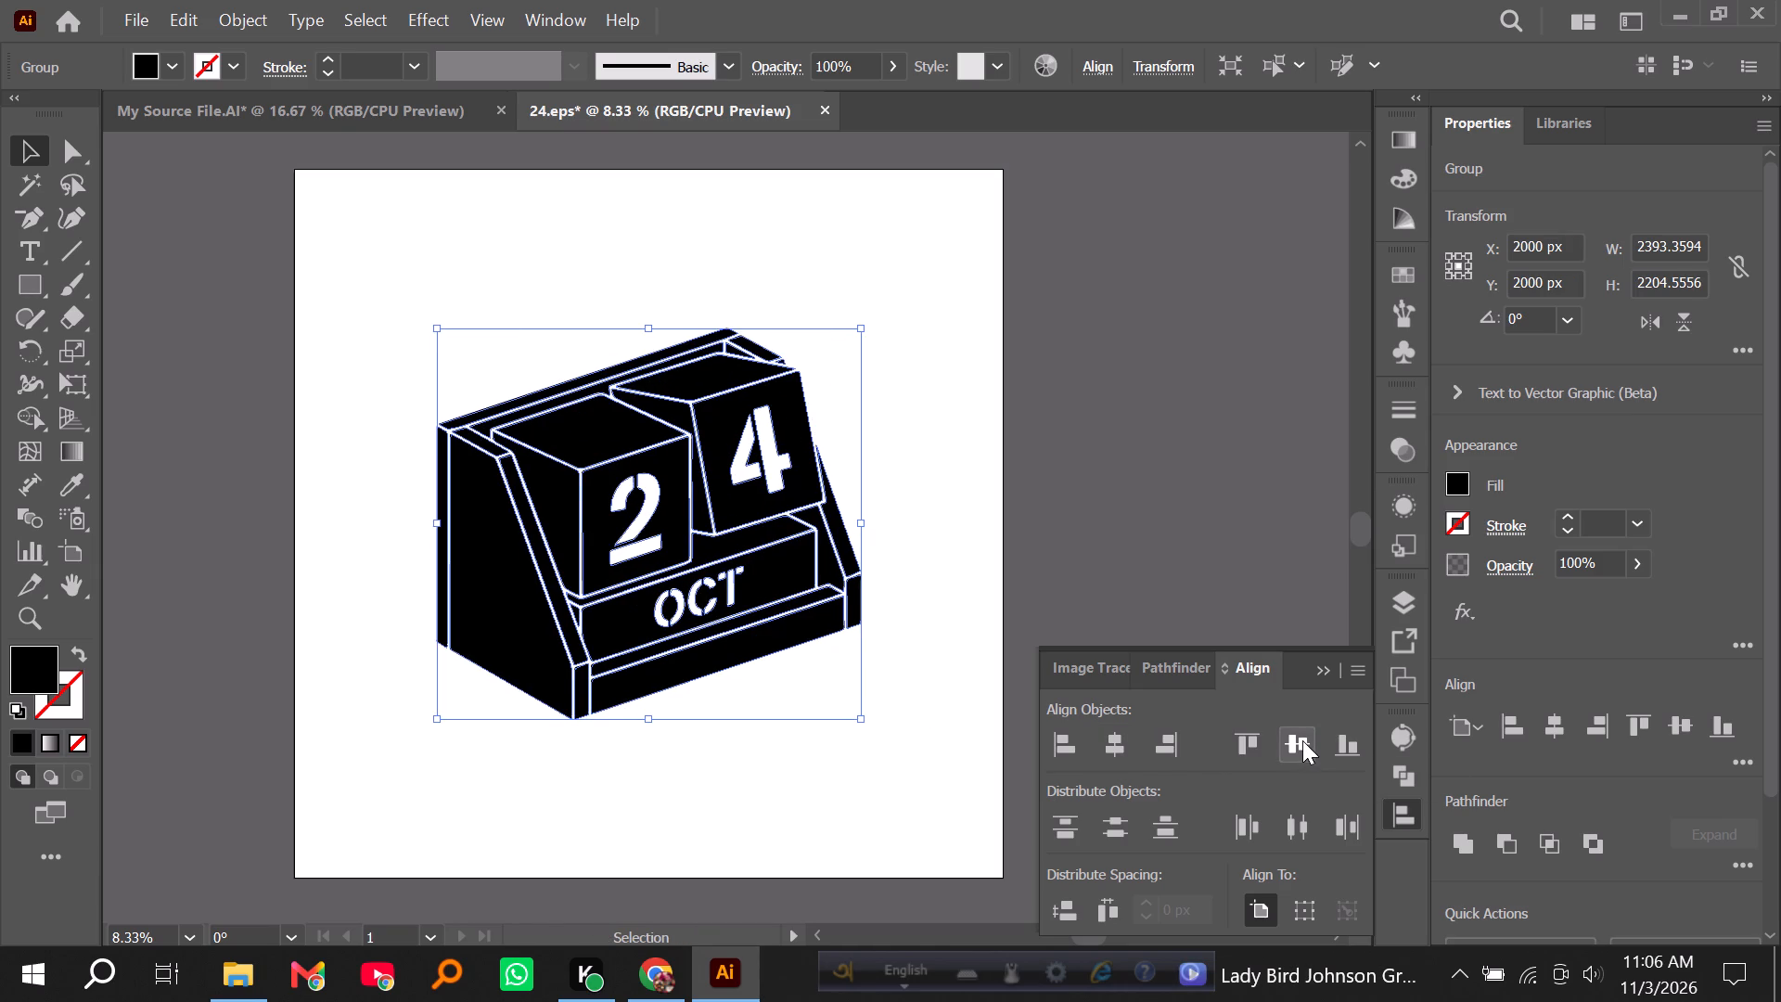
triple_click(1121, 738)
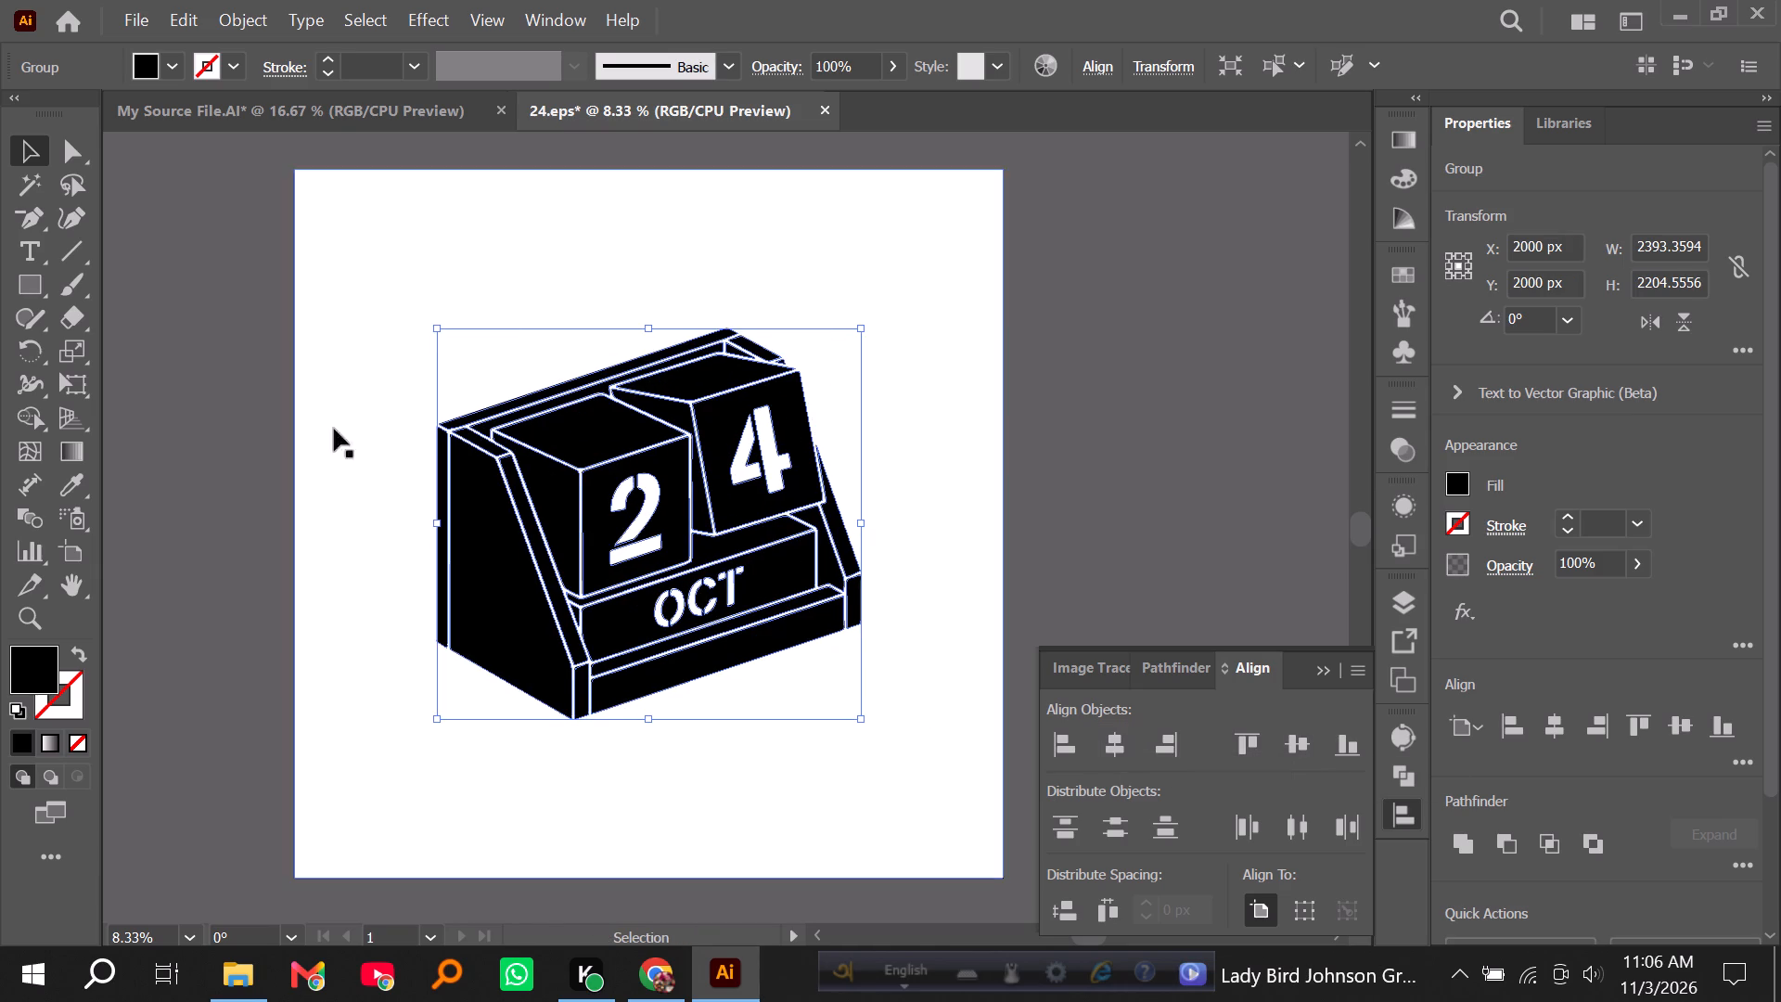
click(200, 395)
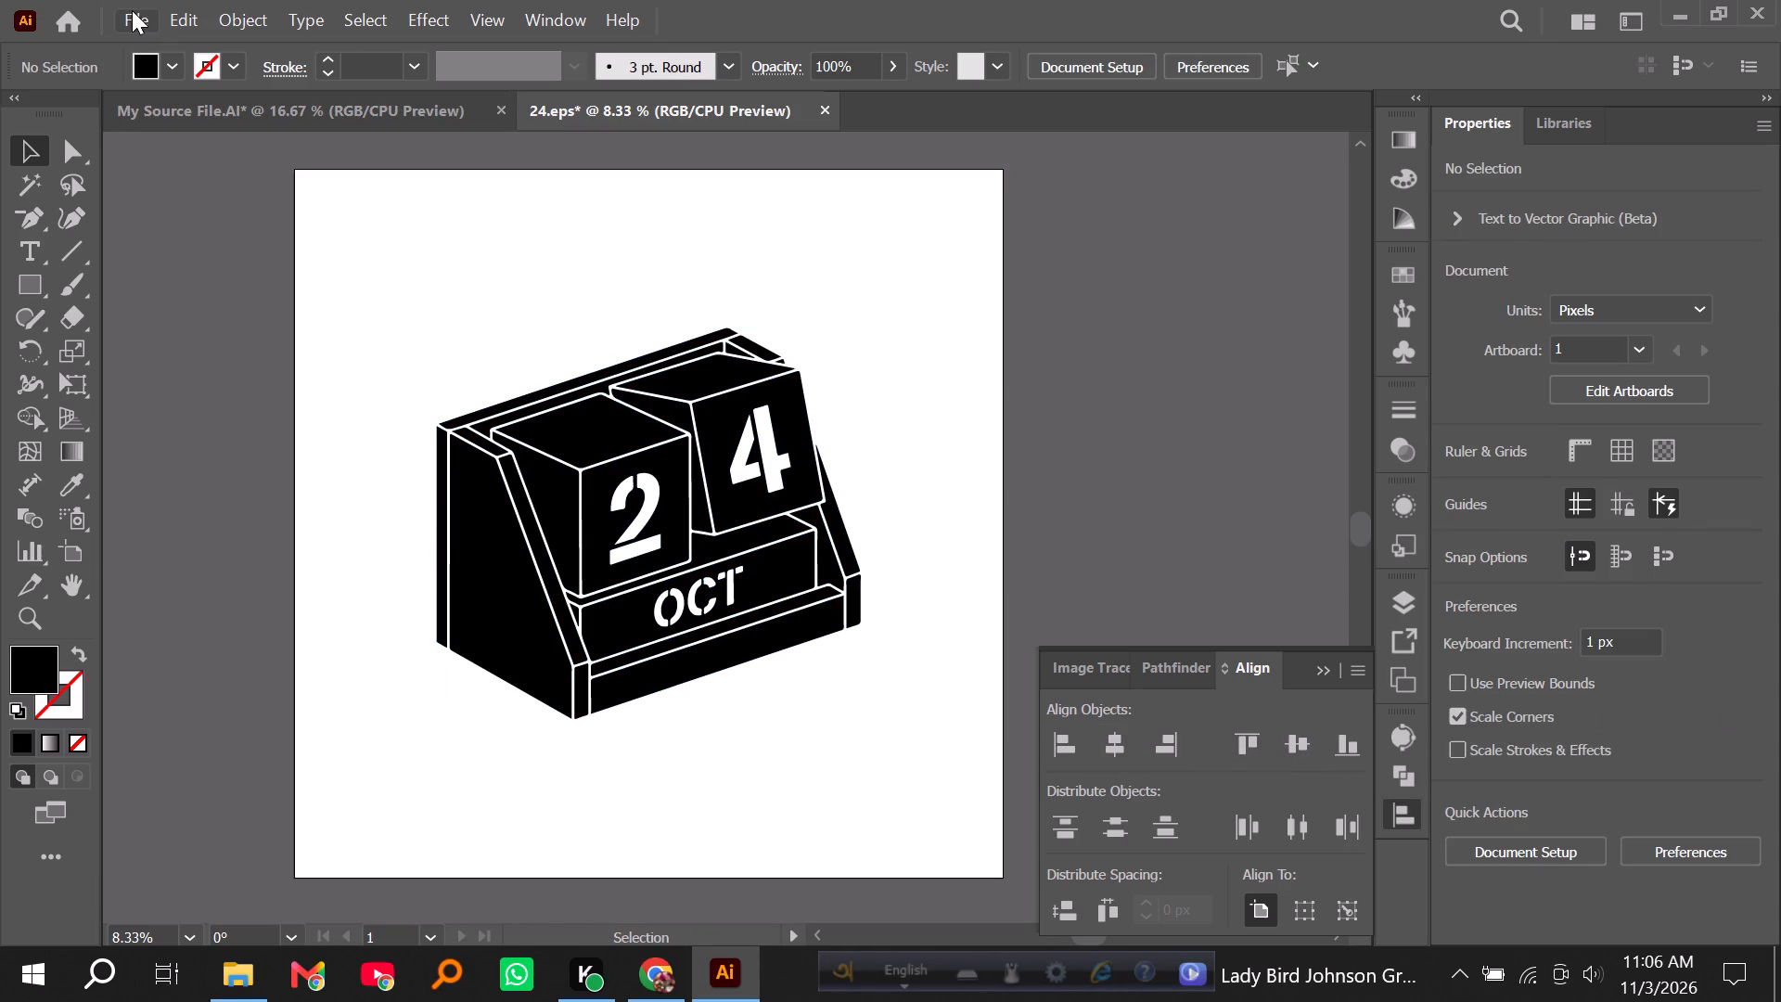
Save the desk calendar document under the new name 25 as an Illustrator 10 EPS file in the same folder.
click(130, 10)
click(198, 293)
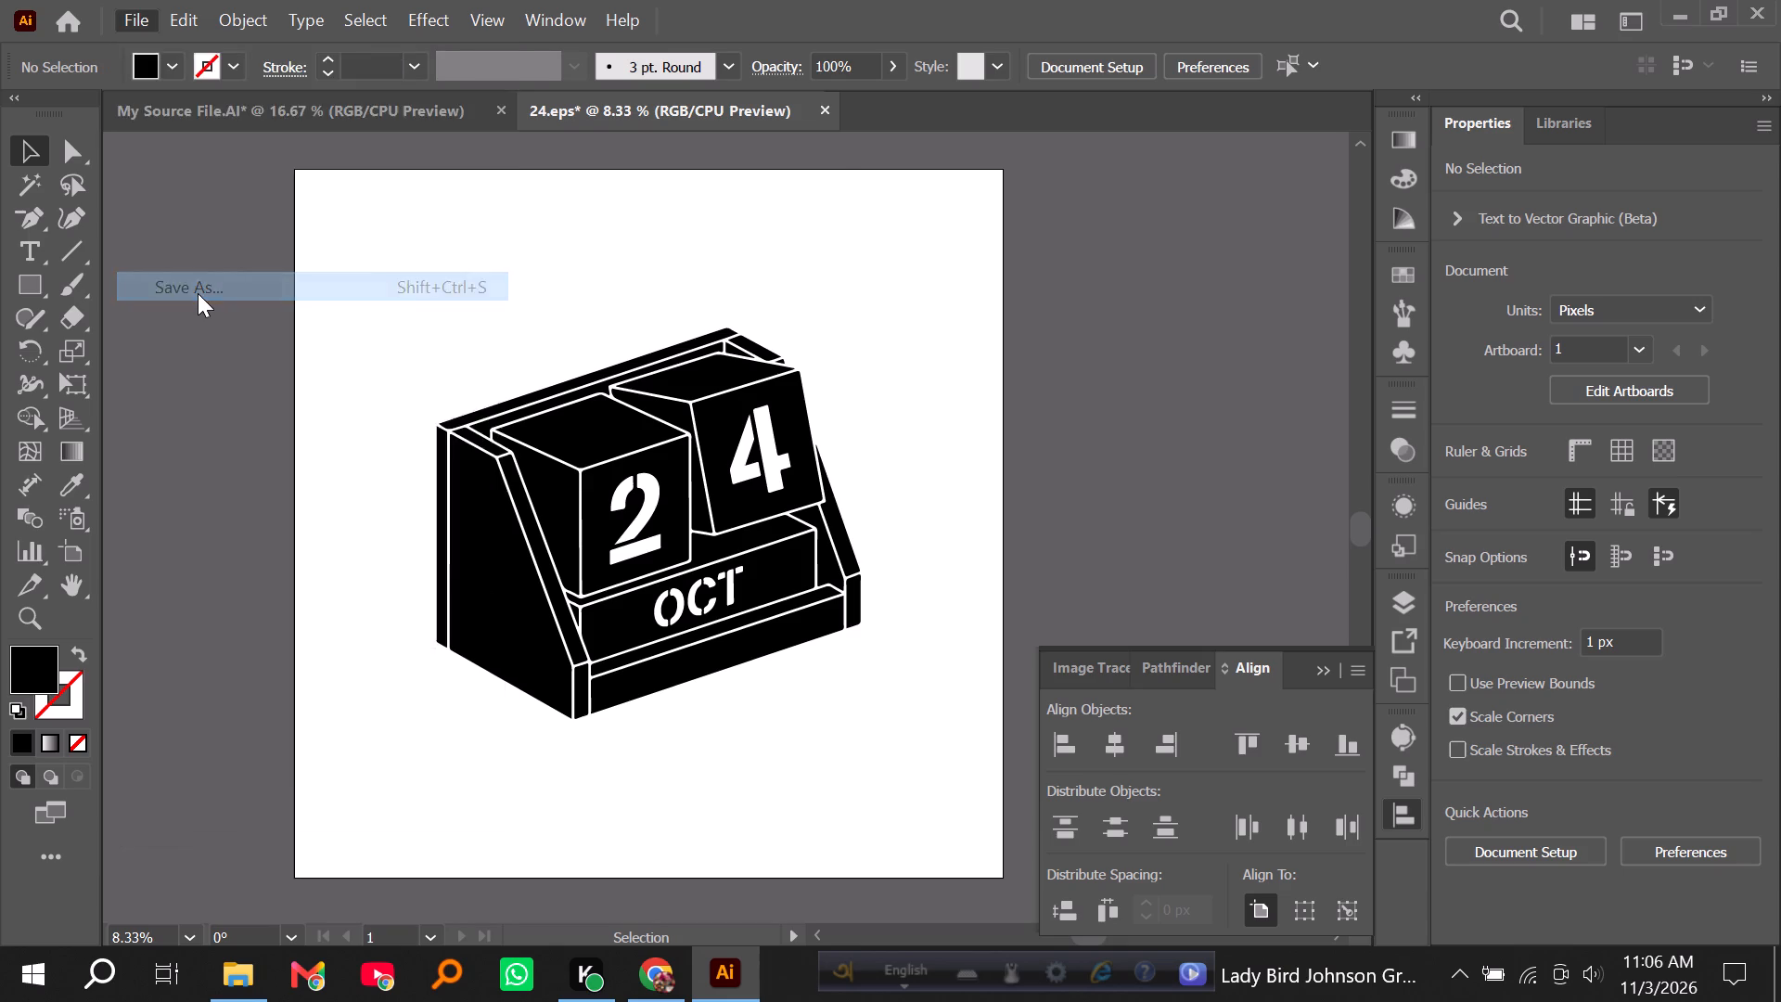
text(25)
key(Return)
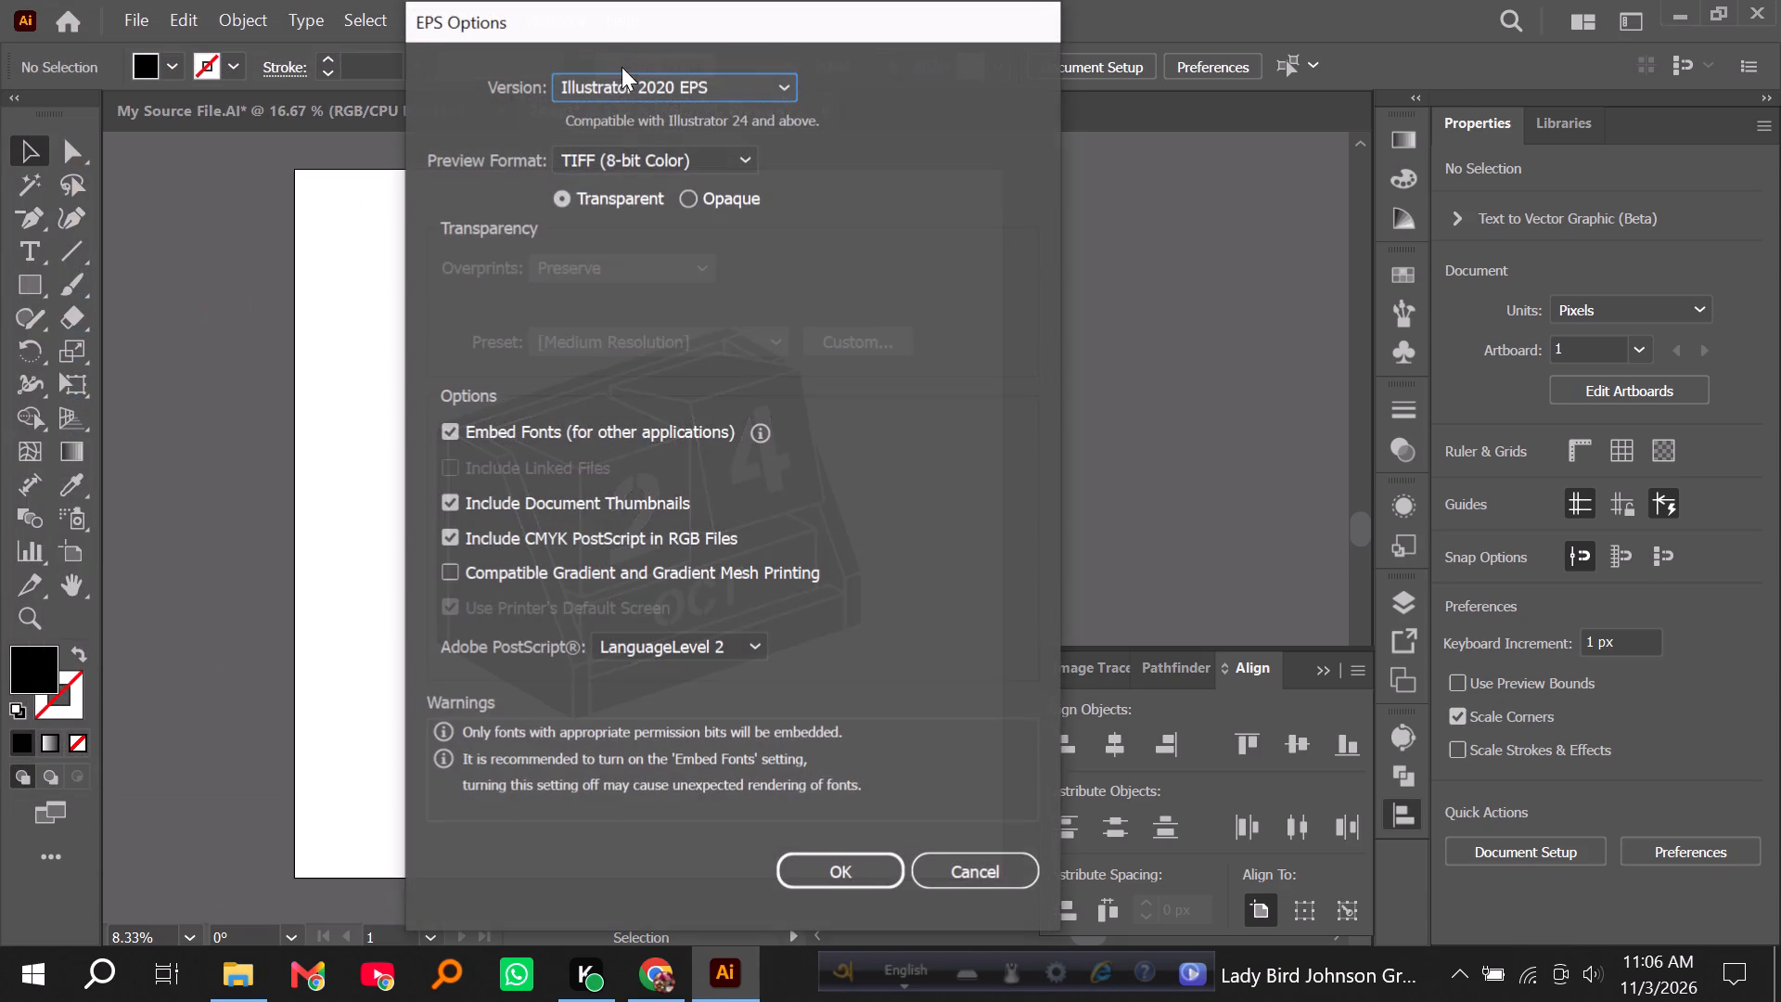
click(620, 88)
click(700, 402)
key(Return)
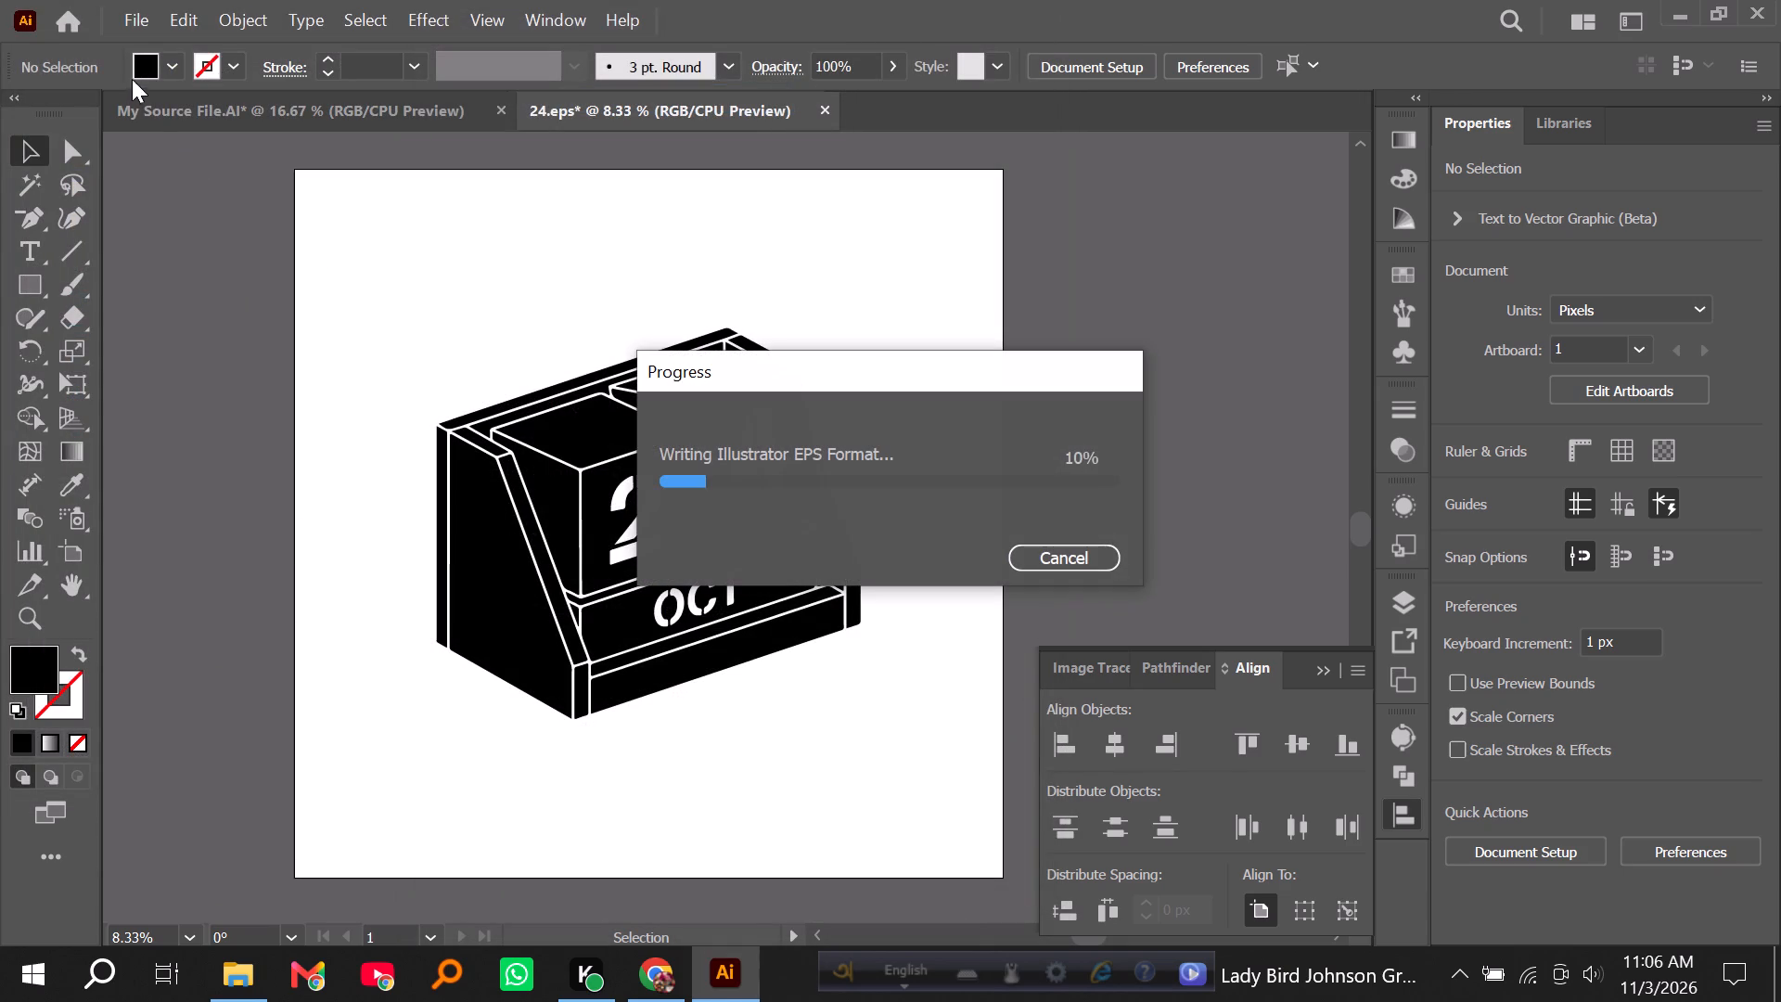
Export the desk calendar document 25 as a JPEG with the default name and export options.
click(130, 21)
click(168, 581)
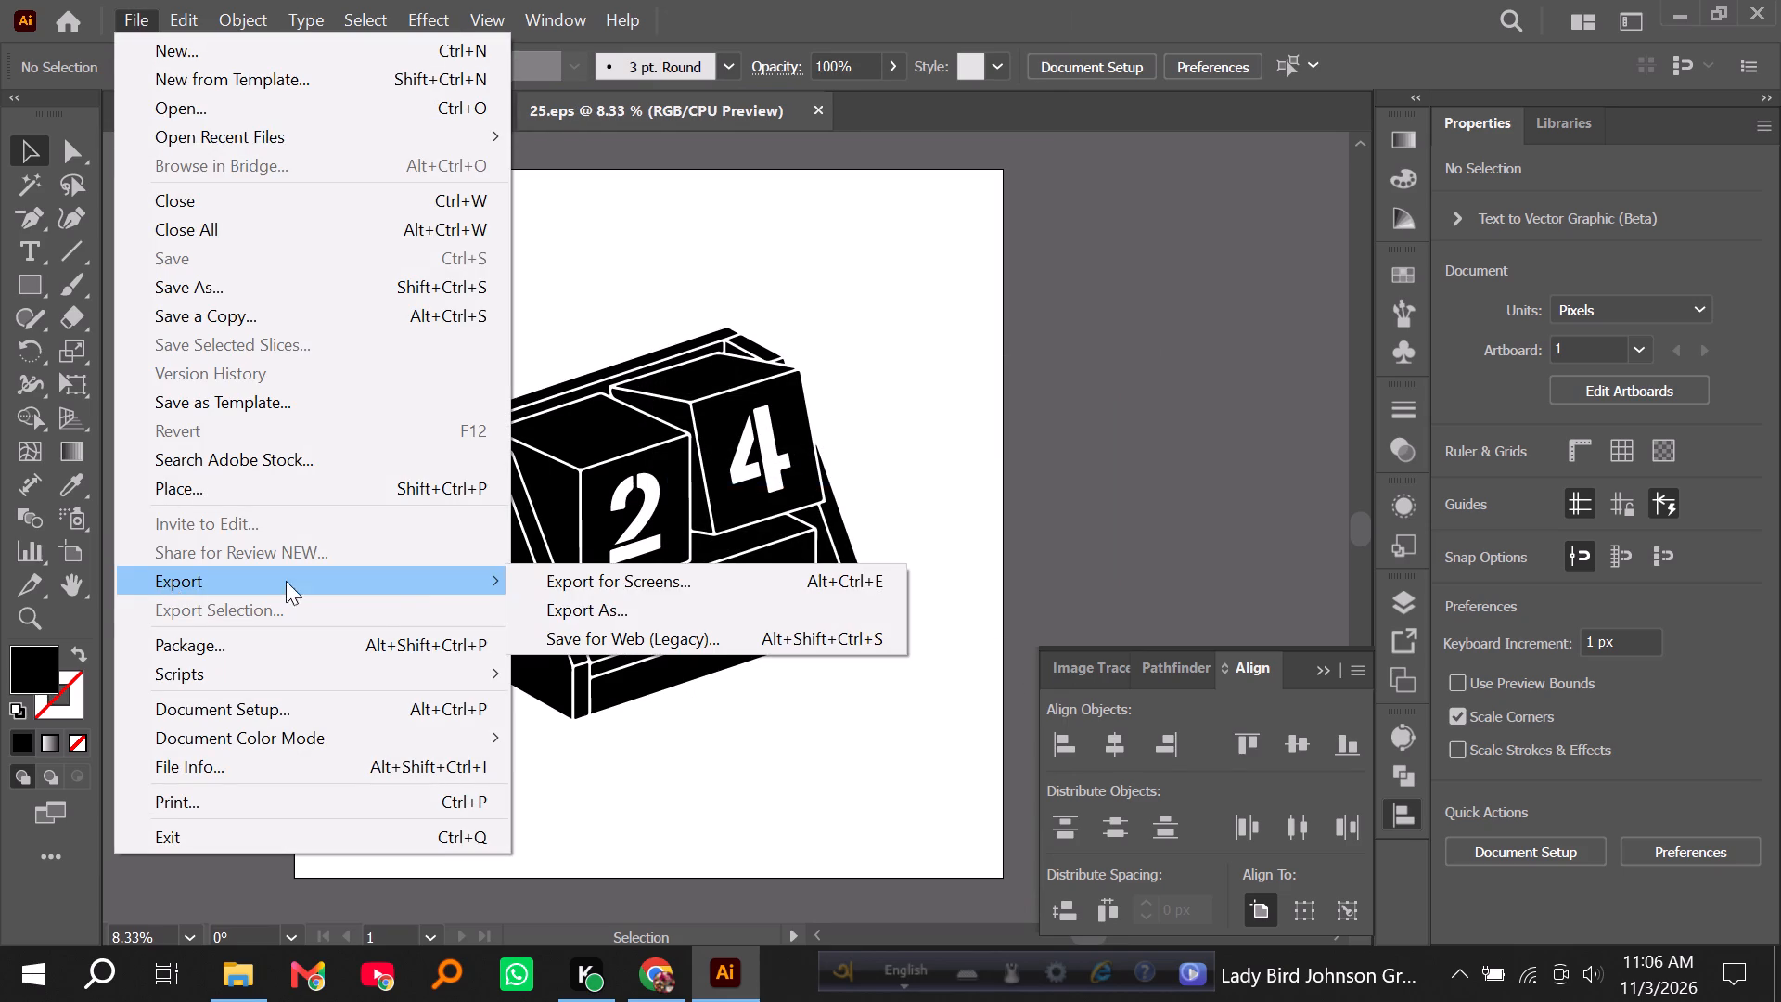
click(555, 612)
key(Return)
key(Return)
key(Return)
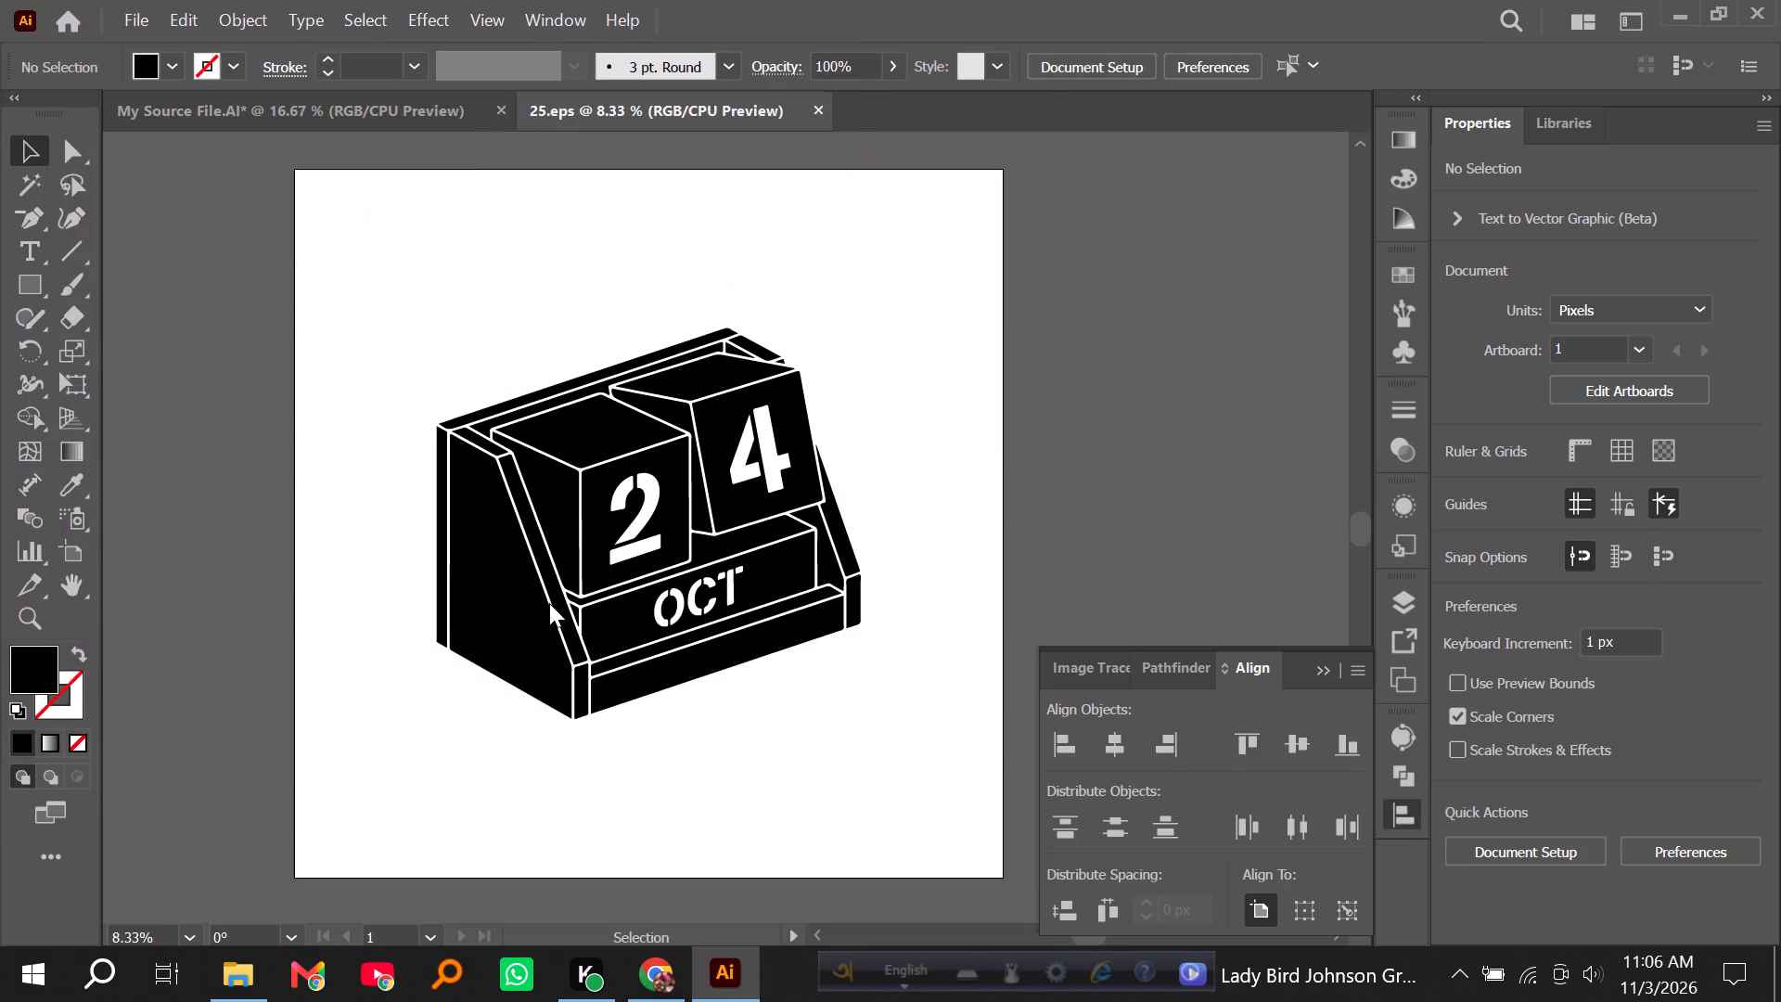
Switch to Chrome and look through the recommended videos on the YouTube home page.
click(658, 970)
scroll(707, 581, down, 6)
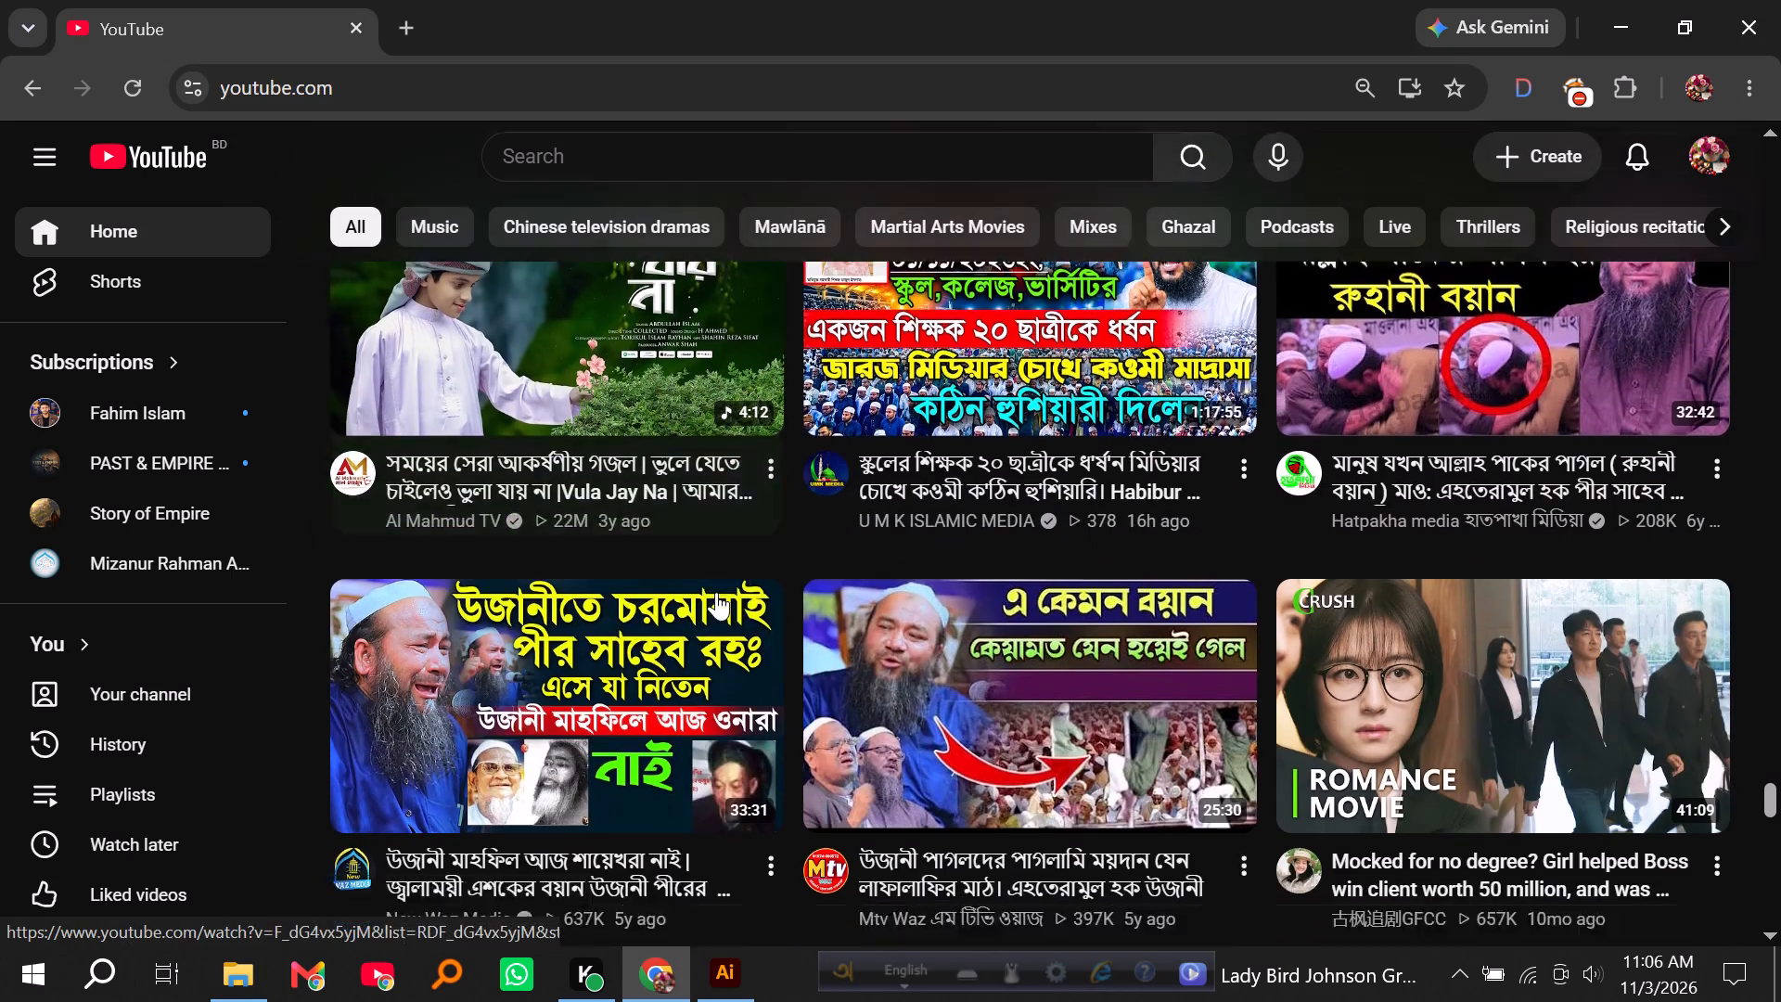
scroll(716, 592, down, 2)
scroll(717, 590, up, 2)
scroll(717, 590, down, 4)
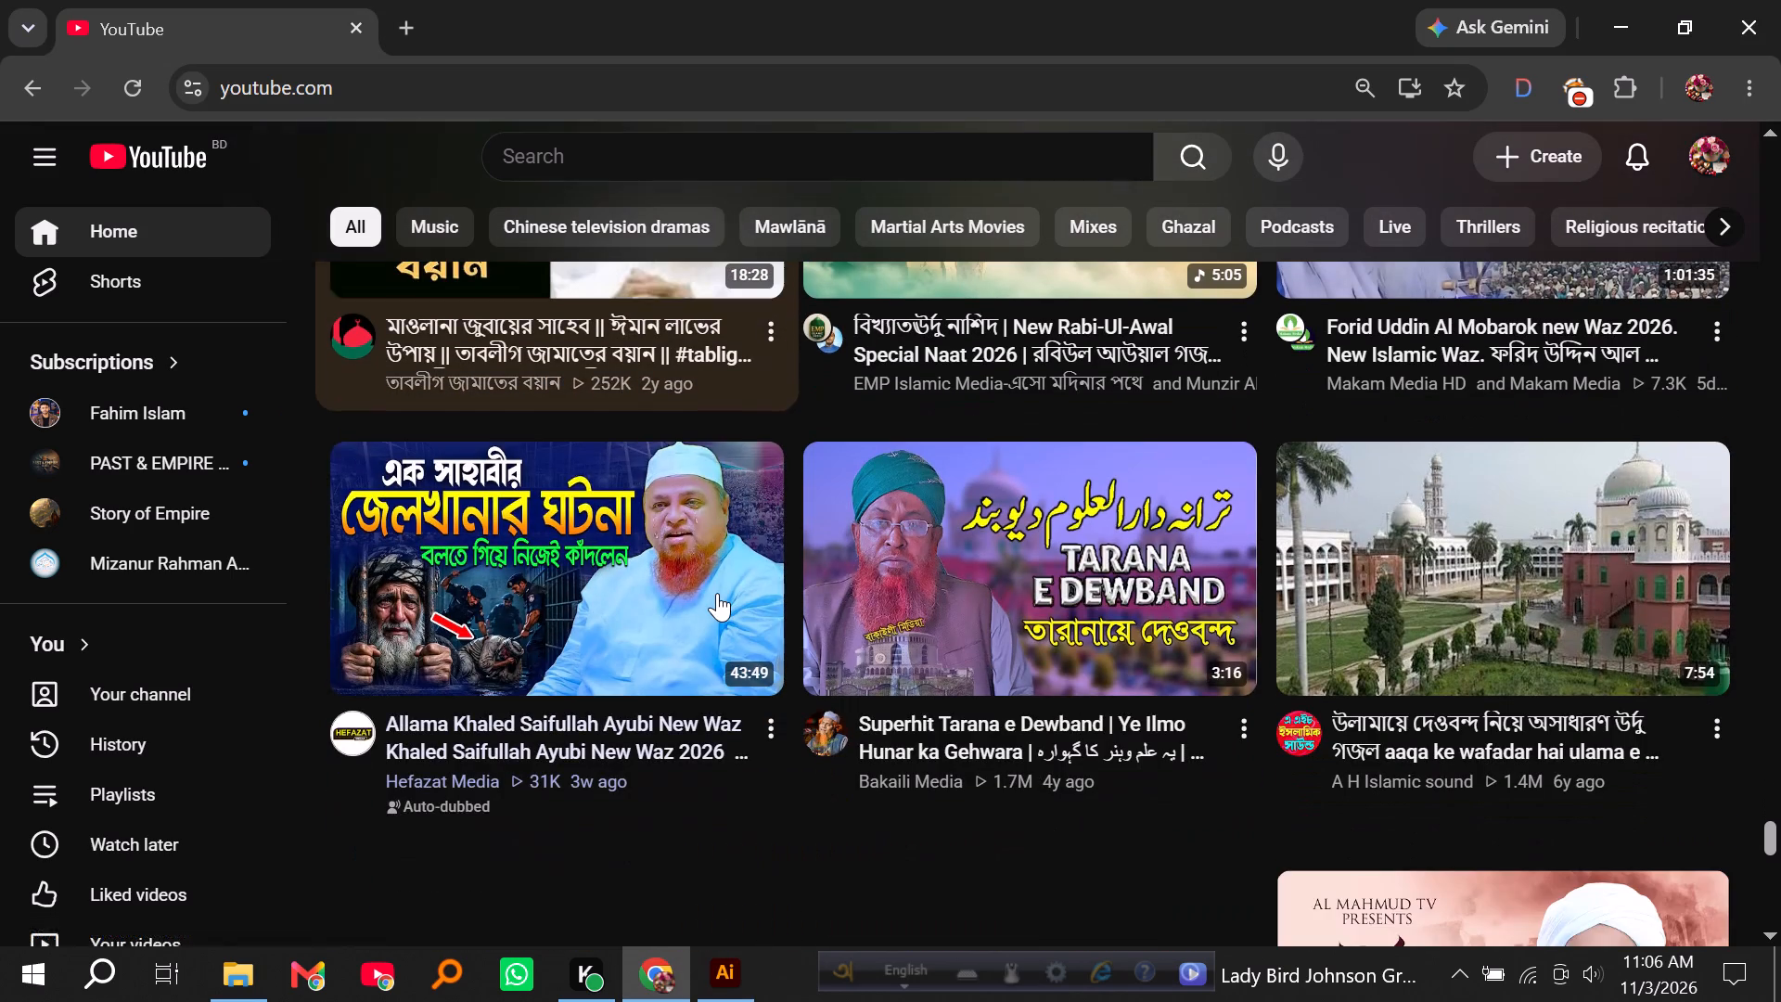
scroll(717, 593, up, 5)
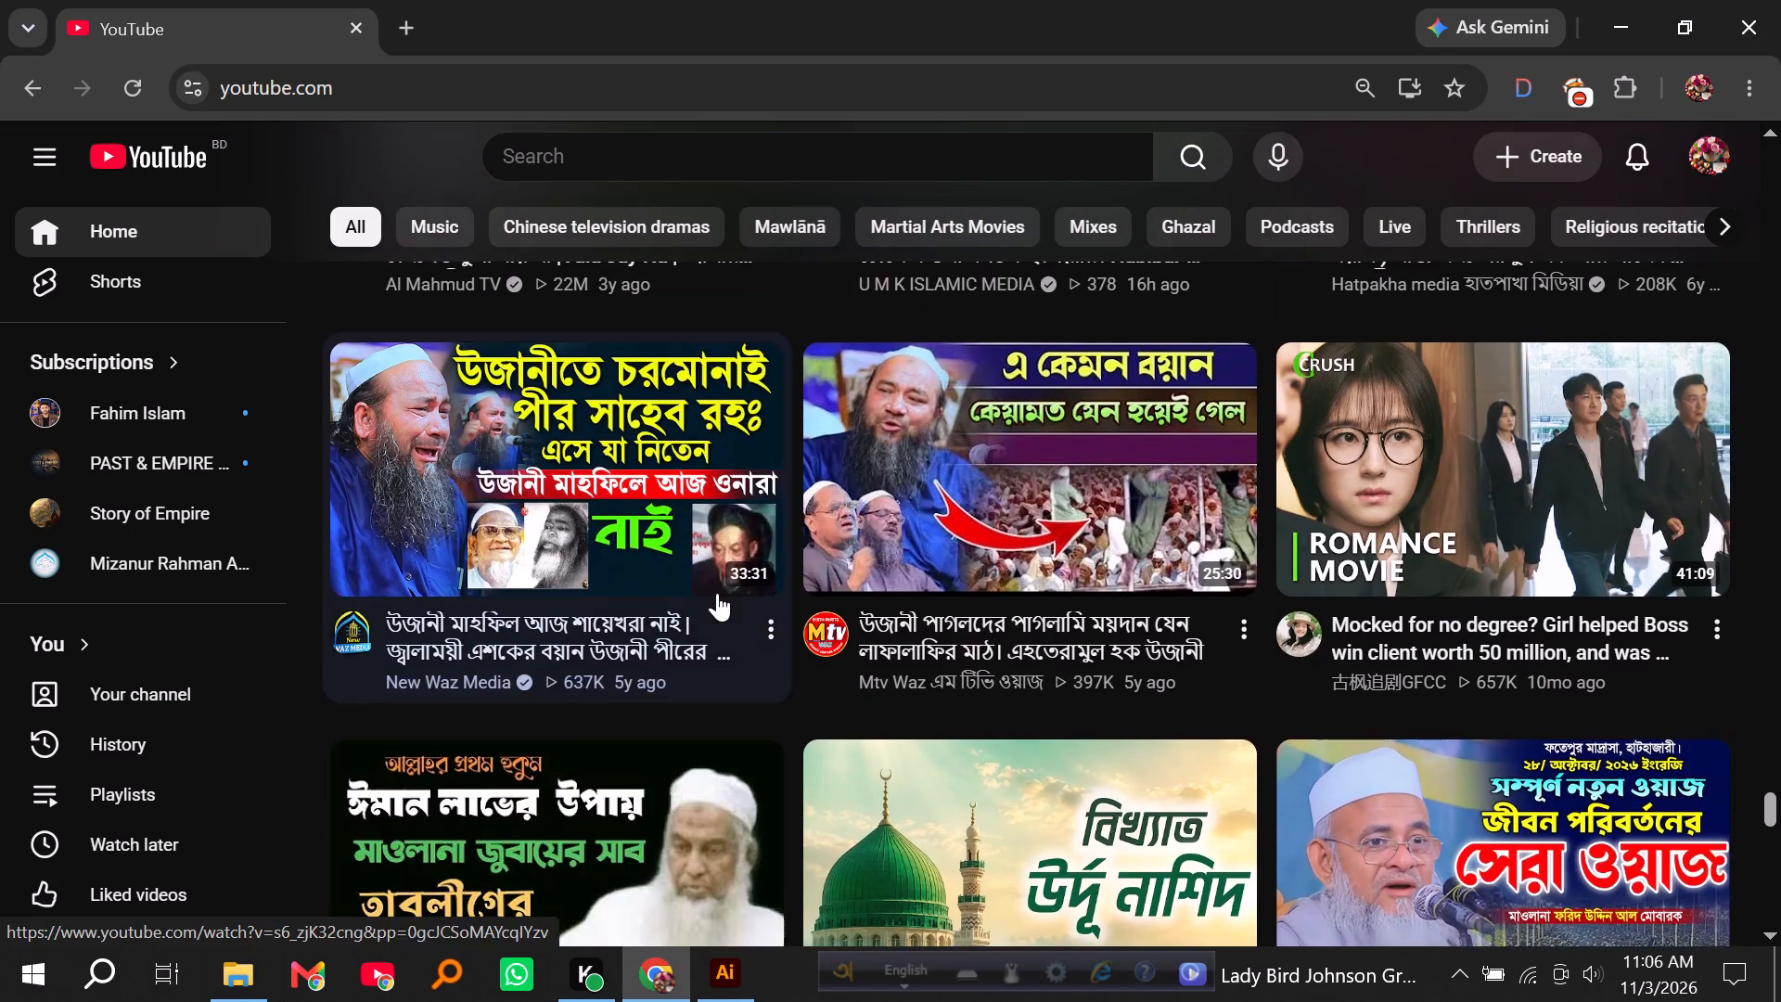
scroll(717, 593, down, 3)
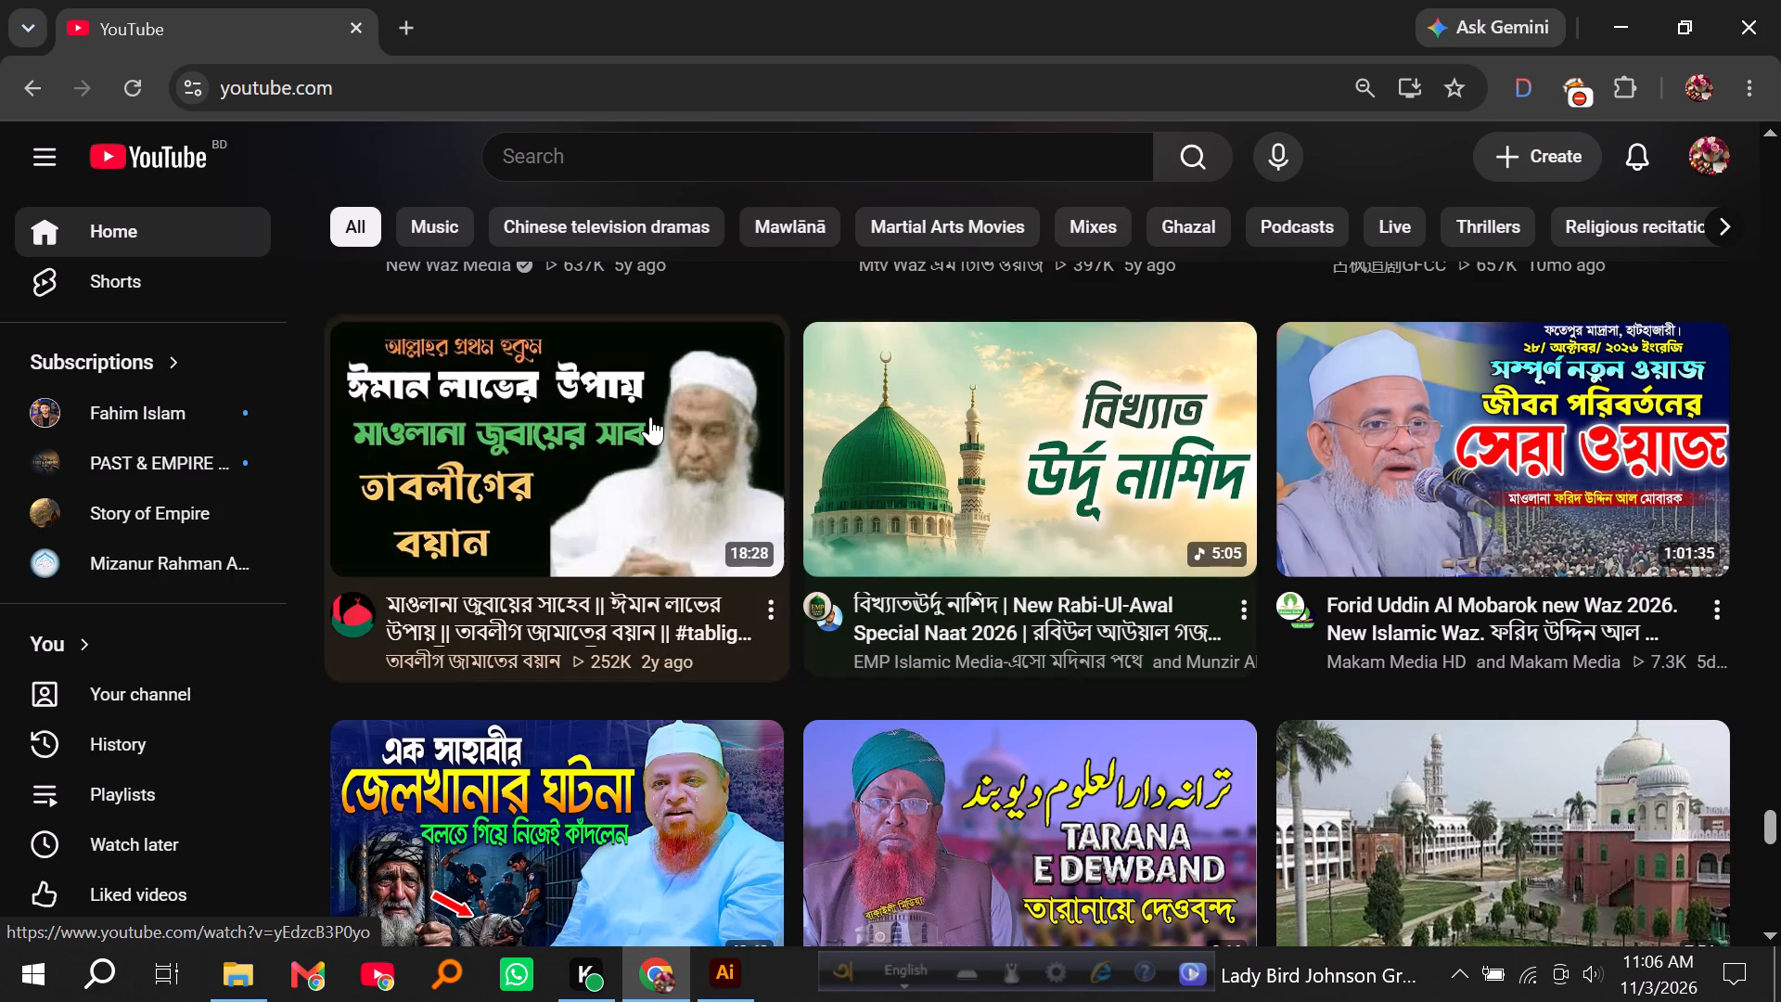
scroll(648, 416, down, 8)
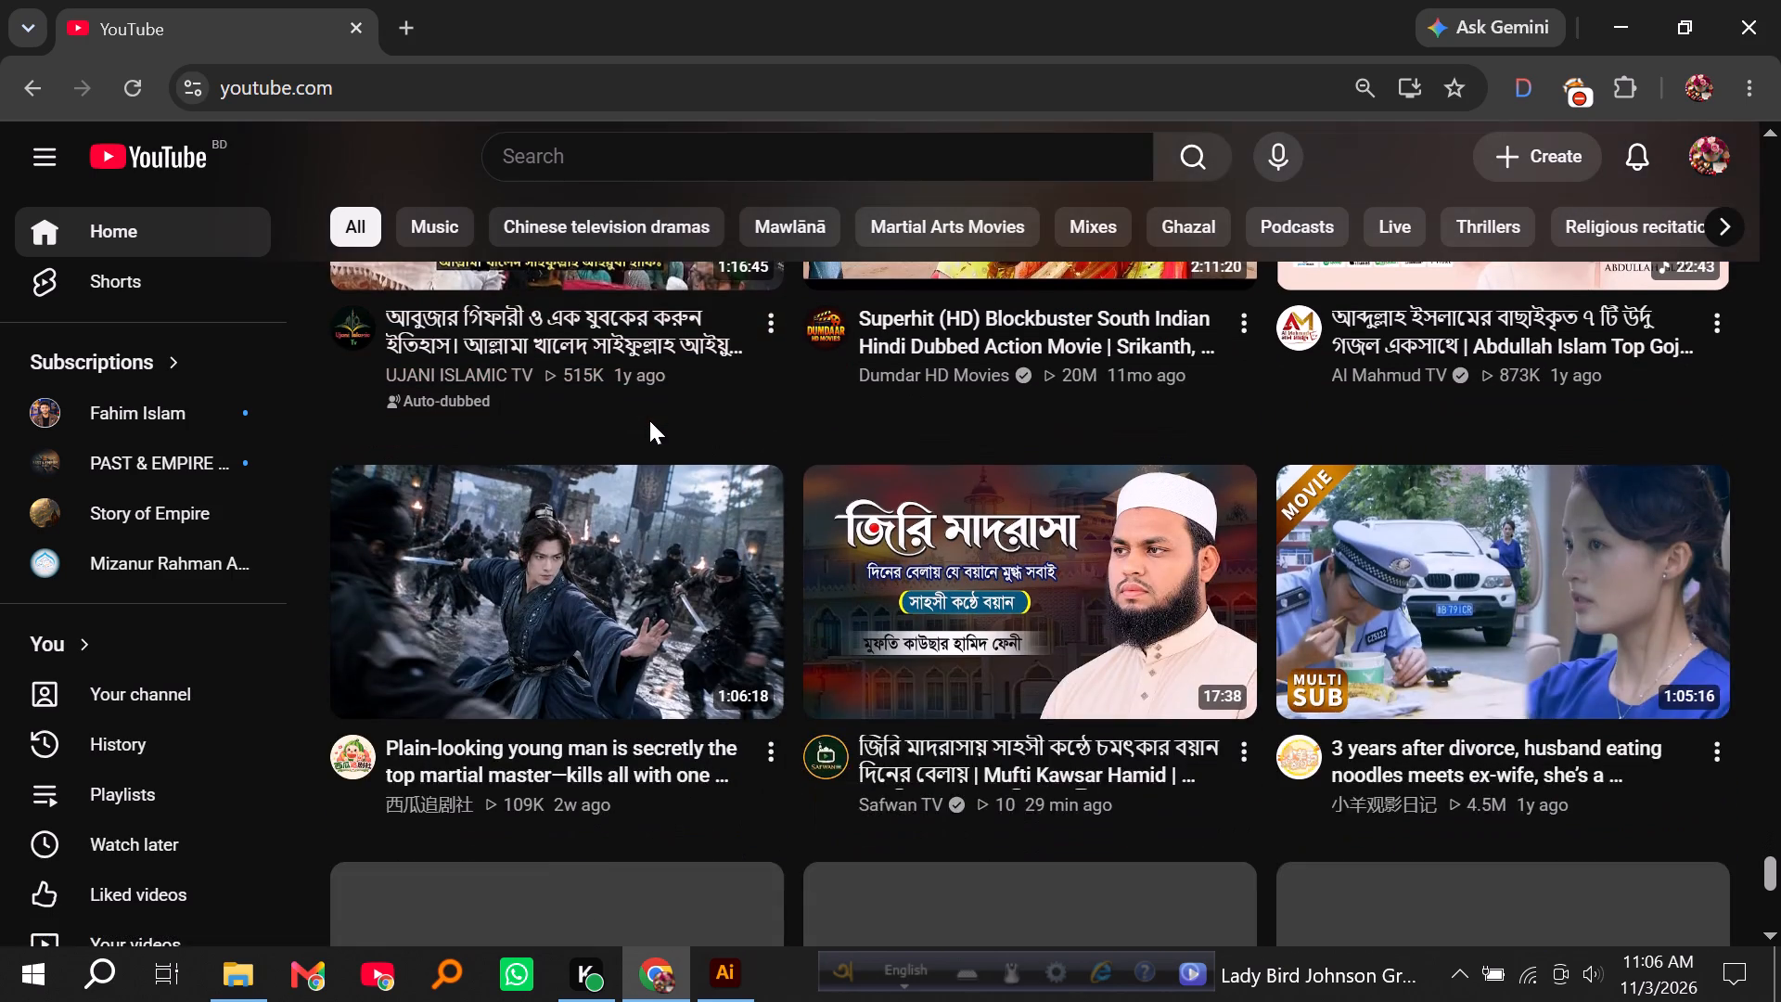
scroll(649, 420, up, 2)
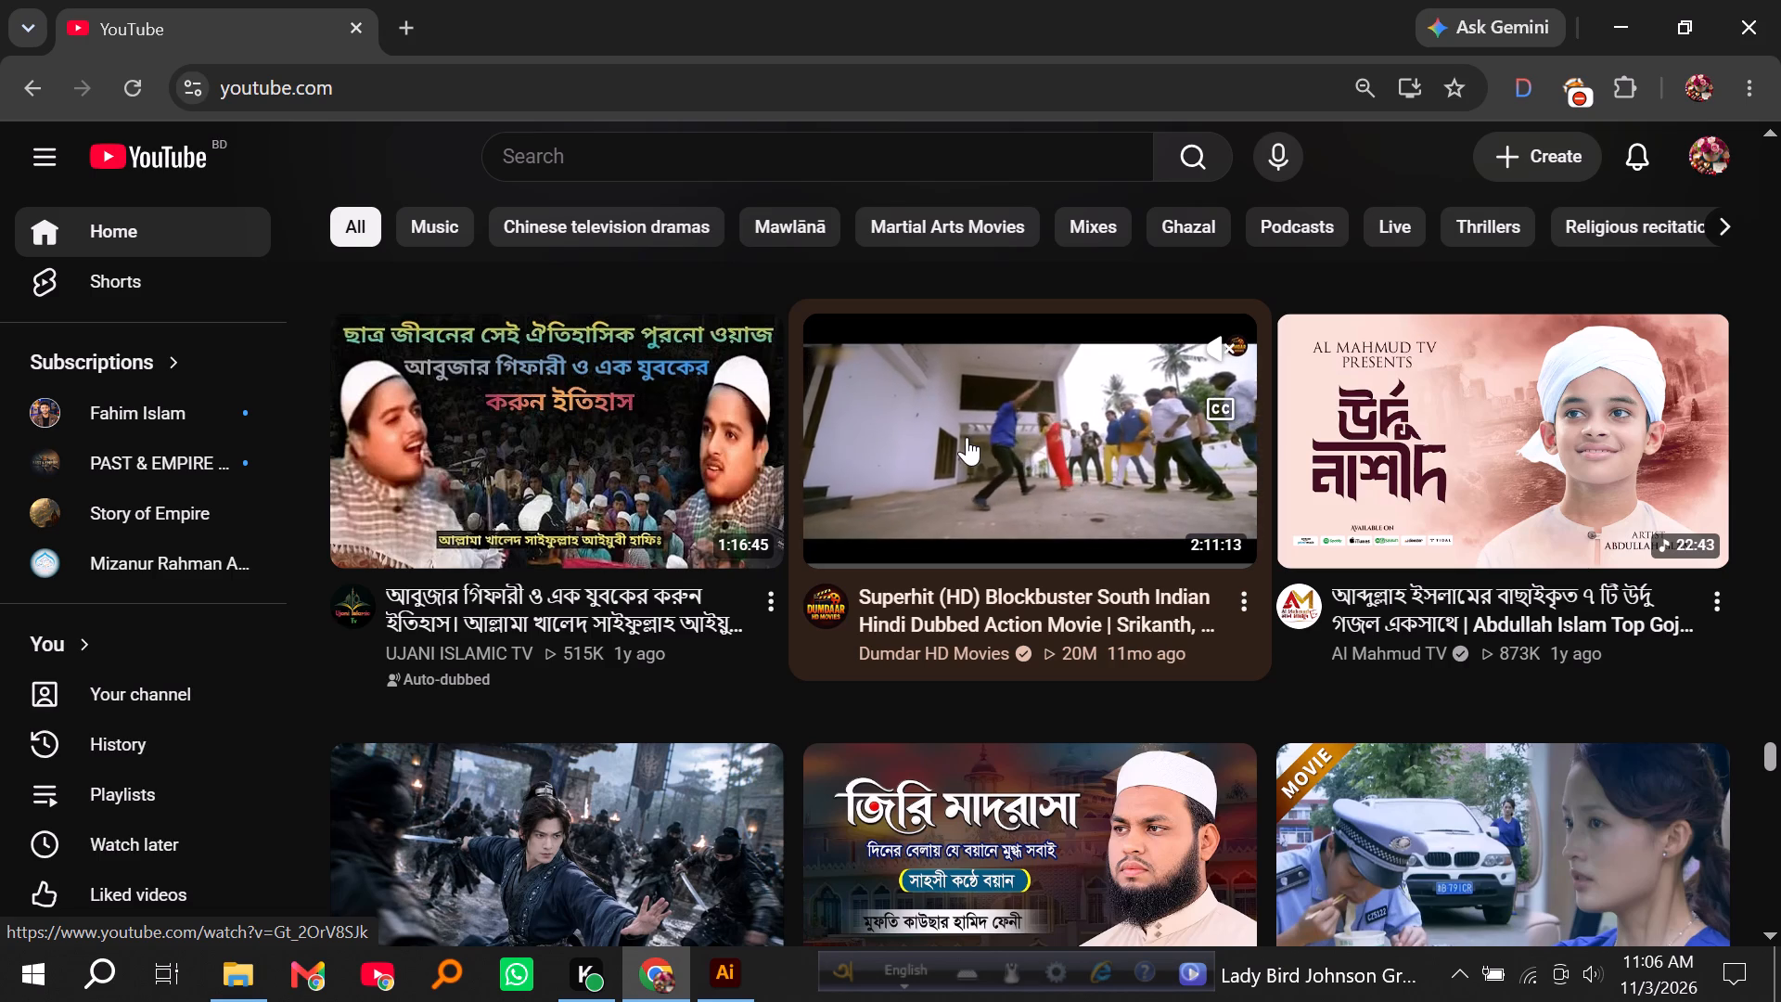
Browse the YouTube home feed and skim the inline previews of the divorced husband and eight body doubles drama videos.
scroll(966, 439, down, 4)
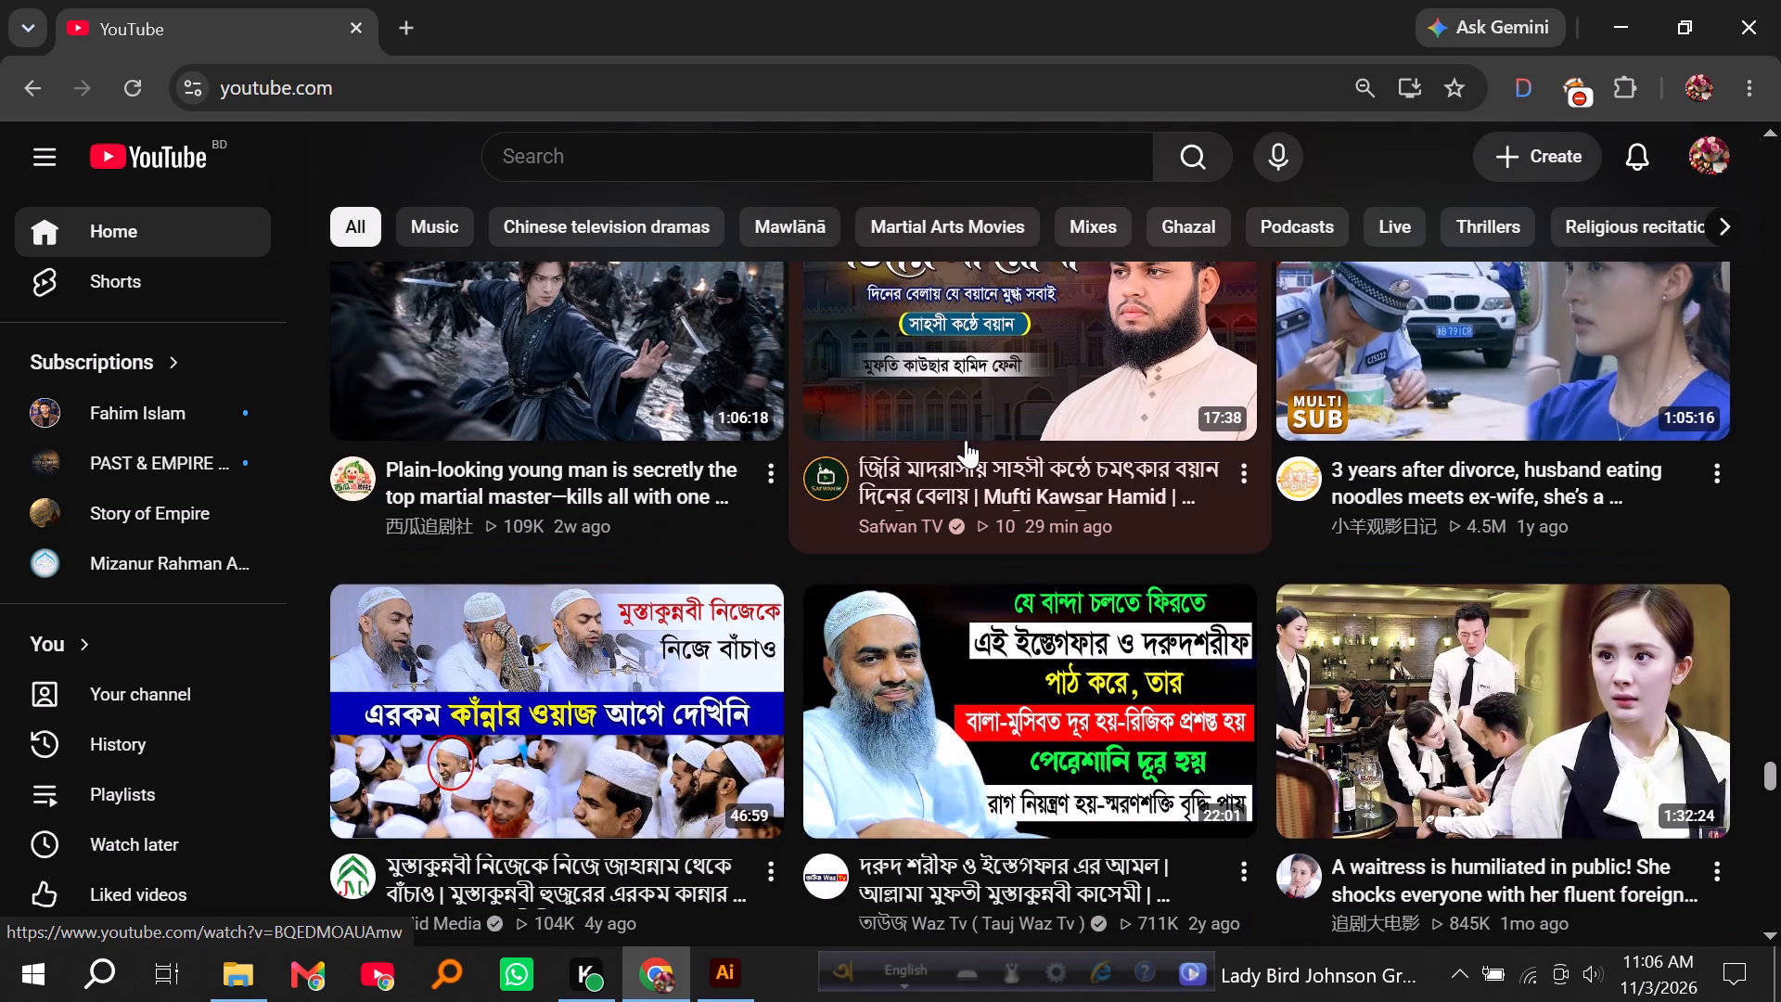
scroll(966, 440, up, 1)
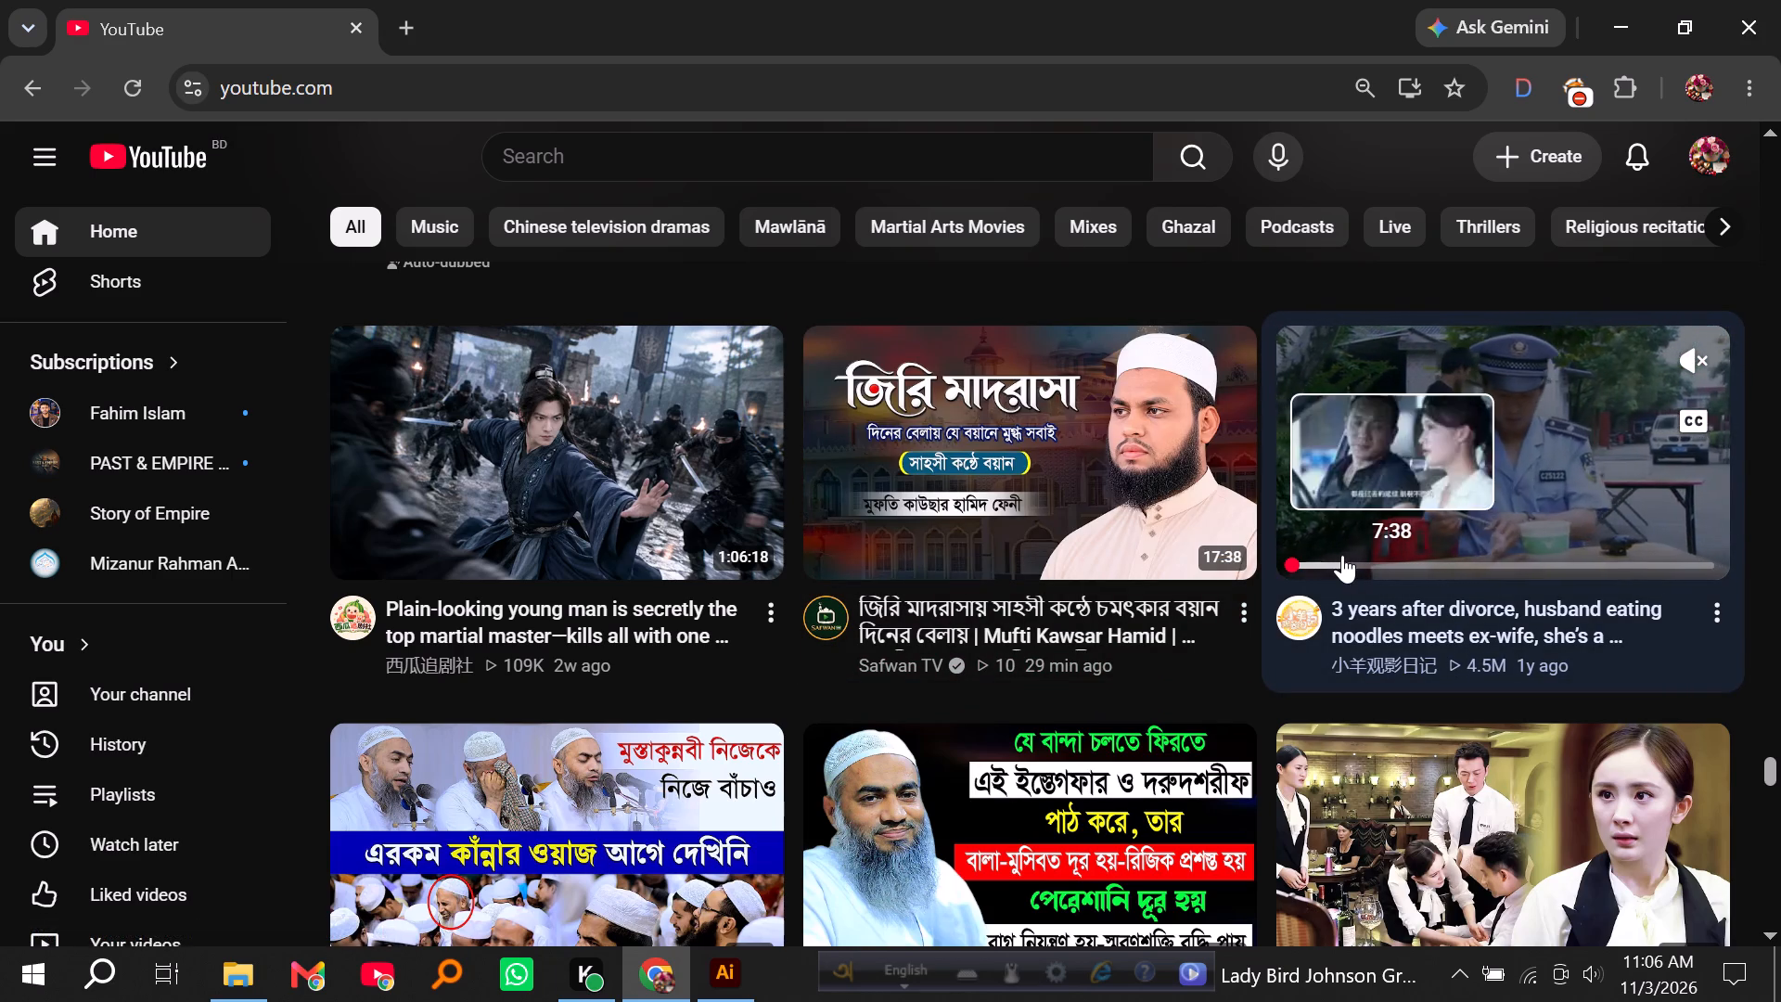
click(1338, 557)
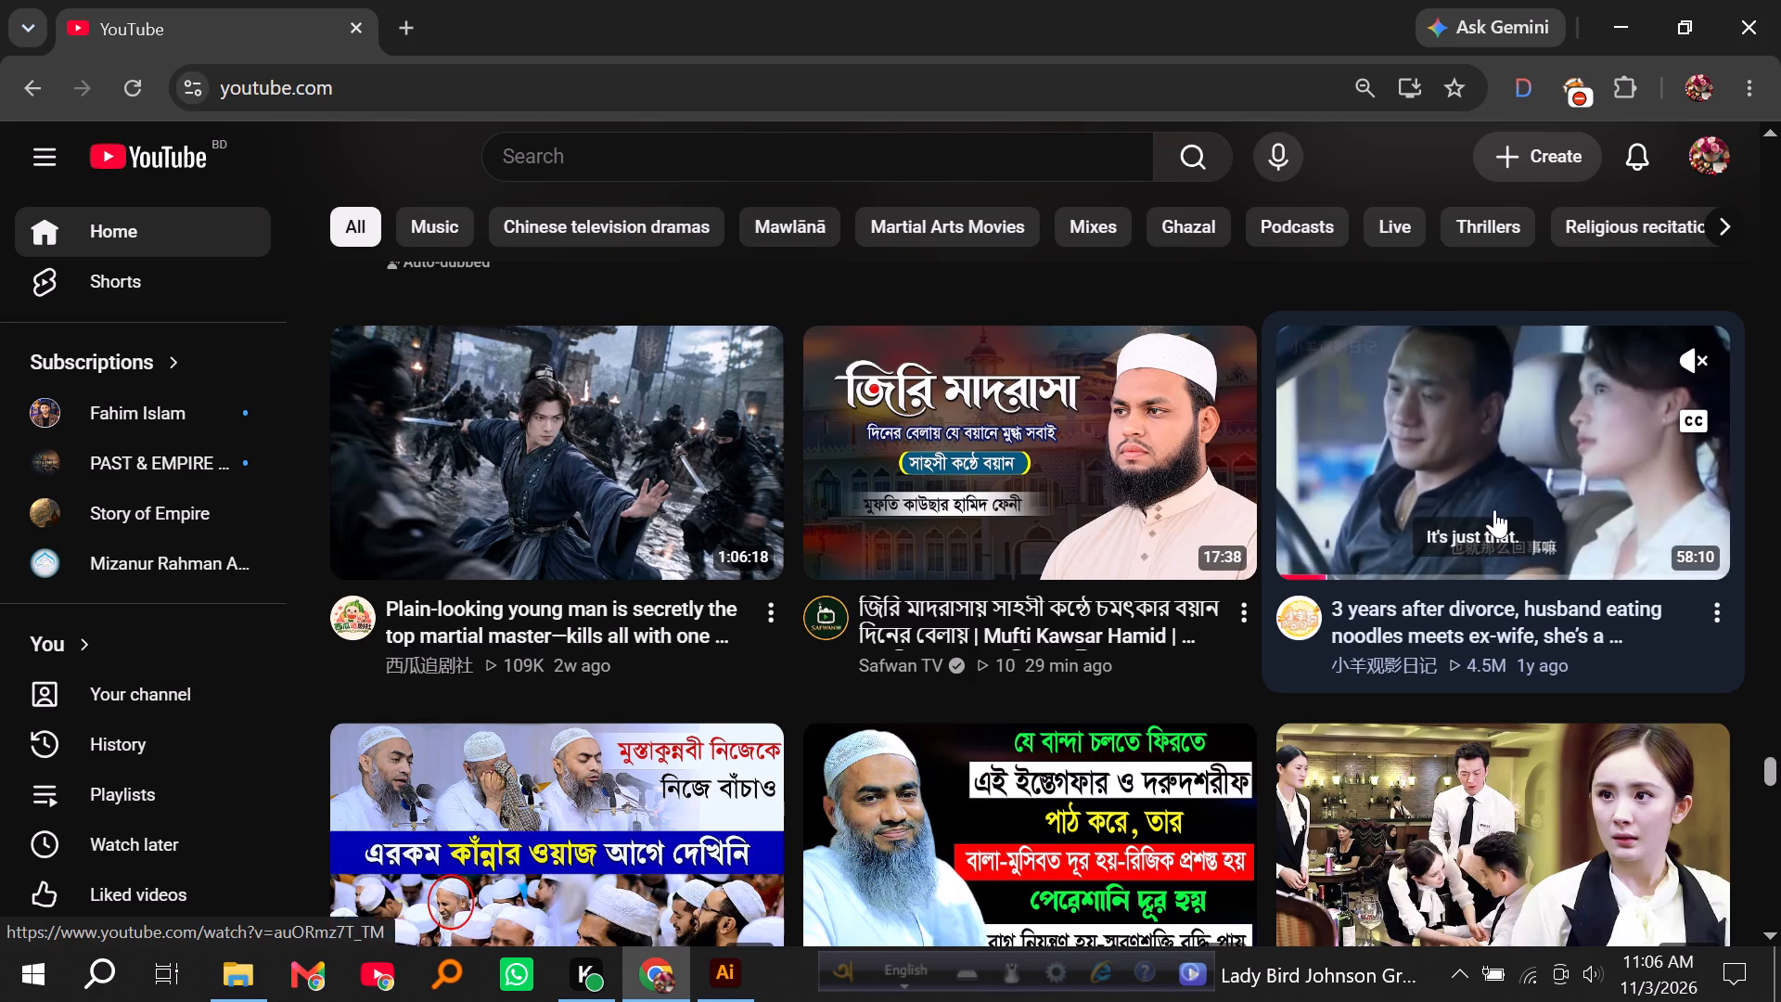
scroll(1497, 518, down, 8)
scroll(1759, 584, down, 4)
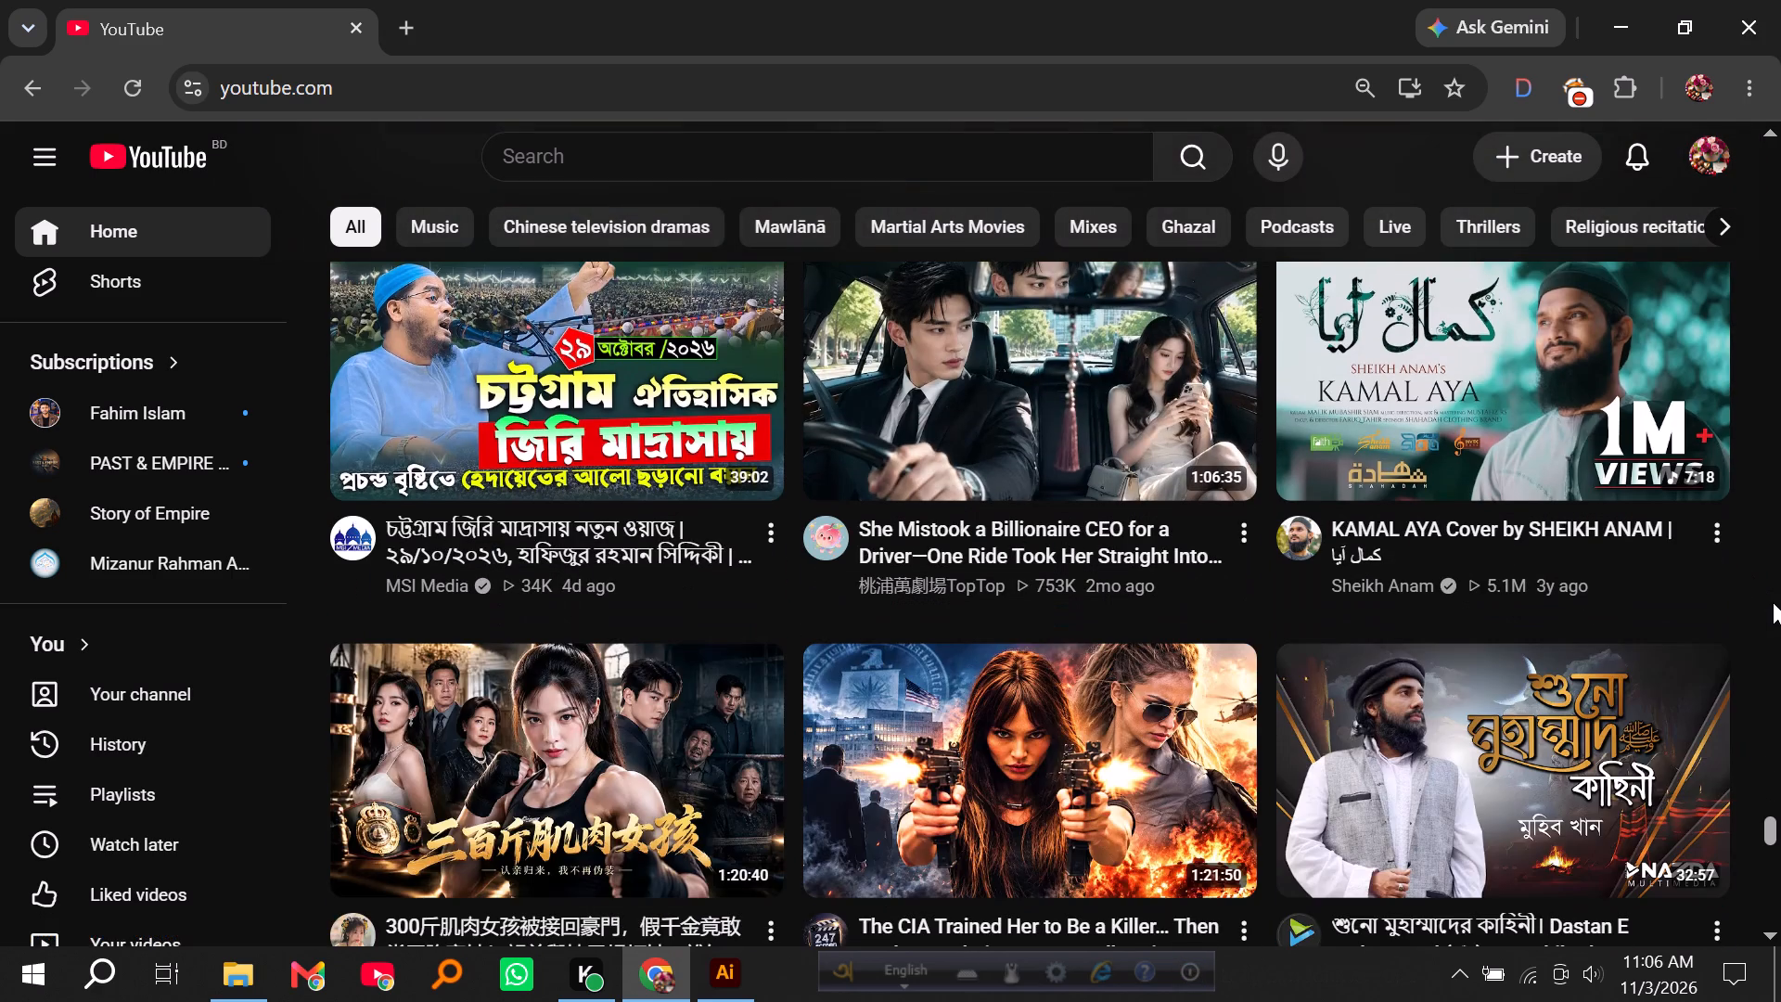
scroll(1773, 602, up, 3)
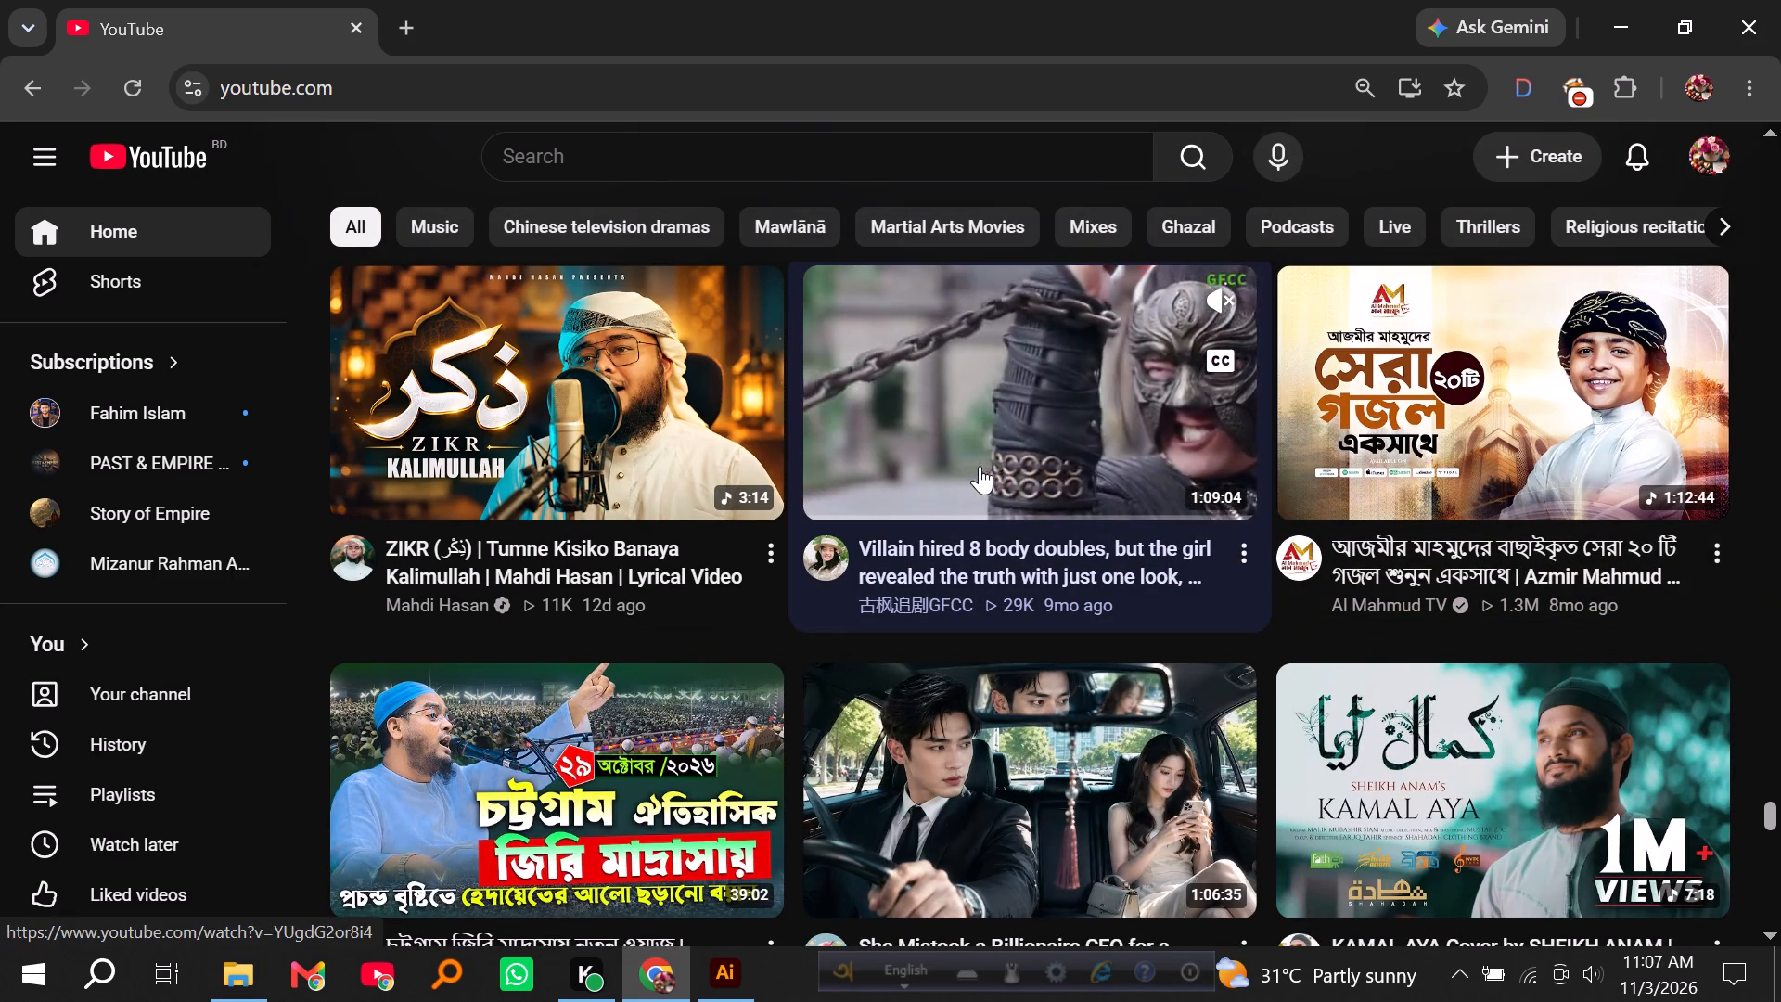
scroll(989, 463, up, 1)
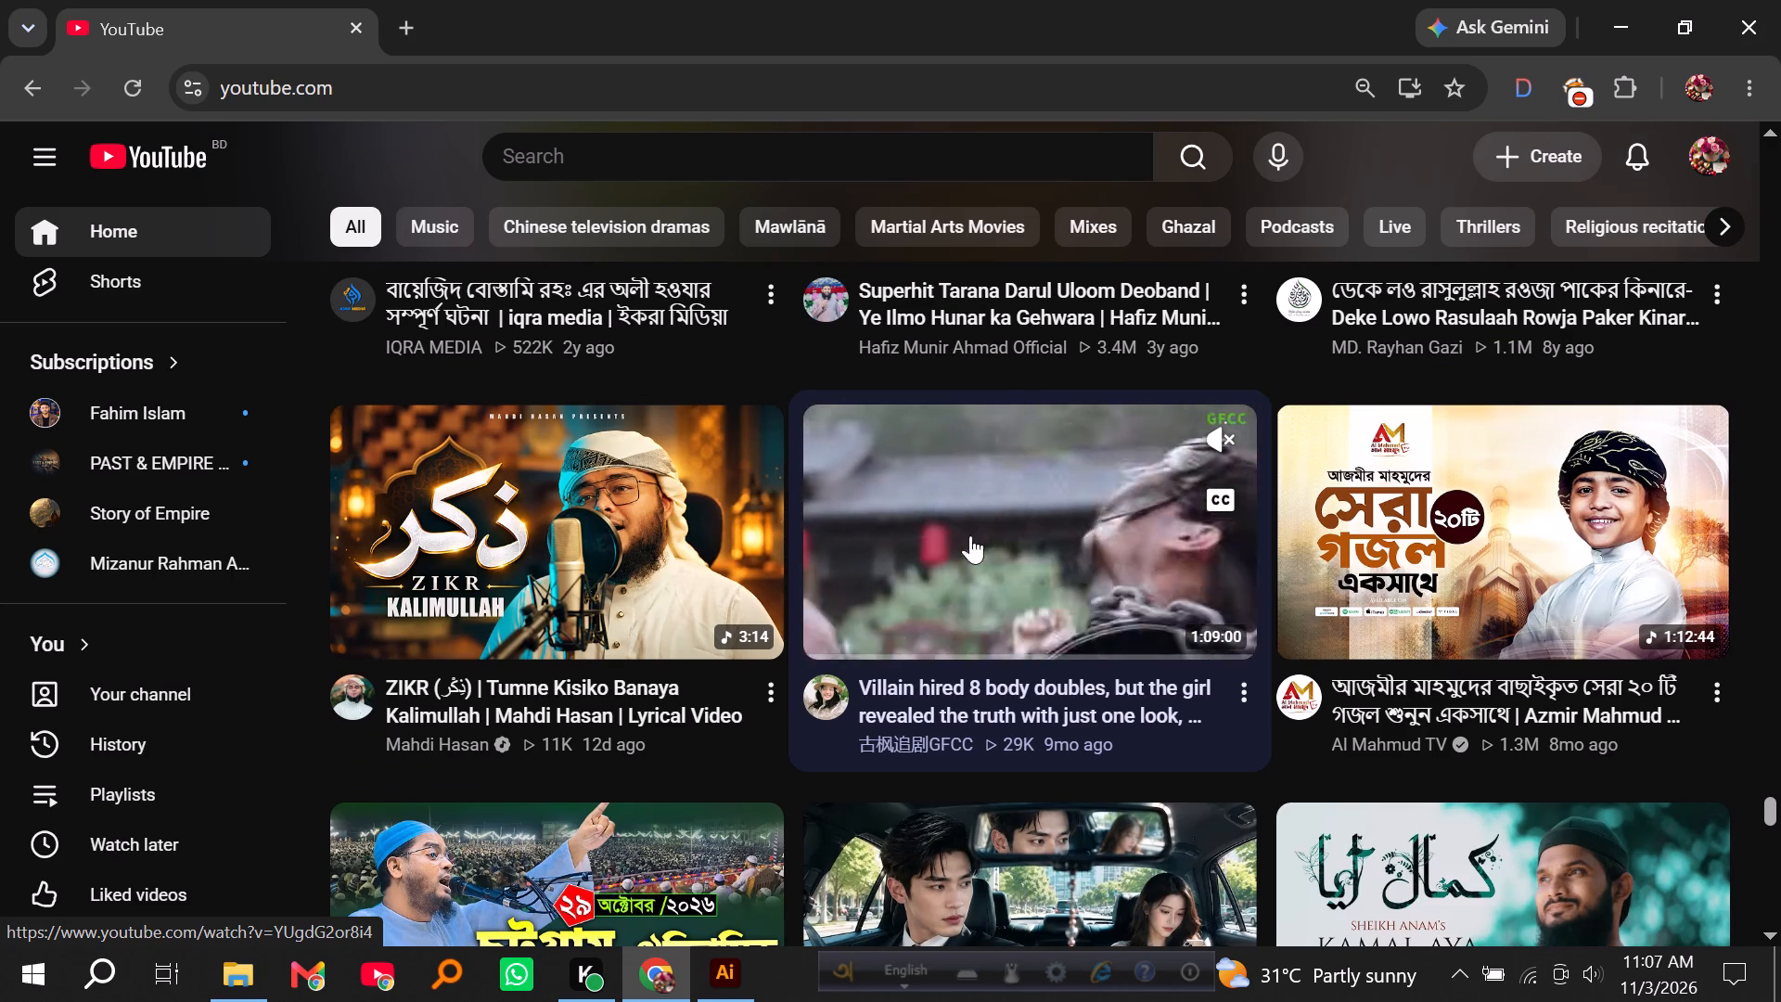
click(857, 645)
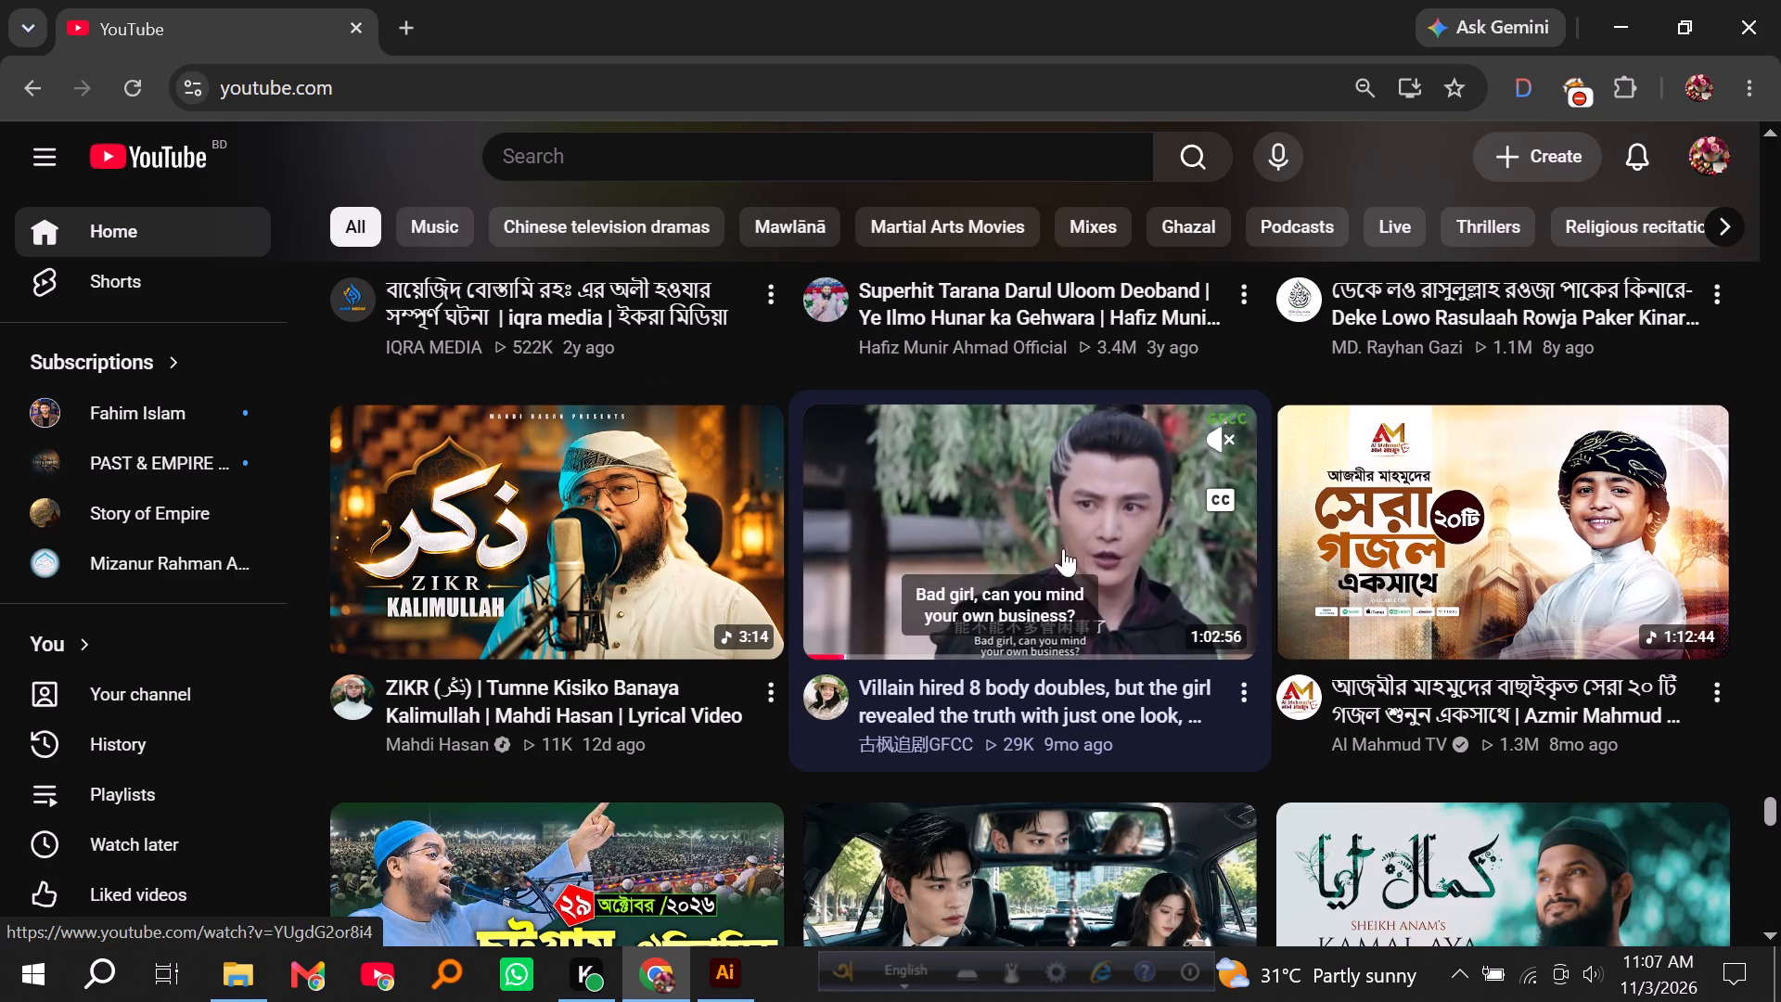
click(1213, 493)
click(1007, 639)
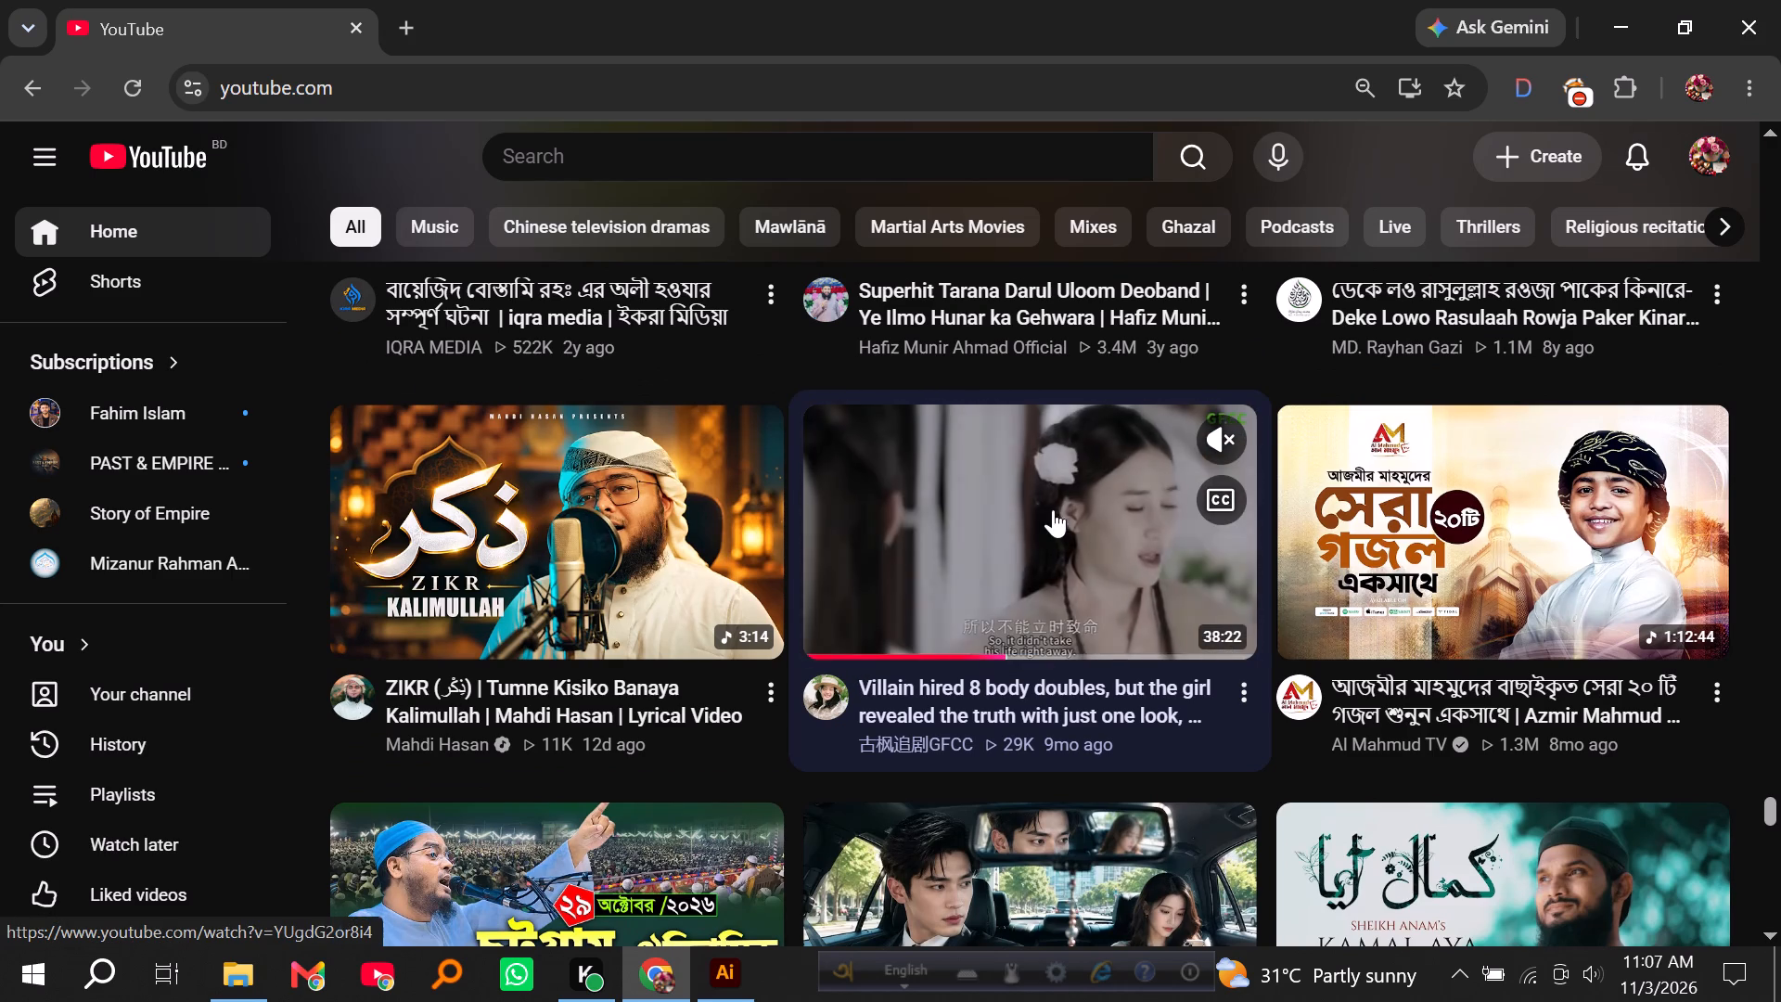
click(1147, 642)
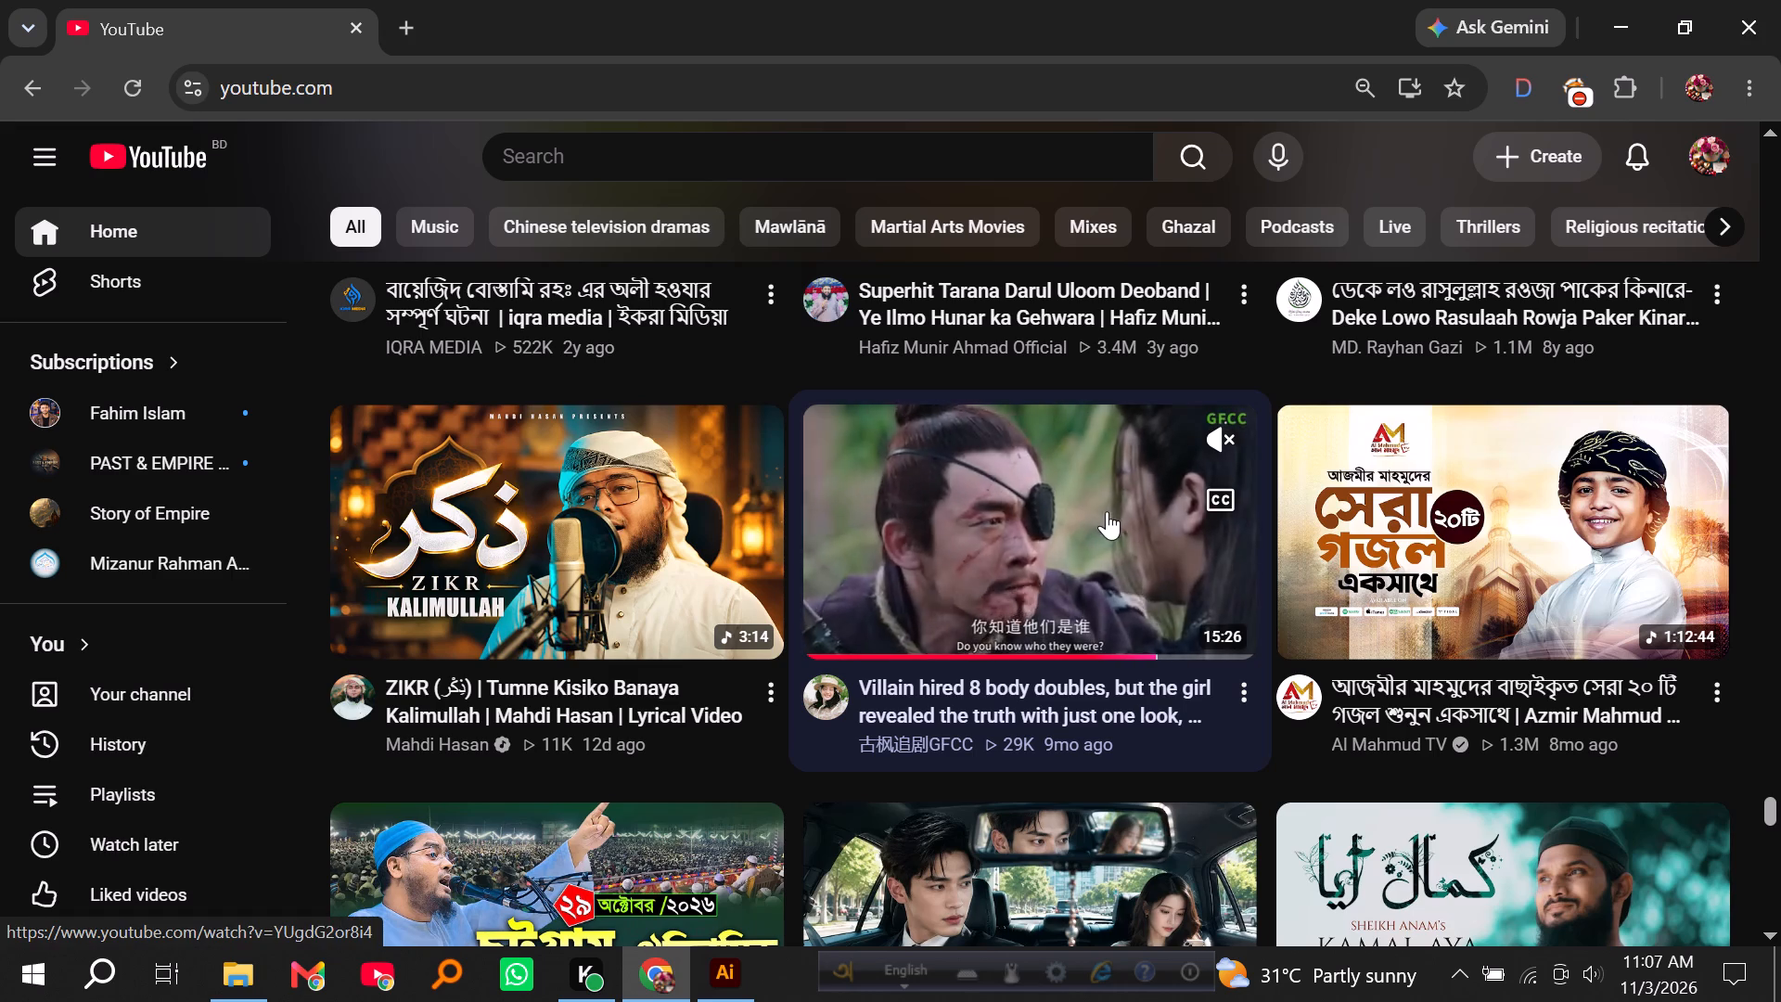
Look through the recommended videos further along the YouTube feed, and return to a refreshed home page.
scroll(1108, 513, down, 5)
scroll(1780, 544, down, 5)
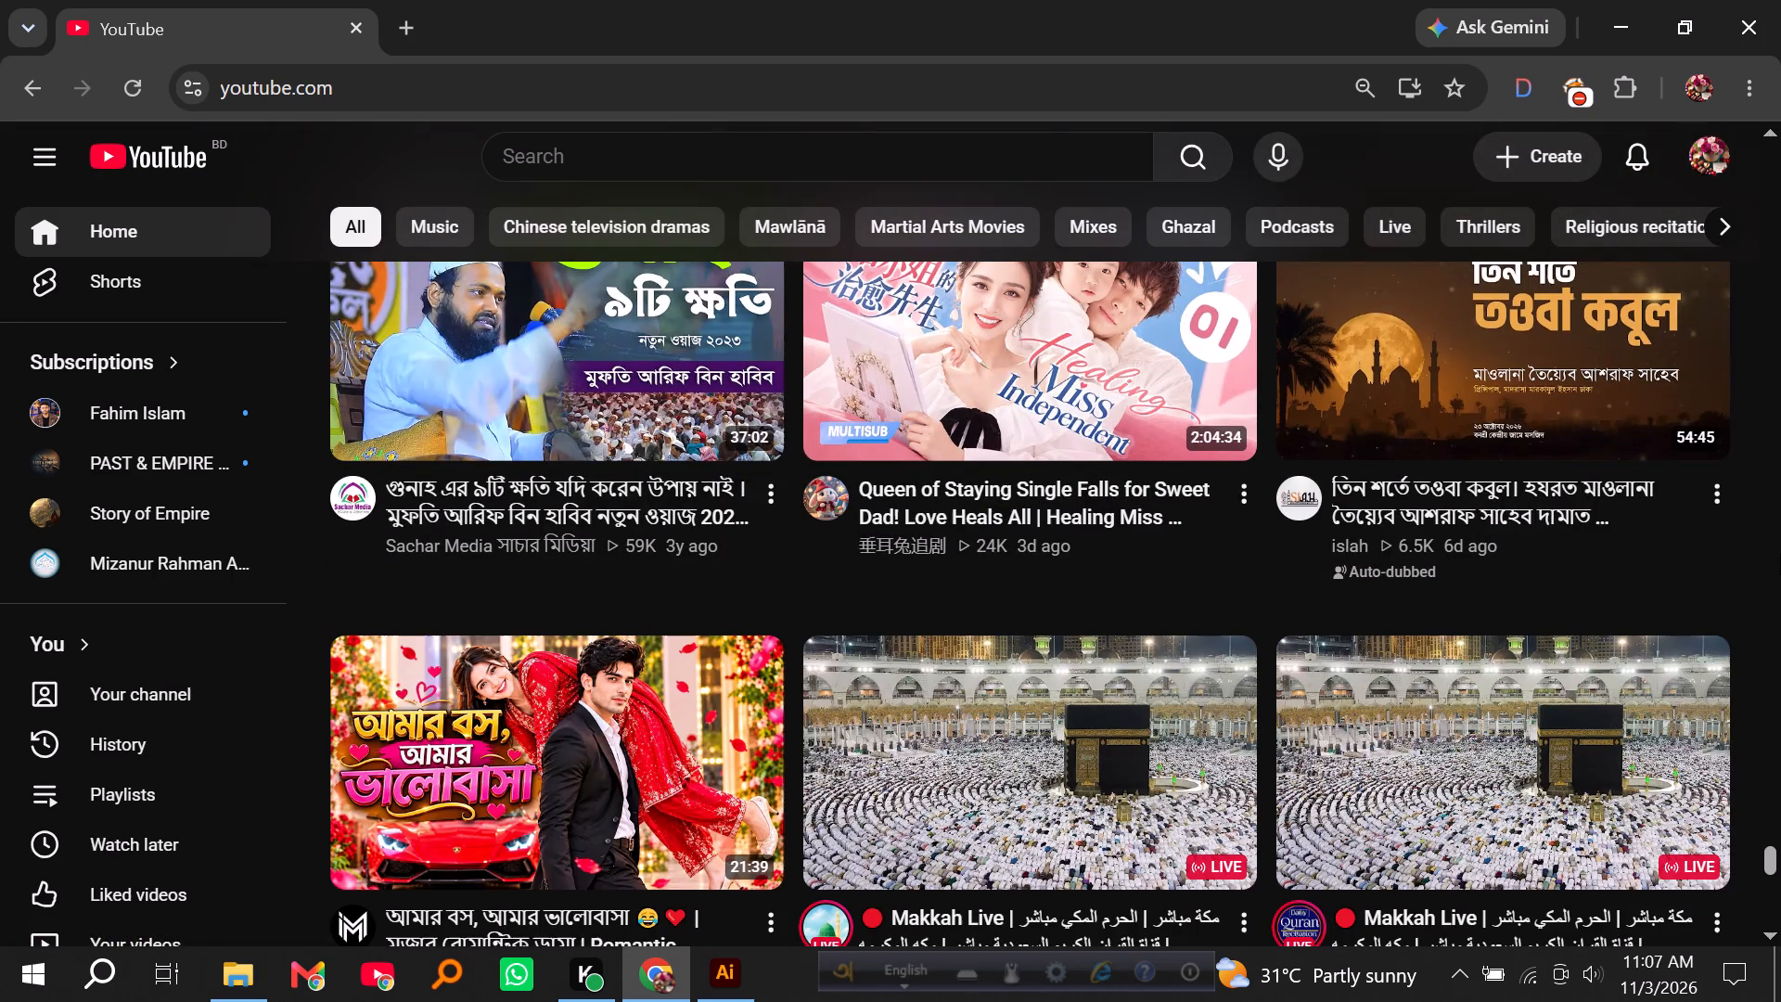
scroll(1780, 554, down, 10)
scroll(1774, 554, up, 6)
scroll(1780, 565, down, 5)
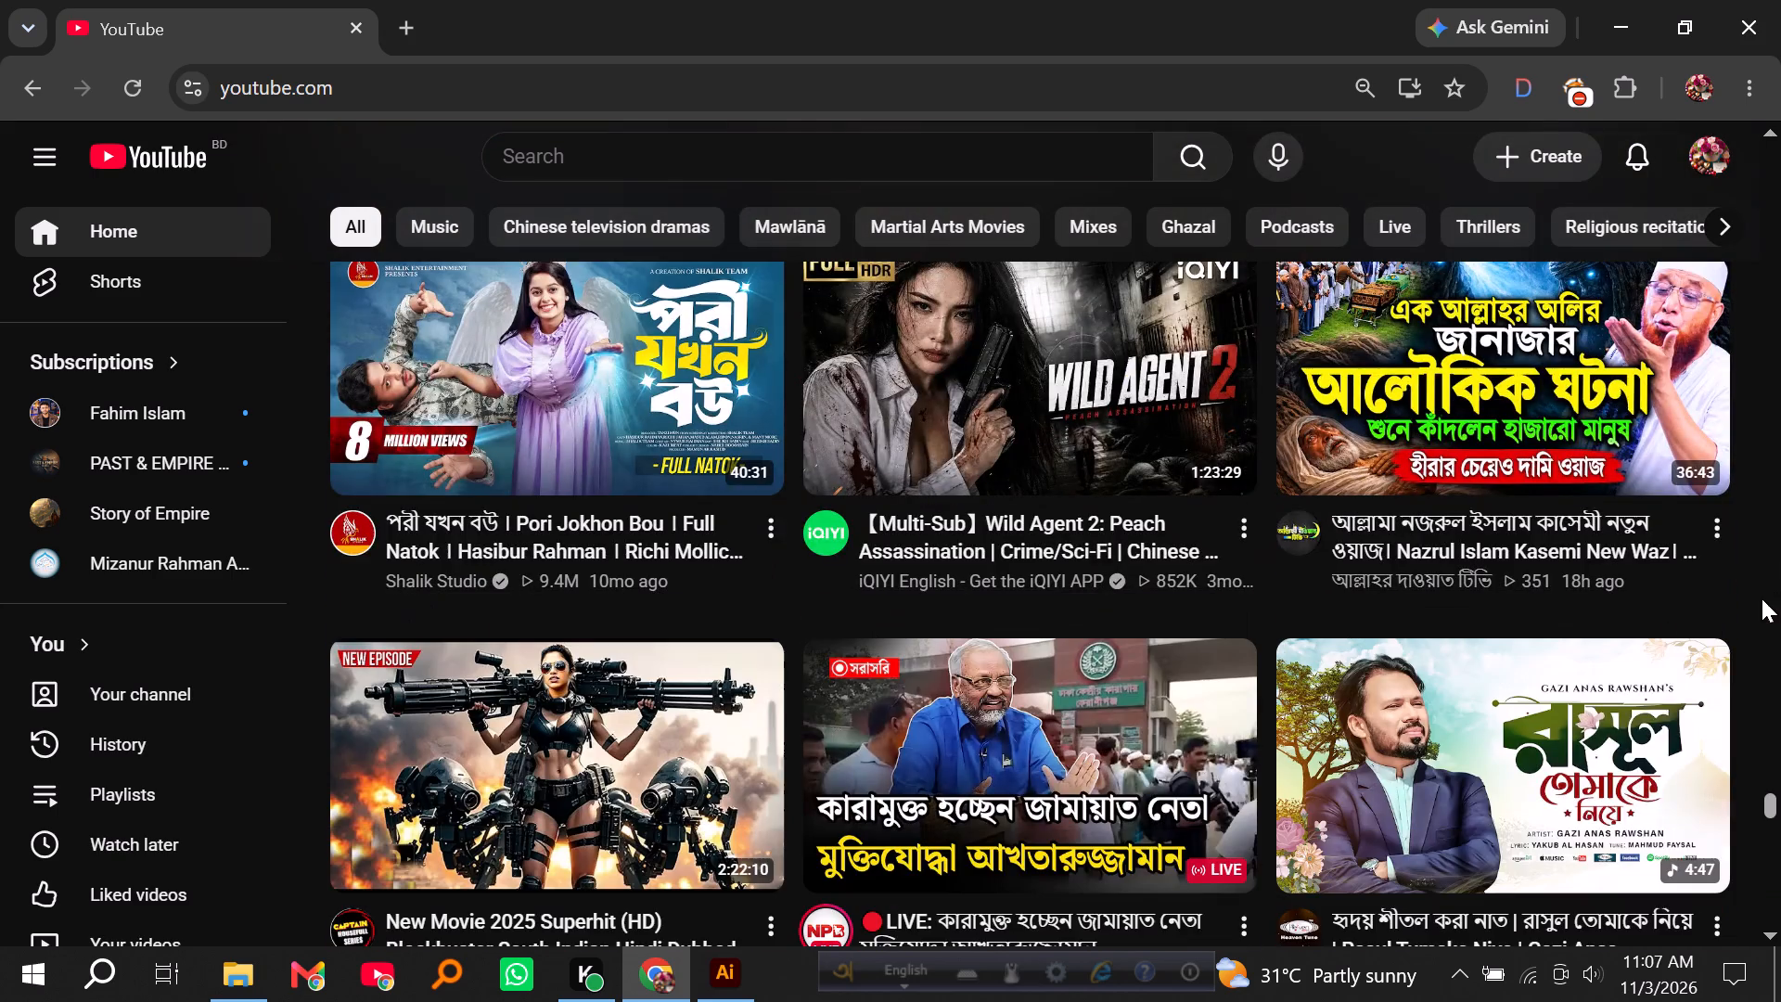
scroll(1771, 593, down, 9)
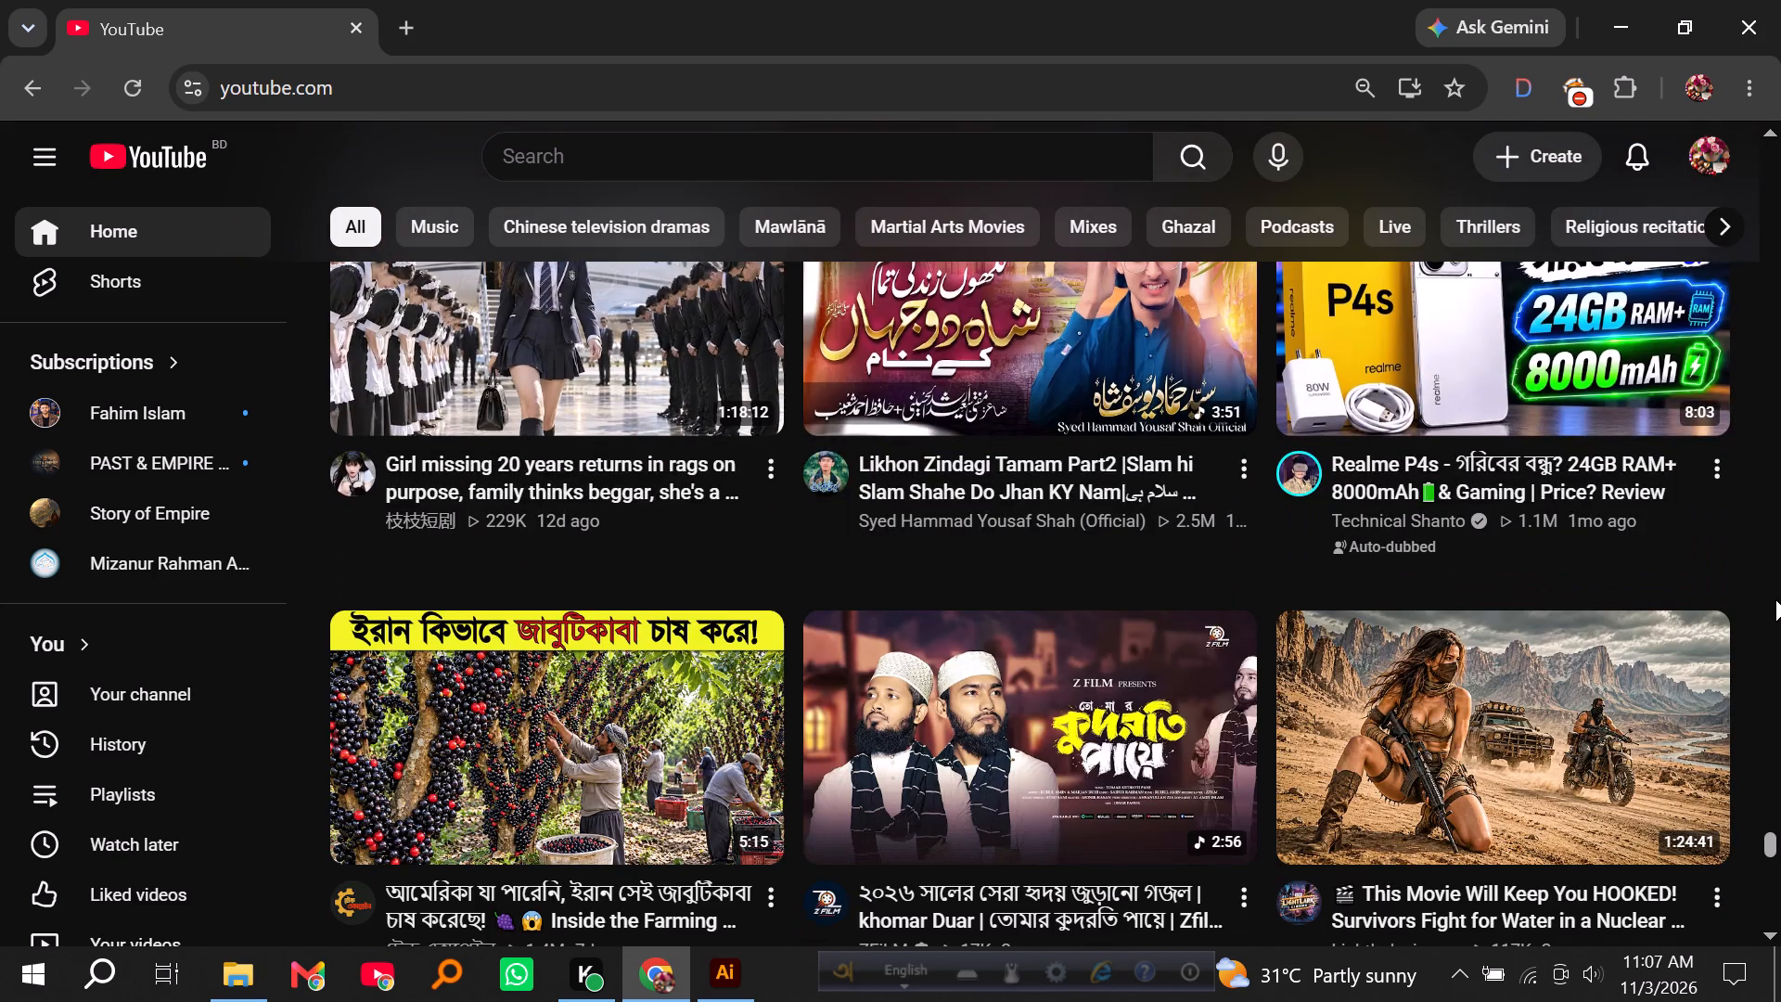
scroll(1775, 599, down, 8)
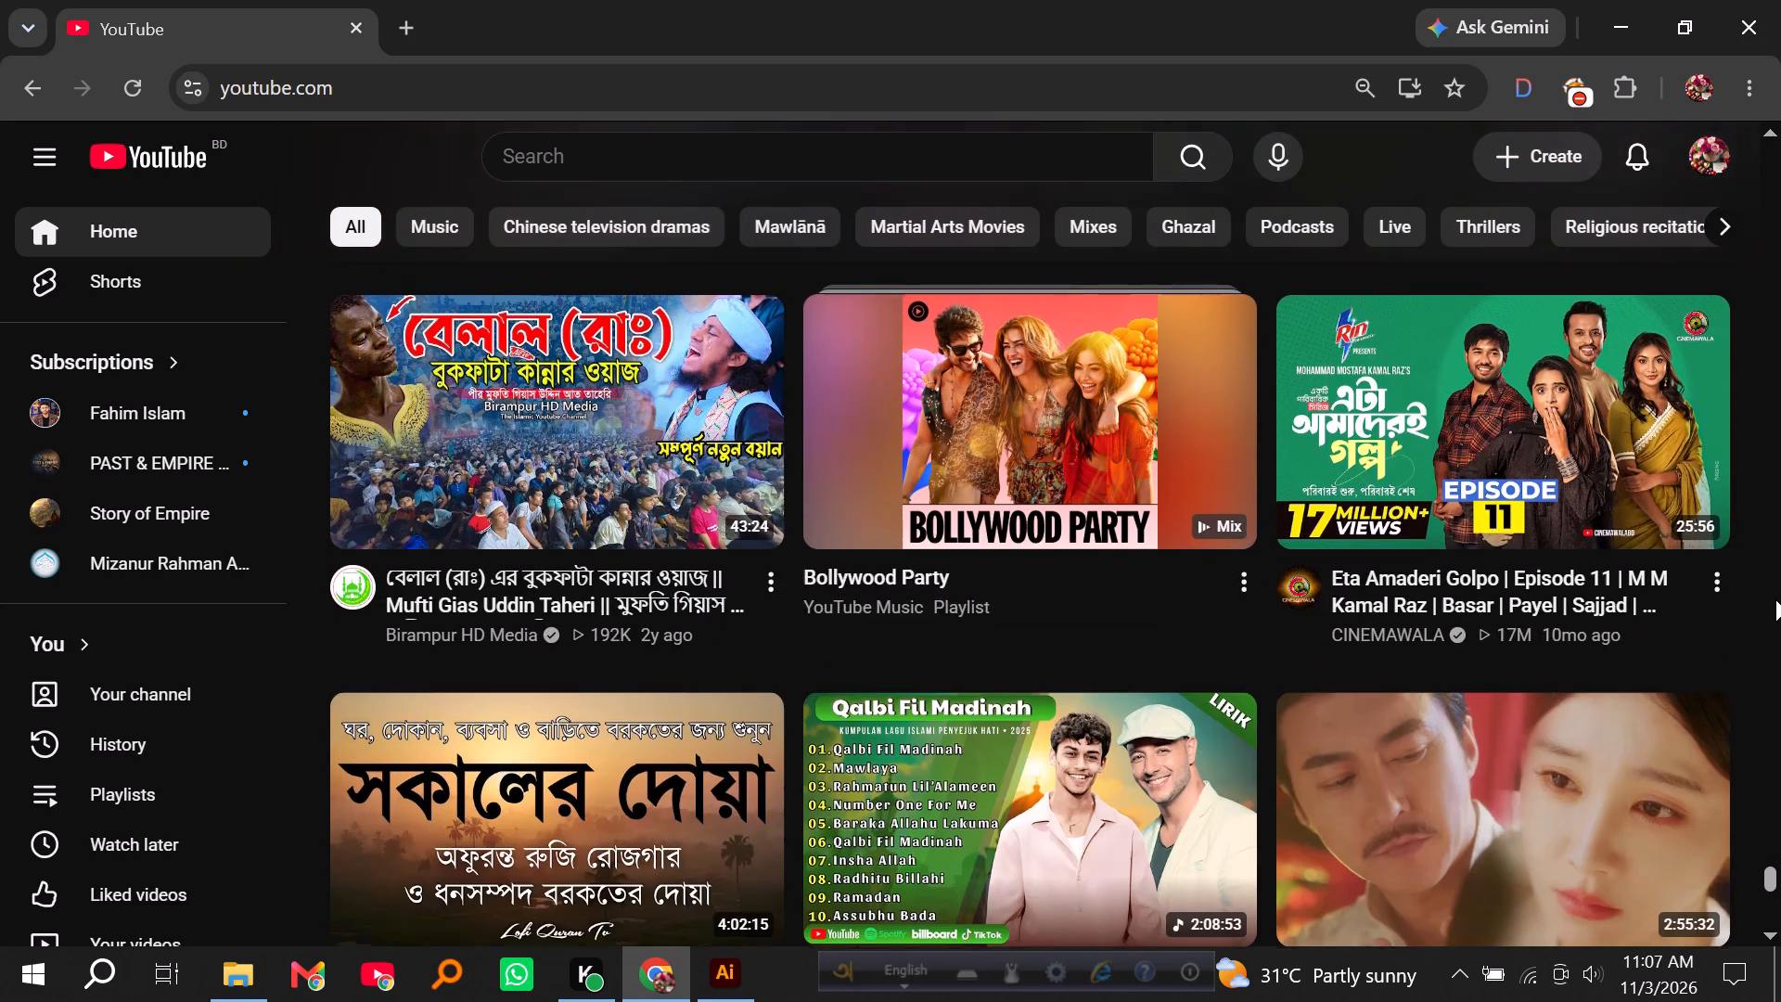
scroll(1775, 599, down, 5)
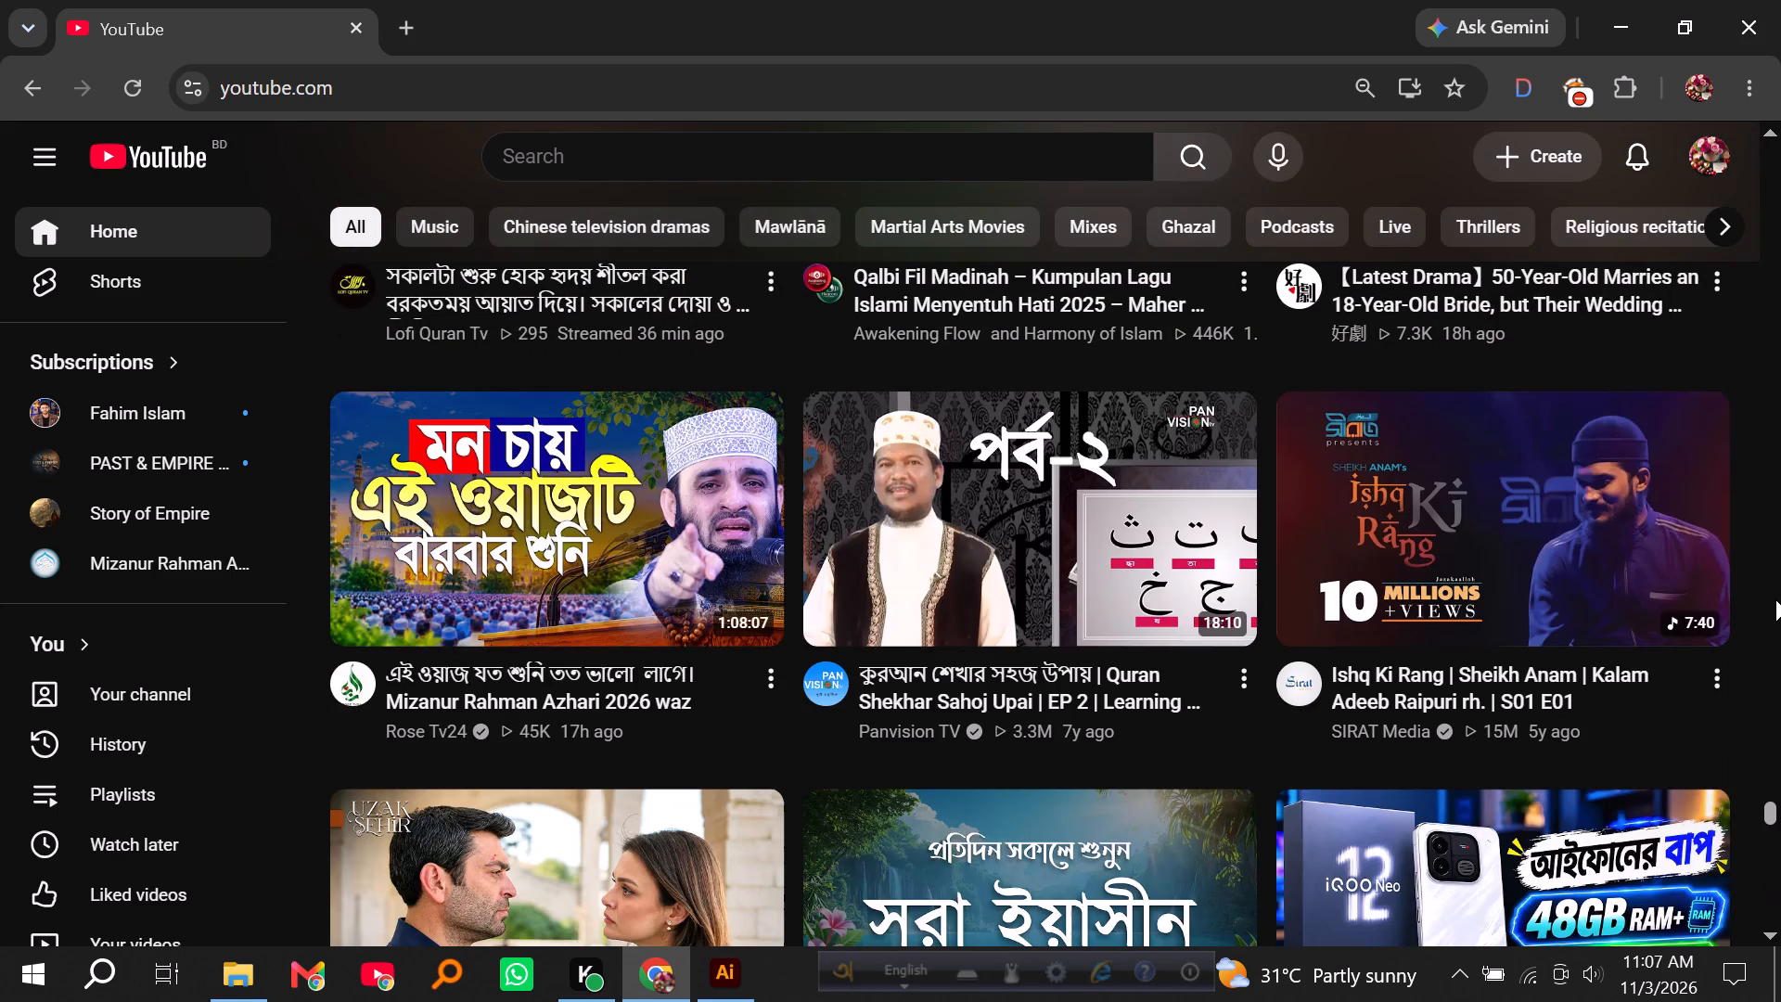
scroll(1775, 599, down, 10)
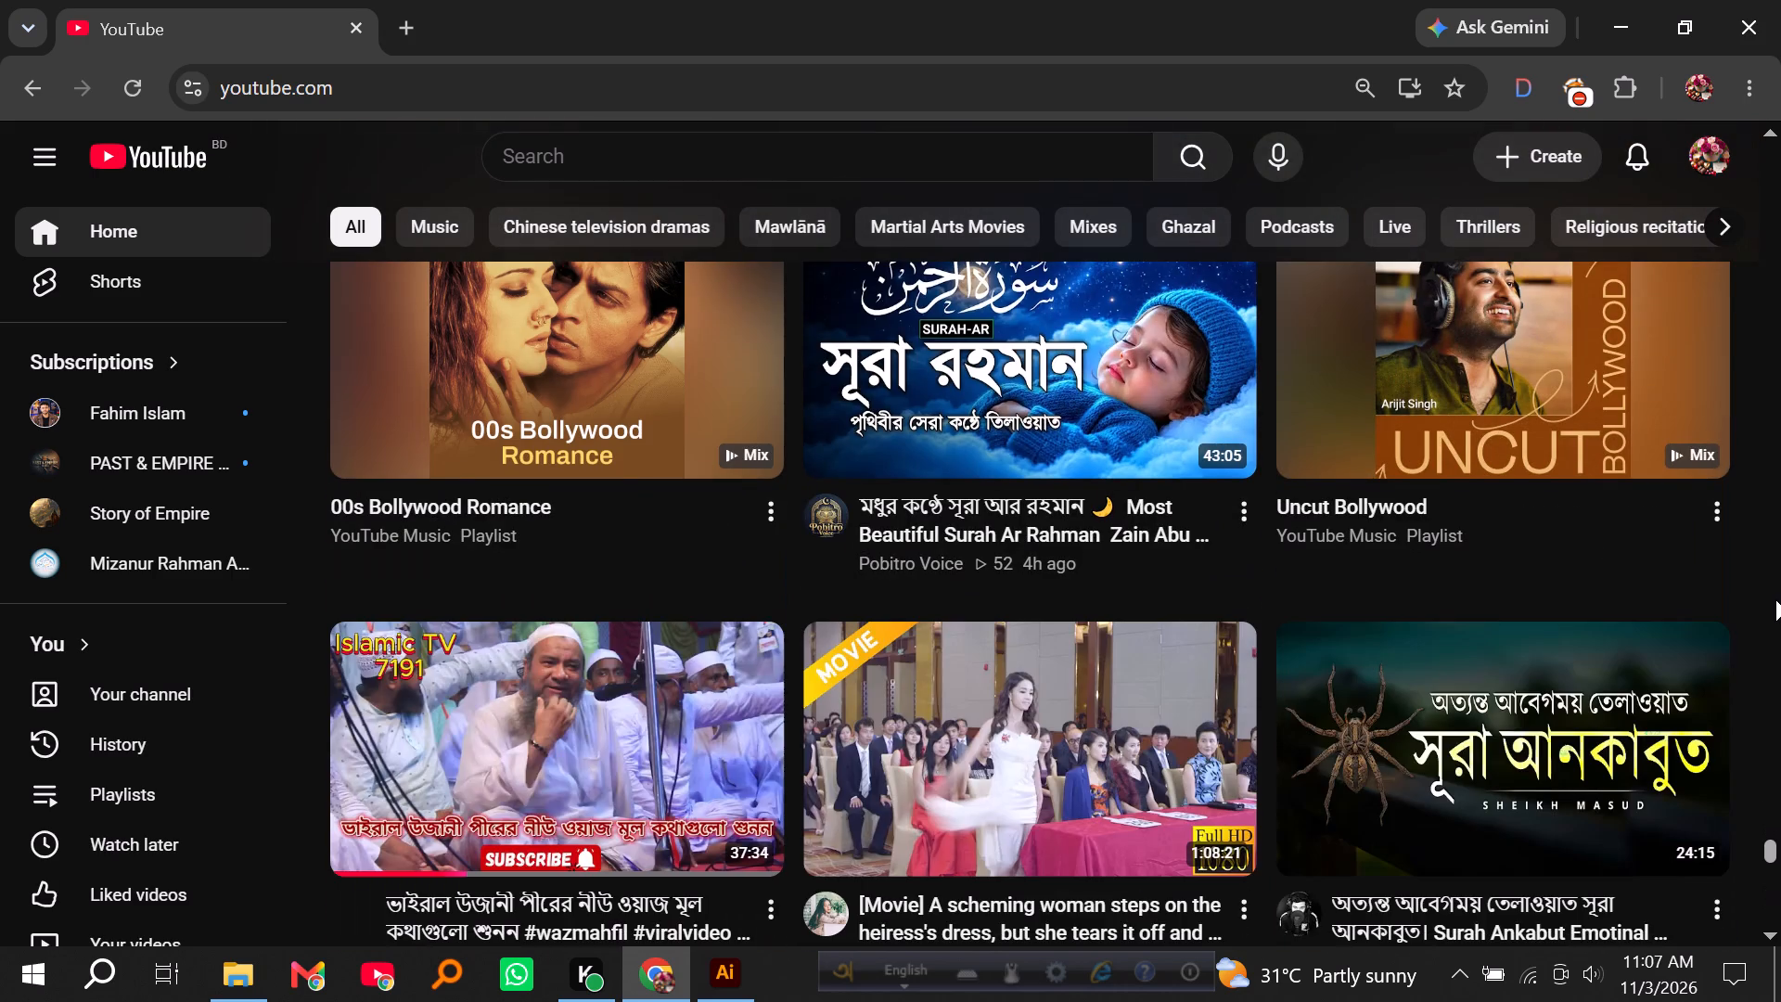
scroll(1775, 599, down, 10)
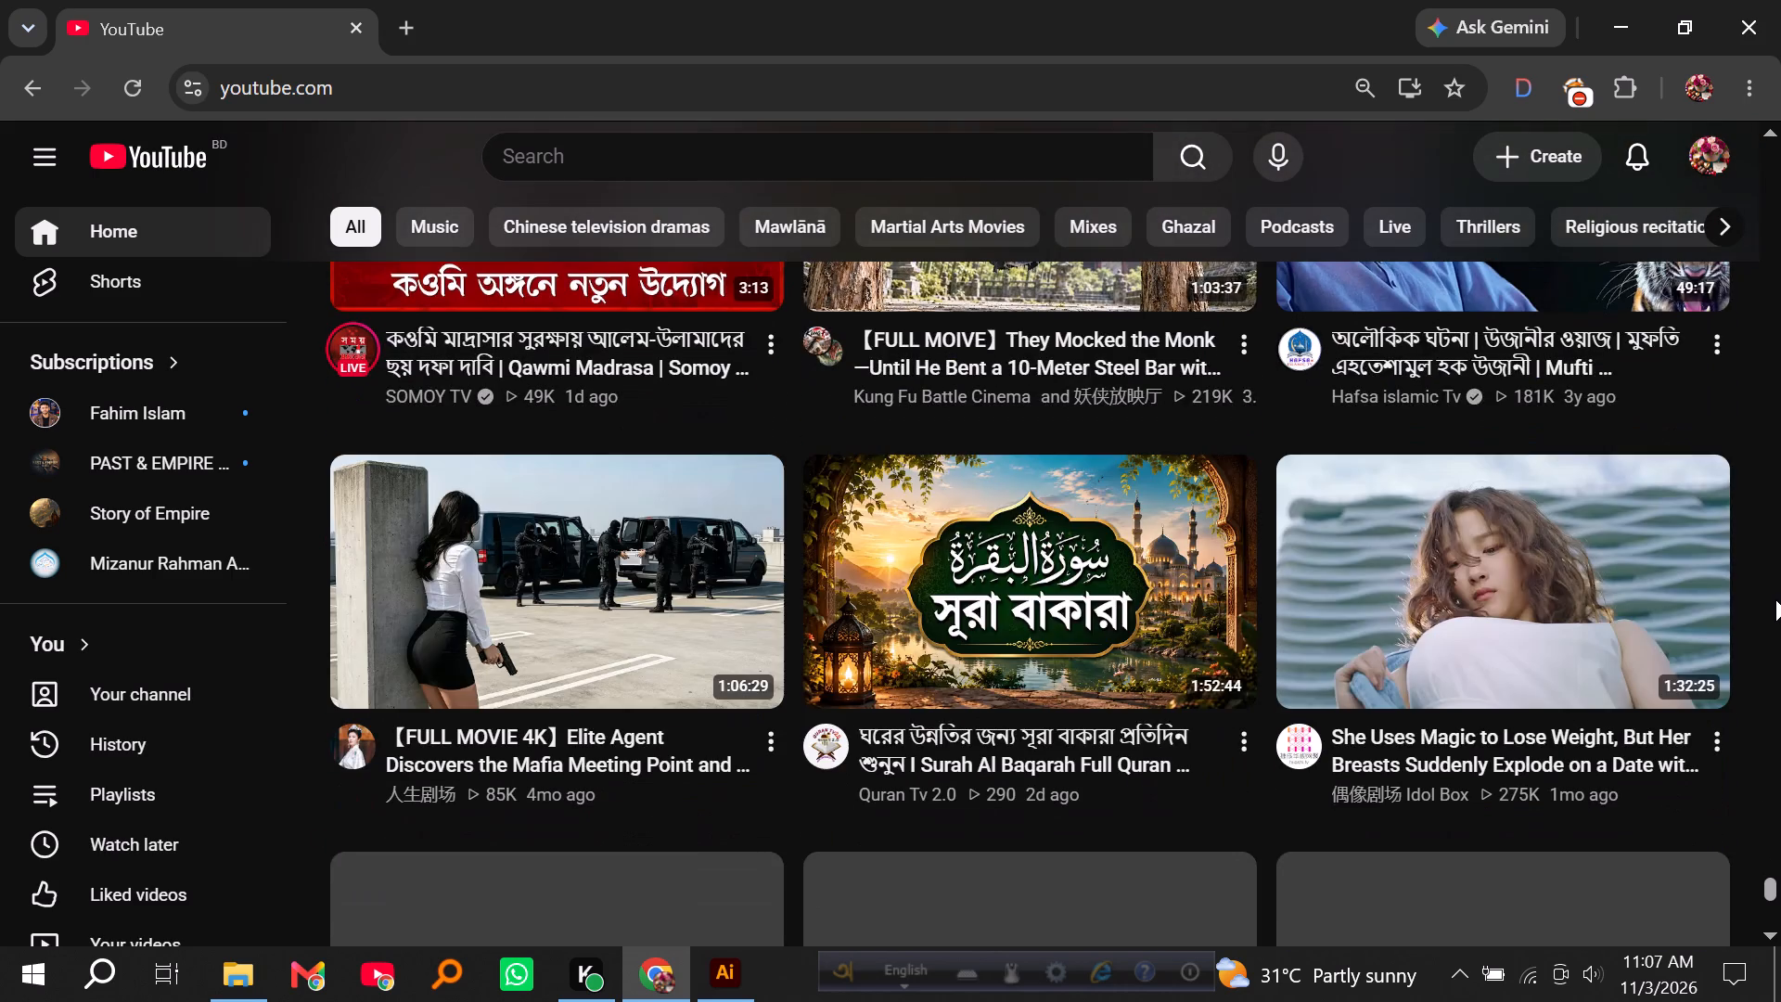
scroll(1775, 599, down, 11)
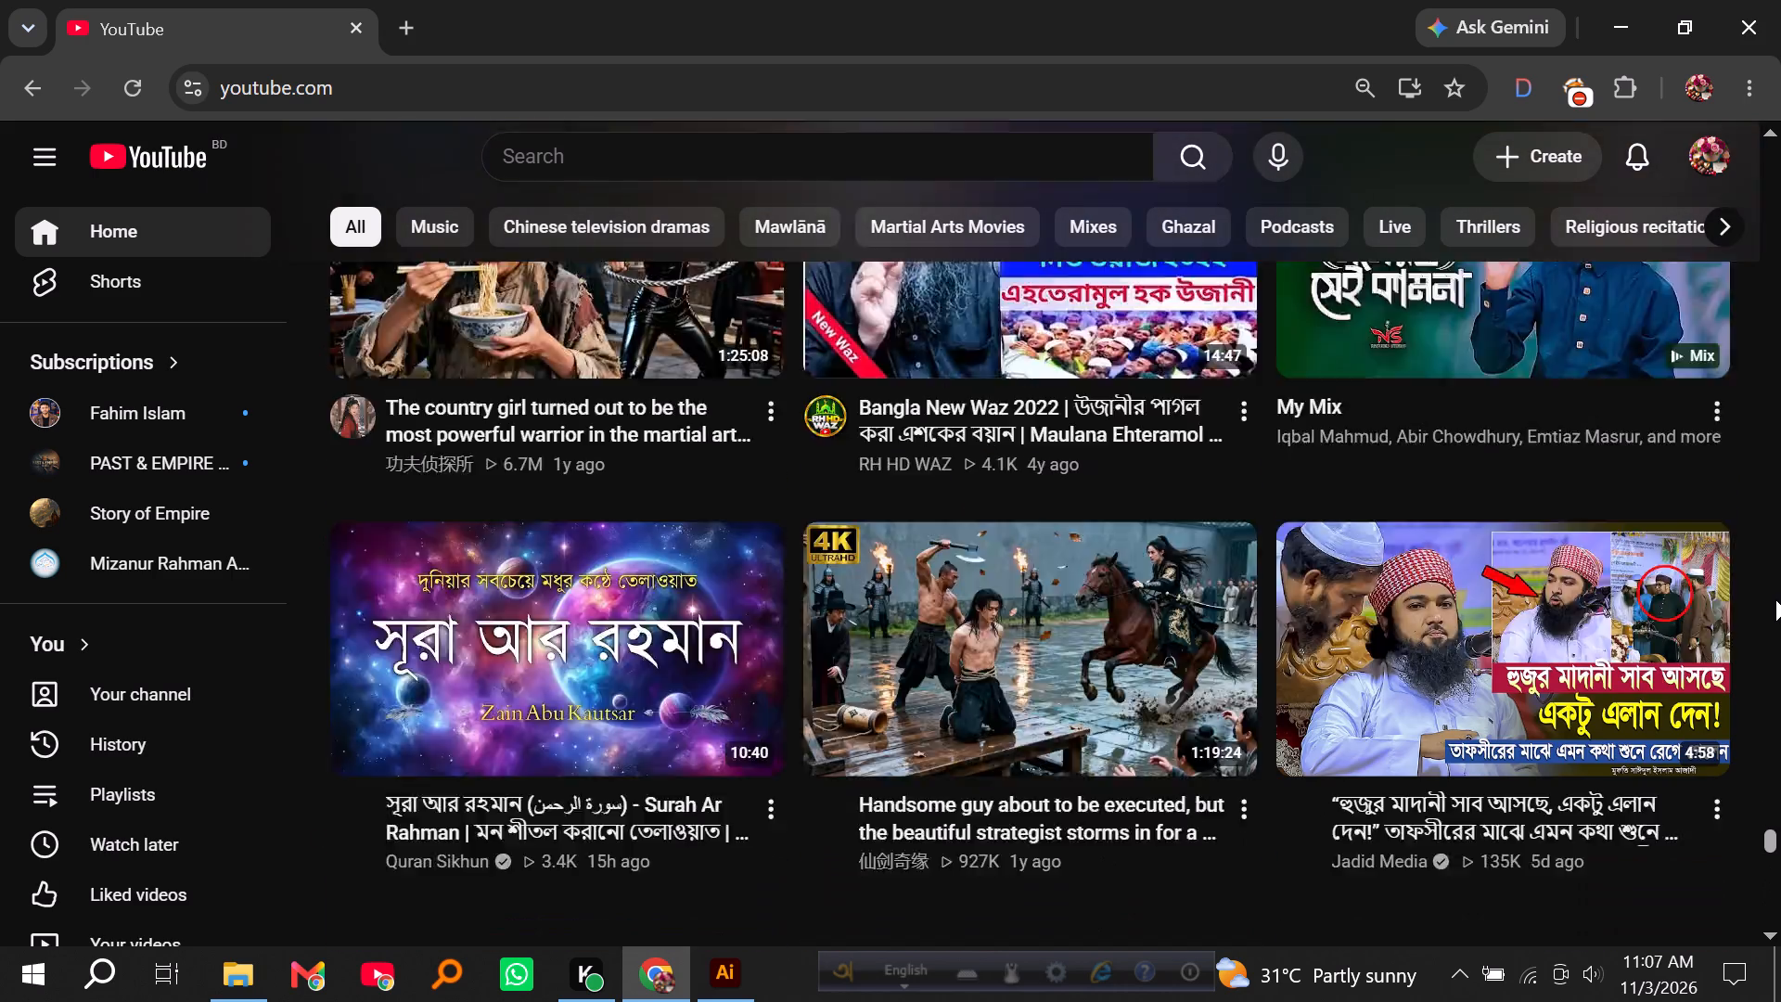
scroll(1775, 599, up, 1)
scroll(1775, 599, down, 7)
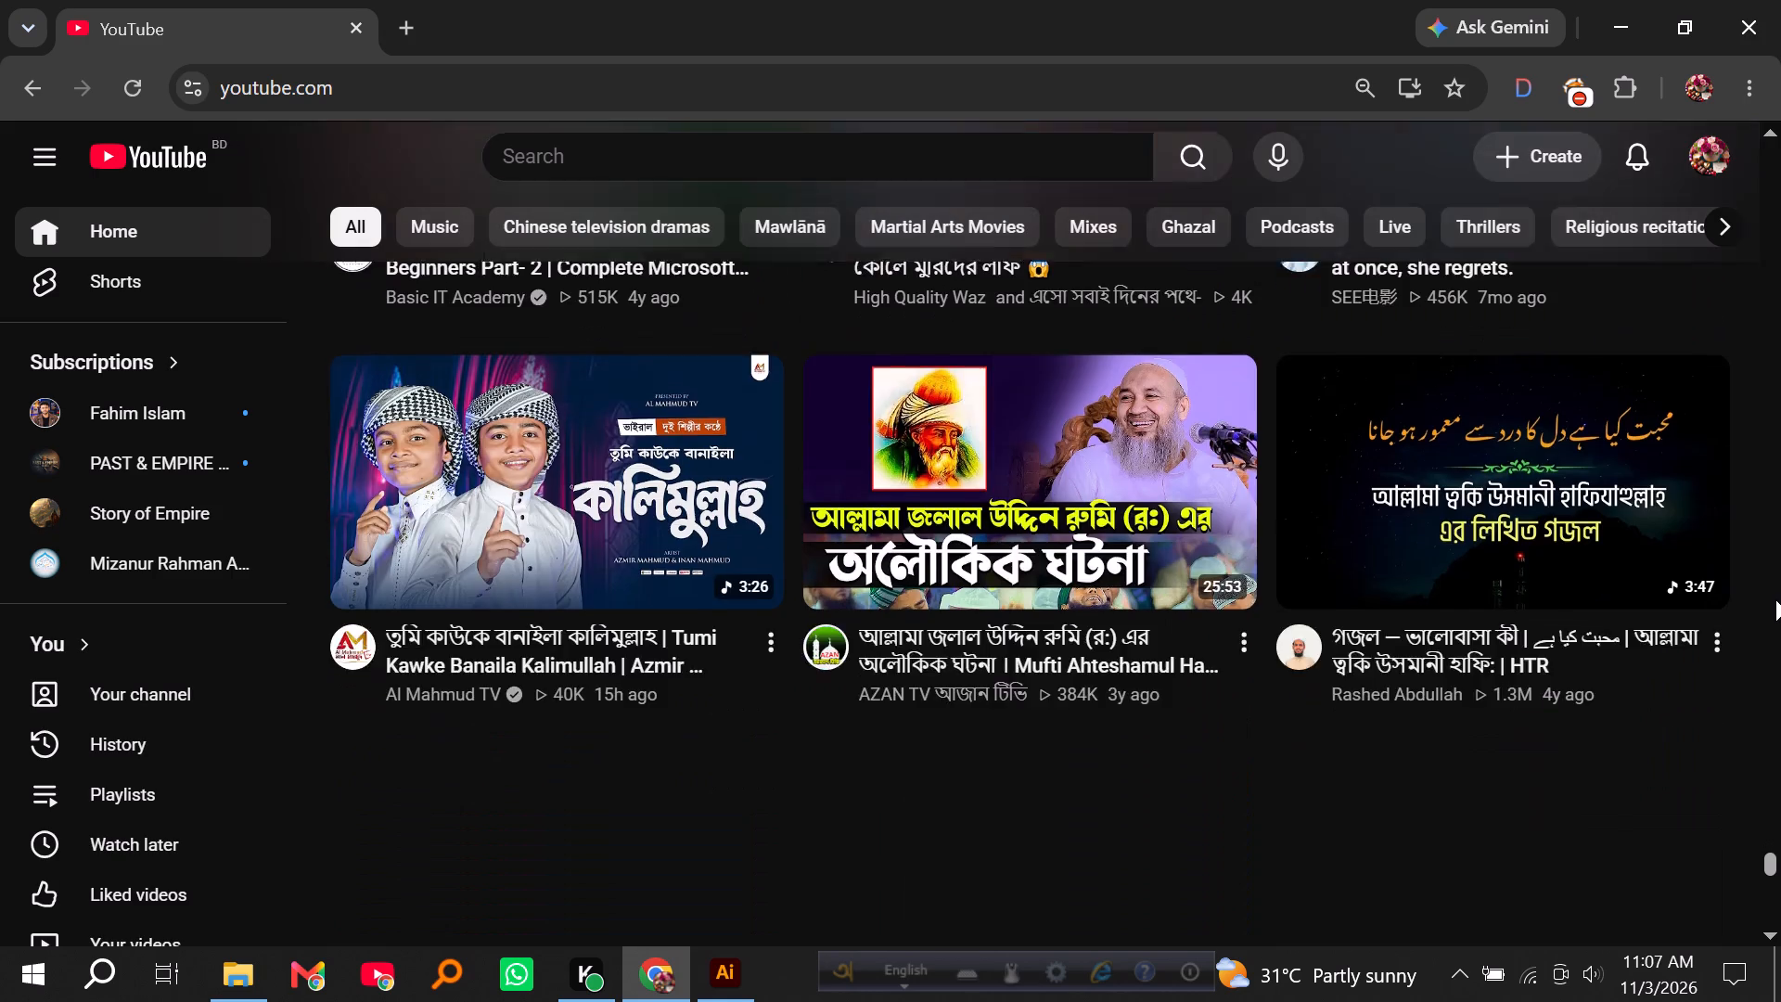
scroll(1775, 599, down, 2)
scroll(1775, 599, up, 1)
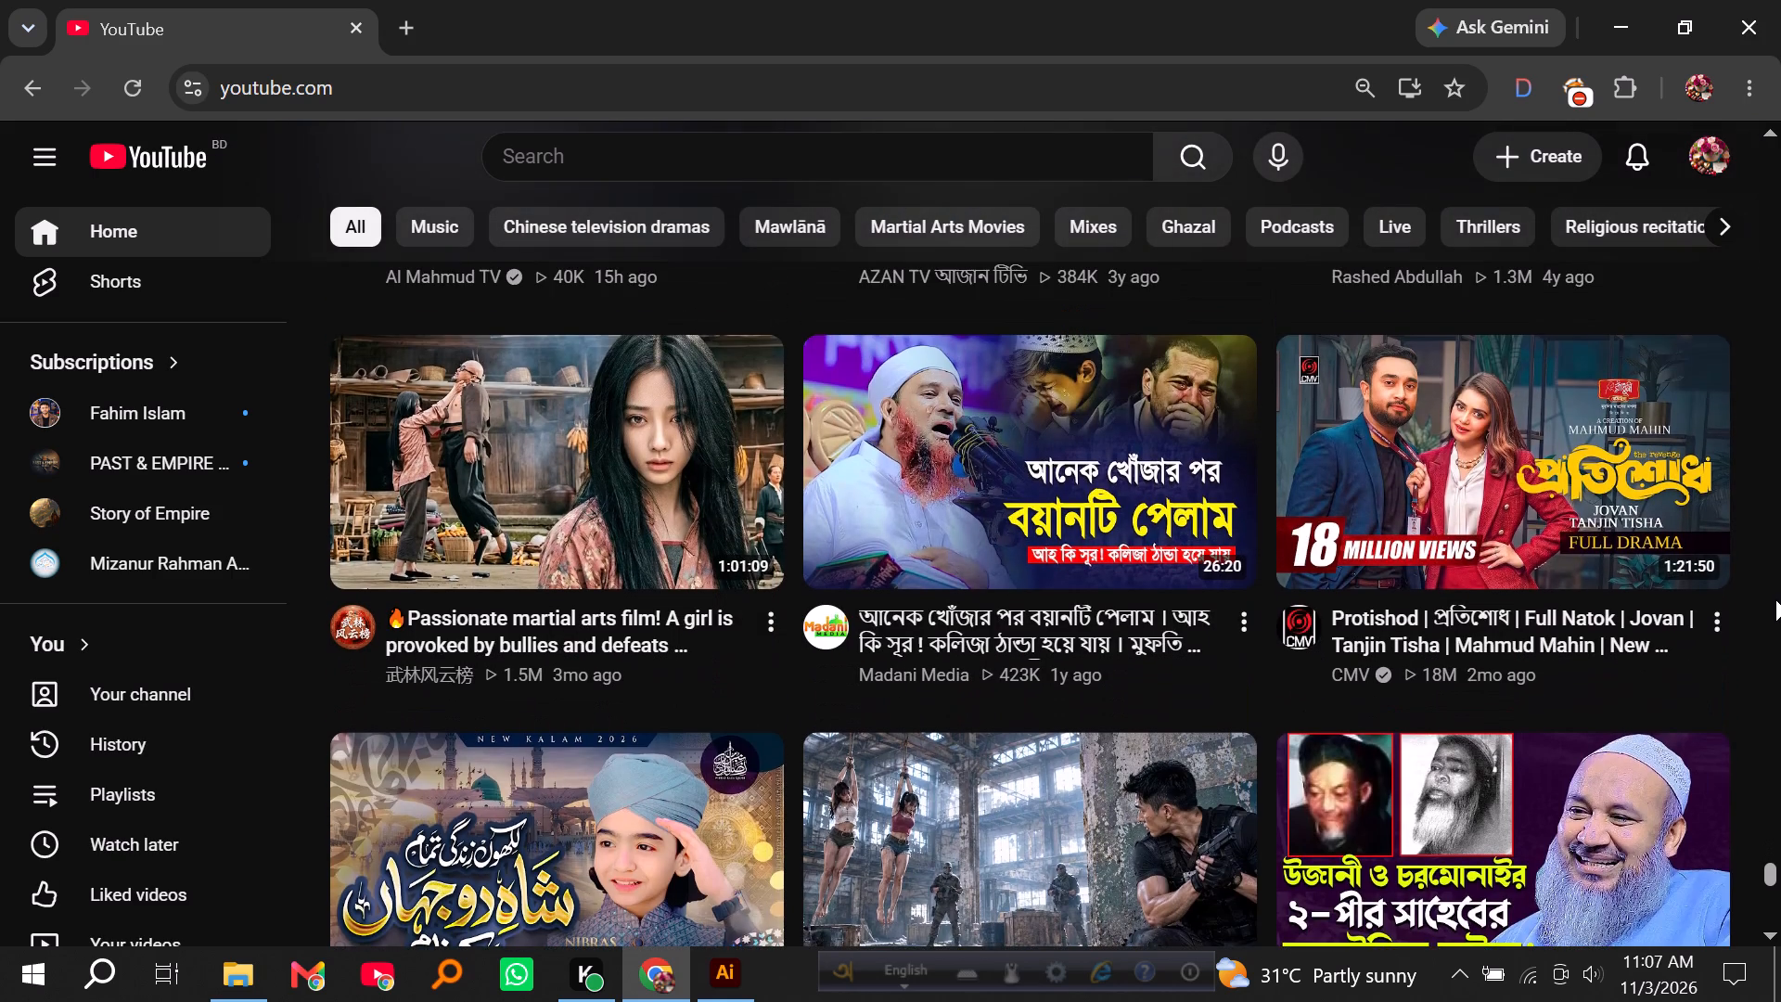
scroll(1775, 599, down, 2)
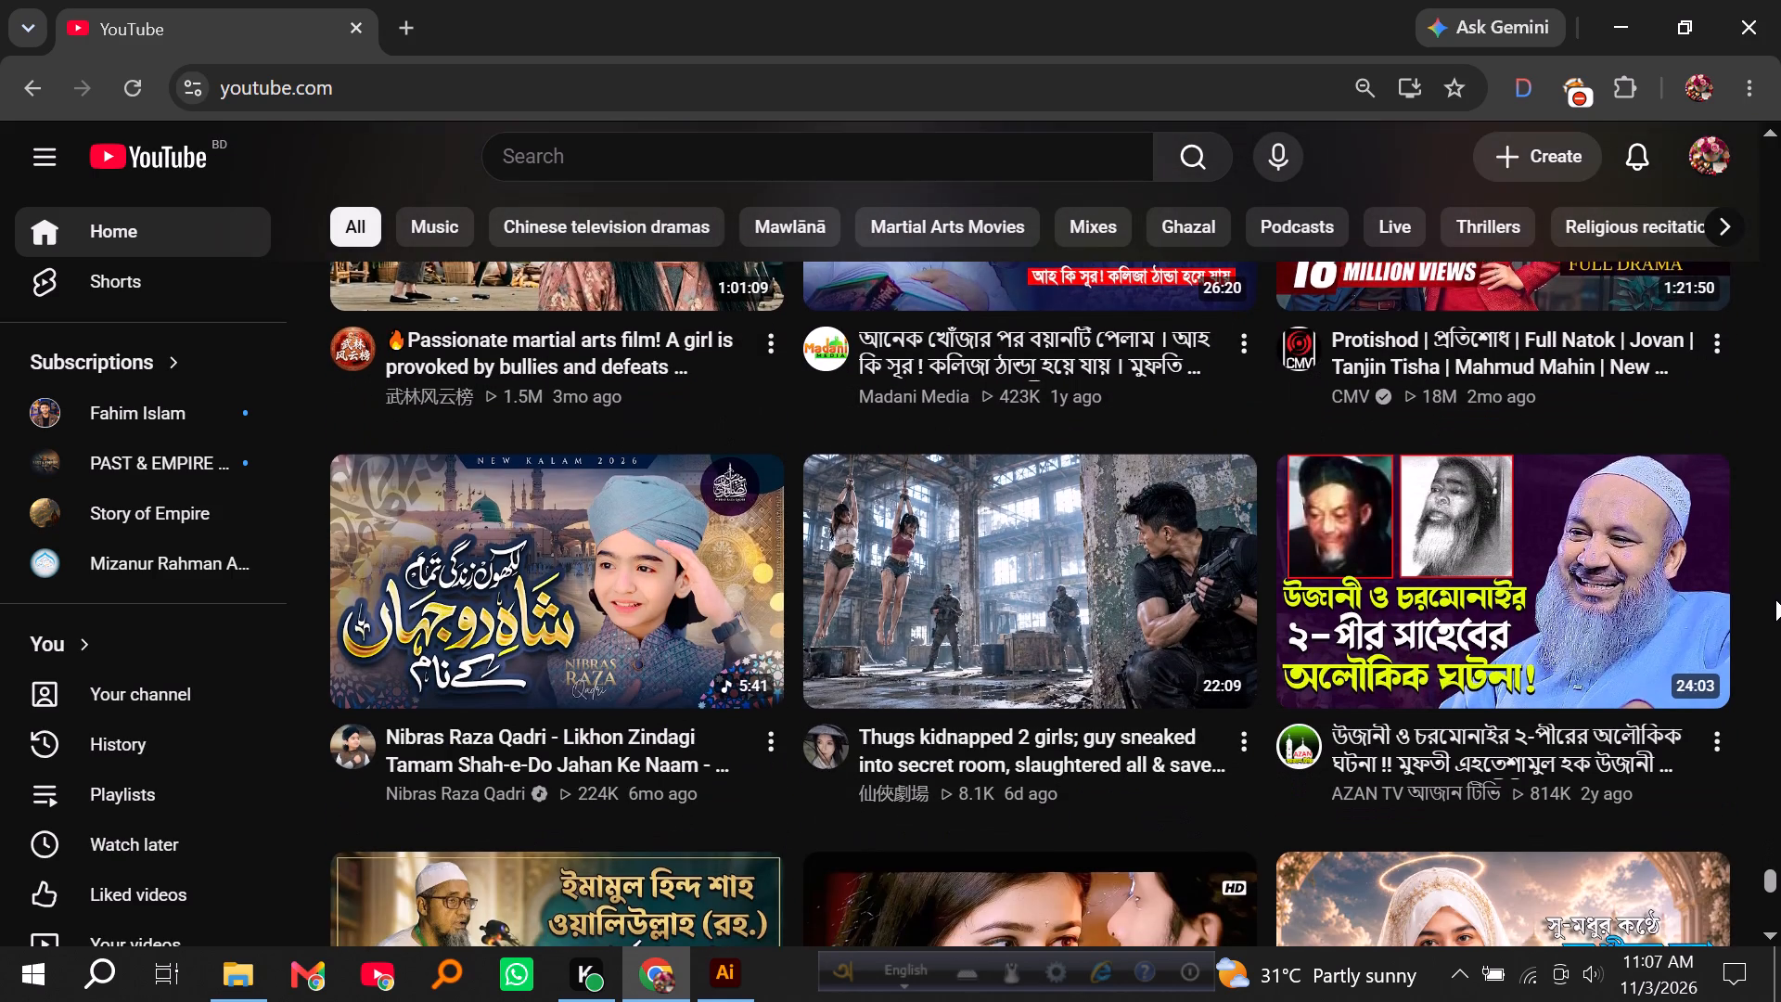
scroll(1775, 599, down, 2)
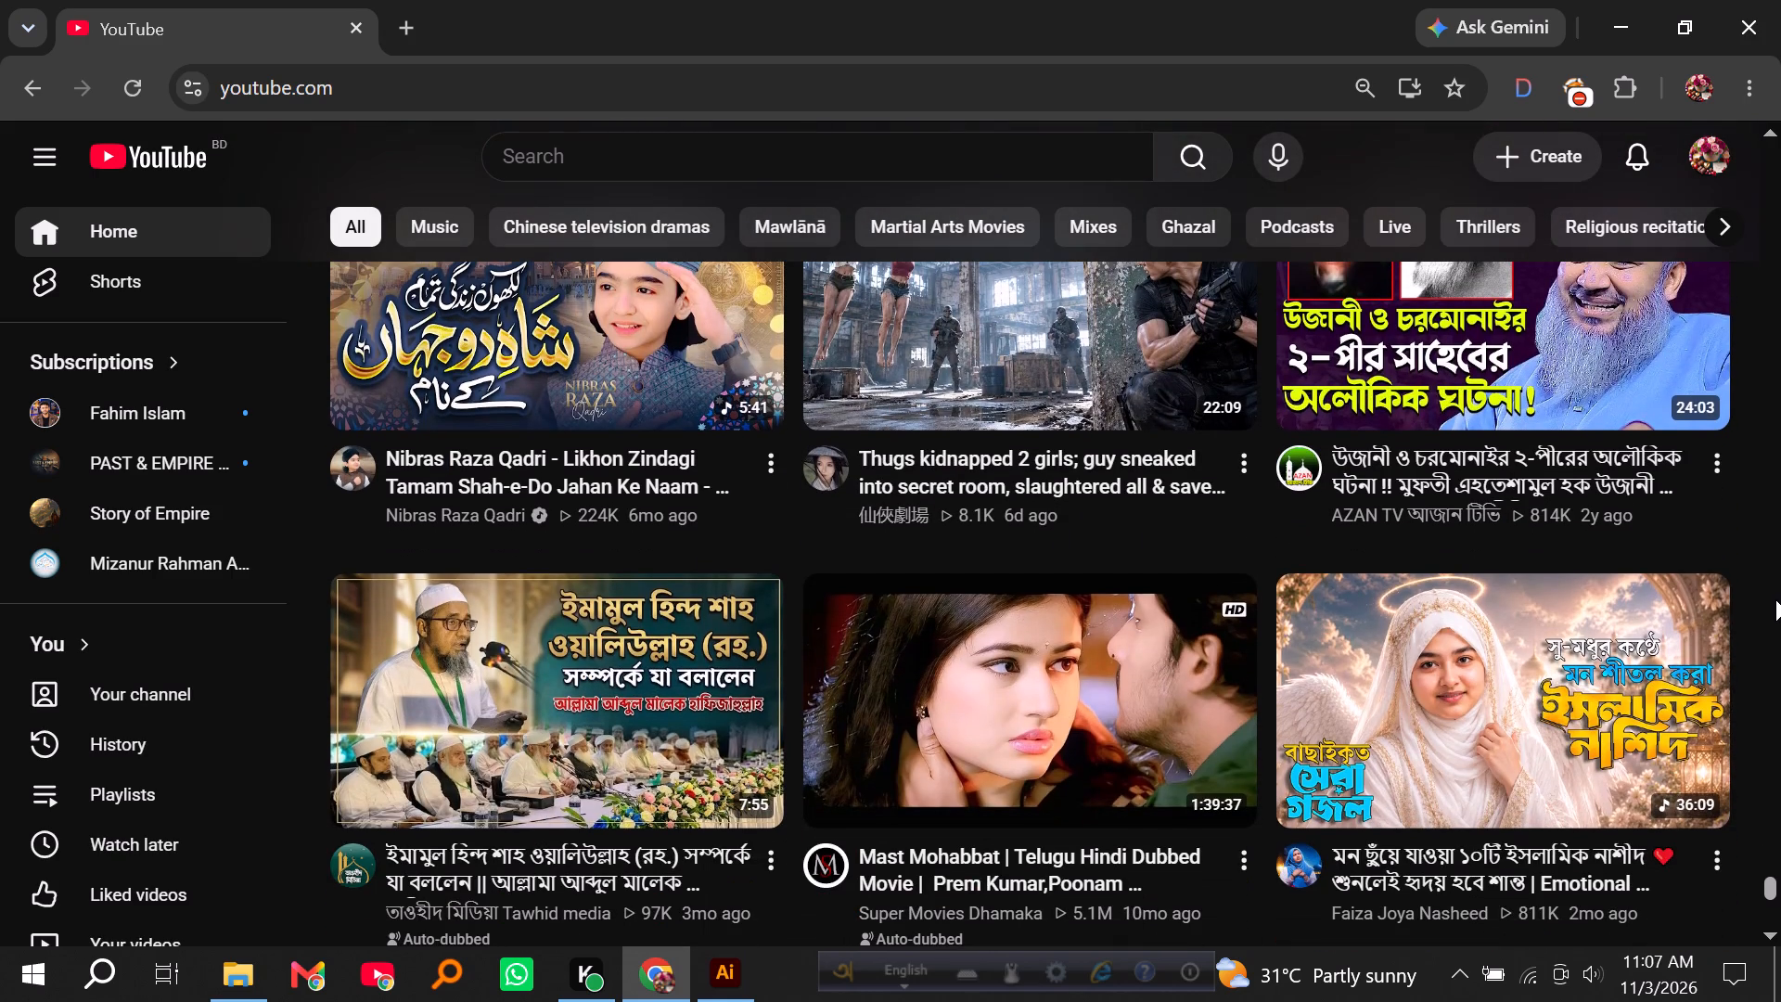
scroll(1775, 599, down, 5)
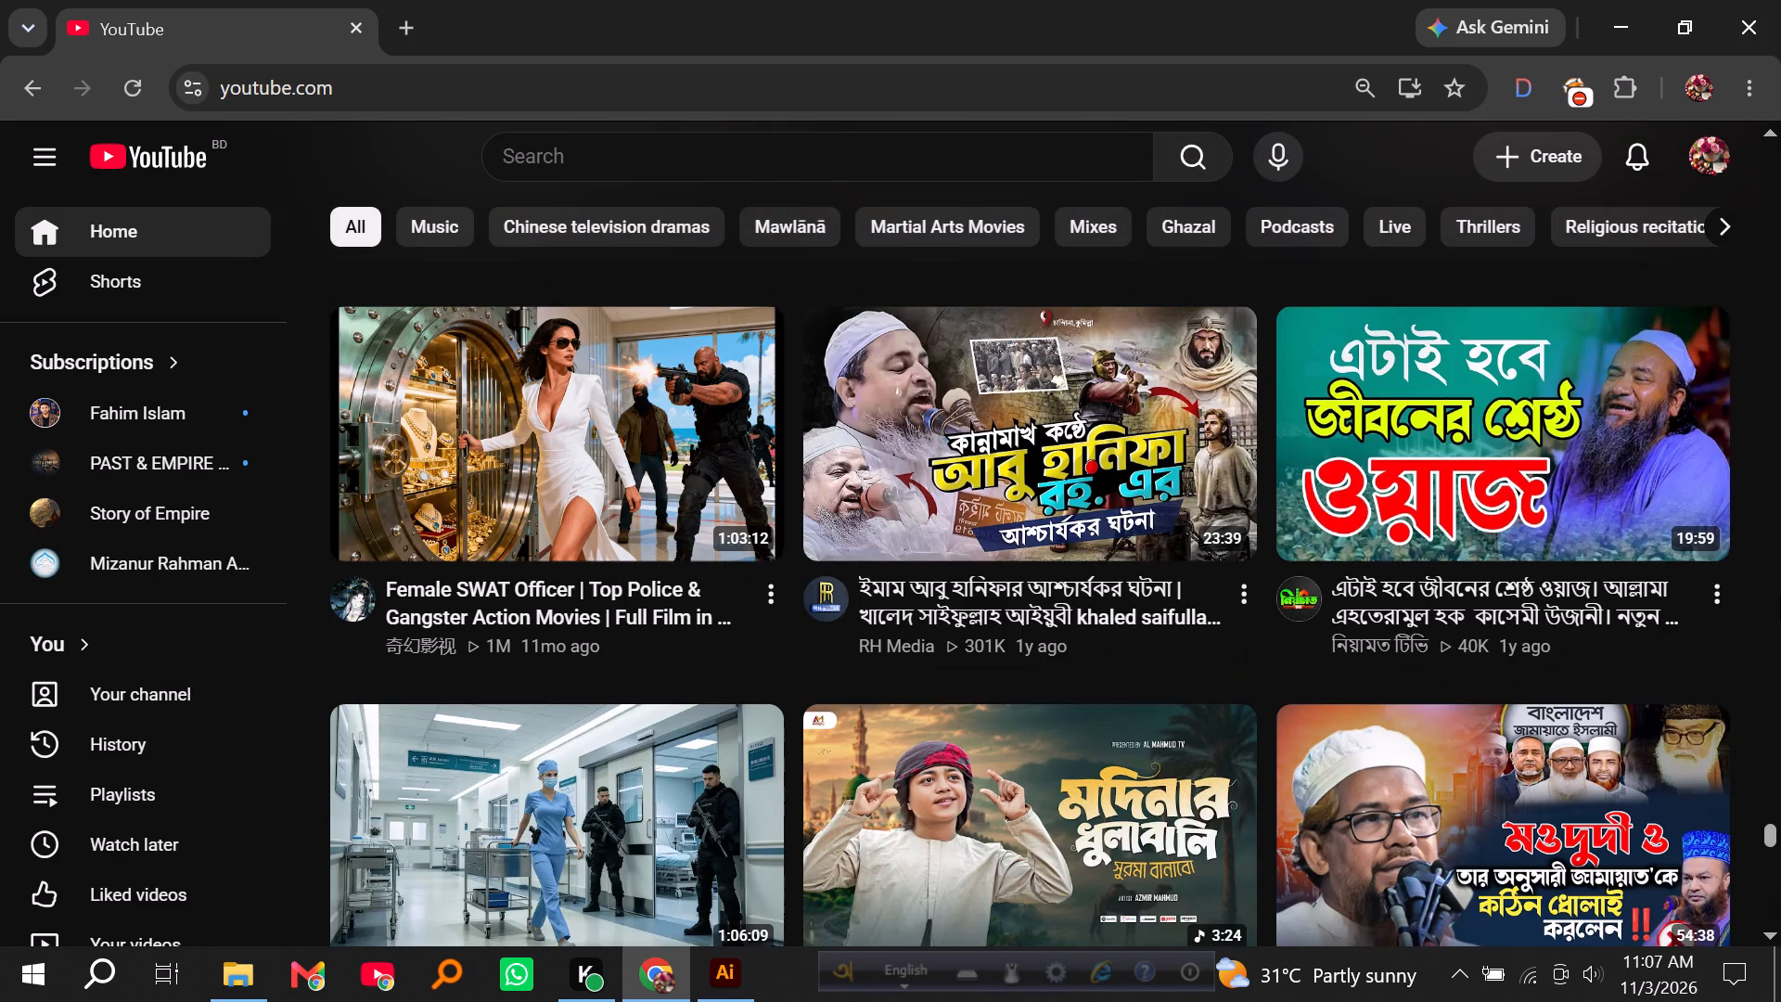
scroll(1780, 606, down, 5)
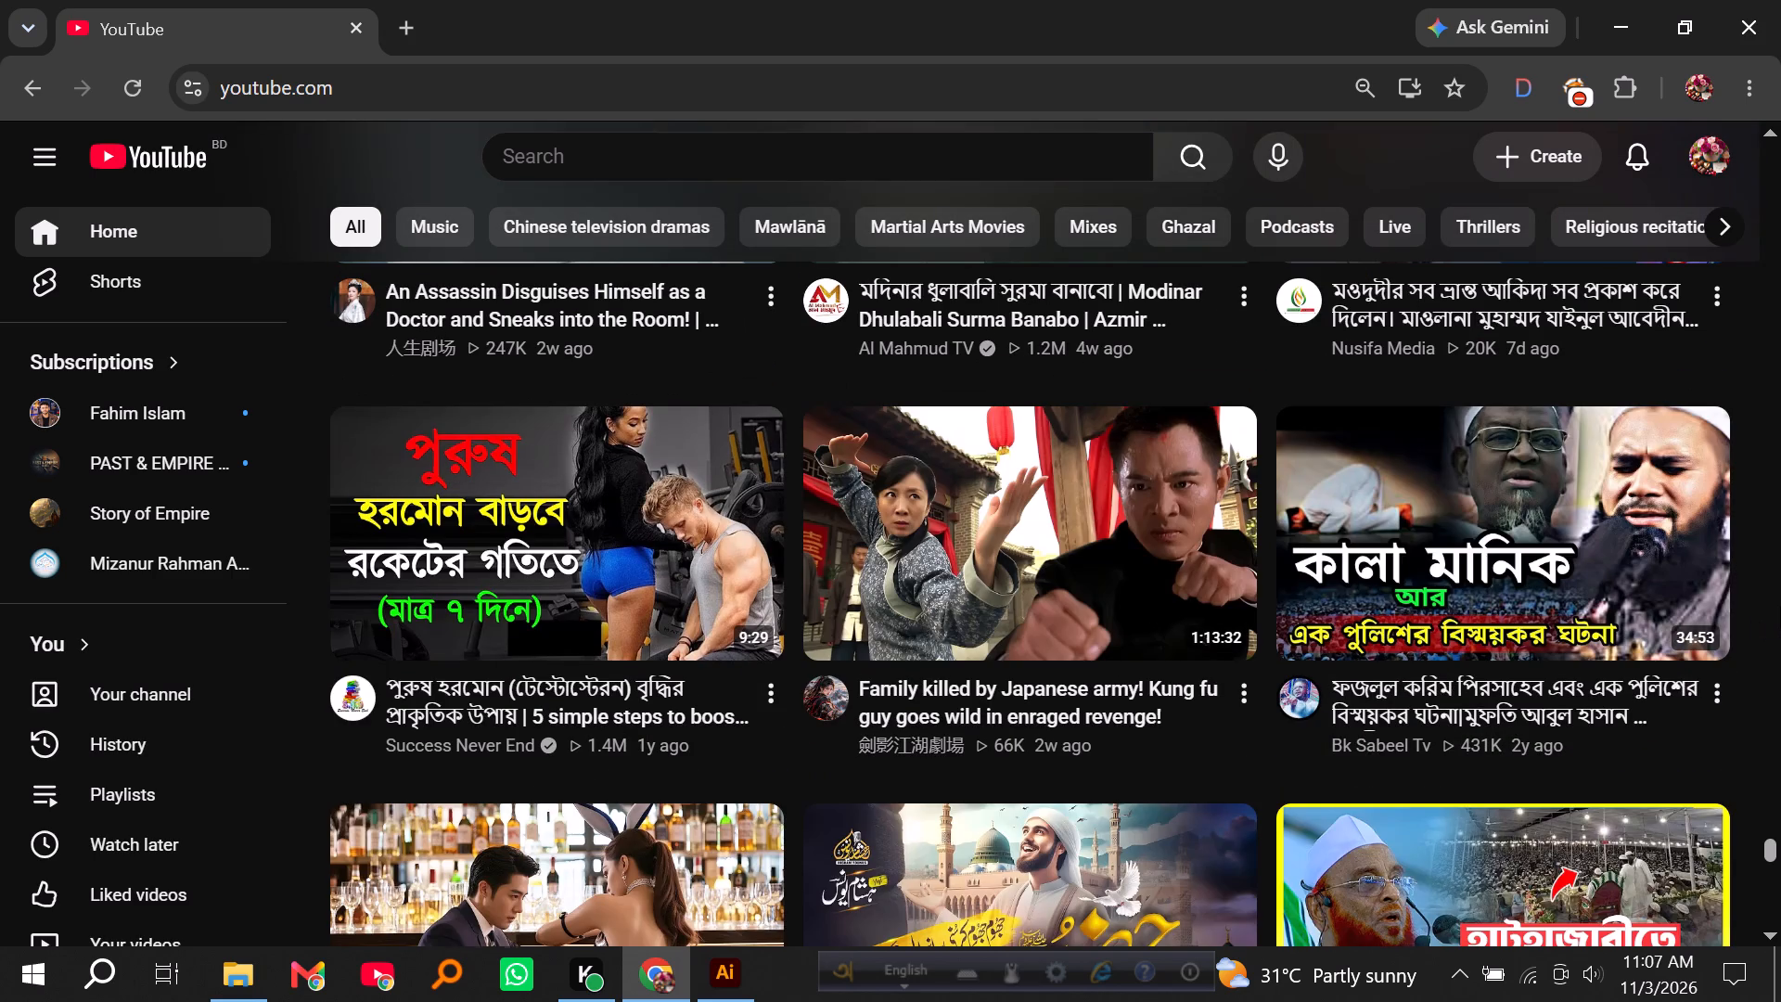
scroll(1780, 606, down, 5)
scroll(1780, 606, up, 1)
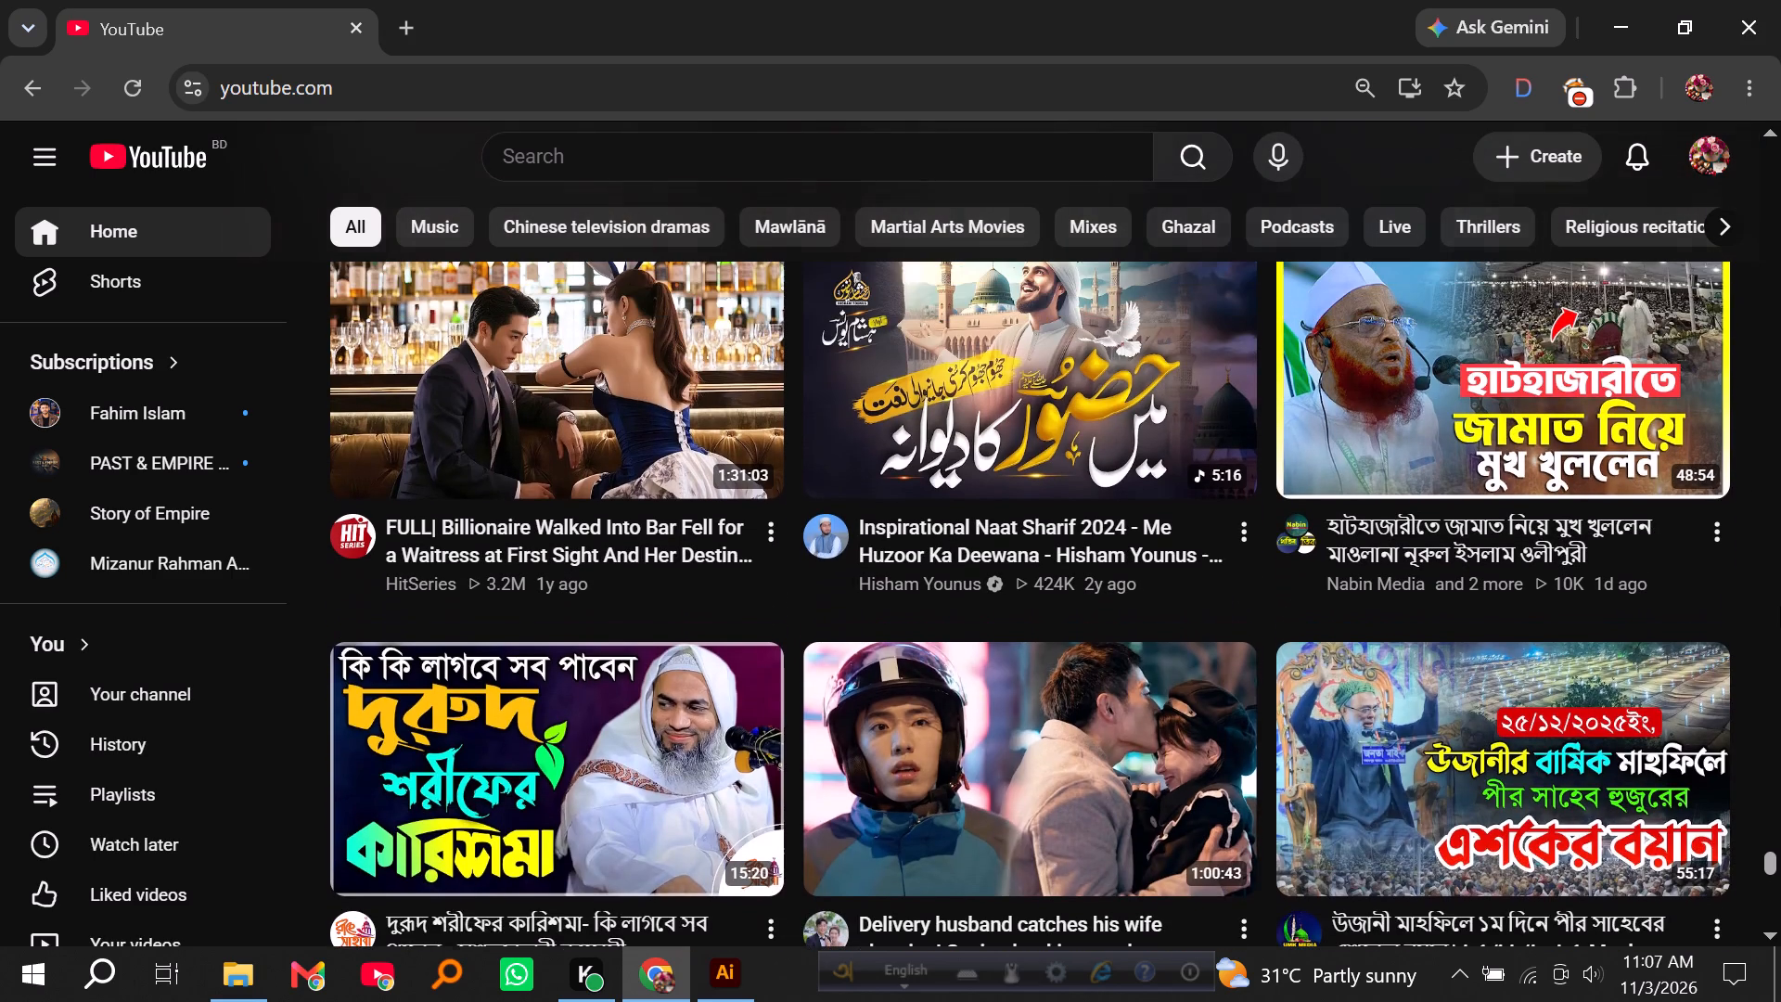
scroll(1780, 604, up, 3)
scroll(1780, 604, down, 9)
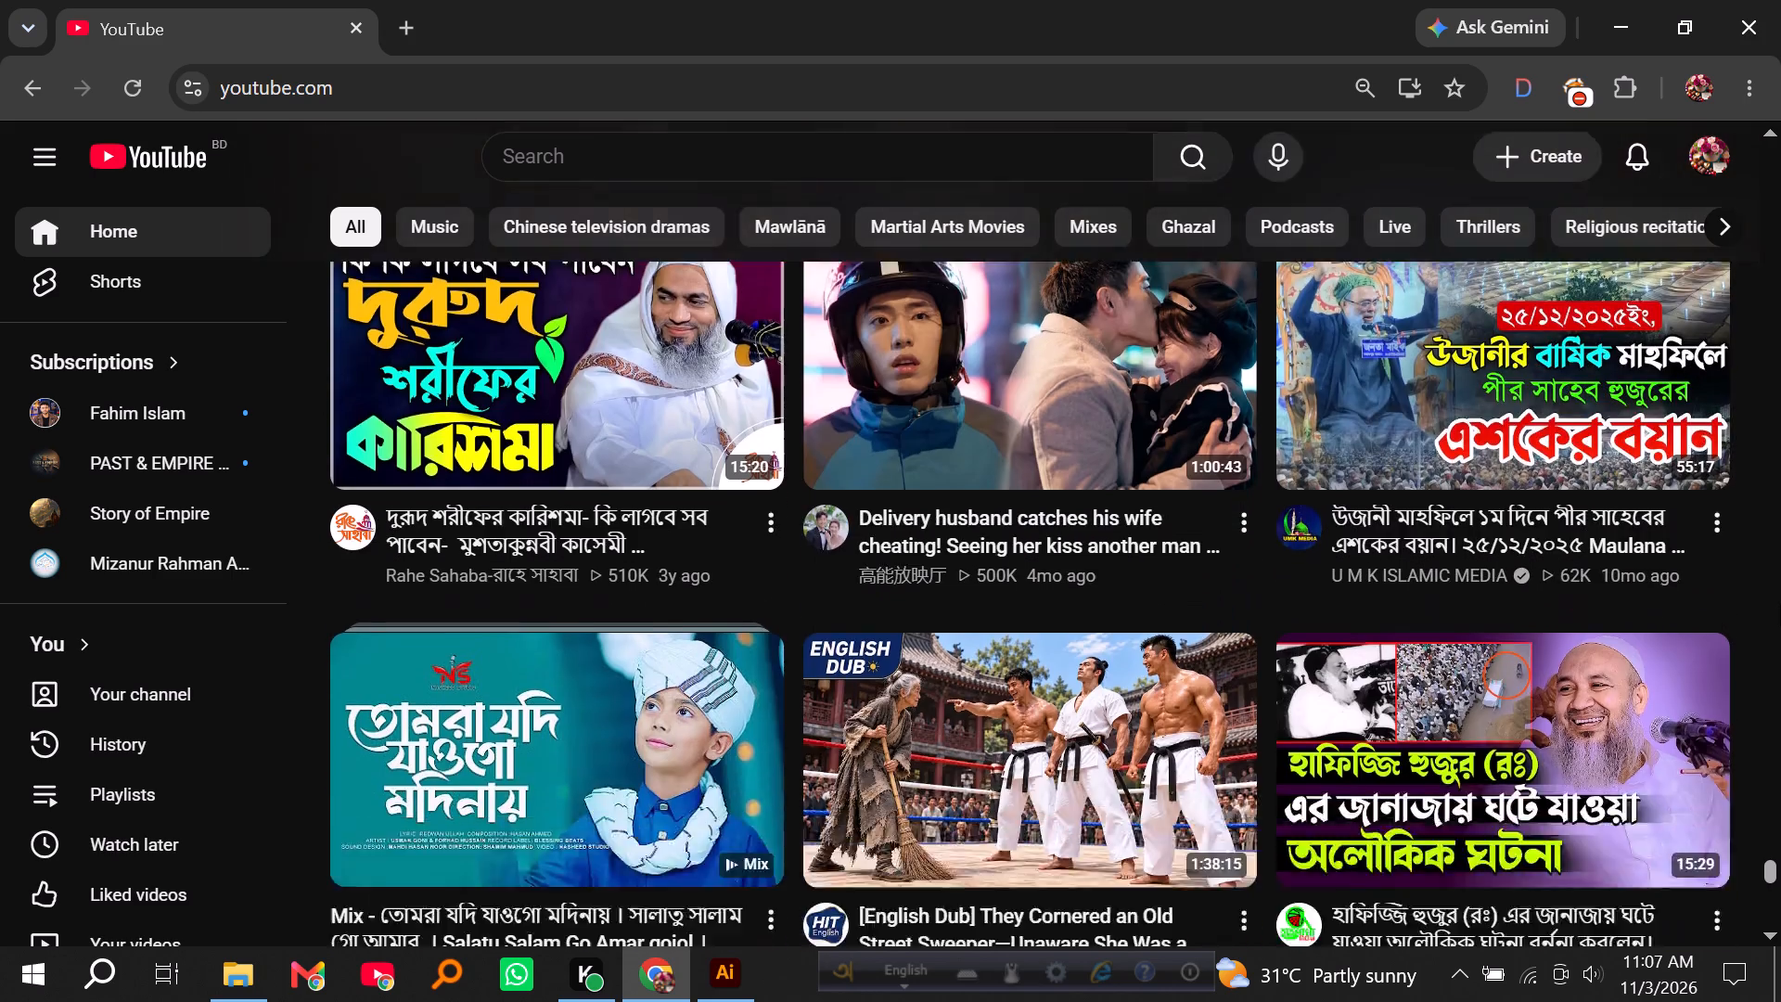
scroll(1780, 604, down, 7)
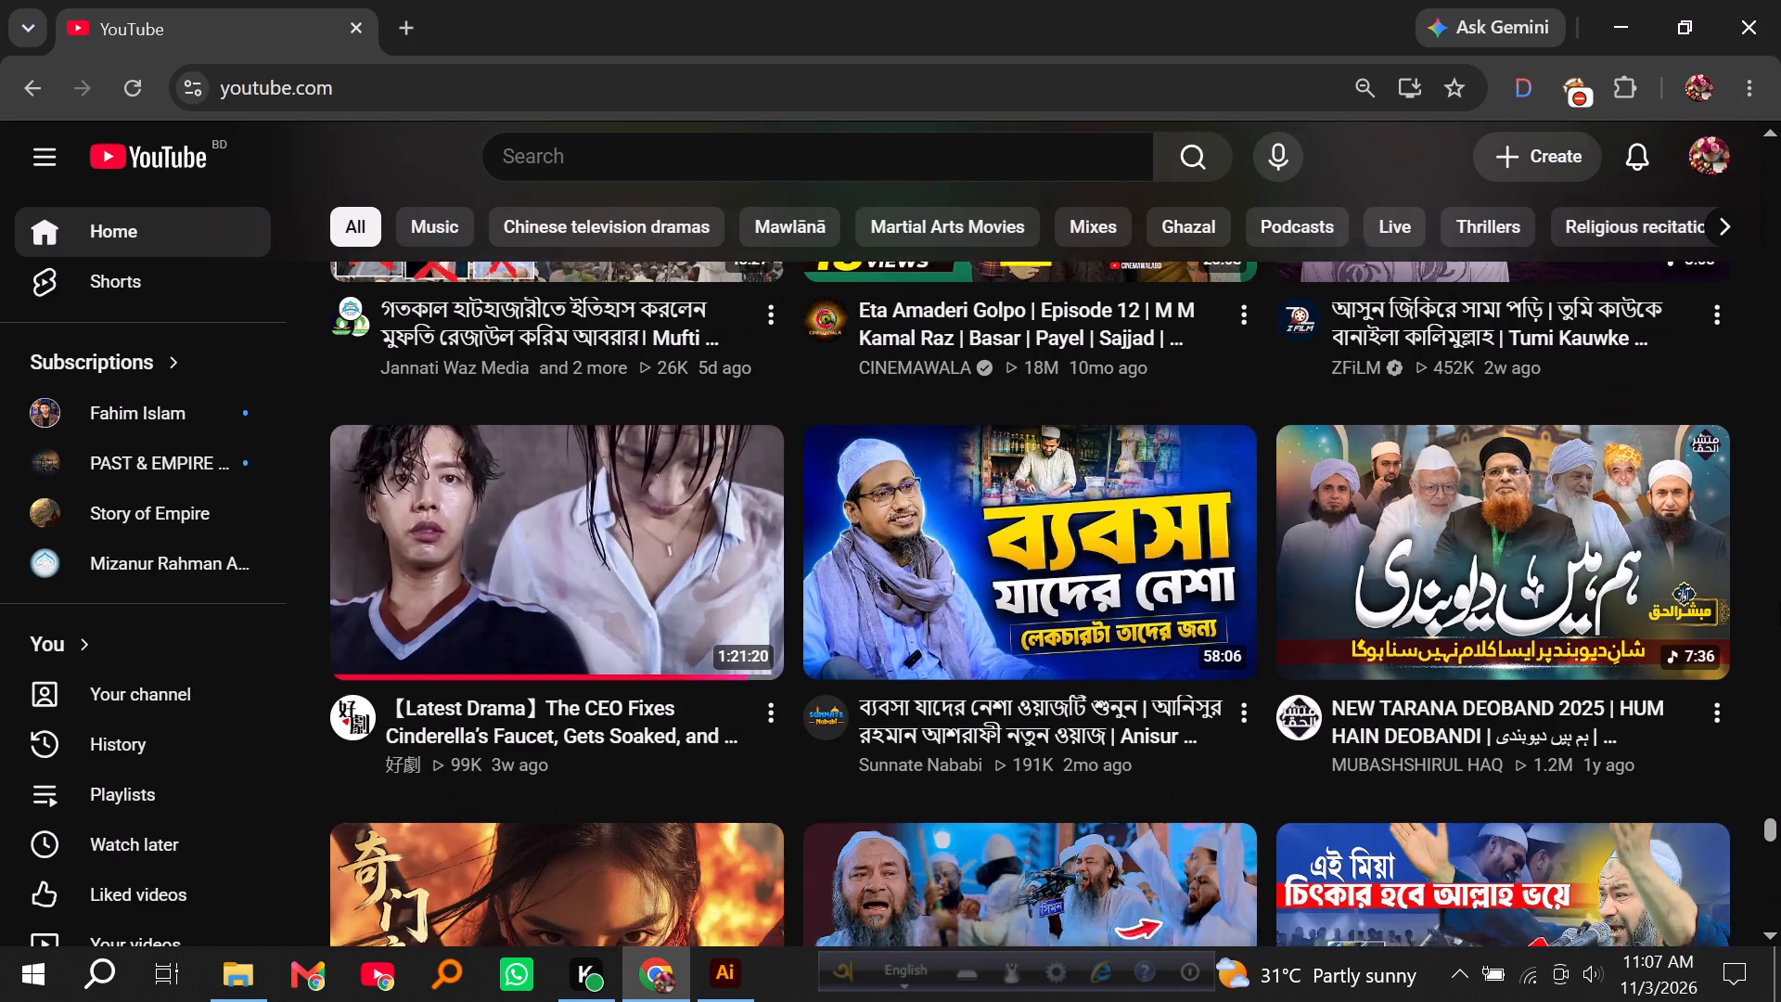
scroll(1780, 602, down, 6)
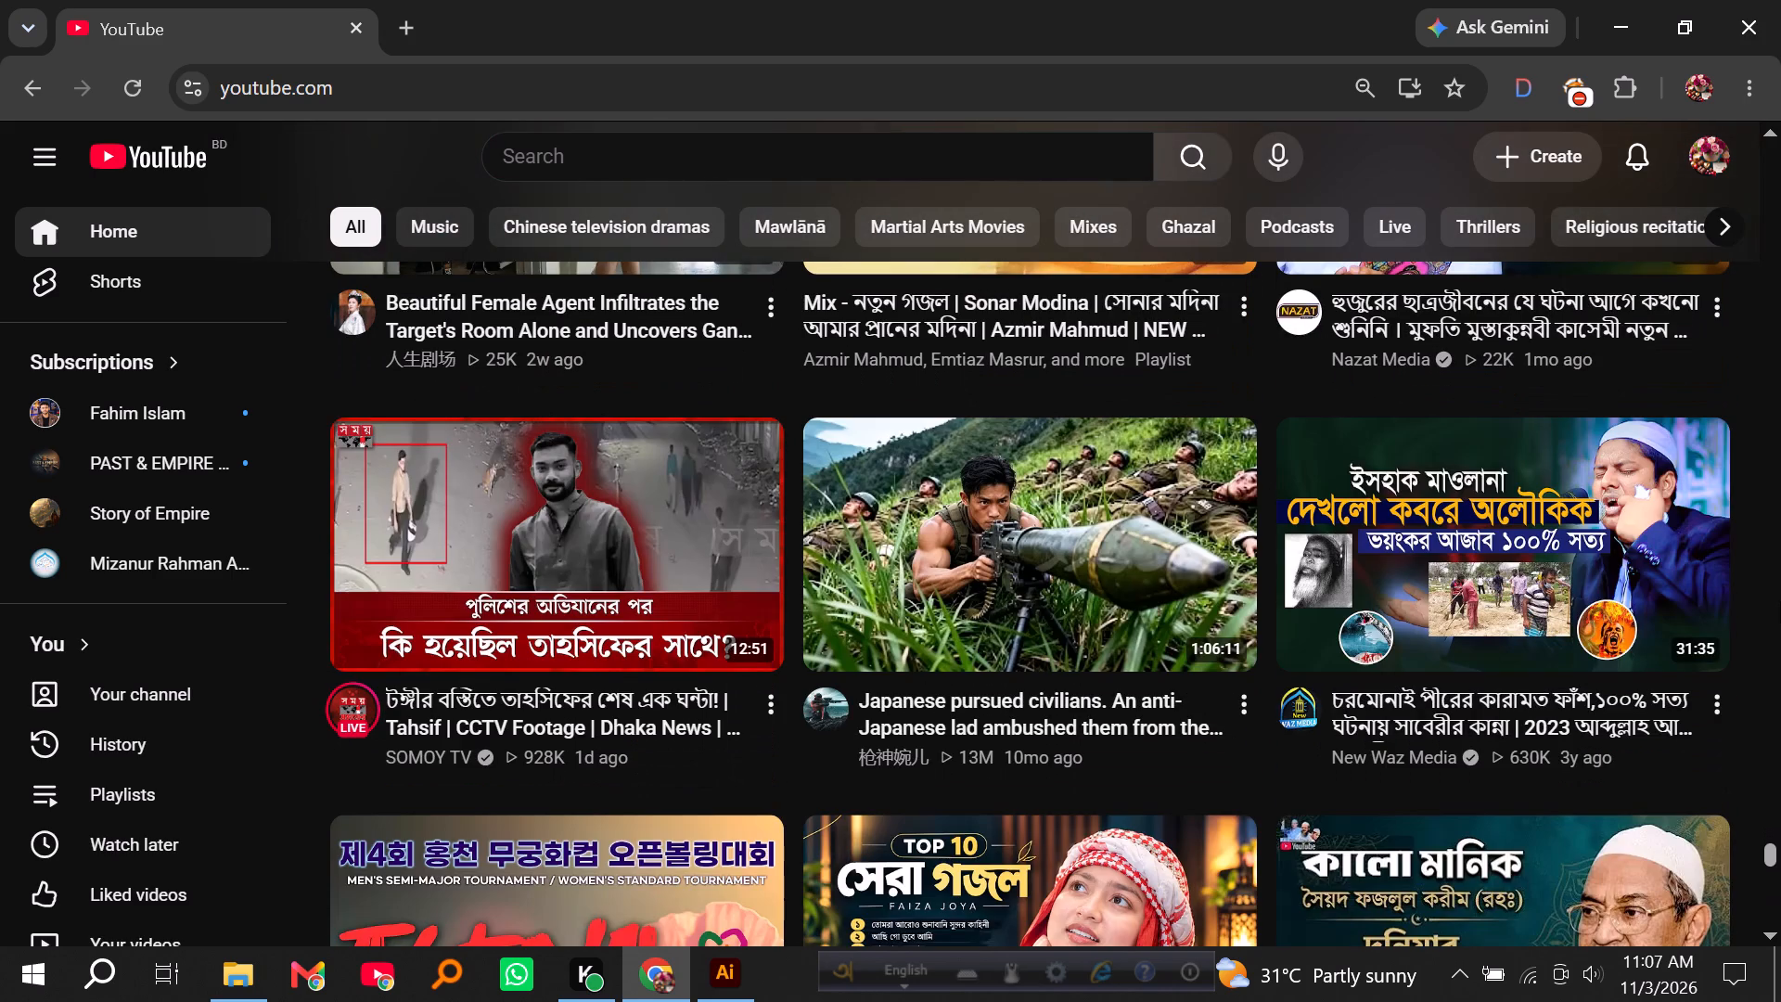
scroll(1780, 601, up, 18)
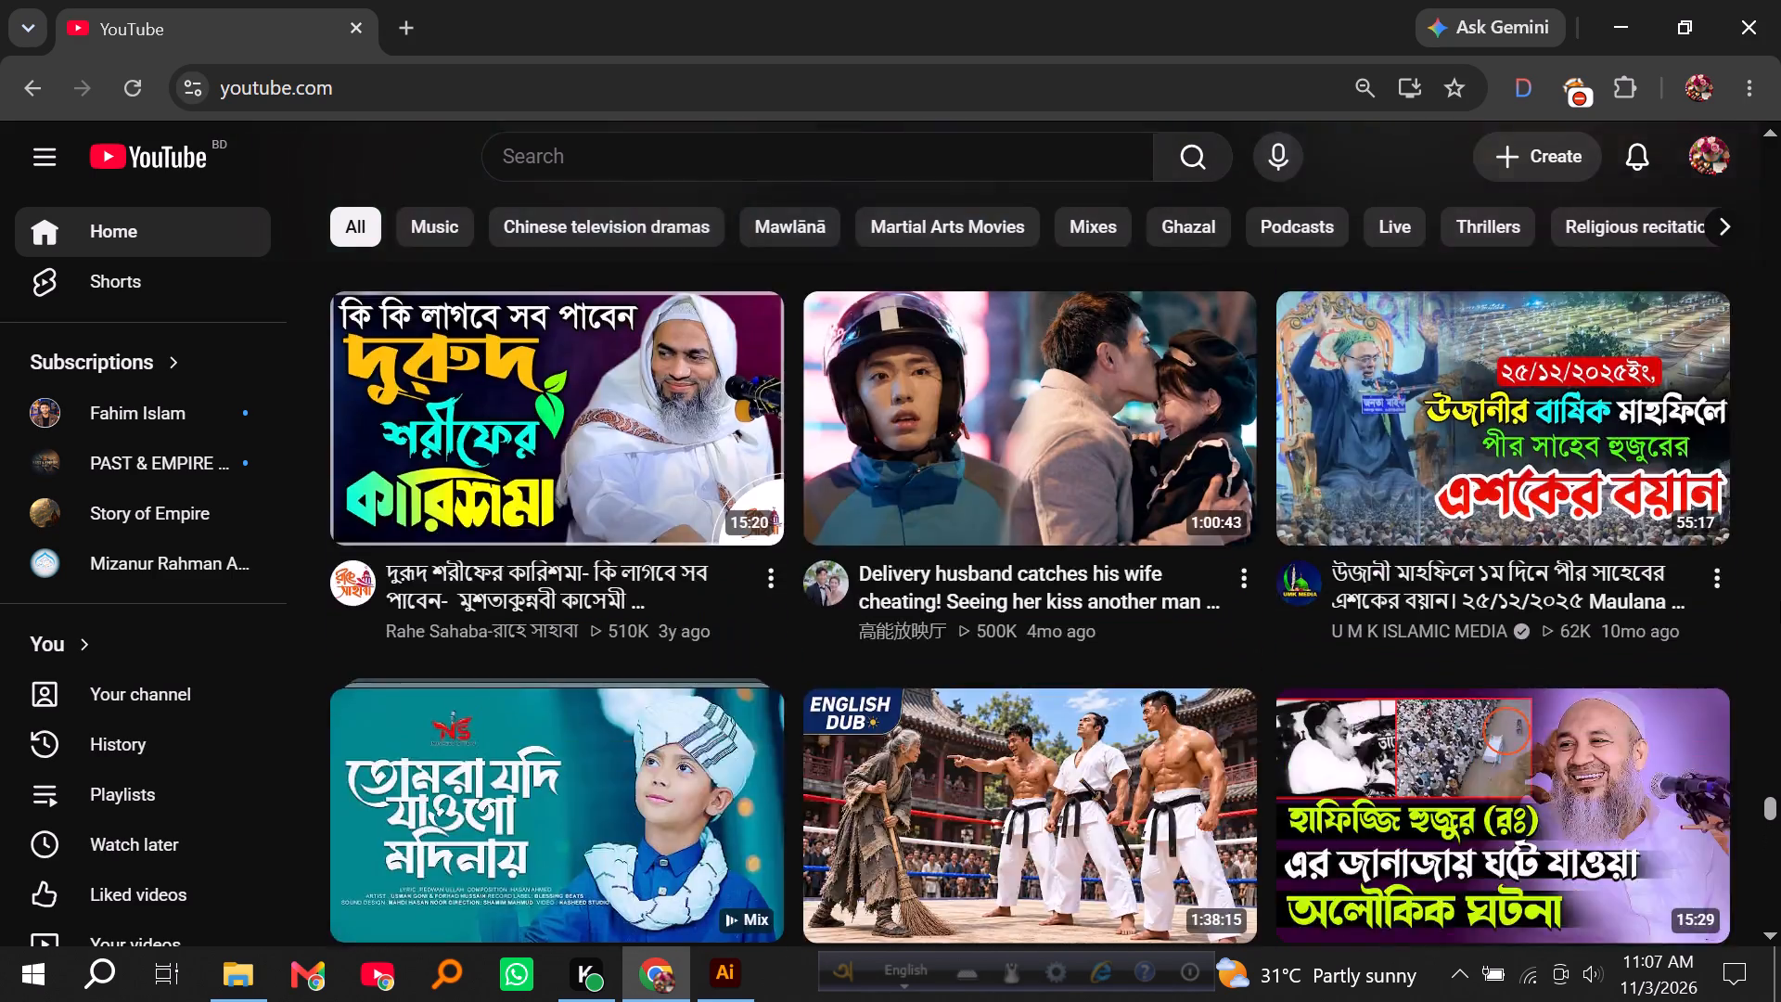
scroll(1780, 601, up, 12)
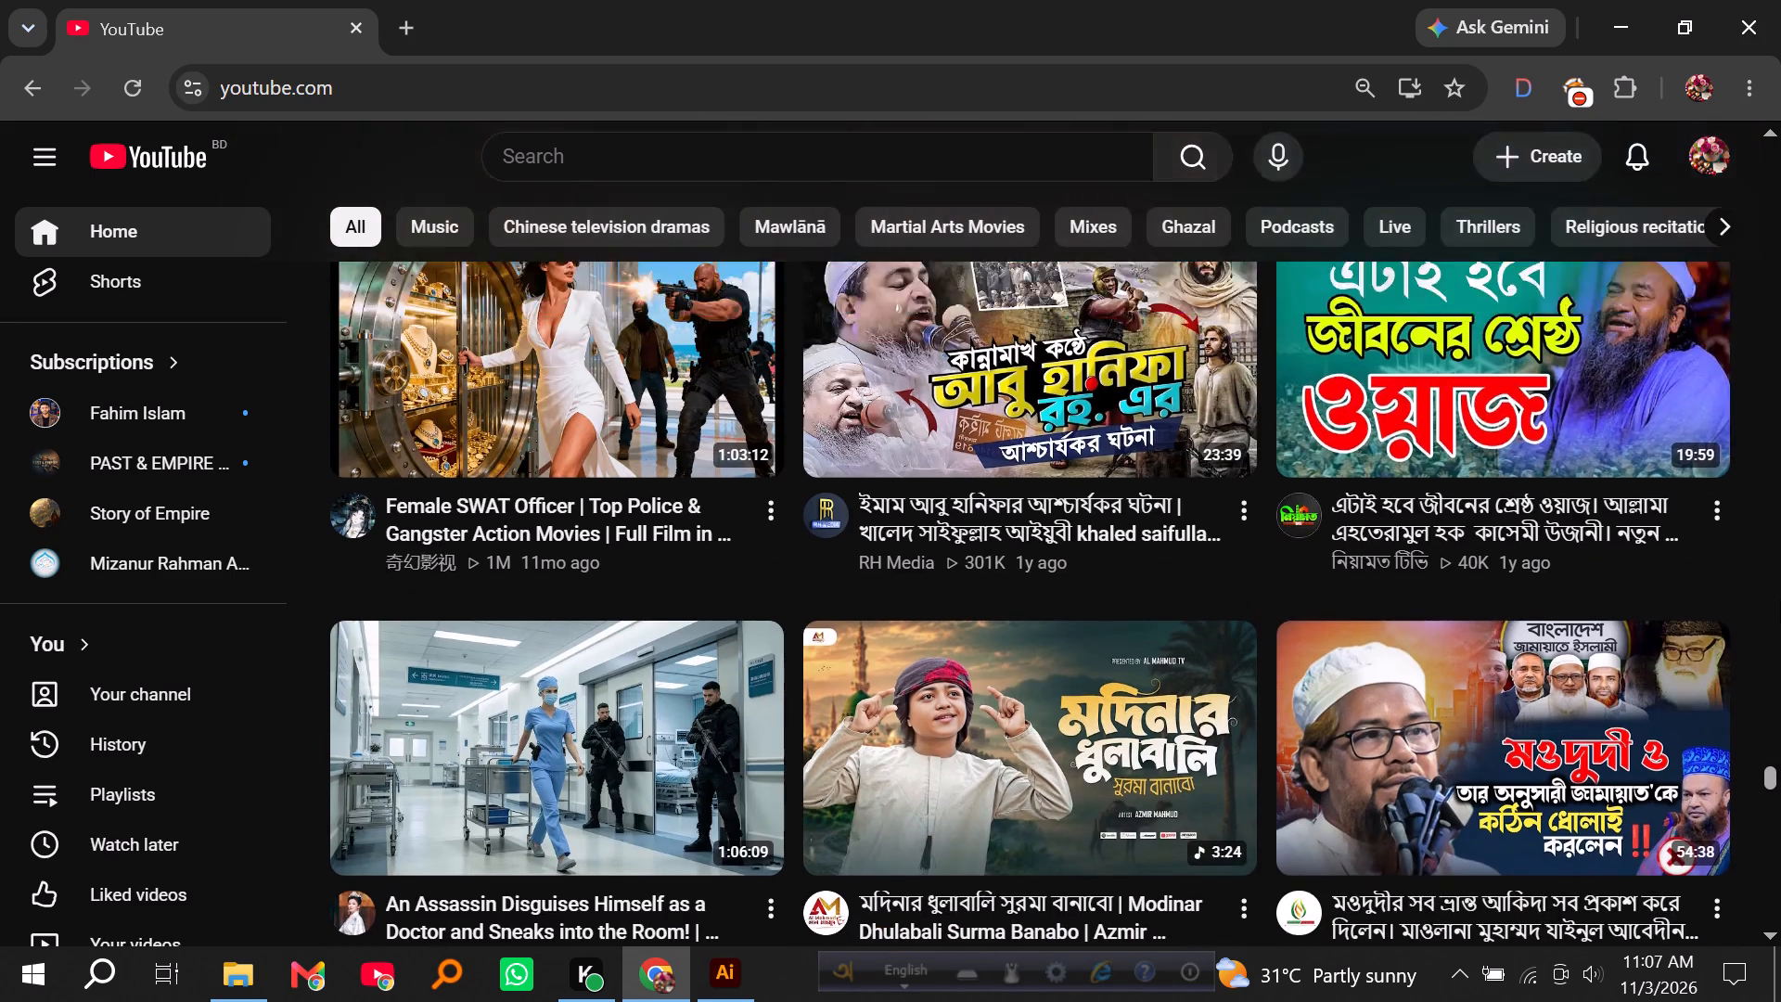
scroll(1780, 600, up, 7)
scroll(1780, 600, down, 2)
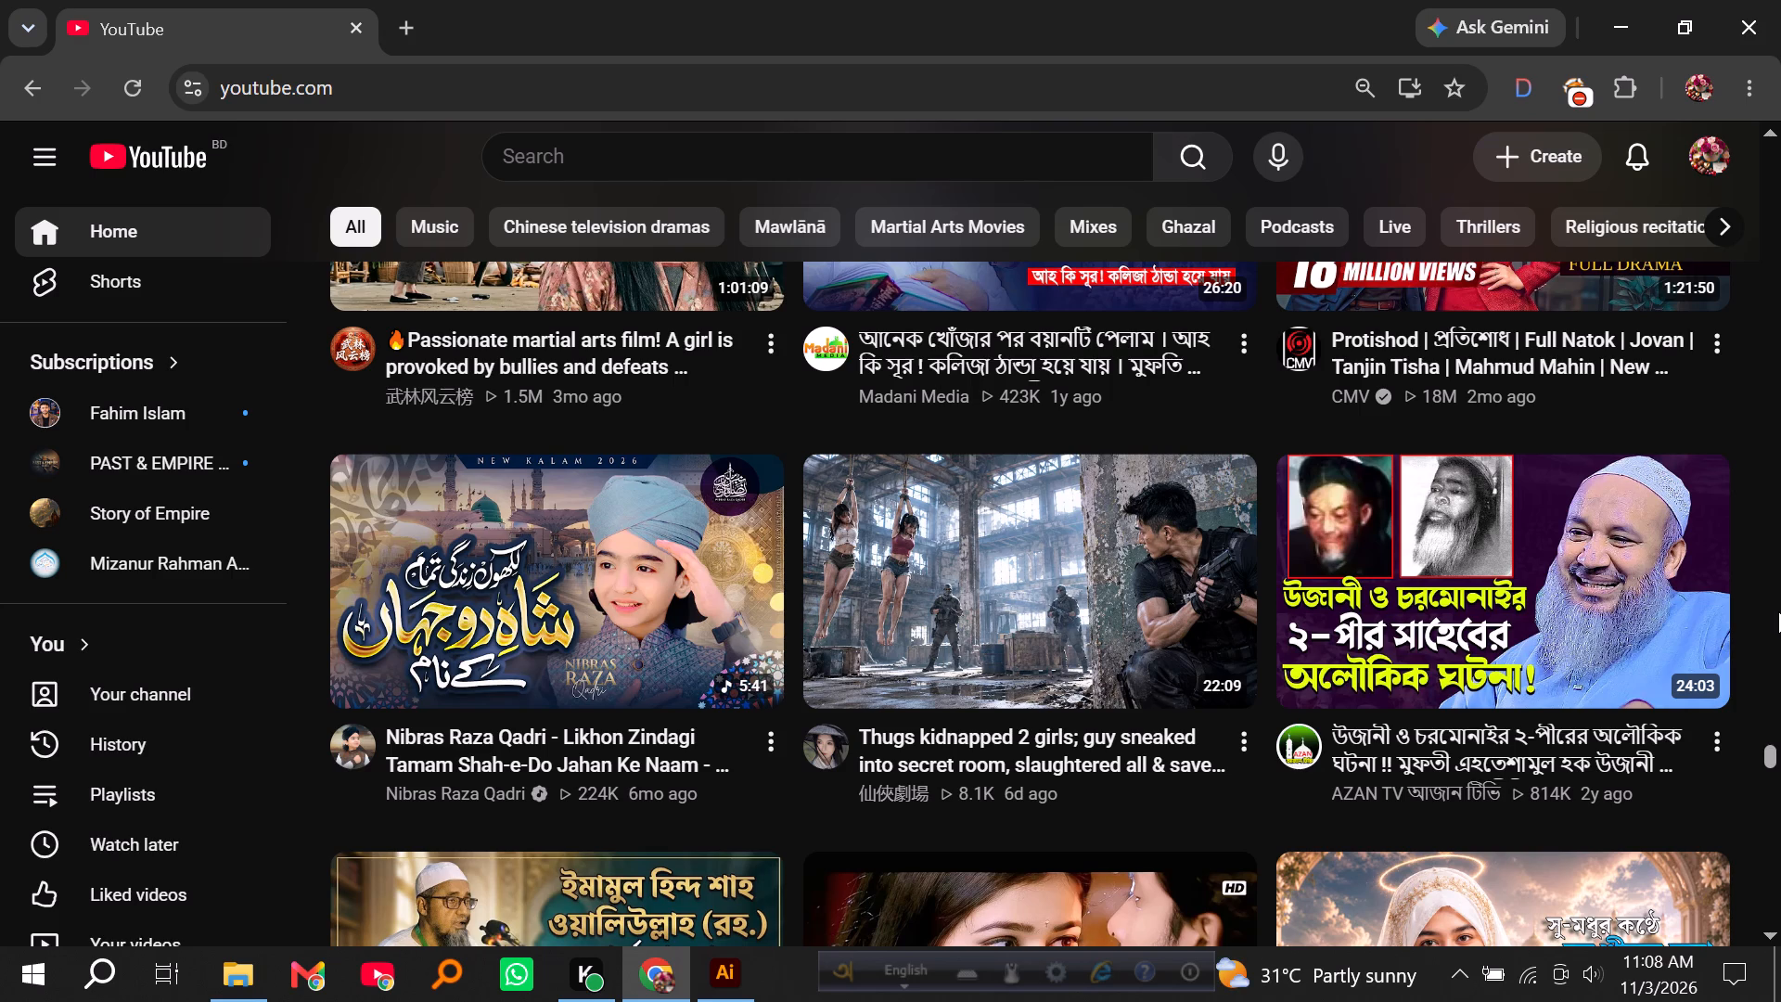
scroll(1730, 775, down, 3)
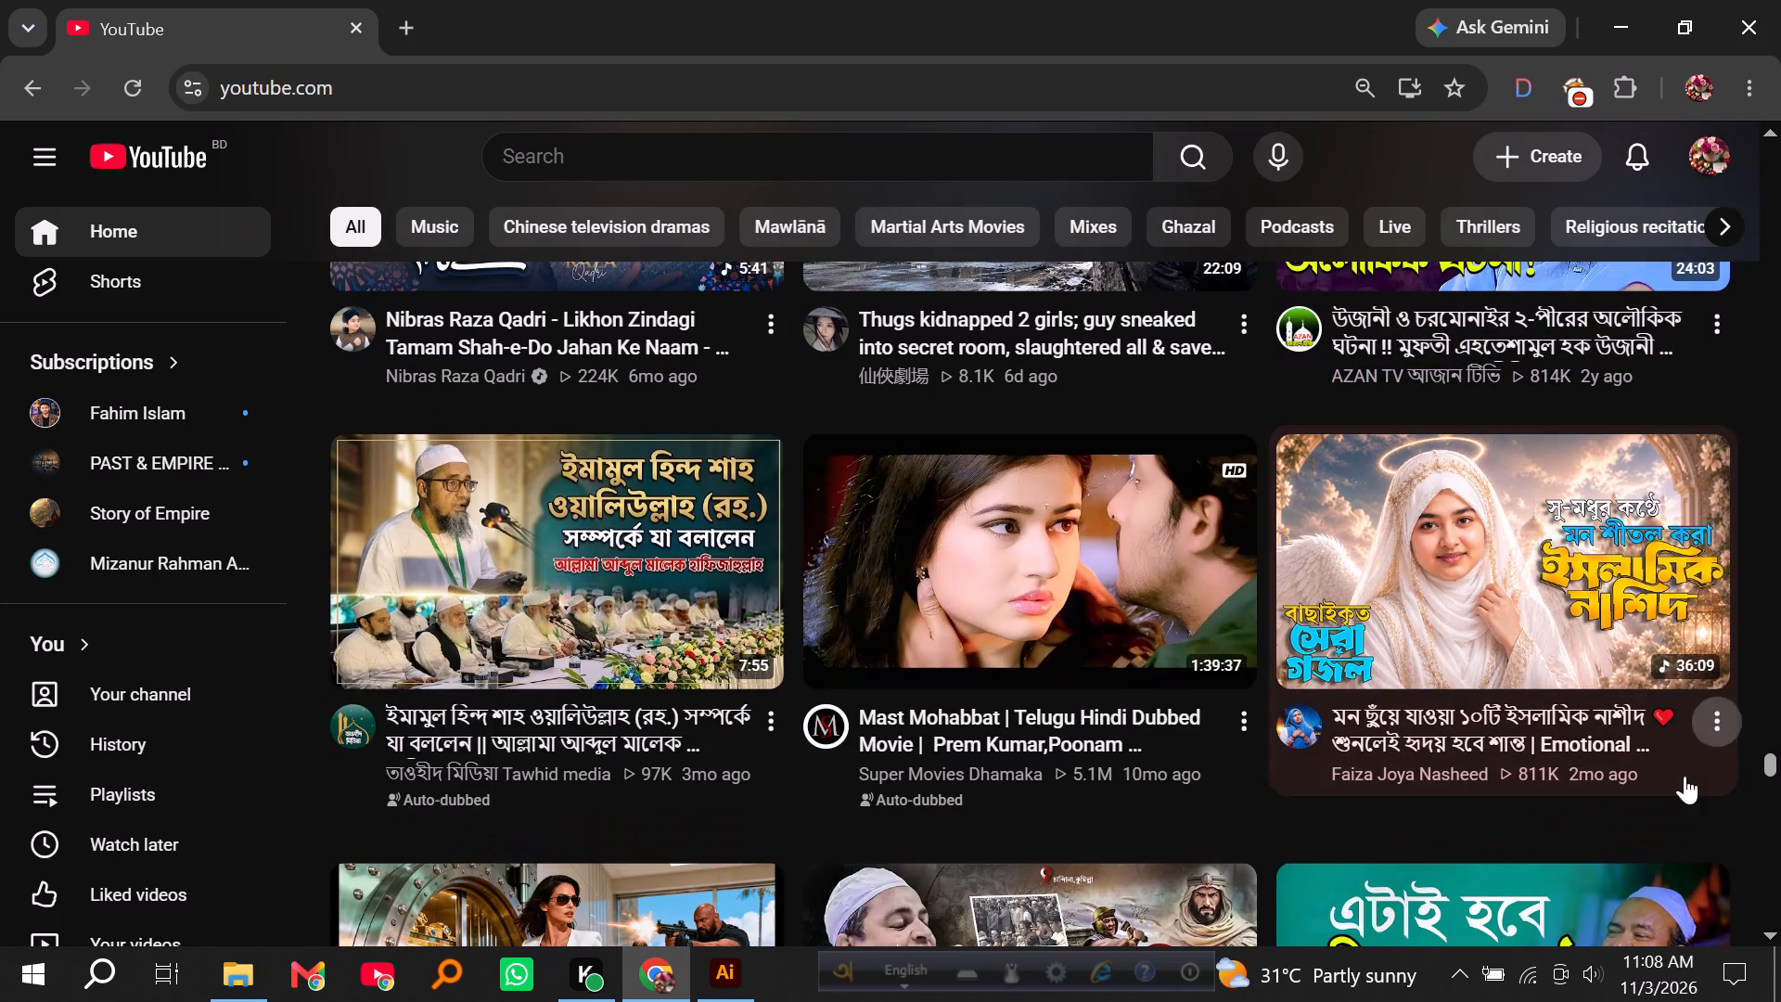
scroll(1204, 687, down, 1)
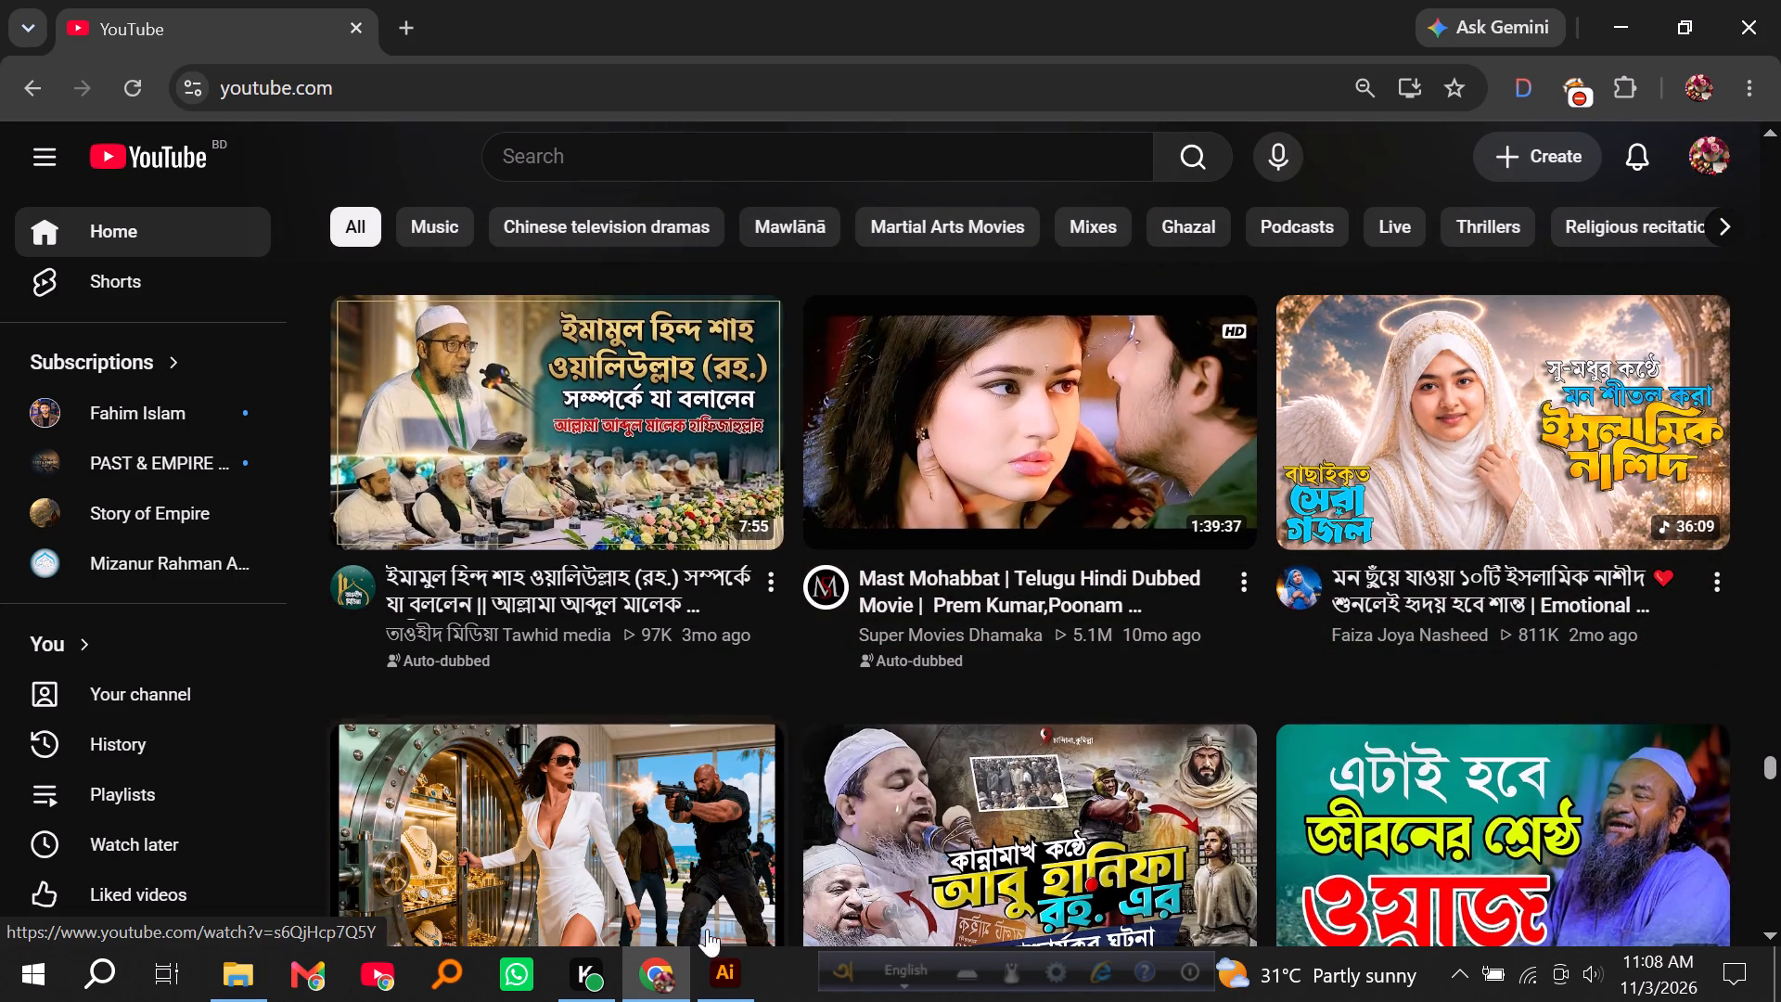
click(165, 160)
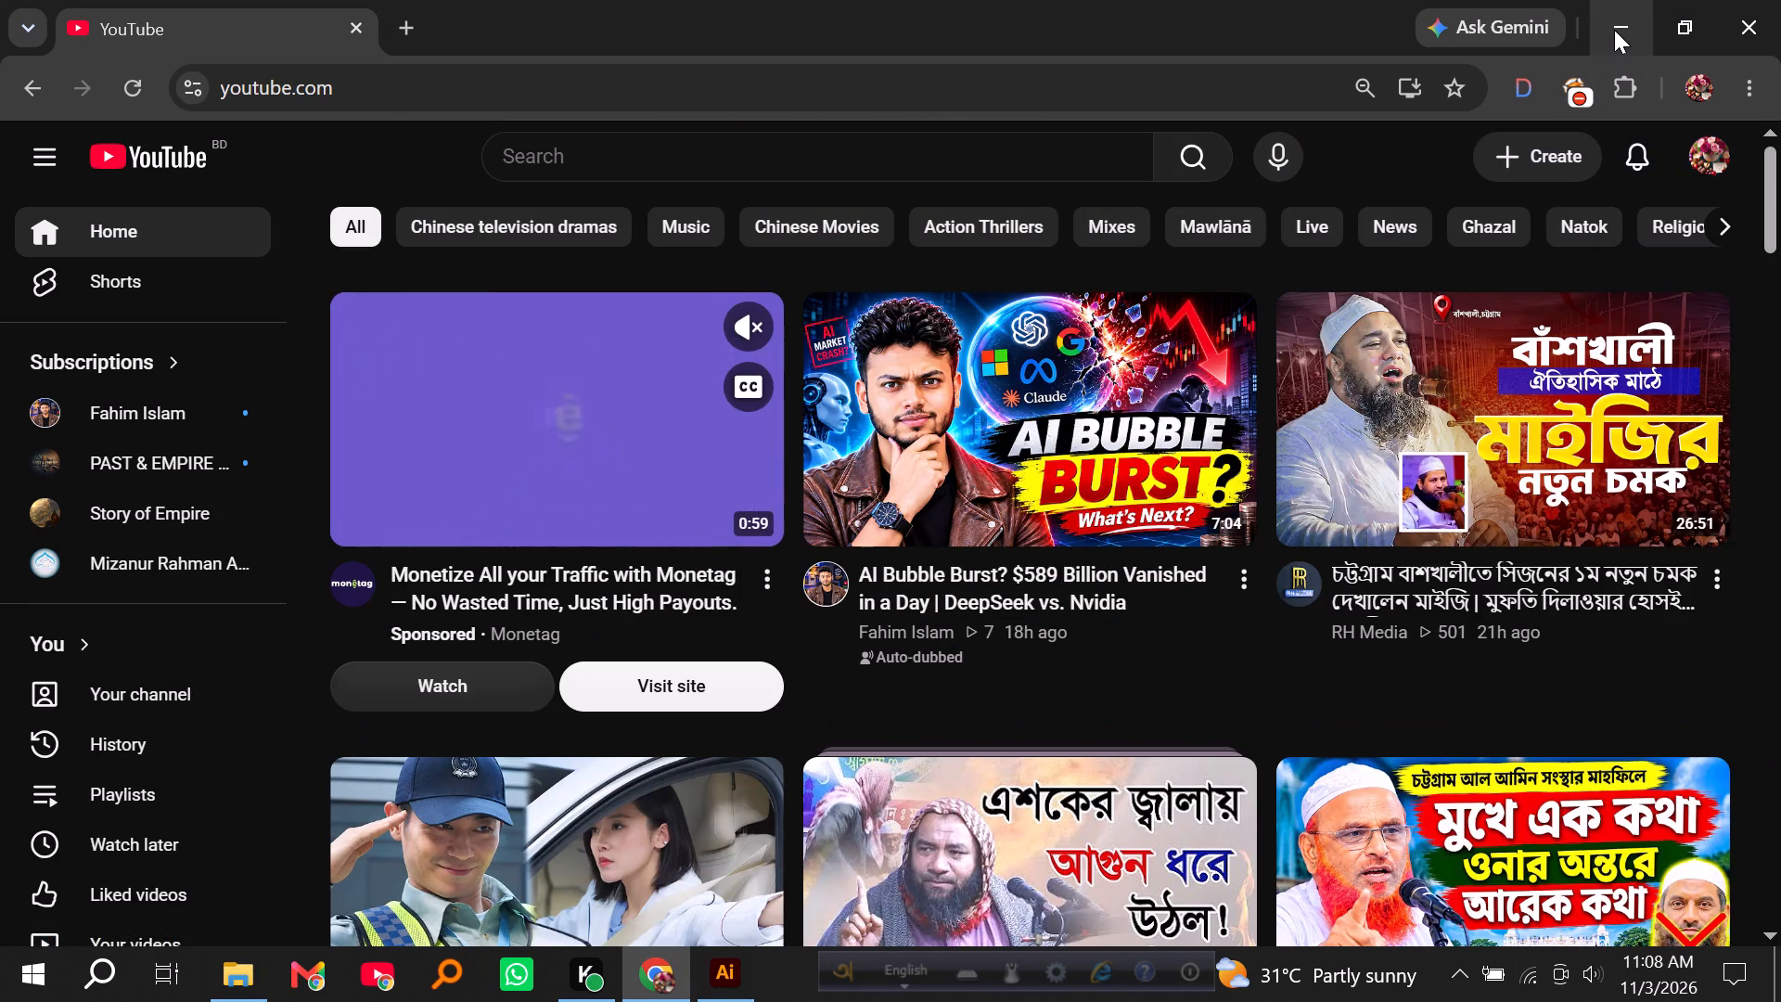
Switch to File Explorer and look through the contents of the Downloads folder.
click(1614, 30)
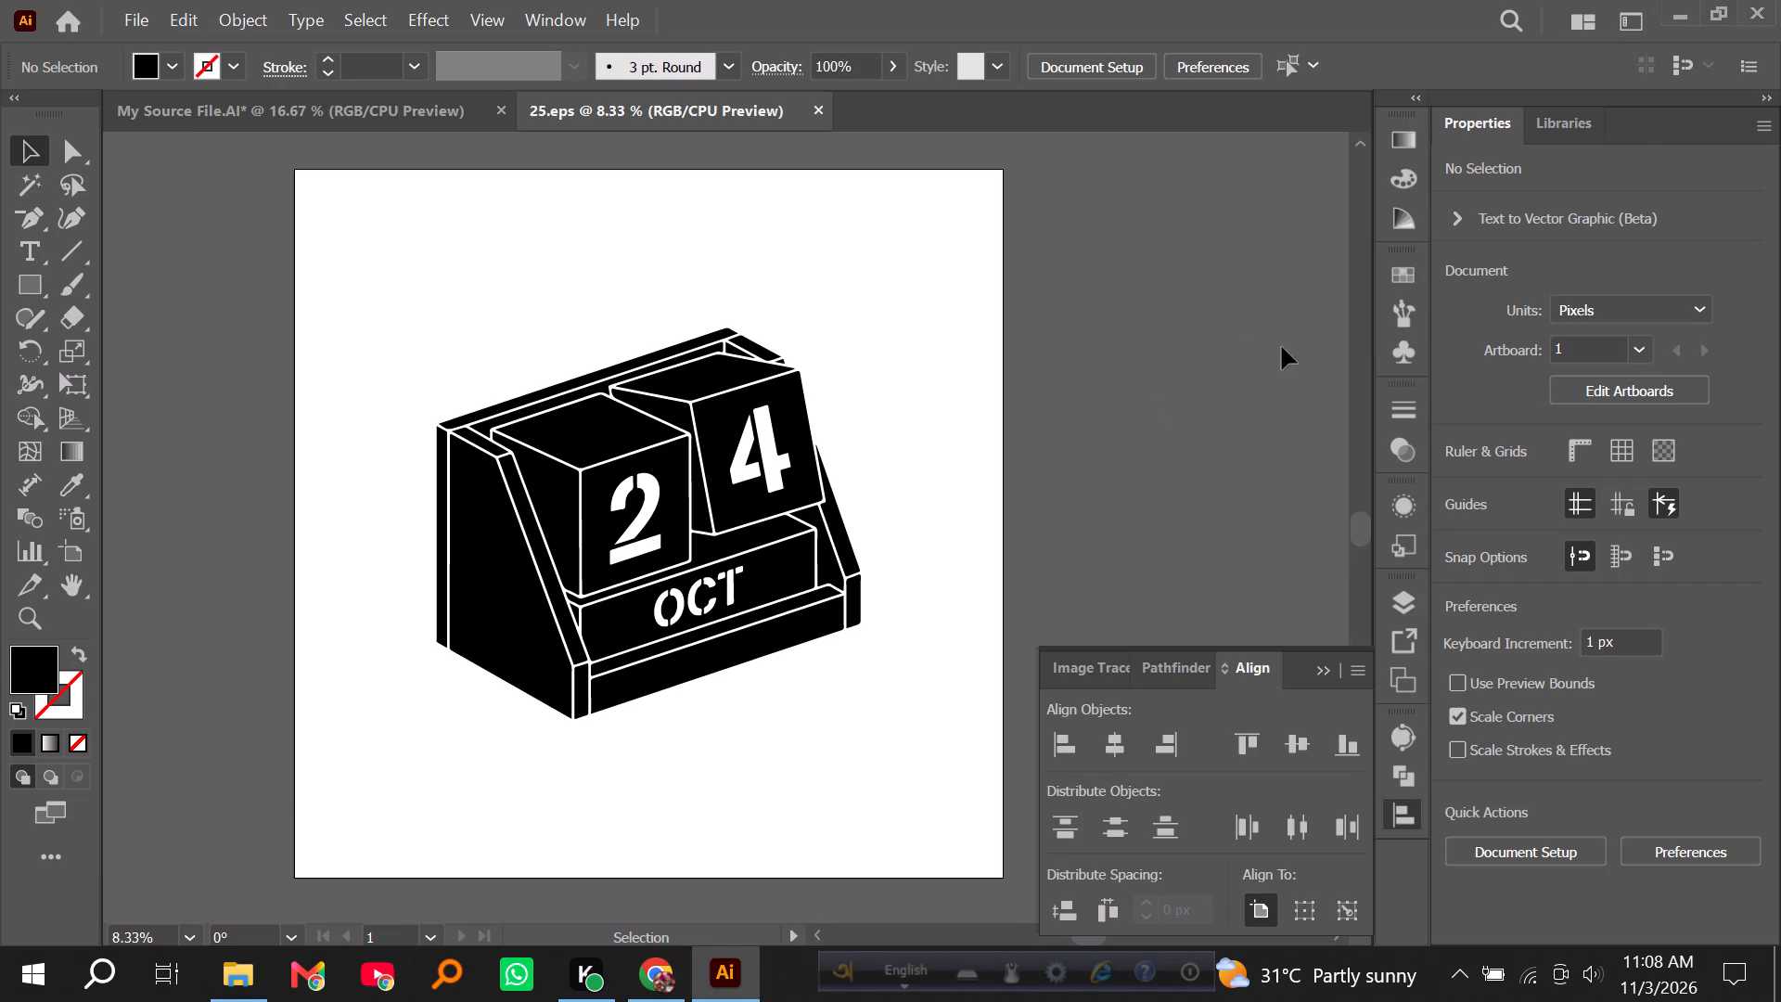
click(1673, 11)
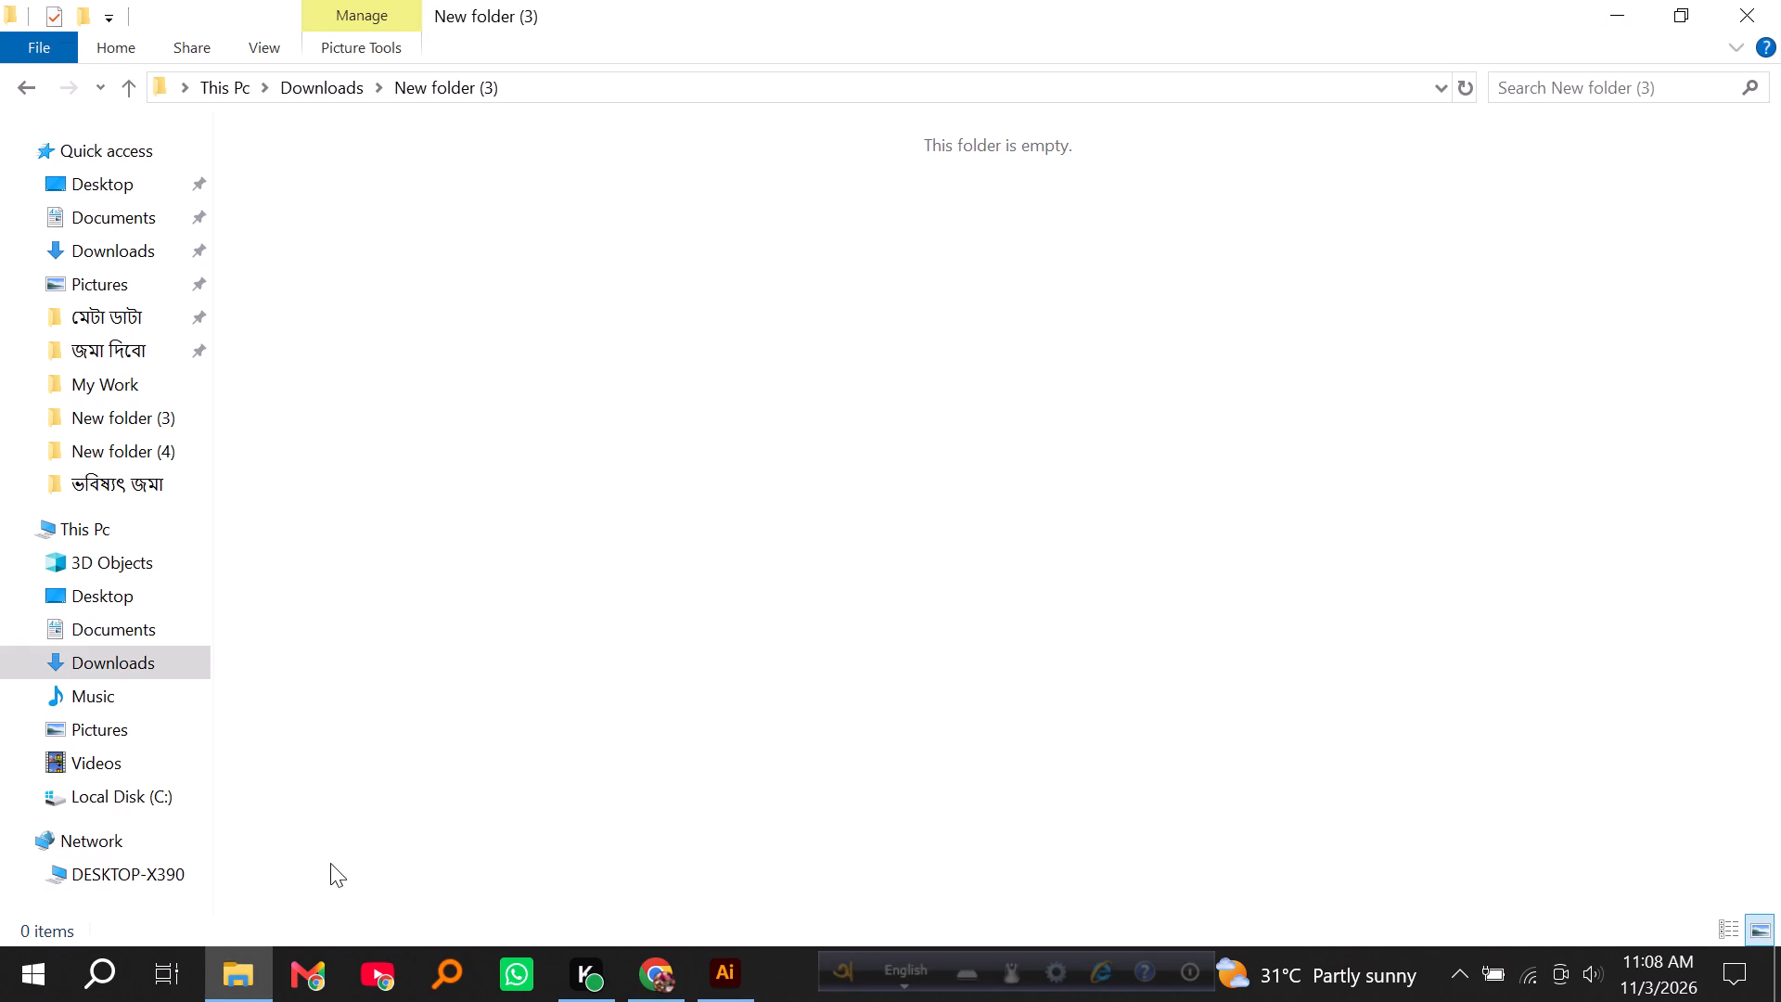
click(99, 244)
click(504, 309)
scroll(482, 323, down, 2)
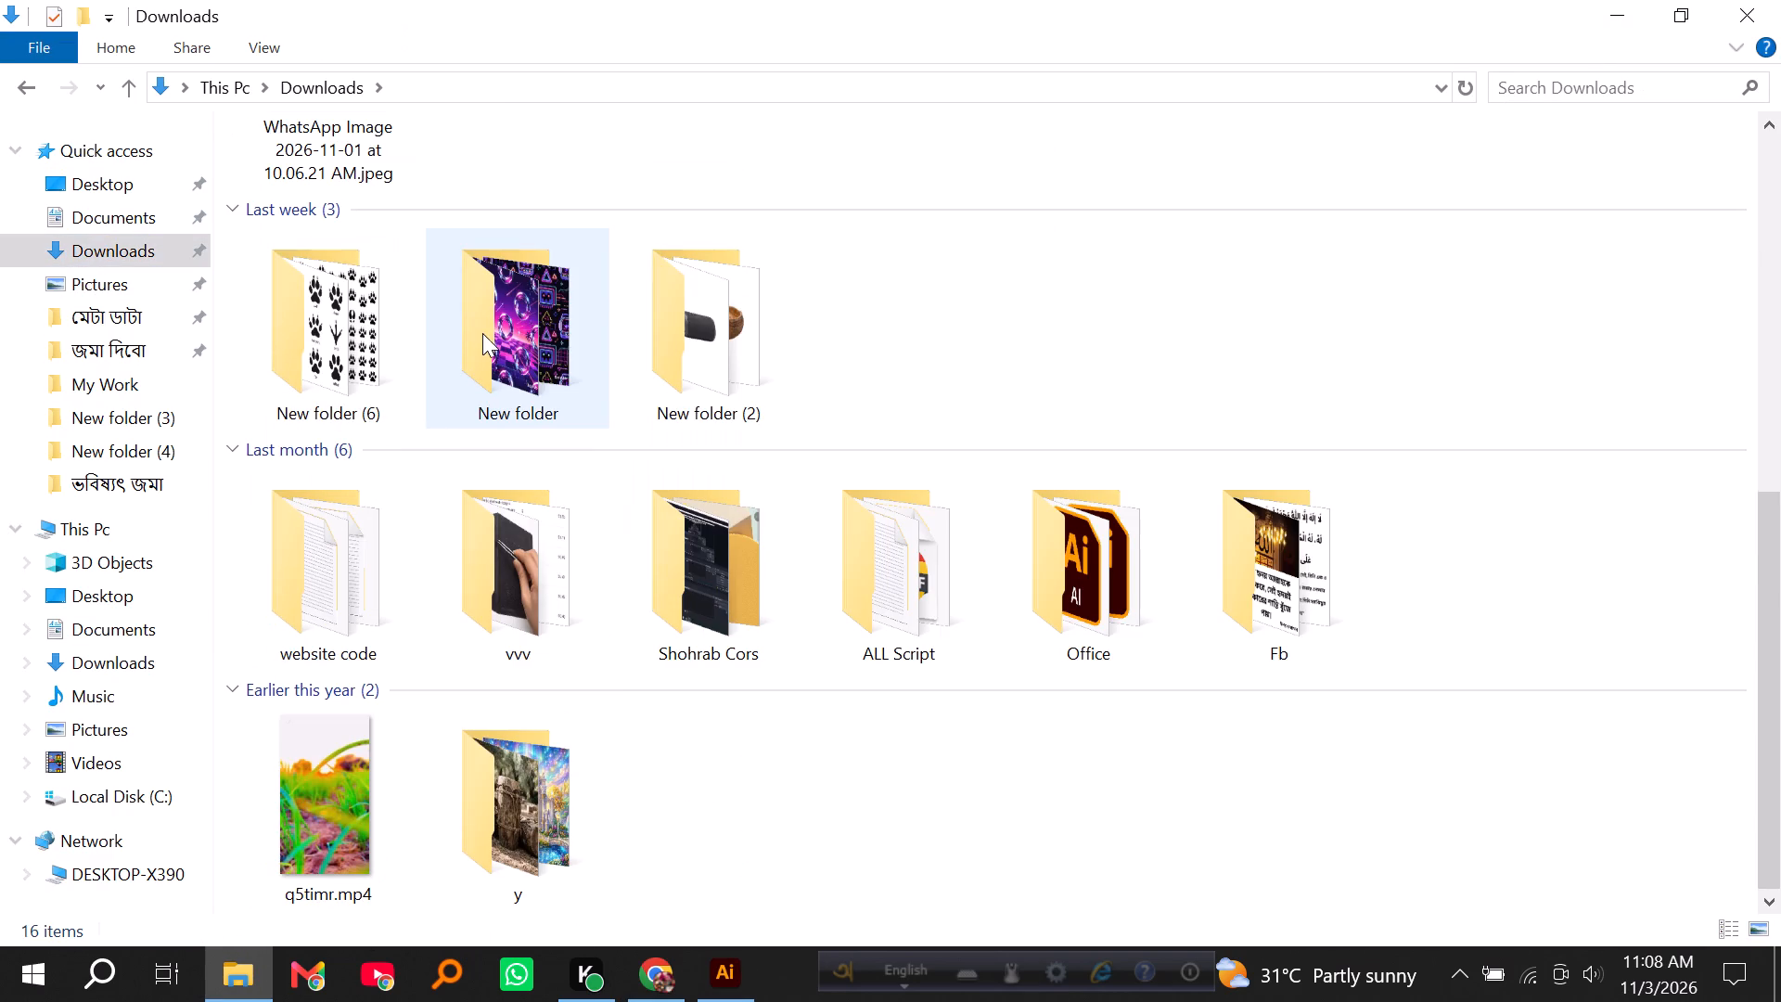
scroll(480, 346, up, 3)
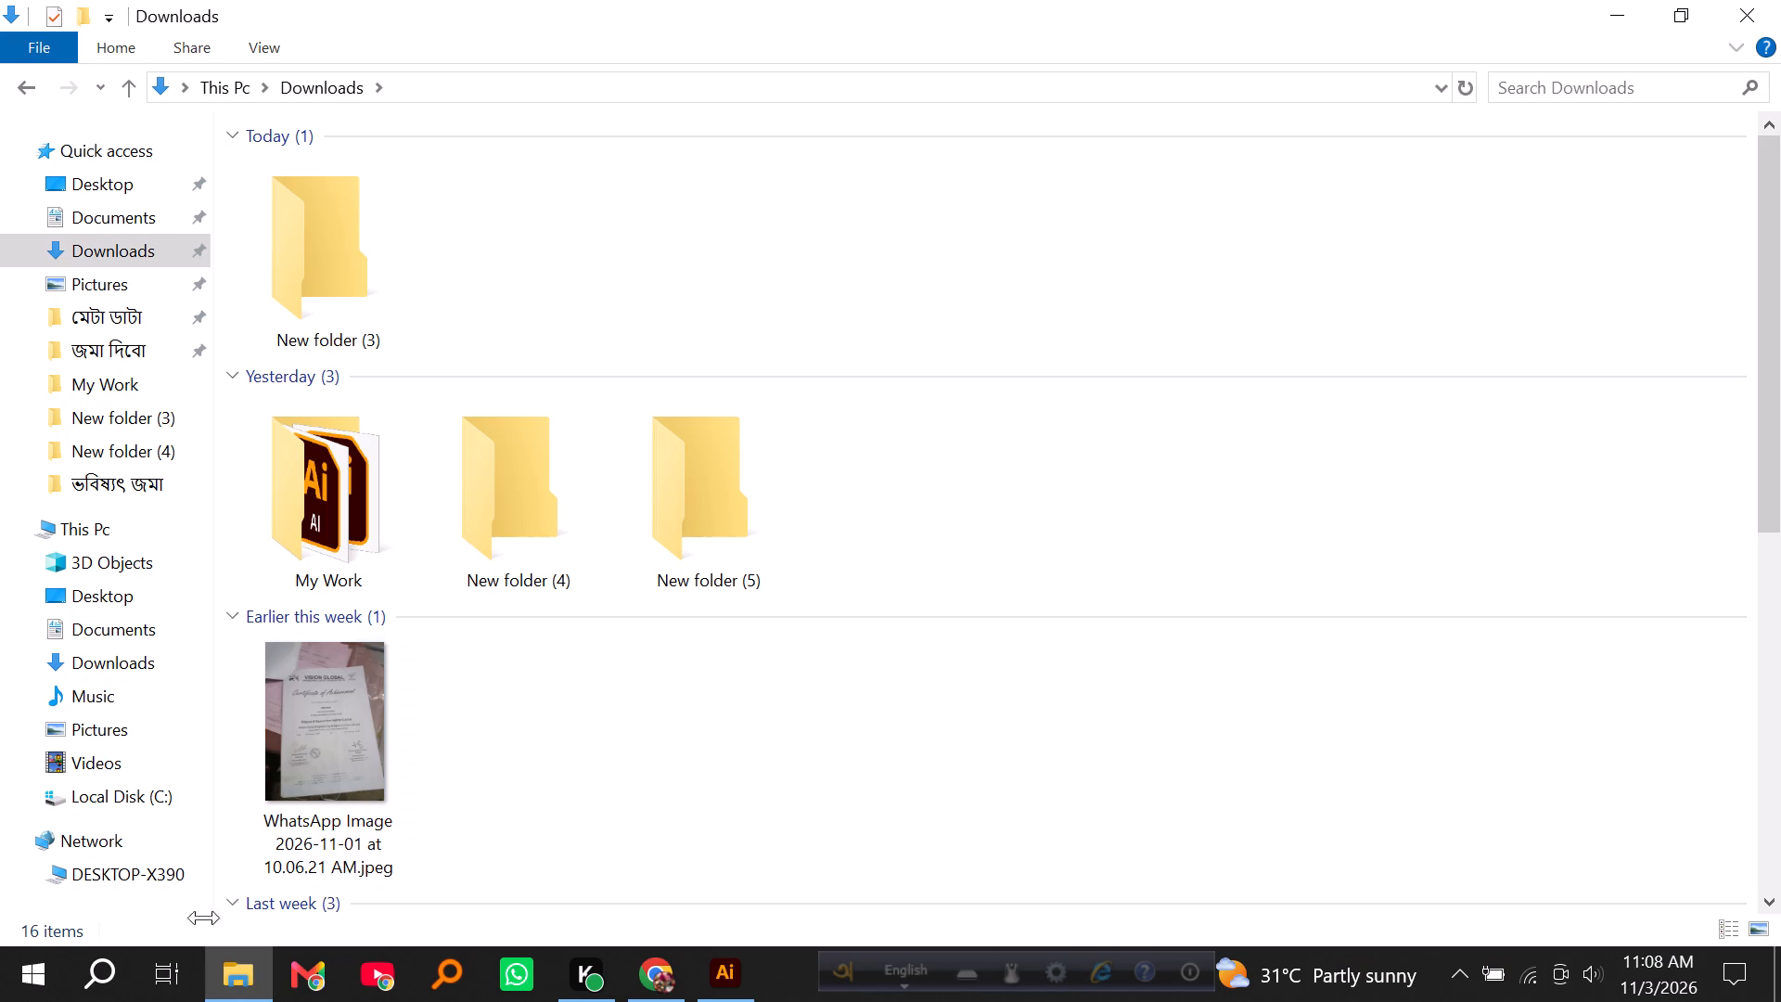
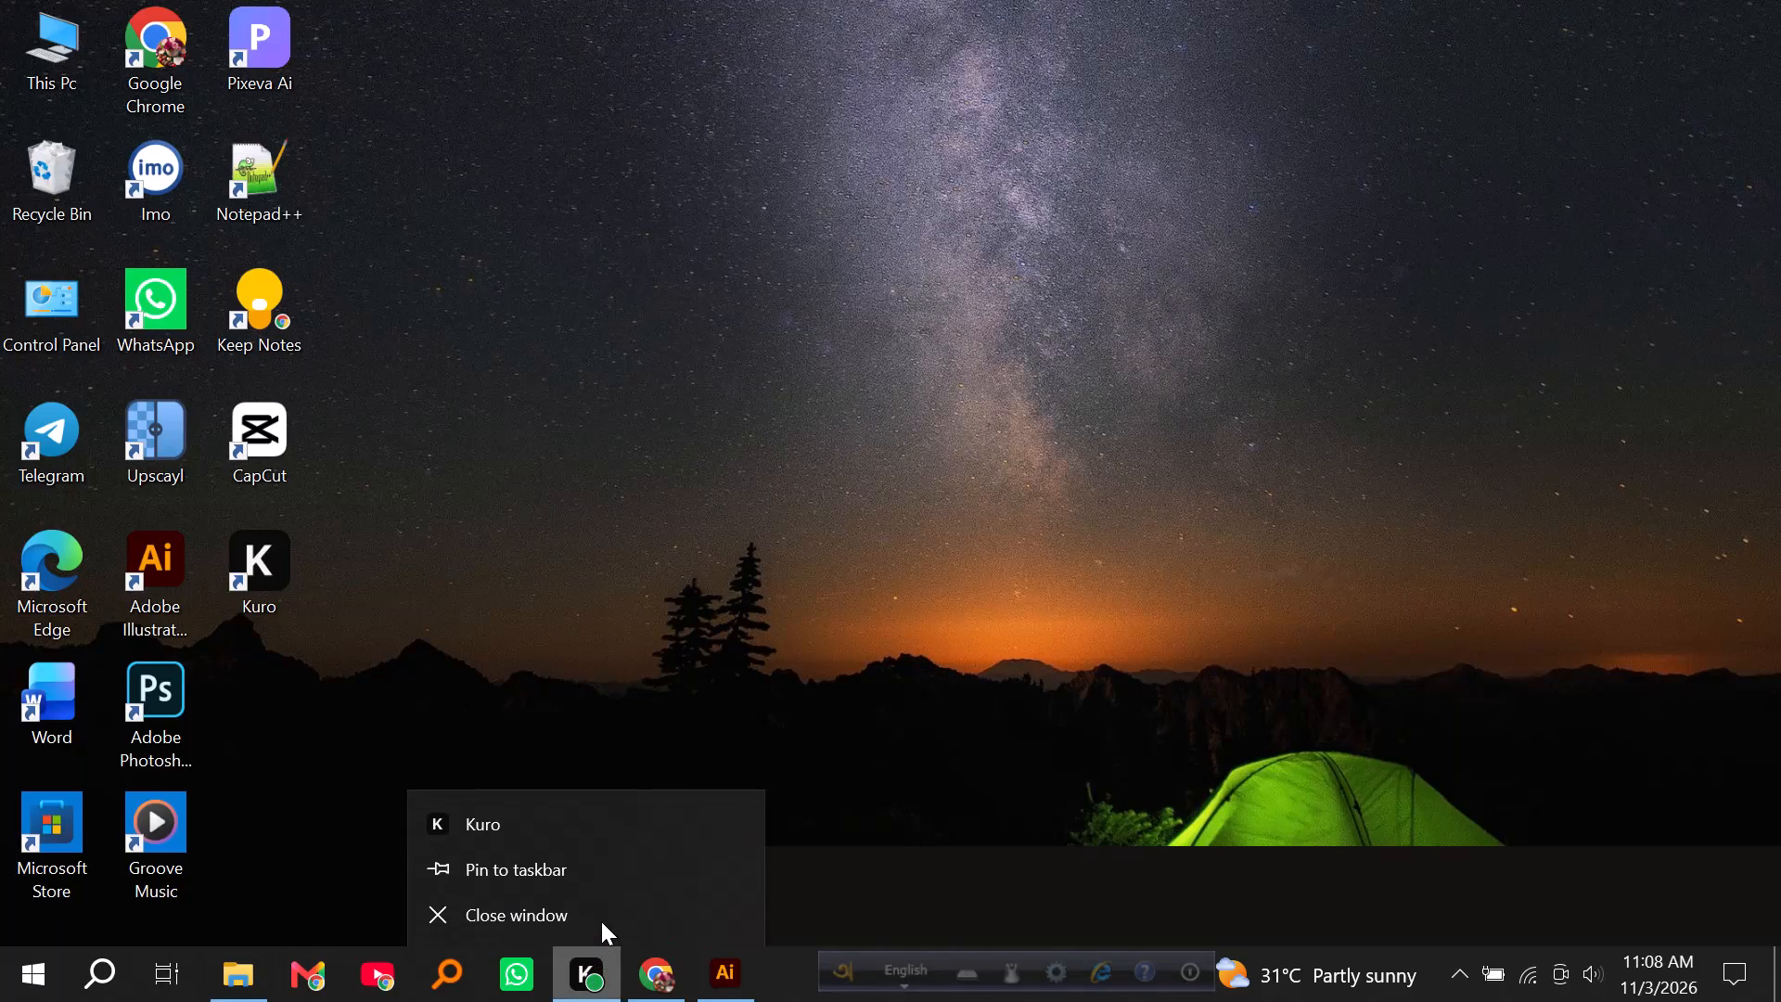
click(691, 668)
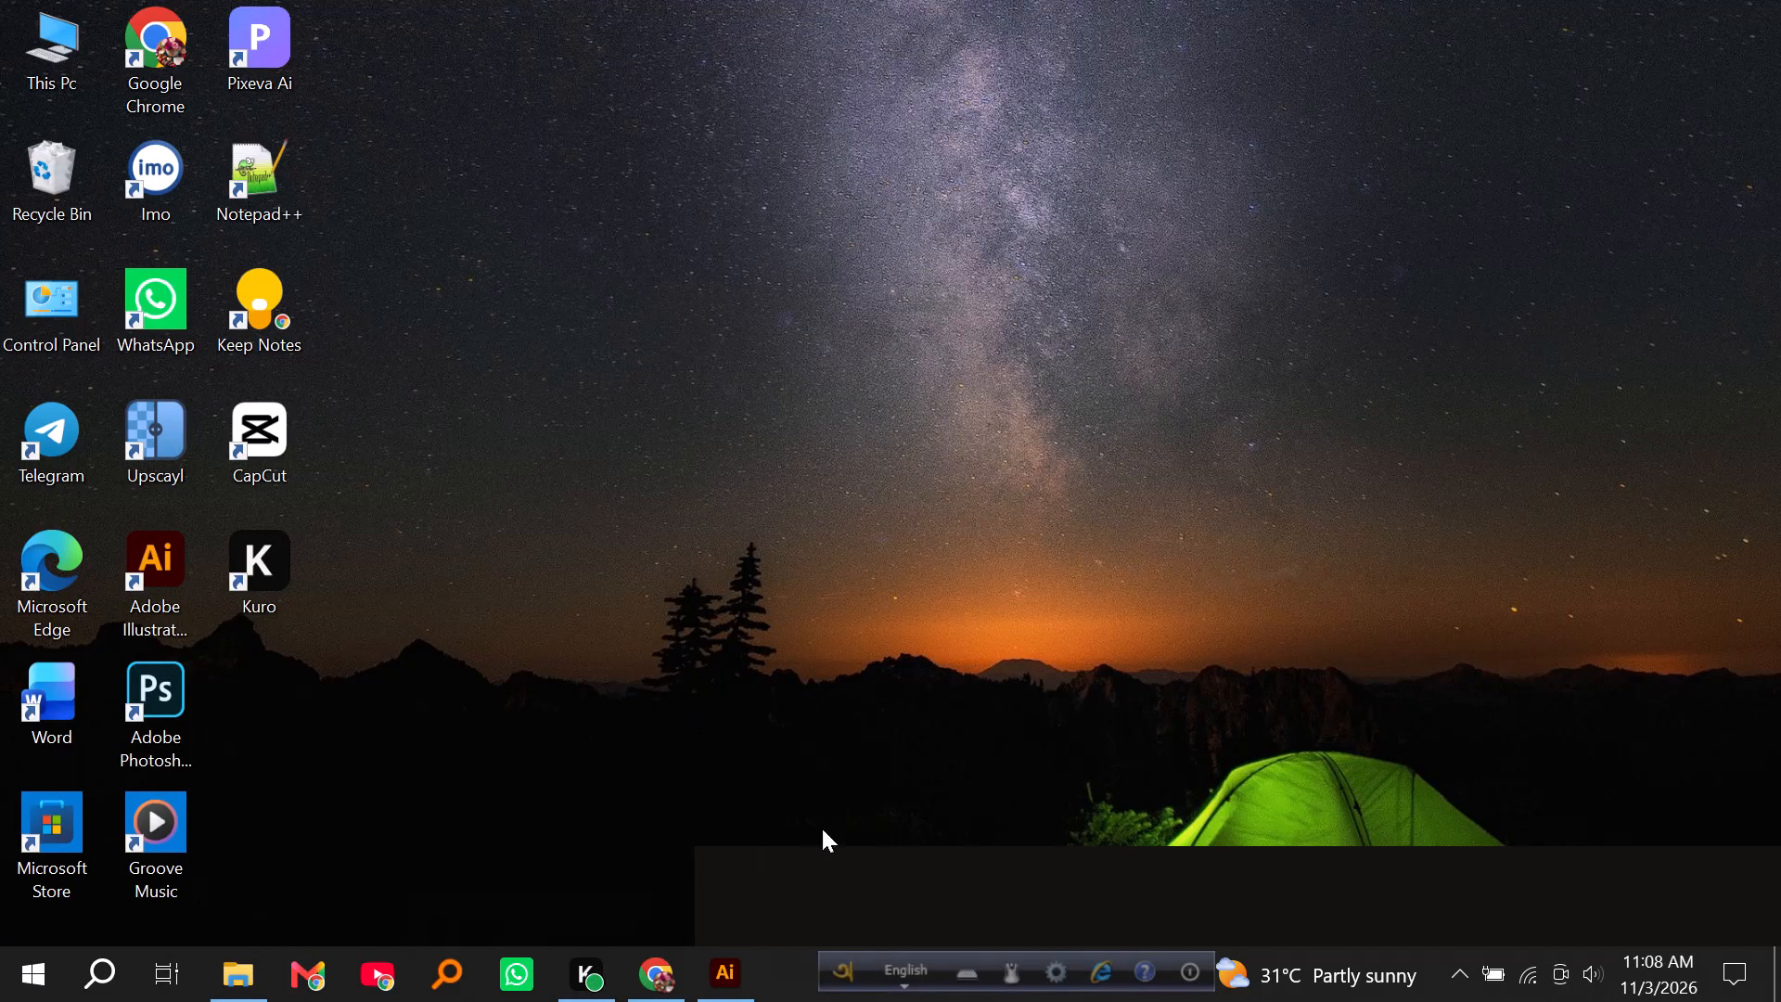